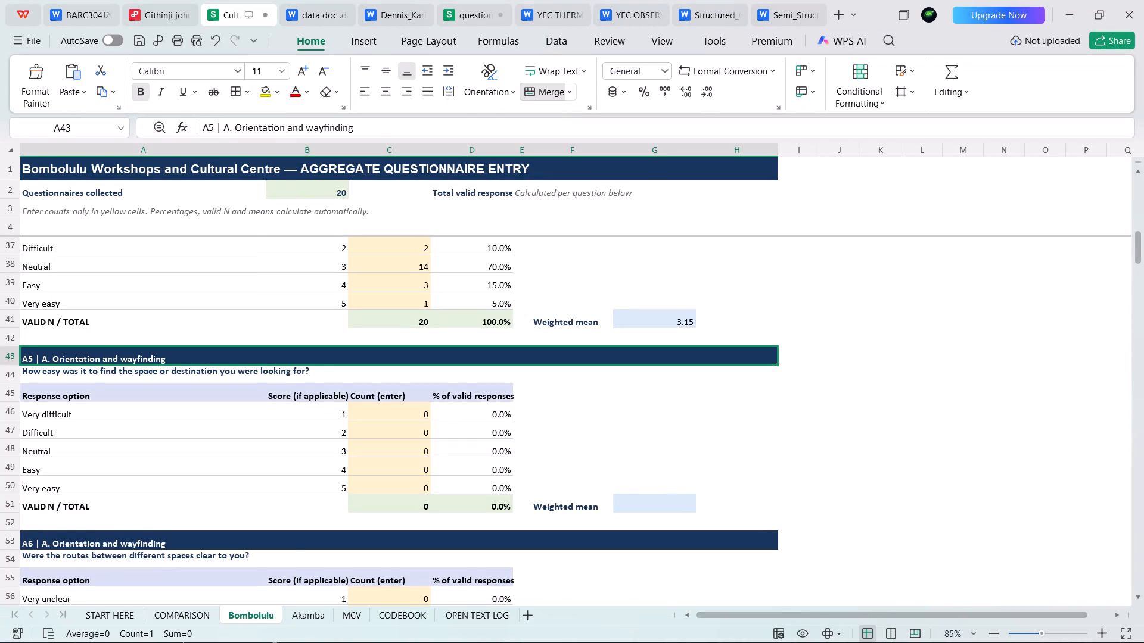
# Set the count for Other to 3 in question A2, Purpose of visit, on the Bombolulu sheet.
pyautogui.scroll(16, 392, 328)
pyautogui.scroll(8, 392, 328)
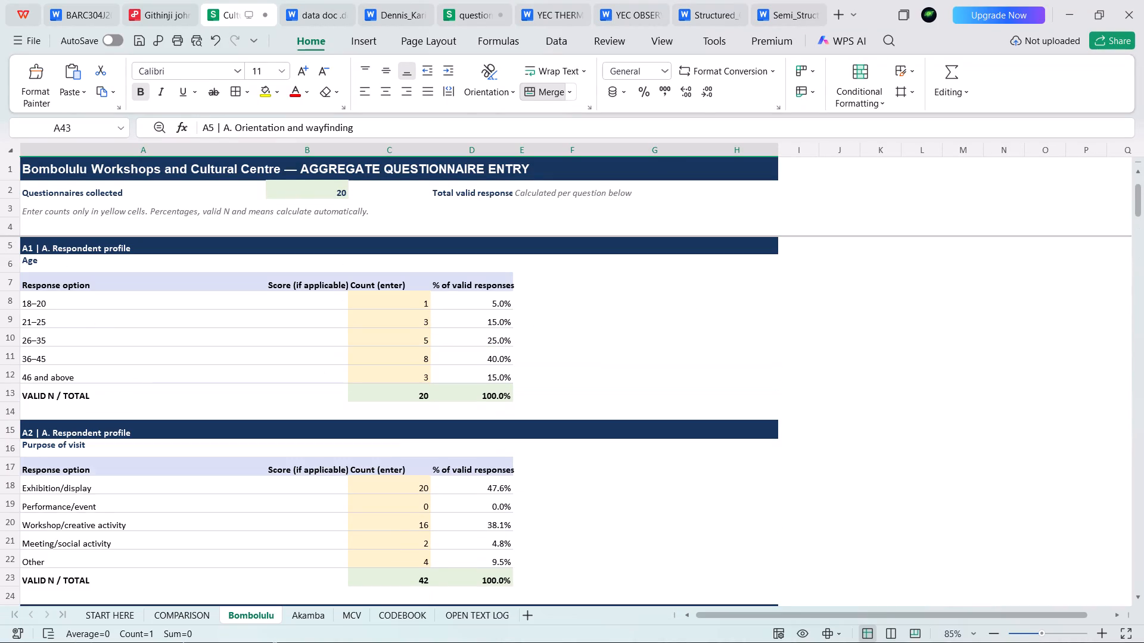
pyautogui.scroll(2, 392, 328)
pyautogui.click(425, 561)
pyautogui.press('3')
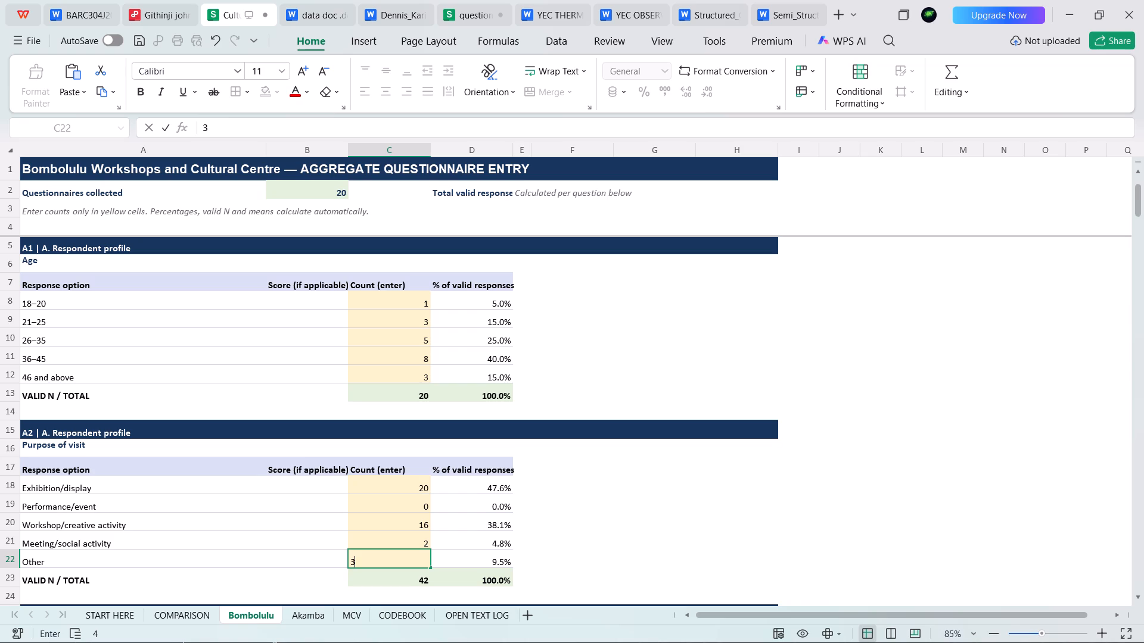
pyautogui.click(421, 580)
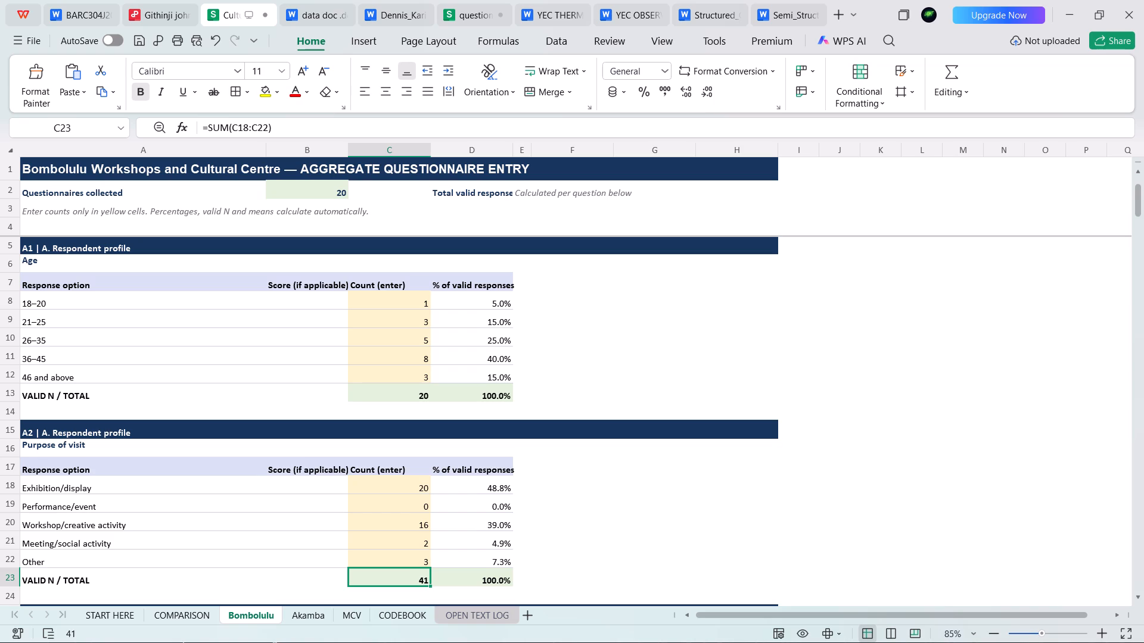
# Set the counts in question A4, on understanding the centre's layout, to 12 for Neutral and 5 for Easy.
pyautogui.scroll(-6, 410, 516)
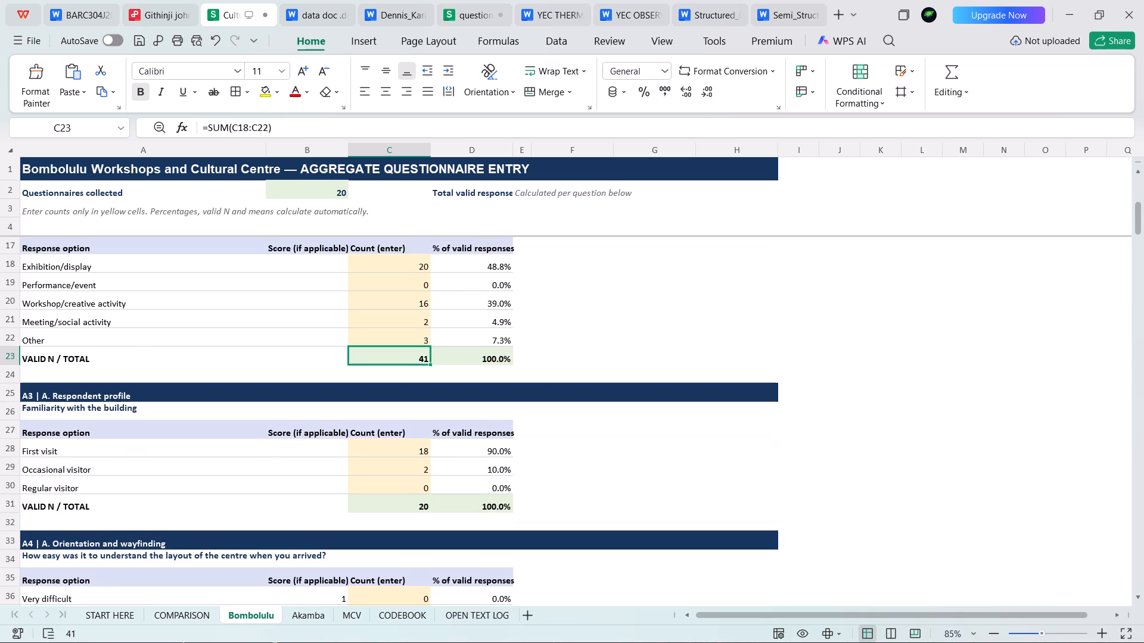
pyautogui.scroll(-5, 410, 516)
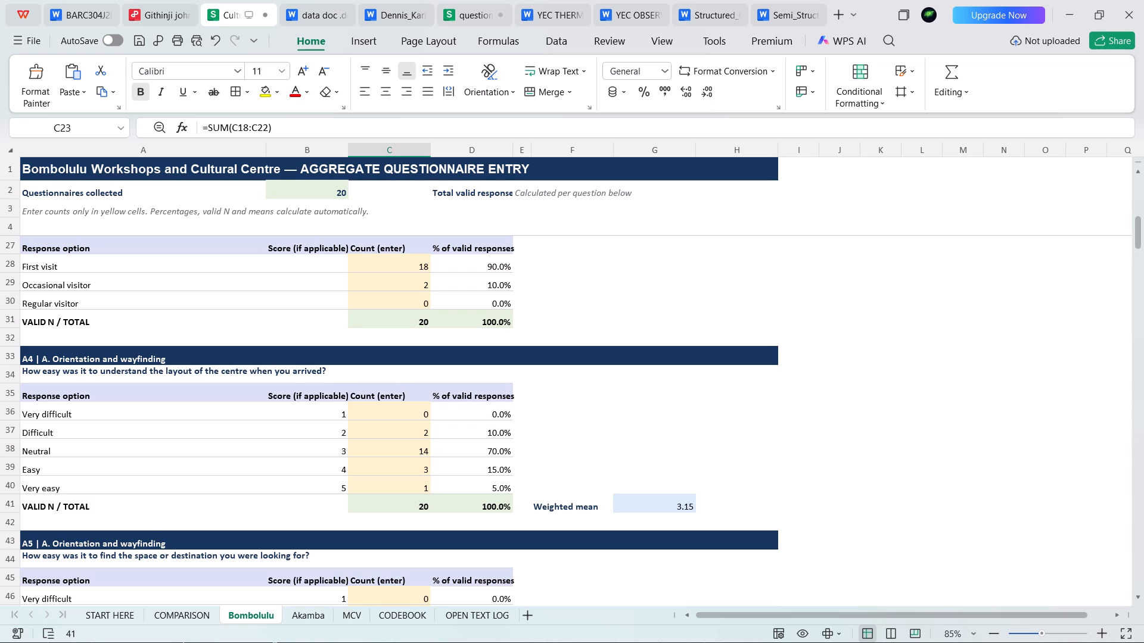
pyautogui.click(417, 469)
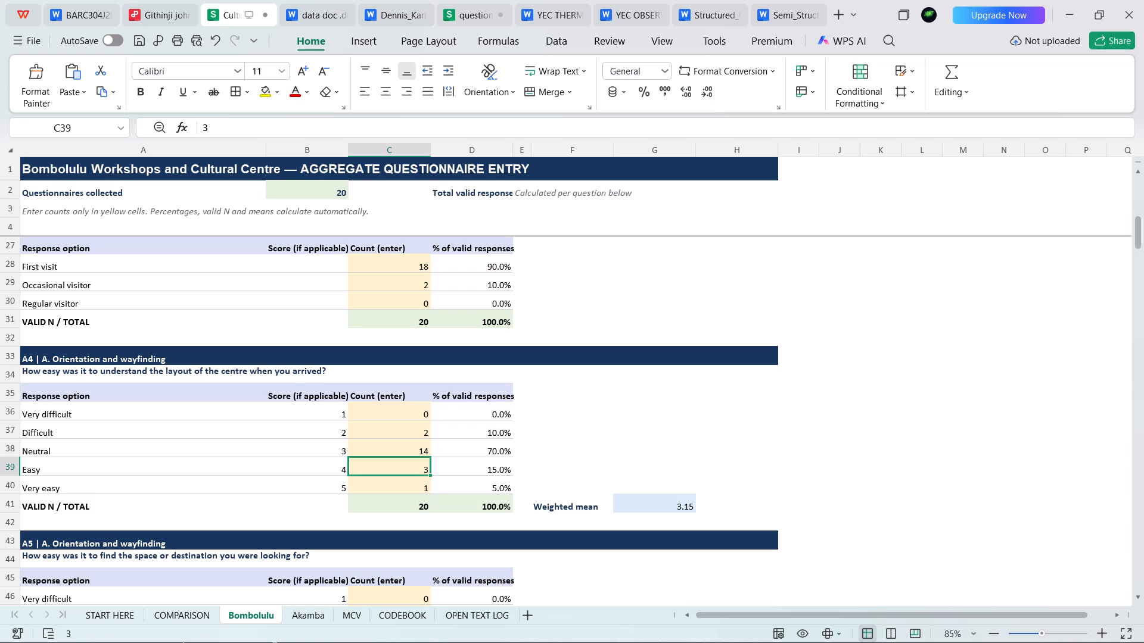
pyautogui.press('7')
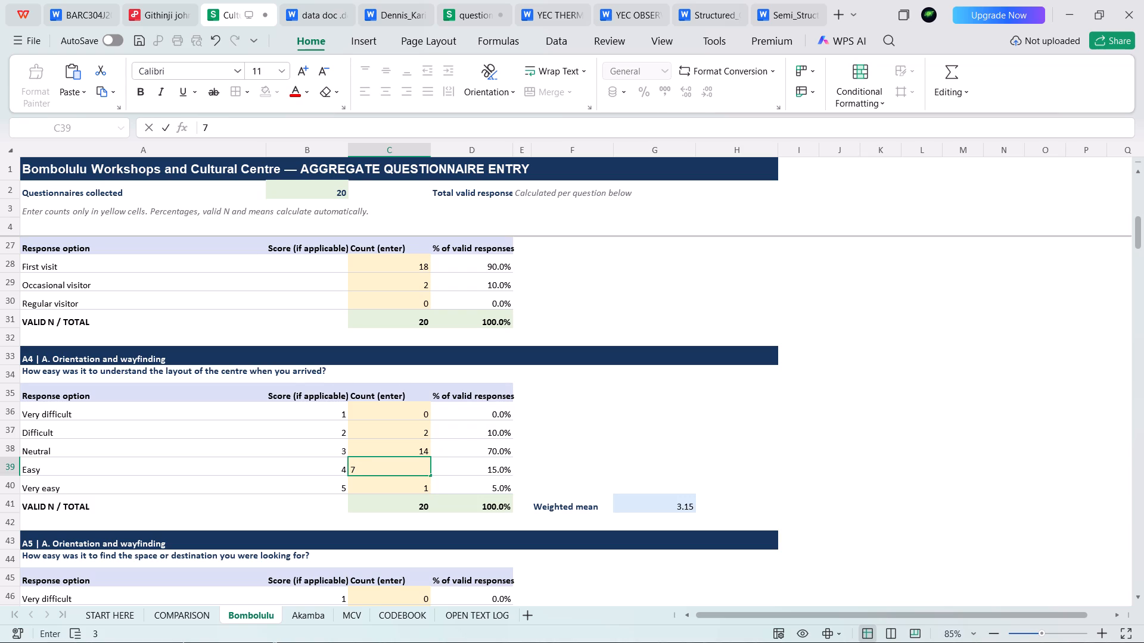
pyautogui.click(393, 467)
pyautogui.press('BackSpace')
pyautogui.press('6')
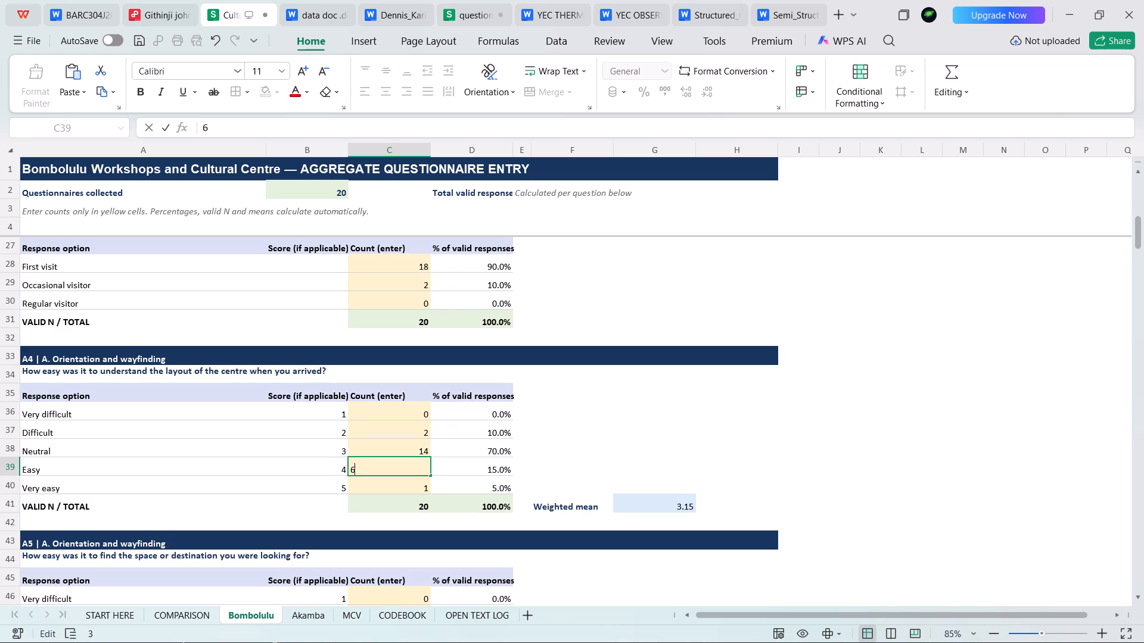
pyautogui.click(420, 450)
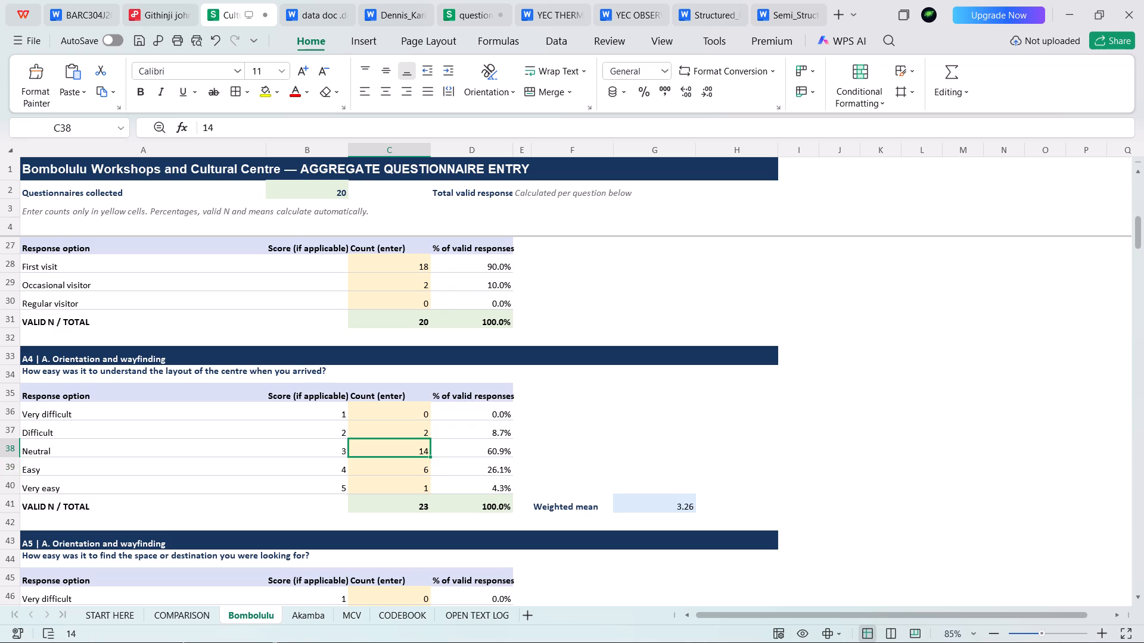
pyautogui.write('11')
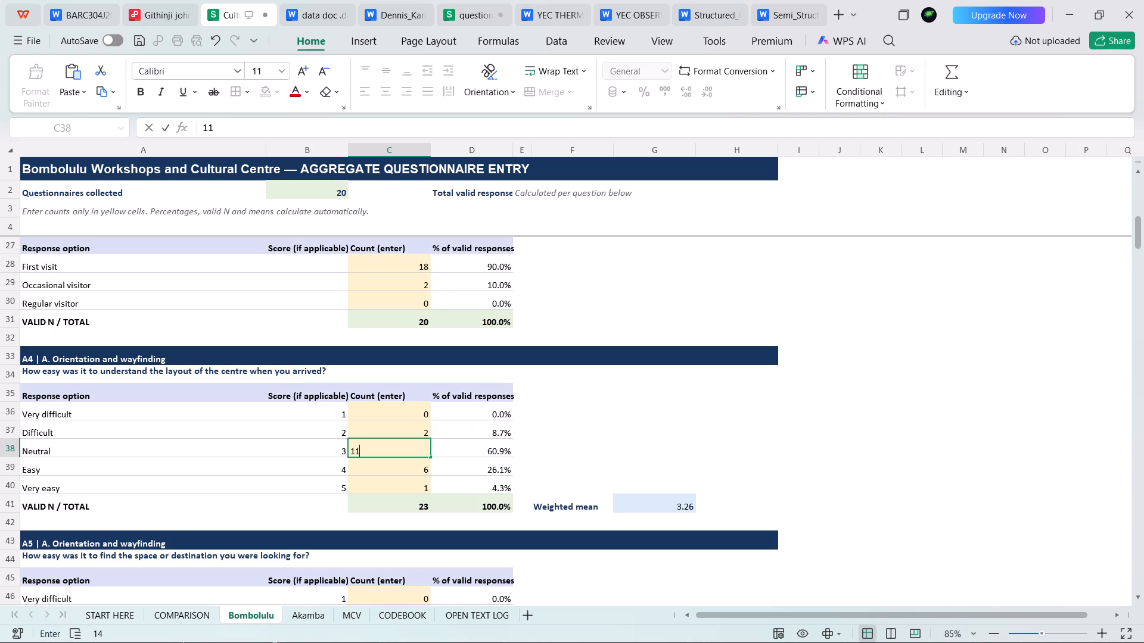
pyautogui.press('BackSpace')
pyautogui.press('2')
pyautogui.click(413, 470)
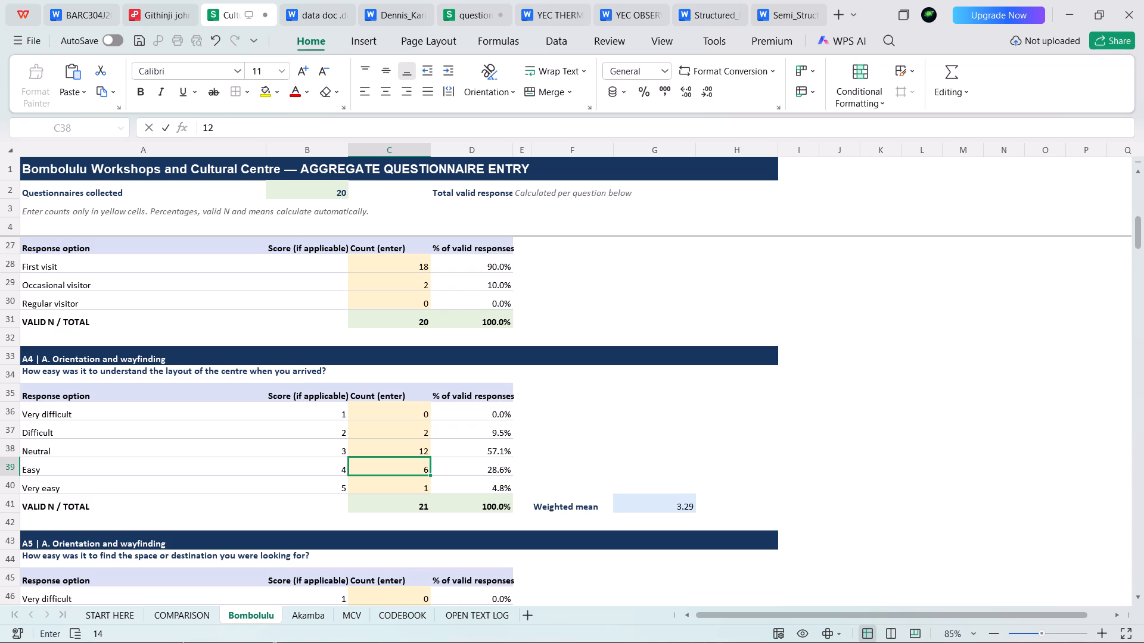
pyautogui.click(406, 469)
pyautogui.press('5')
pyautogui.click(406, 450)
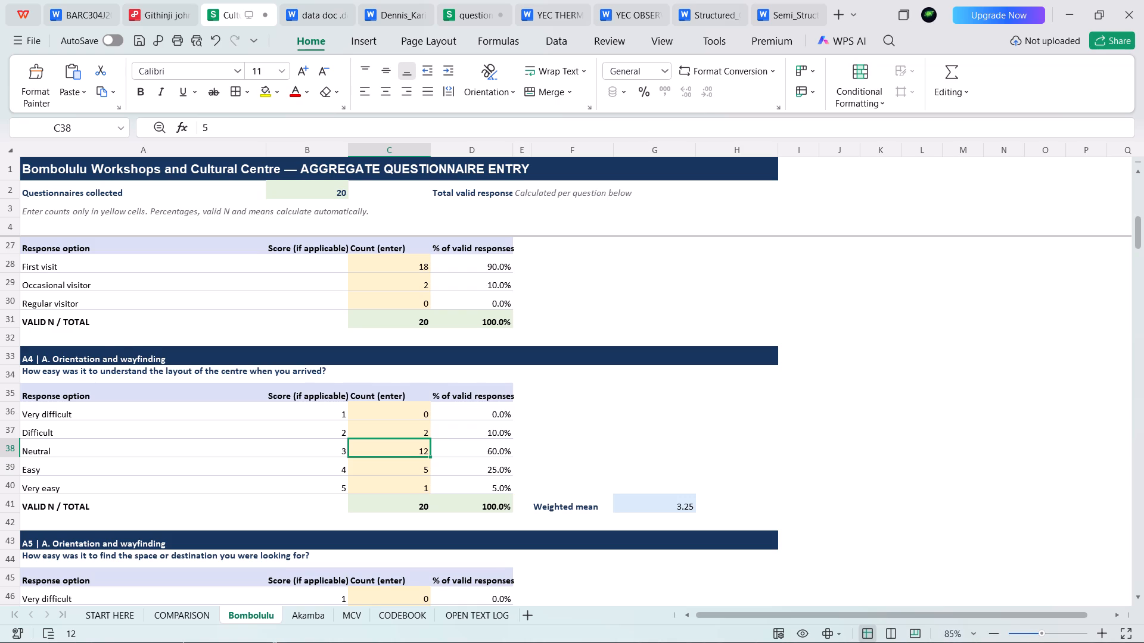
# Enter the counts for question A5, on finding the destination: Difficult 3, Neutral 9, Easy 5 and Very easy 1.
pyautogui.scroll(-3, 406, 450)
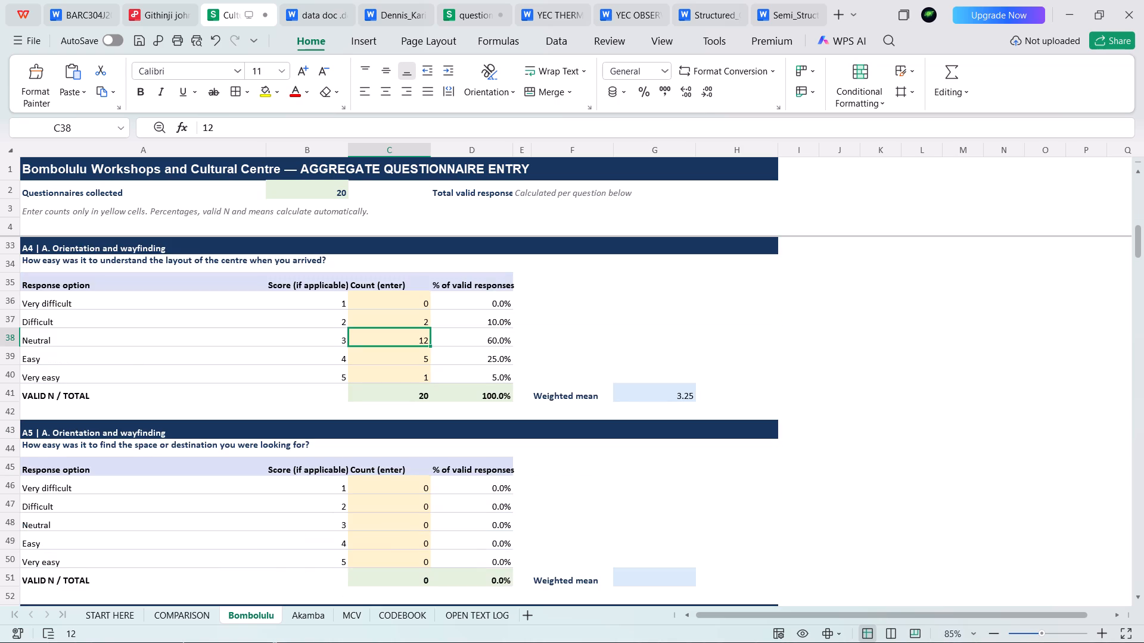
pyautogui.scroll(-4, 401, 400)
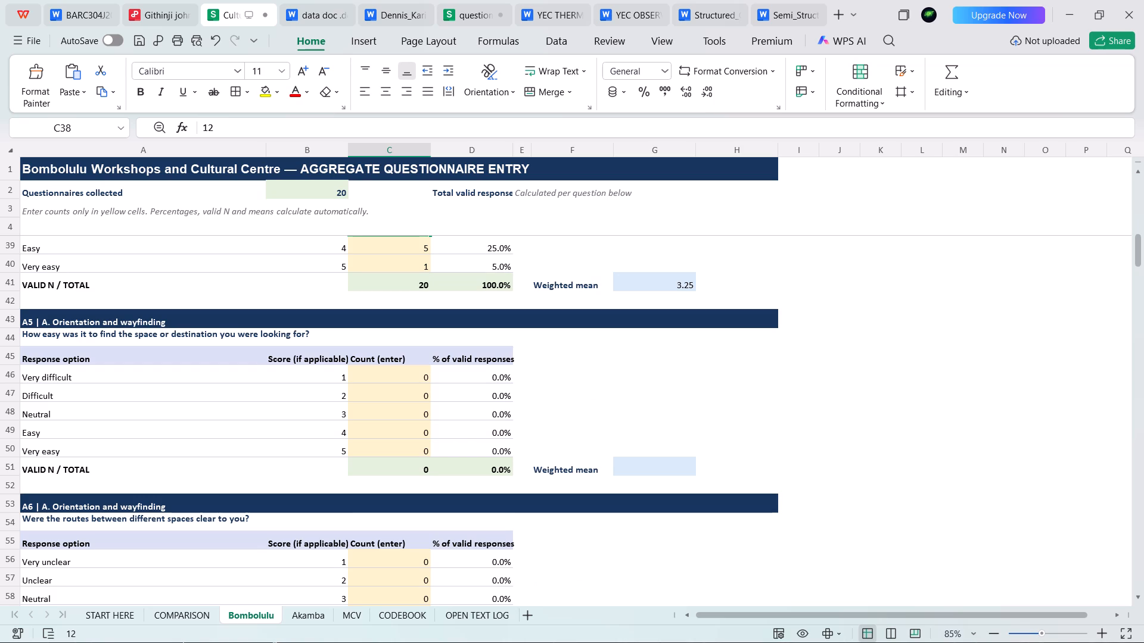
pyautogui.click(403, 361)
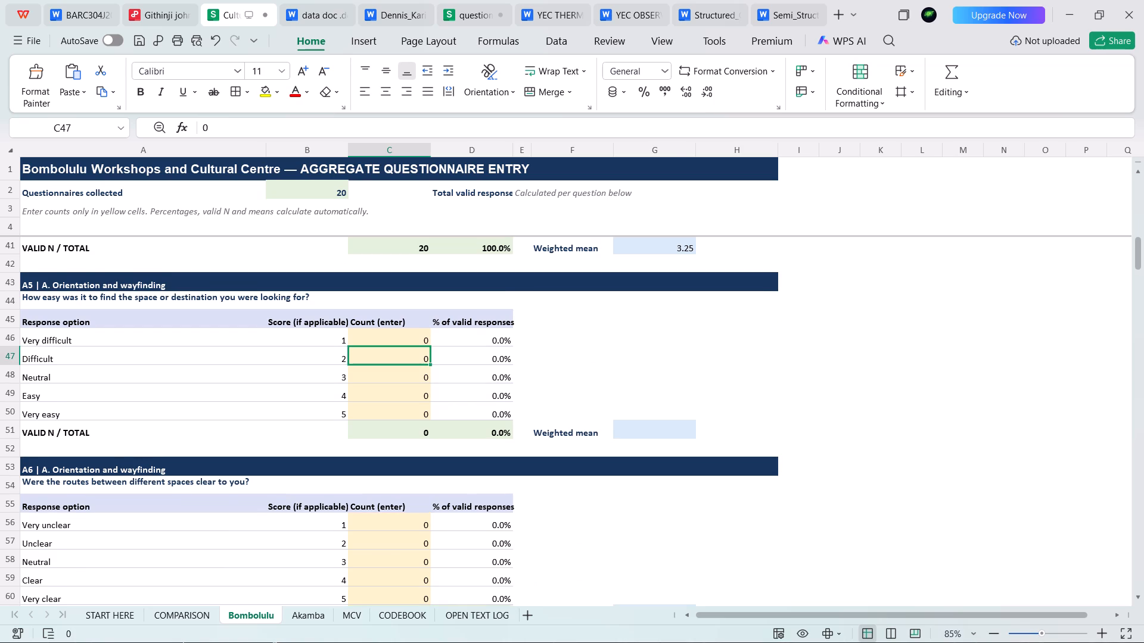
pyautogui.press('3')
pyautogui.click(401, 374)
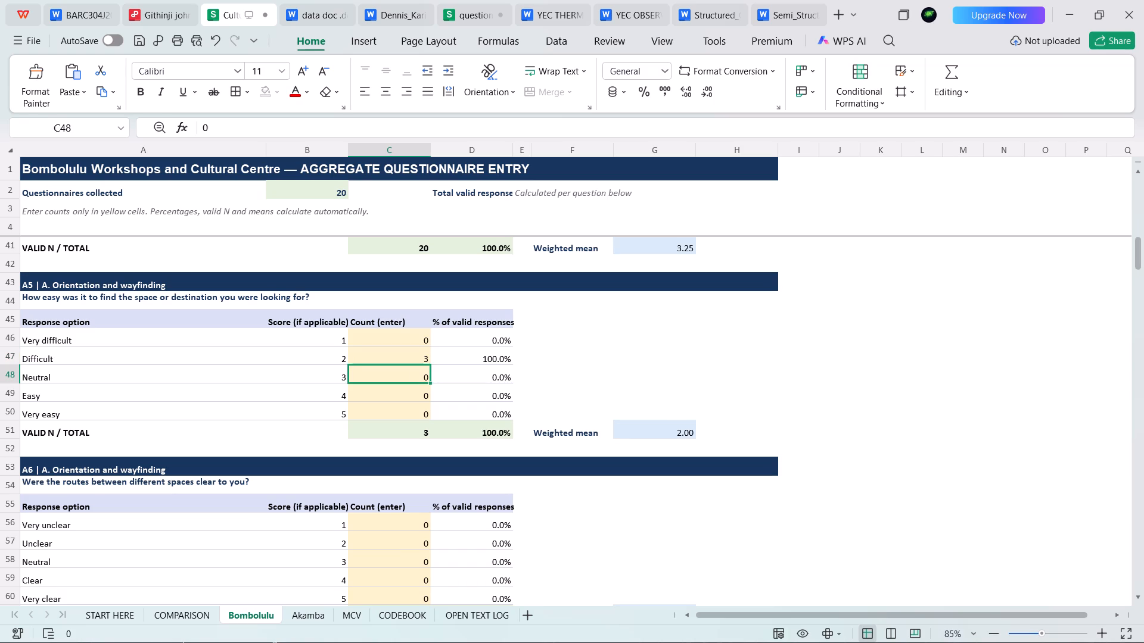
pyautogui.press('9')
pyautogui.click(387, 399)
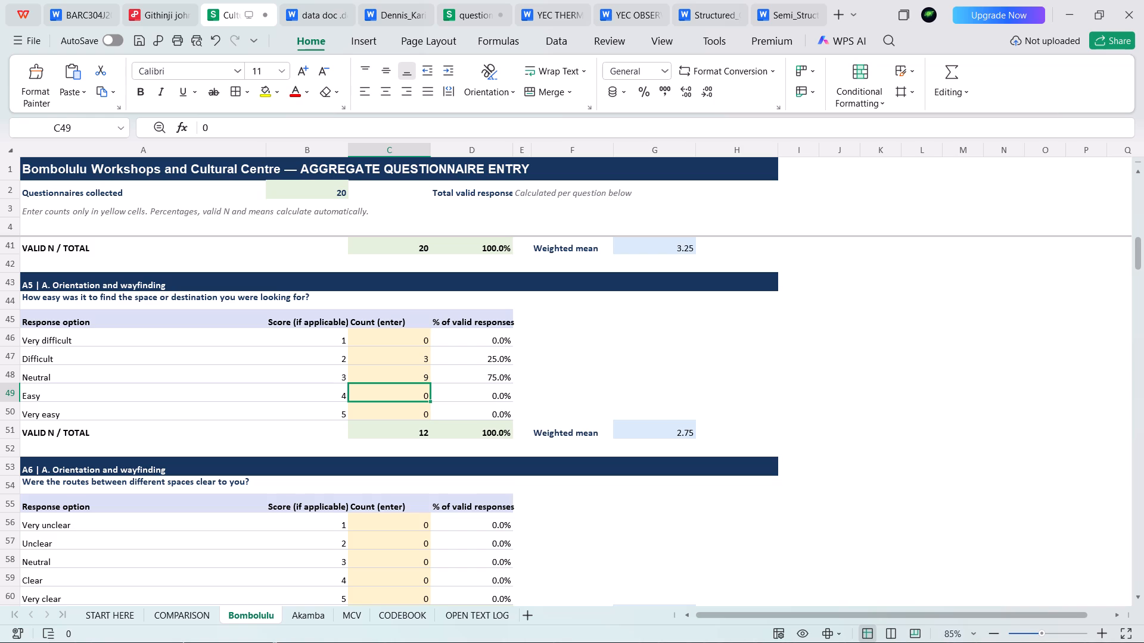
pyautogui.press('5')
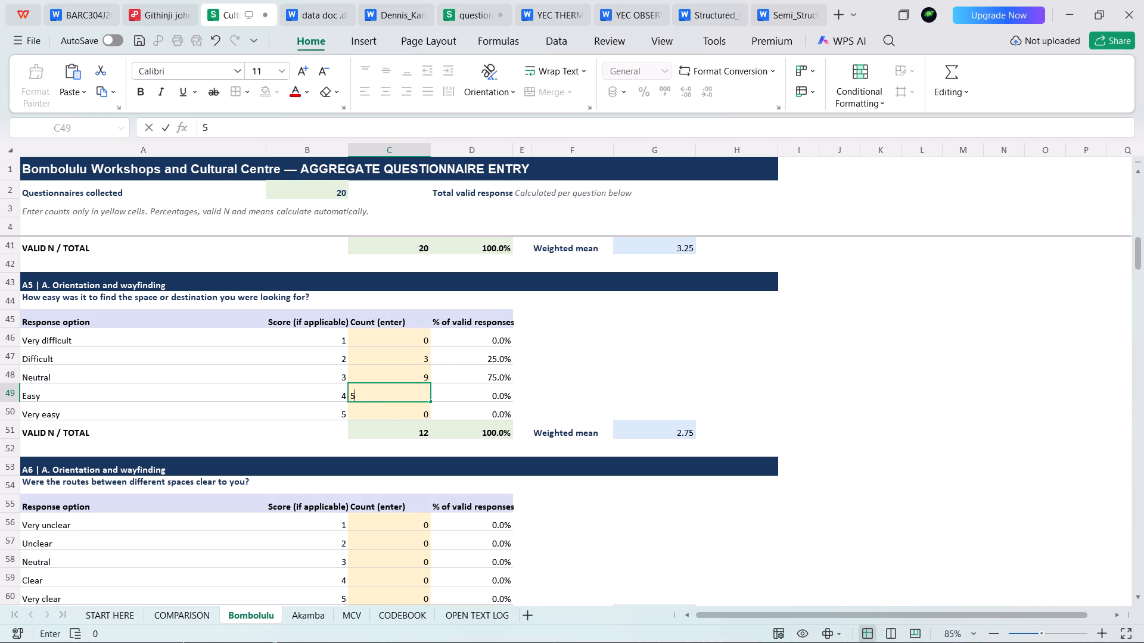
pyautogui.click(386, 416)
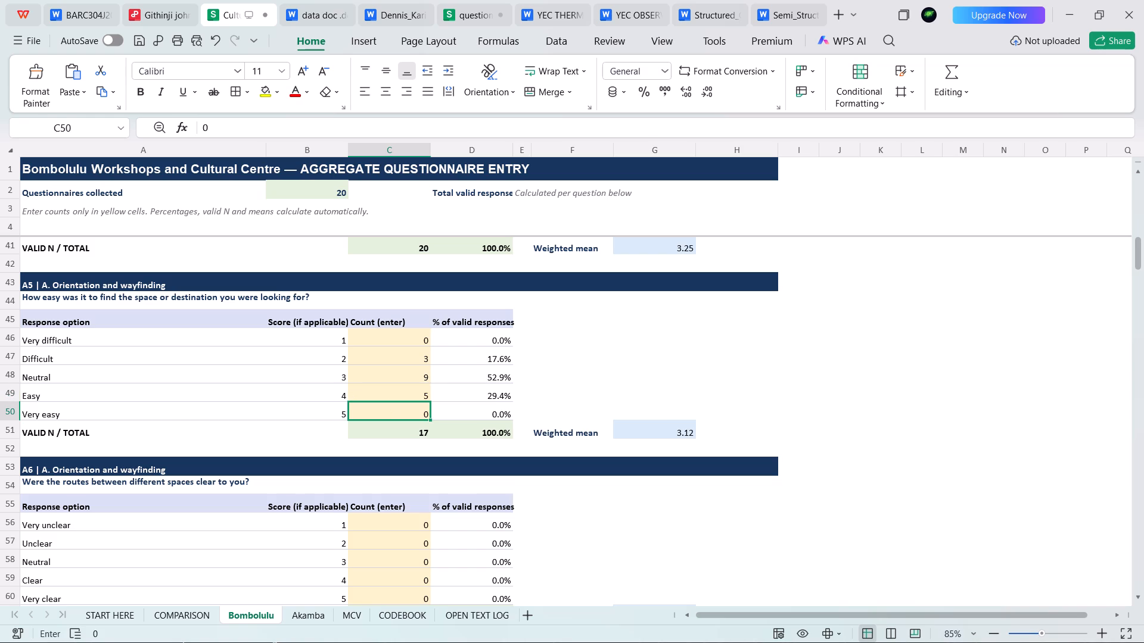
pyautogui.press('1')
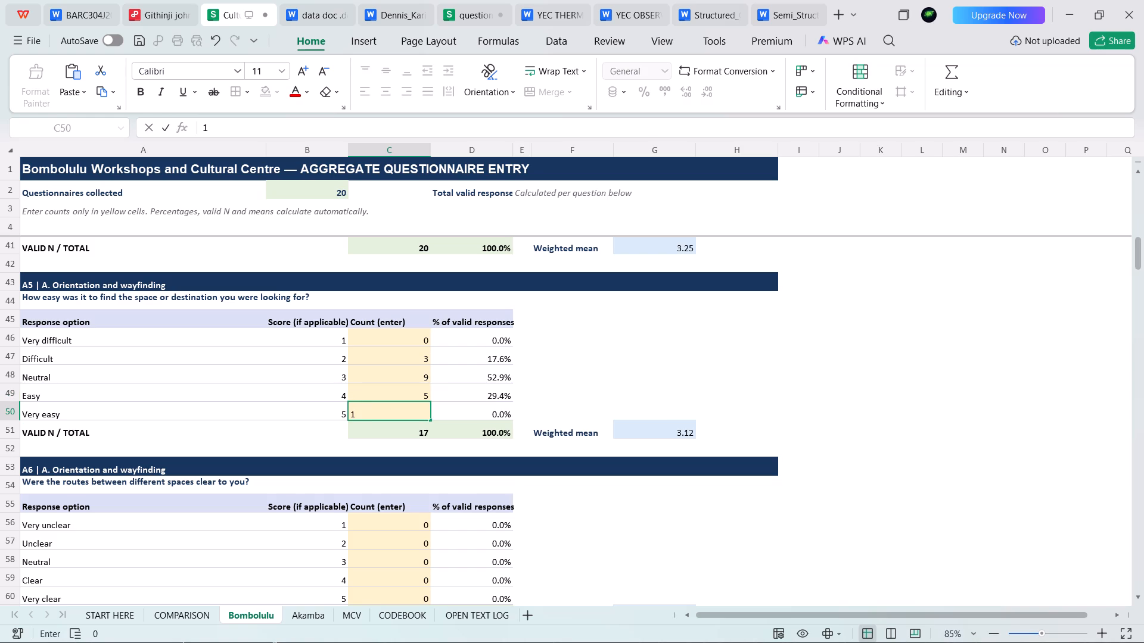
pyautogui.scroll(4, 389, 393)
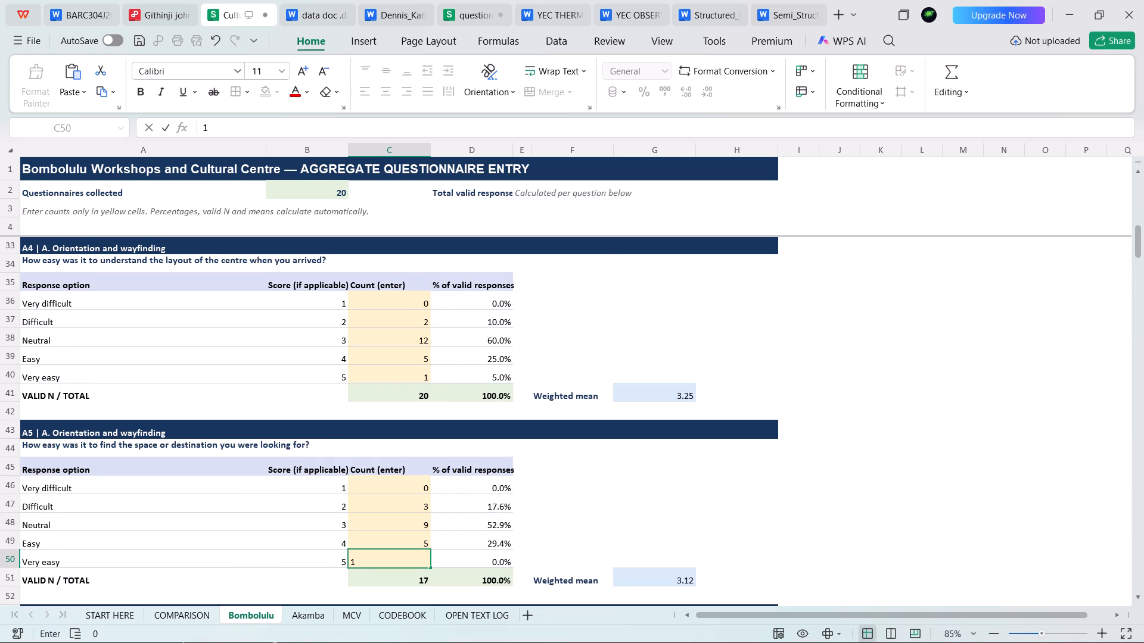
pyautogui.scroll(-3, 389, 393)
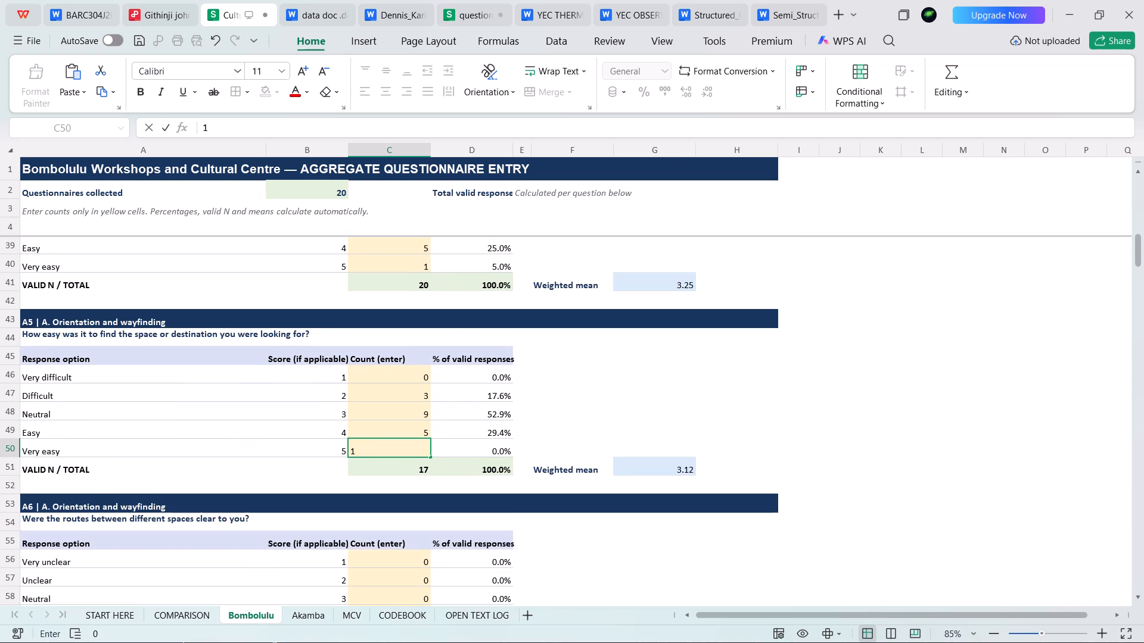
pyautogui.click(405, 410)
# Change the question A5 counts to 4 for Difficult and 10 for Neutral.
pyautogui.click(407, 392)
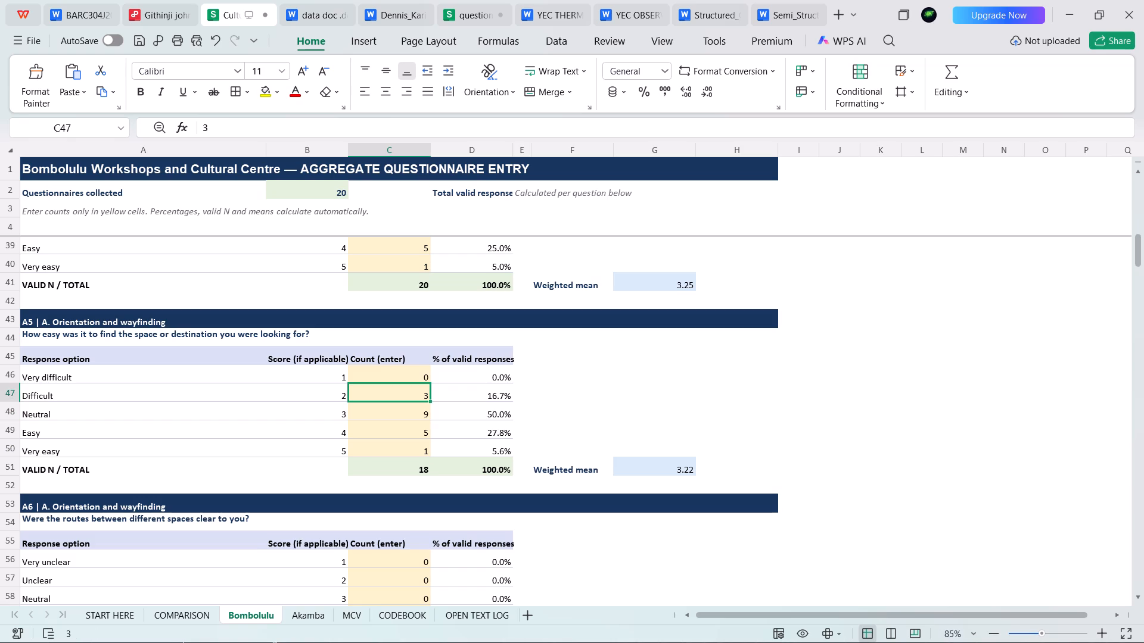
pyautogui.press('5')
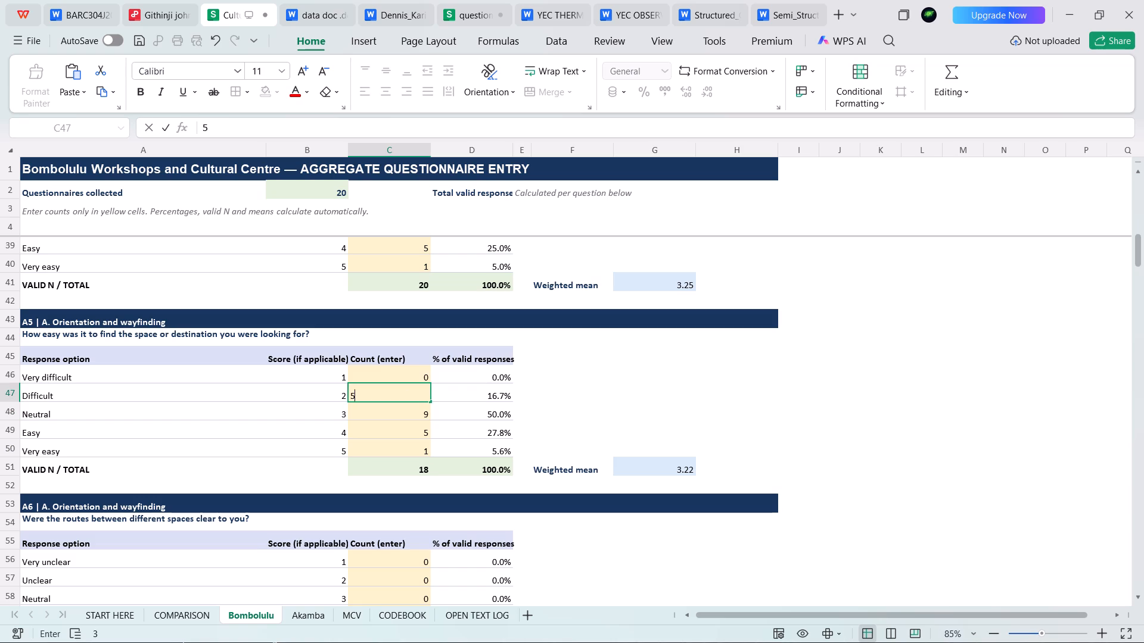
pyautogui.press('BackSpace')
pyautogui.press('4')
pyautogui.click(405, 415)
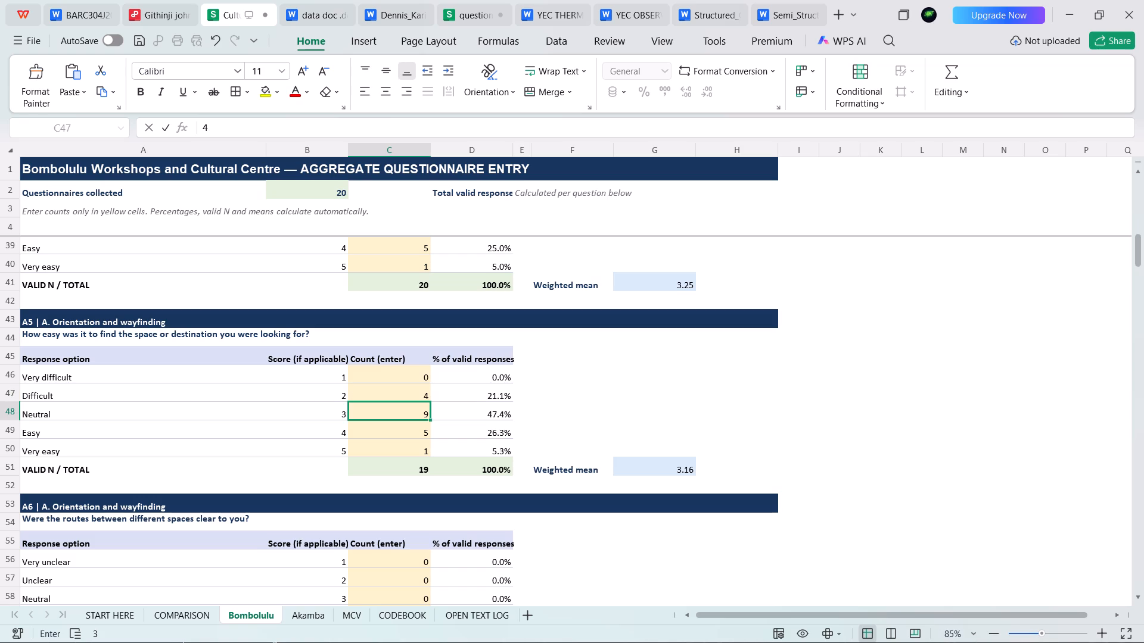
pyautogui.press('1')
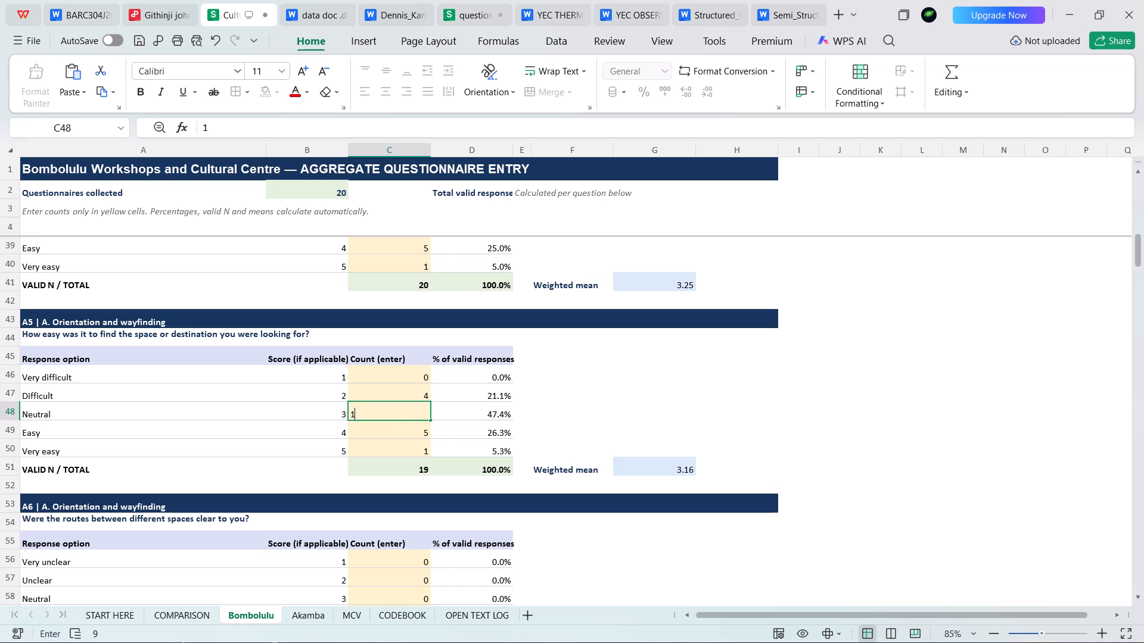
pyautogui.press('0')
pyautogui.scroll(-2, 405, 415)
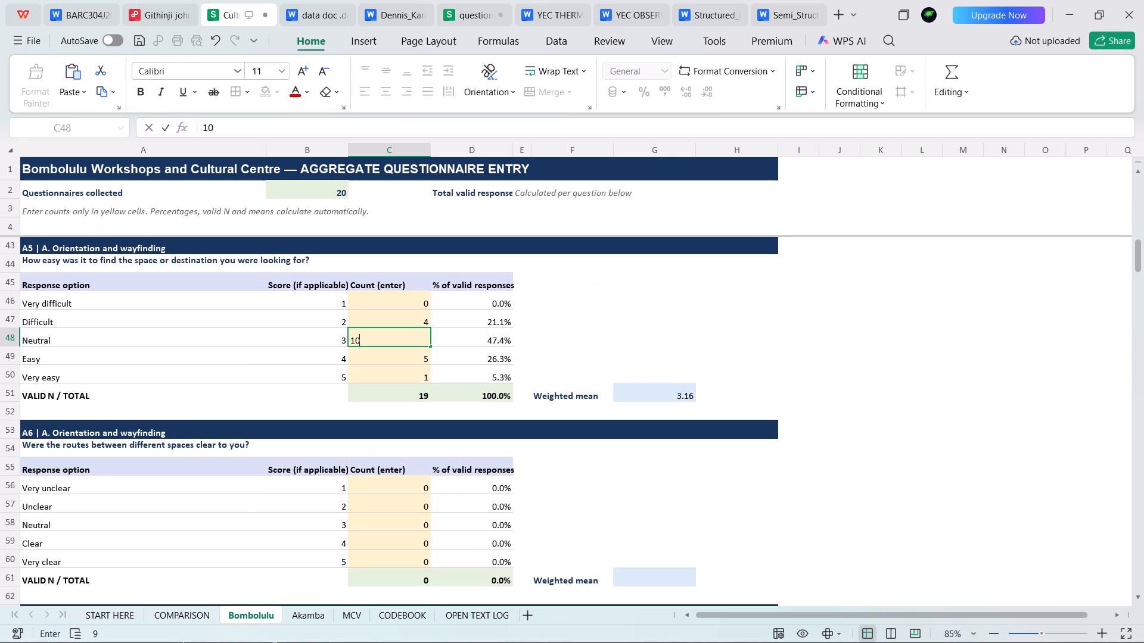
pyautogui.click(415, 358)
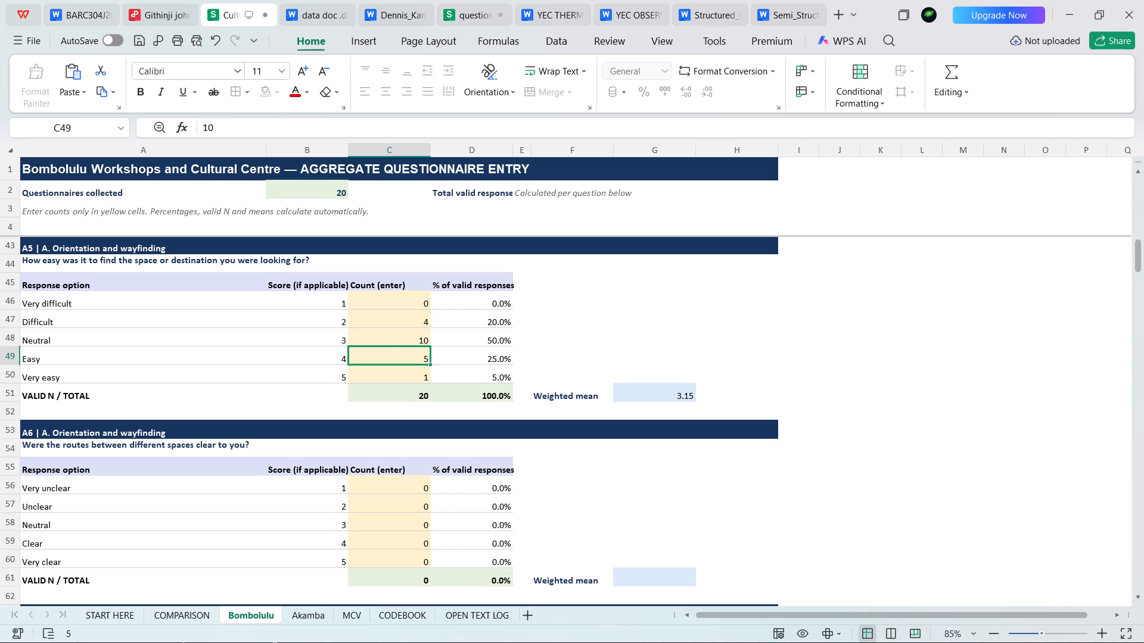
# Review the response counts for questions A4 and A5 and the empty question A6 block on route clarity.
pyautogui.scroll(-1, 415, 367)
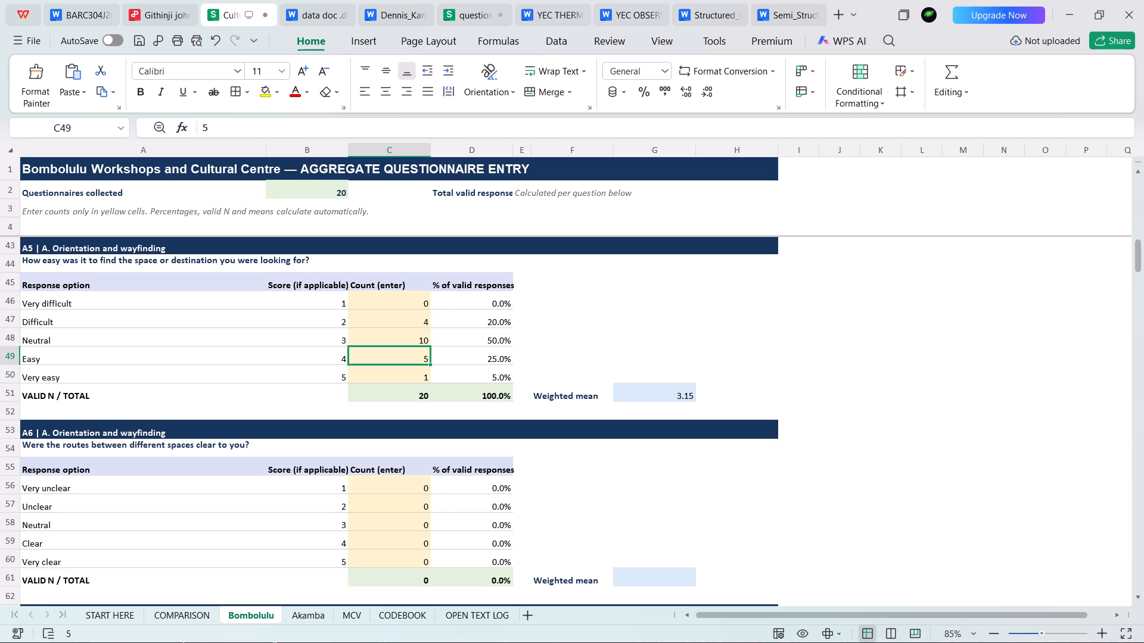
pyautogui.scroll(-1, 419, 367)
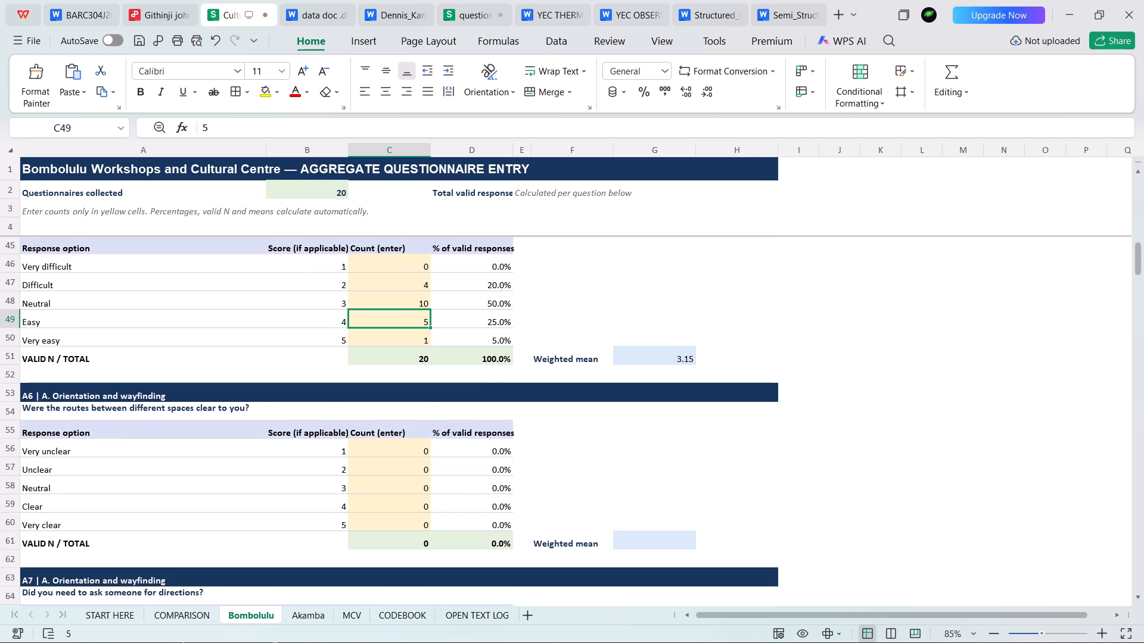
pyautogui.scroll(6, 417, 367)
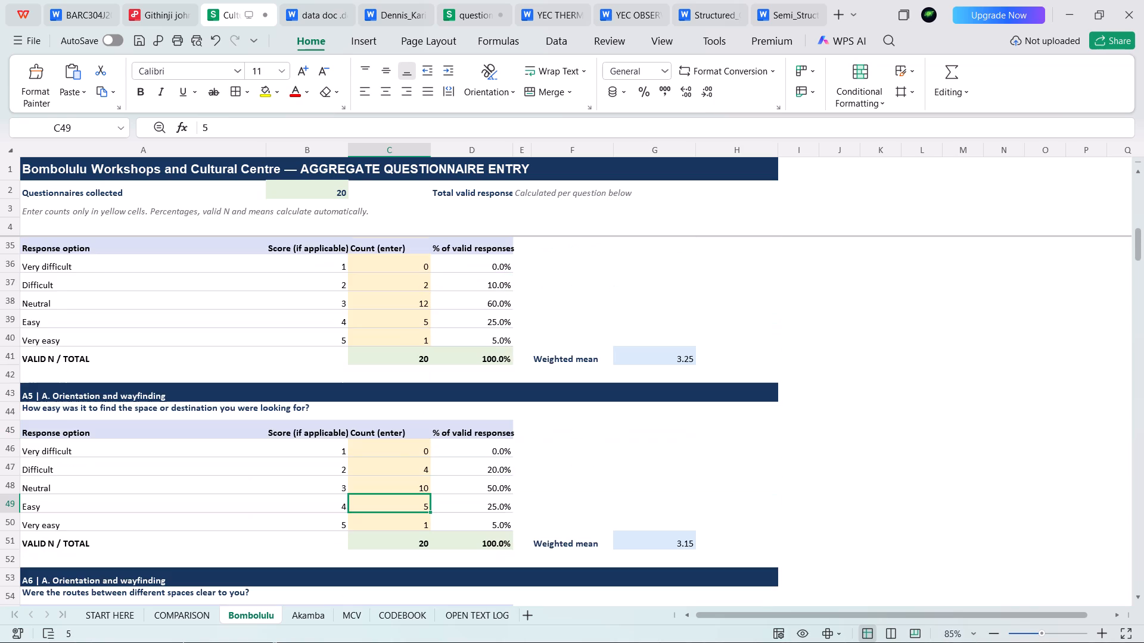
pyautogui.scroll(-4, 417, 367)
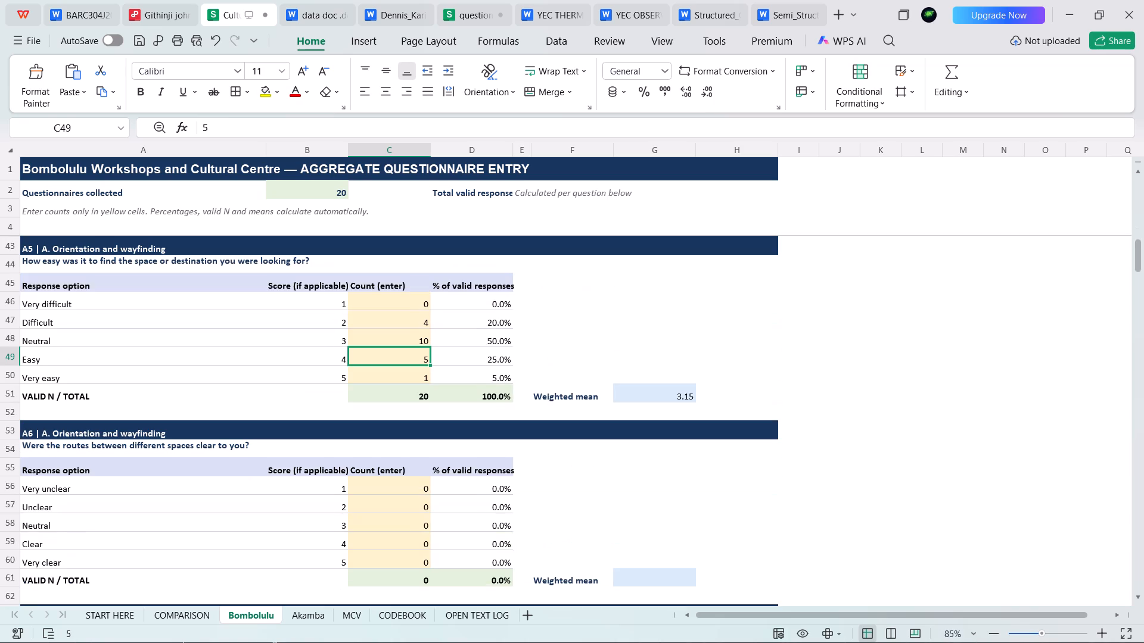
pyautogui.scroll(3, 417, 367)
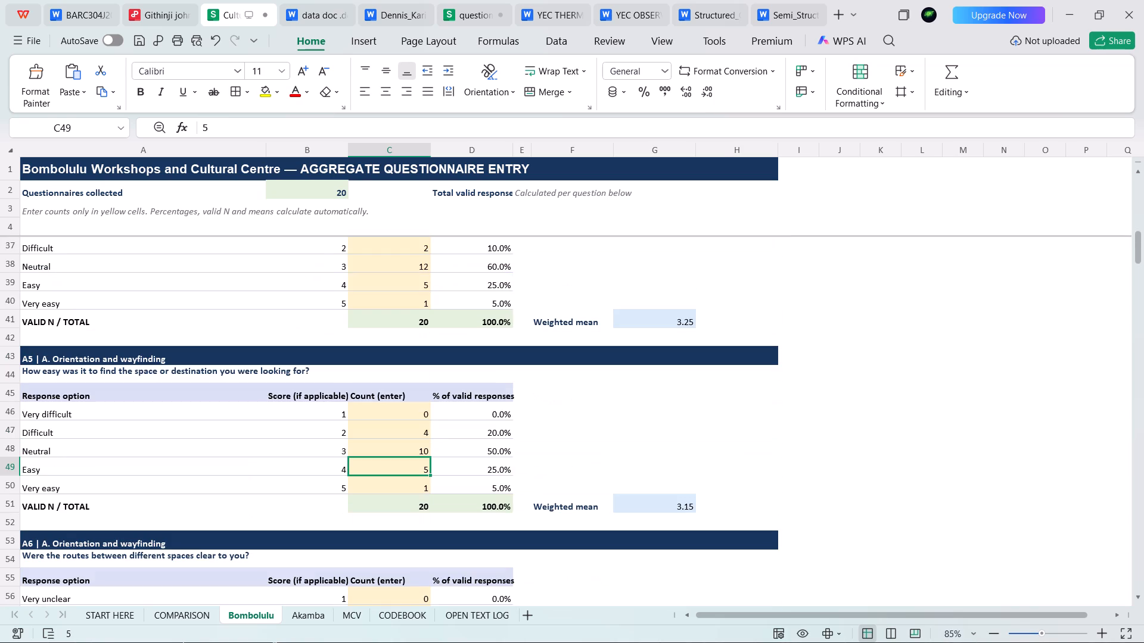
pyautogui.scroll(2, 412, 363)
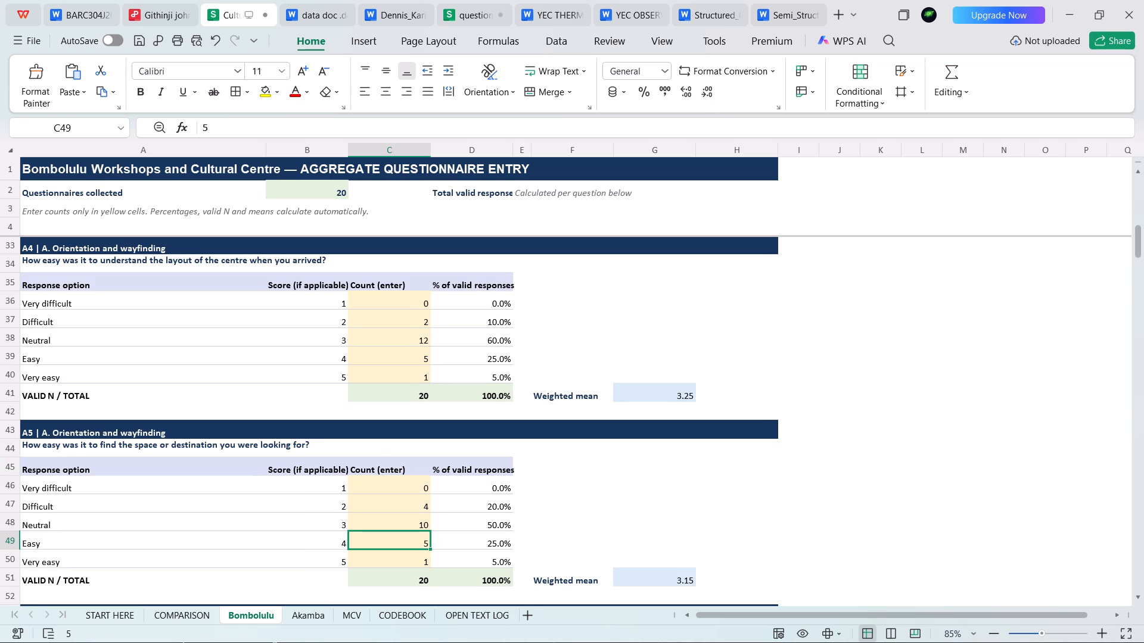
pyautogui.scroll(-4, 426, 514)
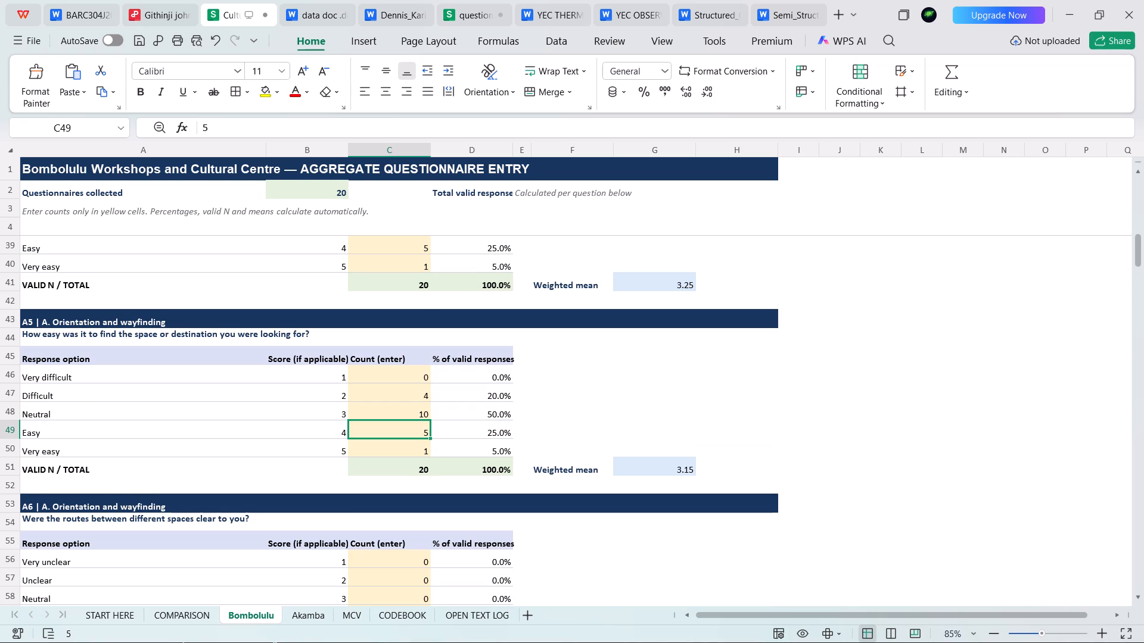
pyautogui.scroll(-2, 386, 428)
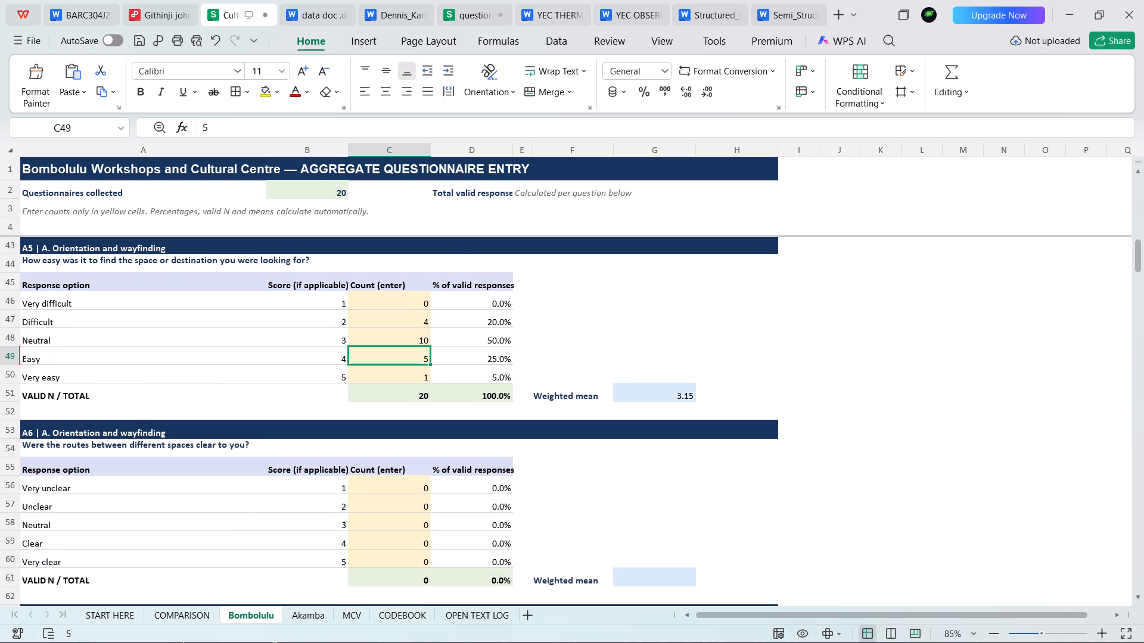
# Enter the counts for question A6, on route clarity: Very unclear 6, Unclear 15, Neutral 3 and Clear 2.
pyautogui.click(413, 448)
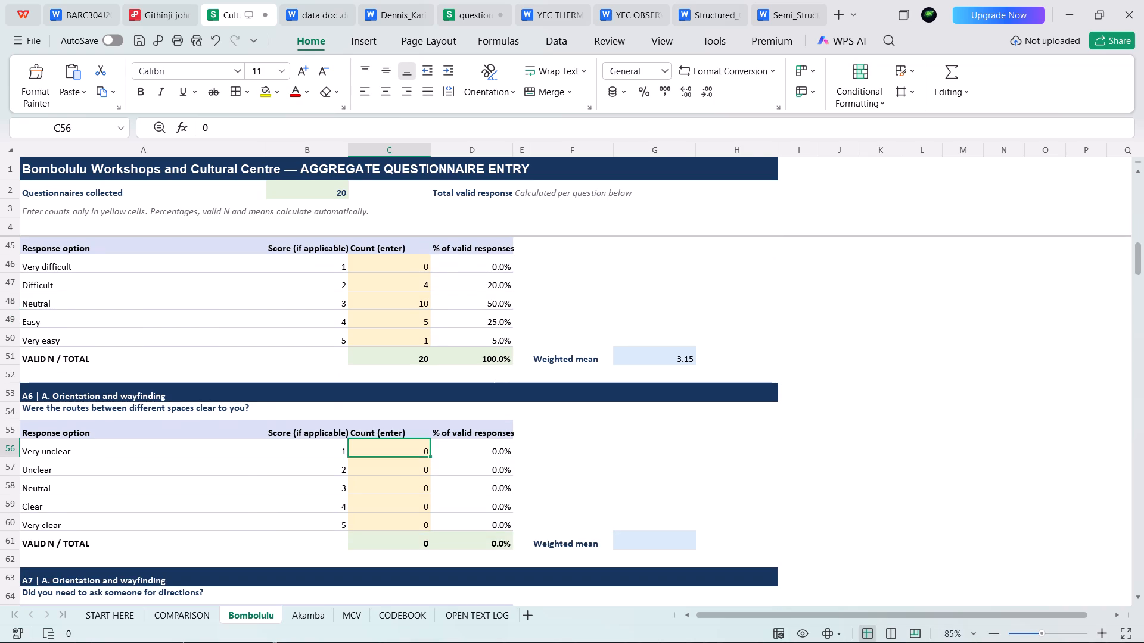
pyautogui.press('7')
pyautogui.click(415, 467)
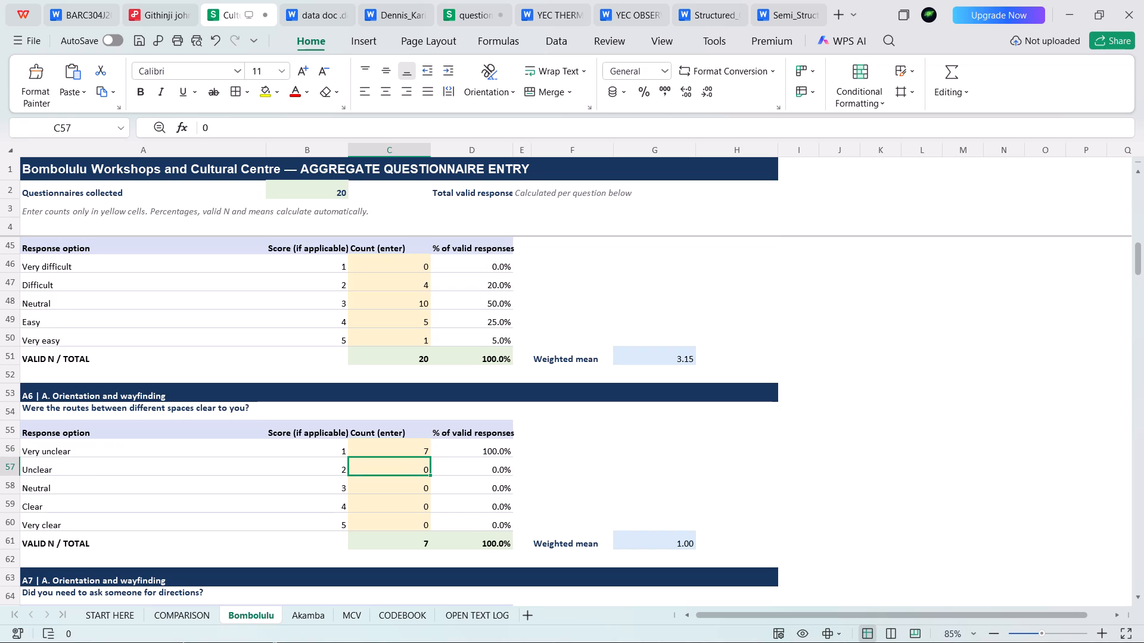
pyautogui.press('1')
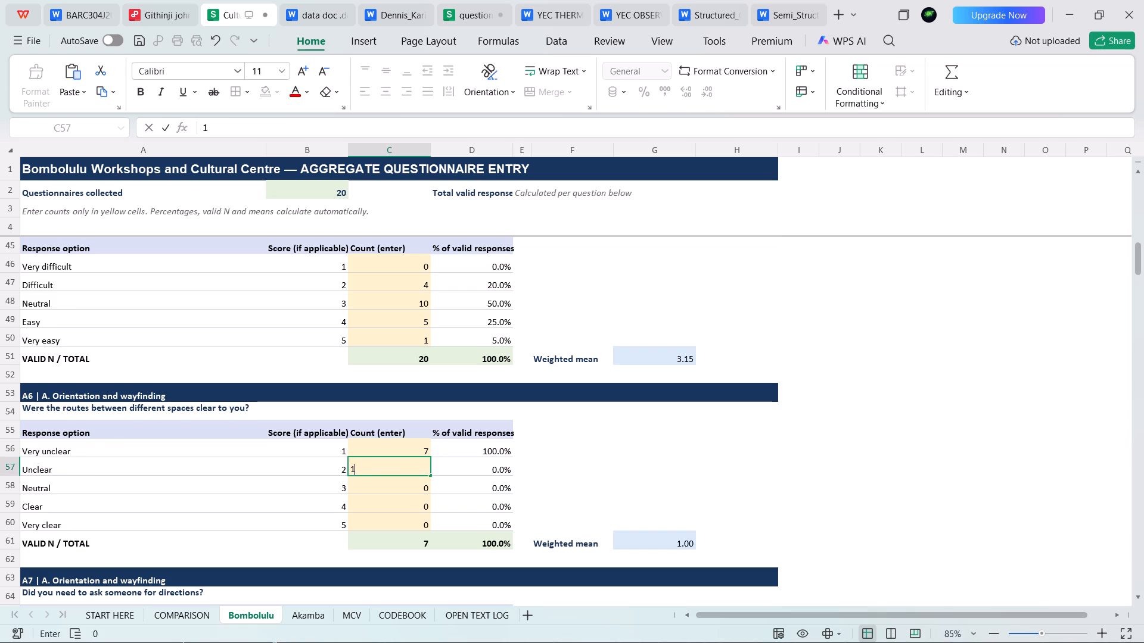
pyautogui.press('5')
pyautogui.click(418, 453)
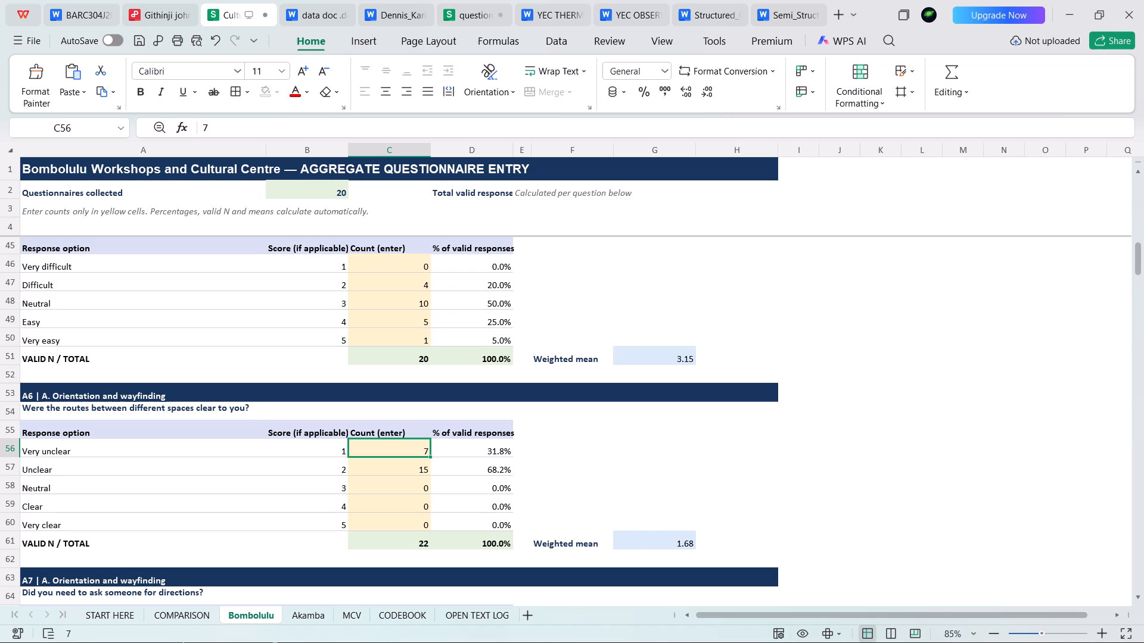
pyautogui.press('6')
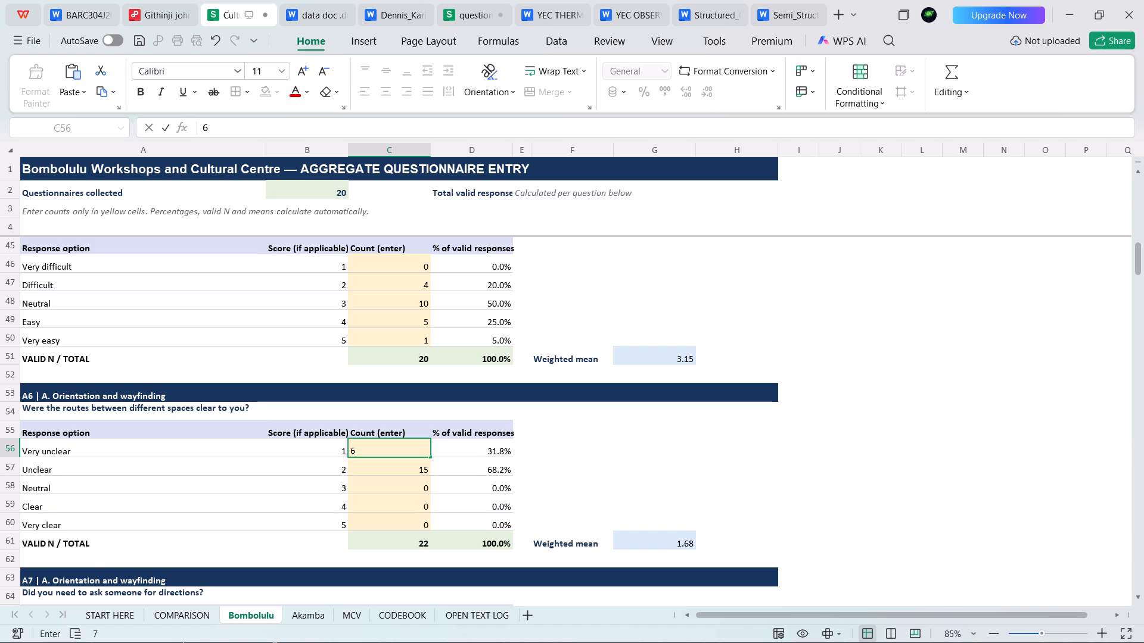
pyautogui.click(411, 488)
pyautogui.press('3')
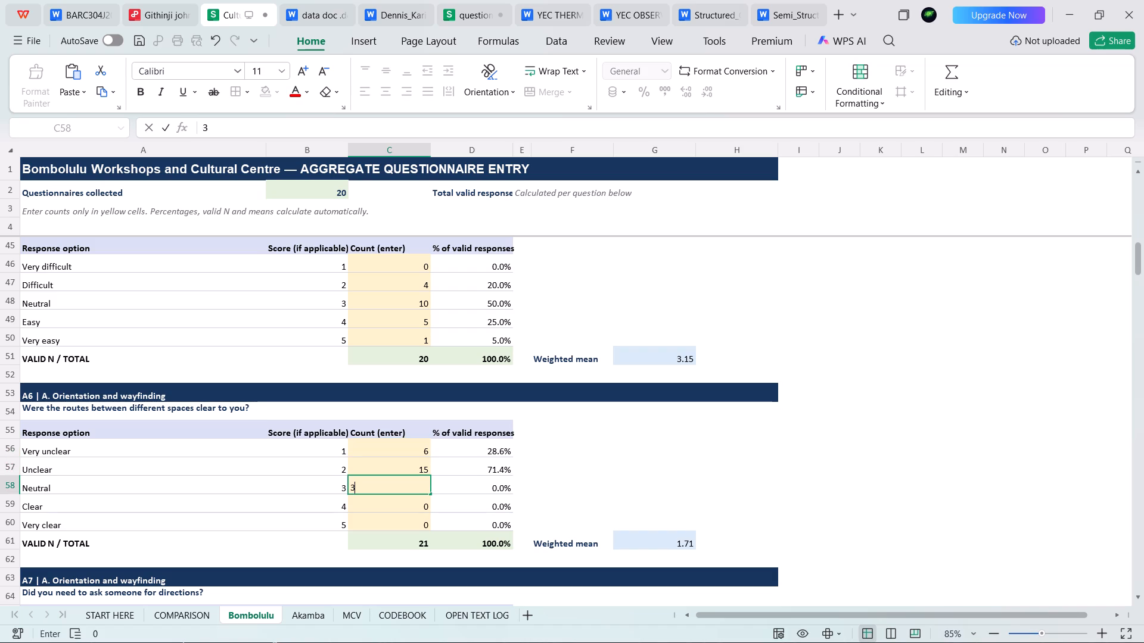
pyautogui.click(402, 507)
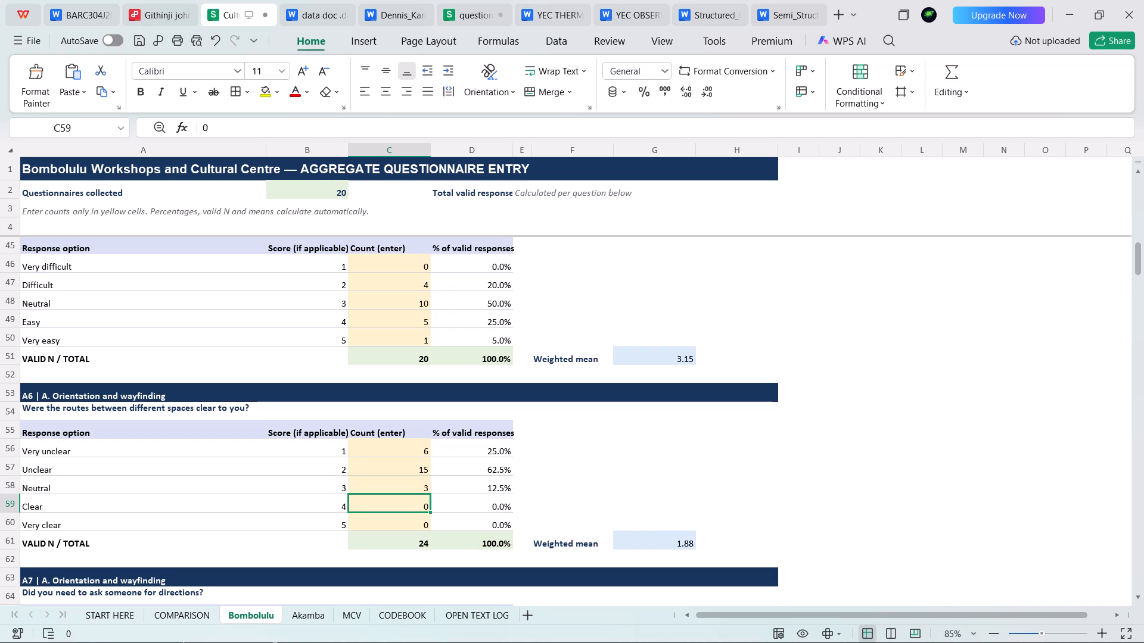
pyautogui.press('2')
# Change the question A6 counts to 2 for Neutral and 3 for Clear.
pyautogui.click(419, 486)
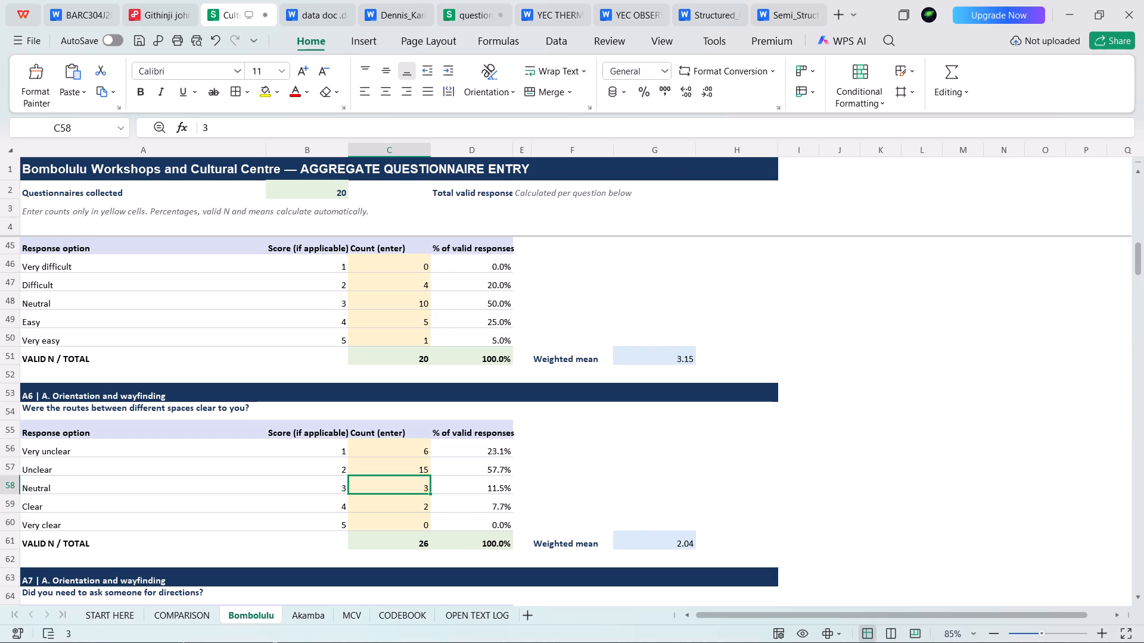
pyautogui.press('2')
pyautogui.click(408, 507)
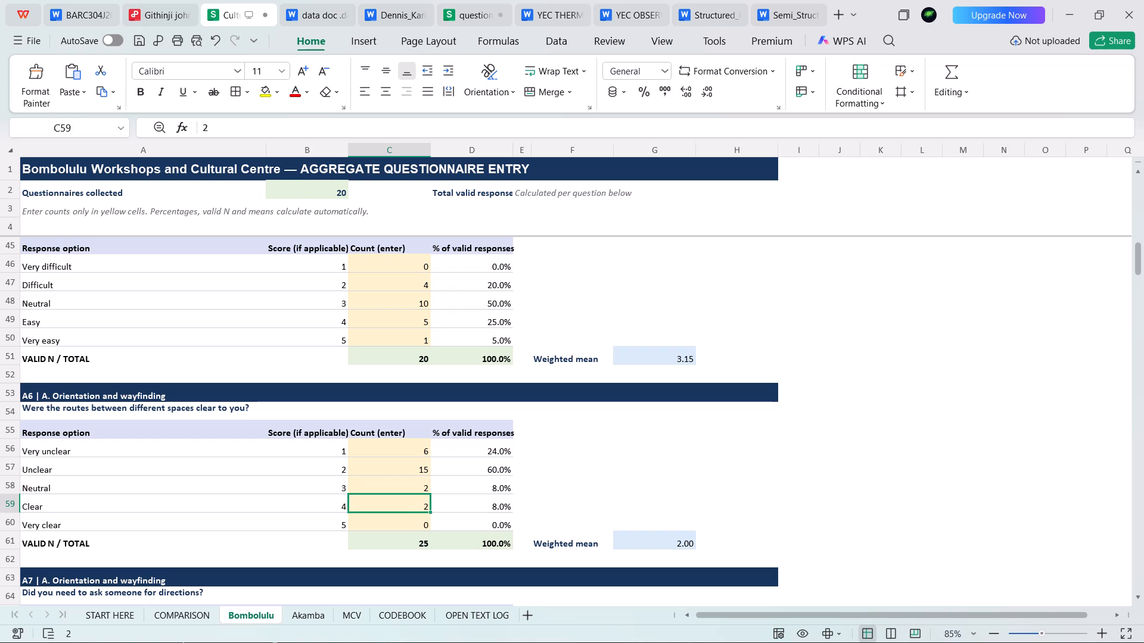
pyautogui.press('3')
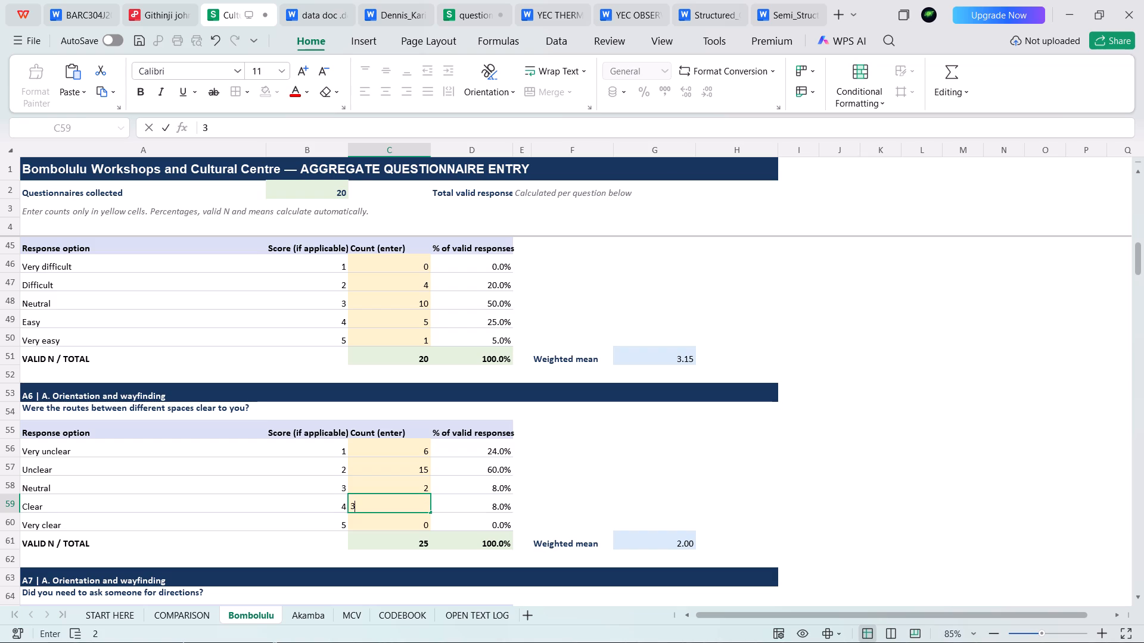
# Set the question A6 counts to Very clear 6, Clear 14, Neutral 4, Unclear 0 and Very unclear 0.
pyautogui.click(406, 526)
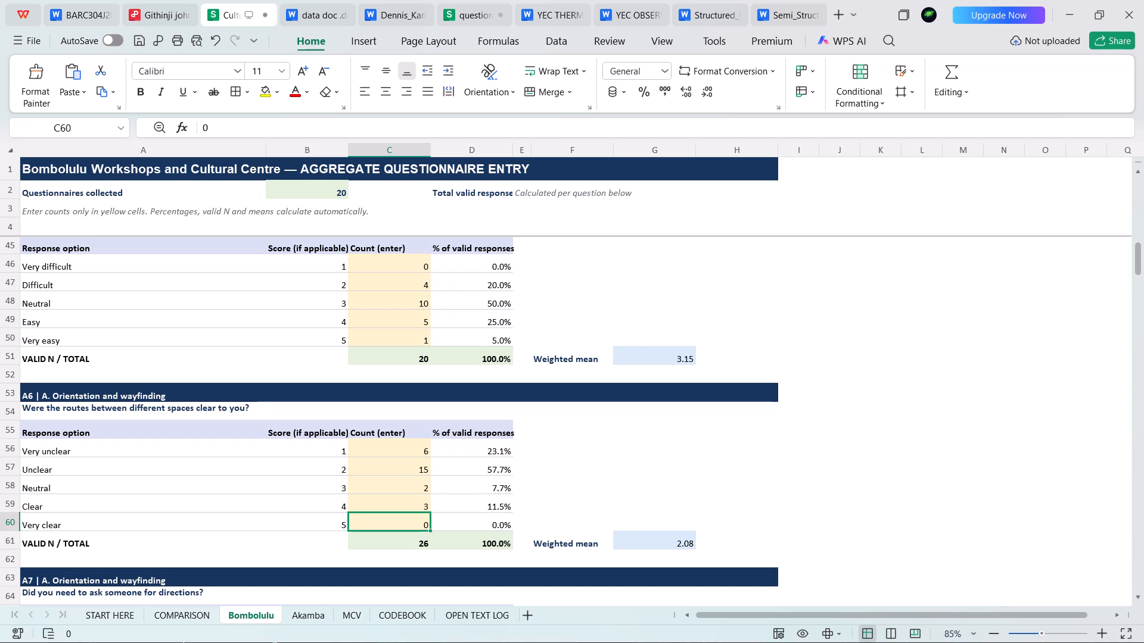
pyautogui.press('6')
pyautogui.click(411, 502)
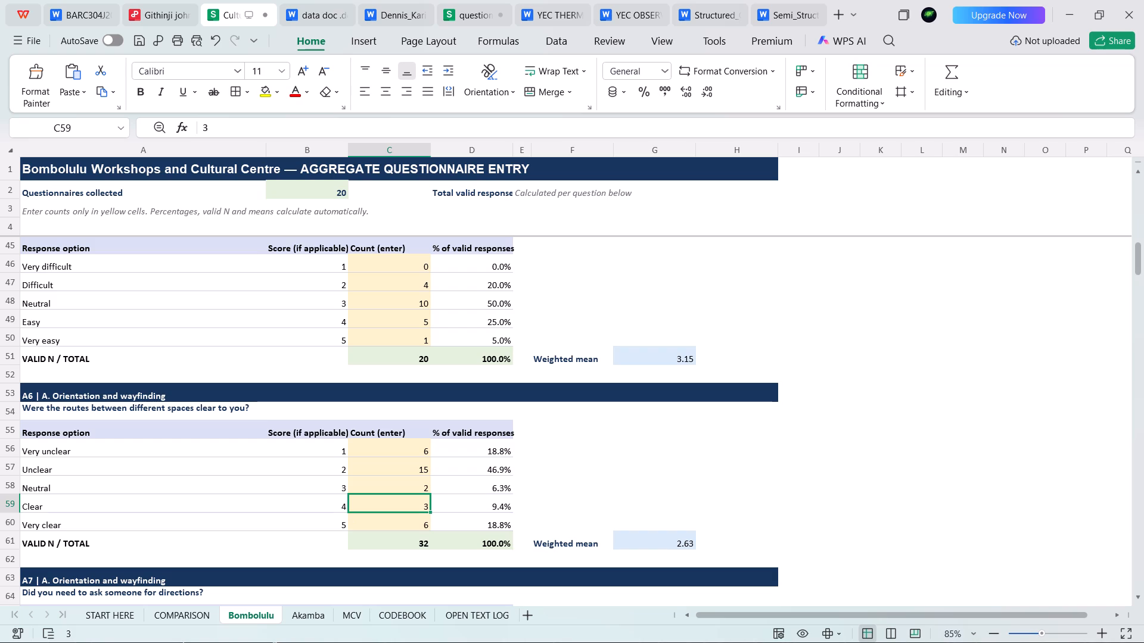
pyautogui.write('14')
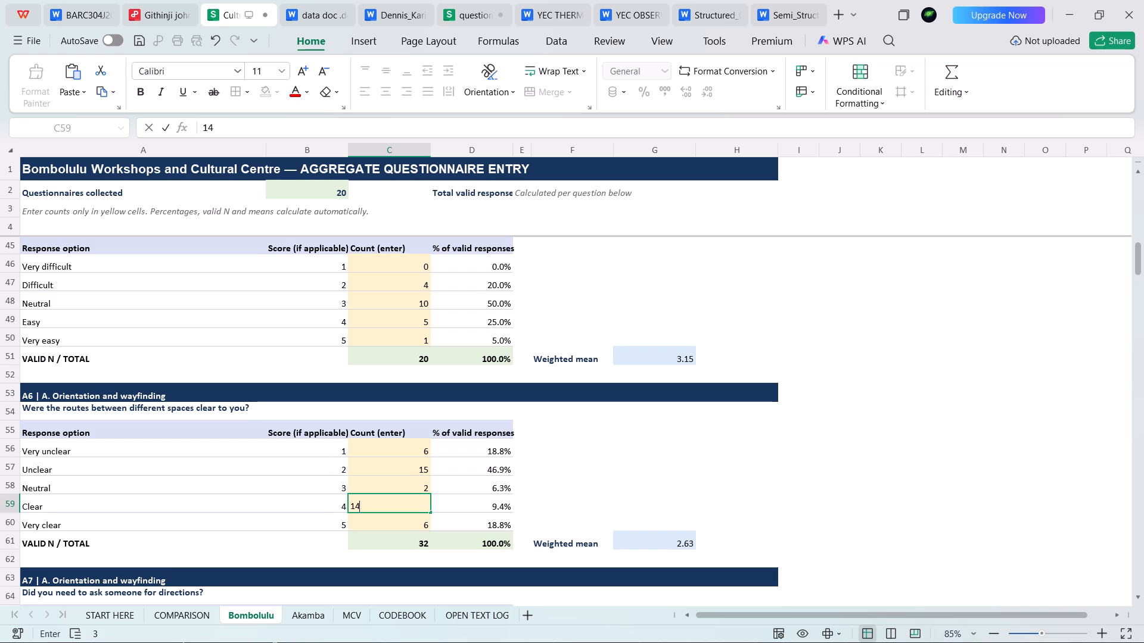
pyautogui.click(410, 485)
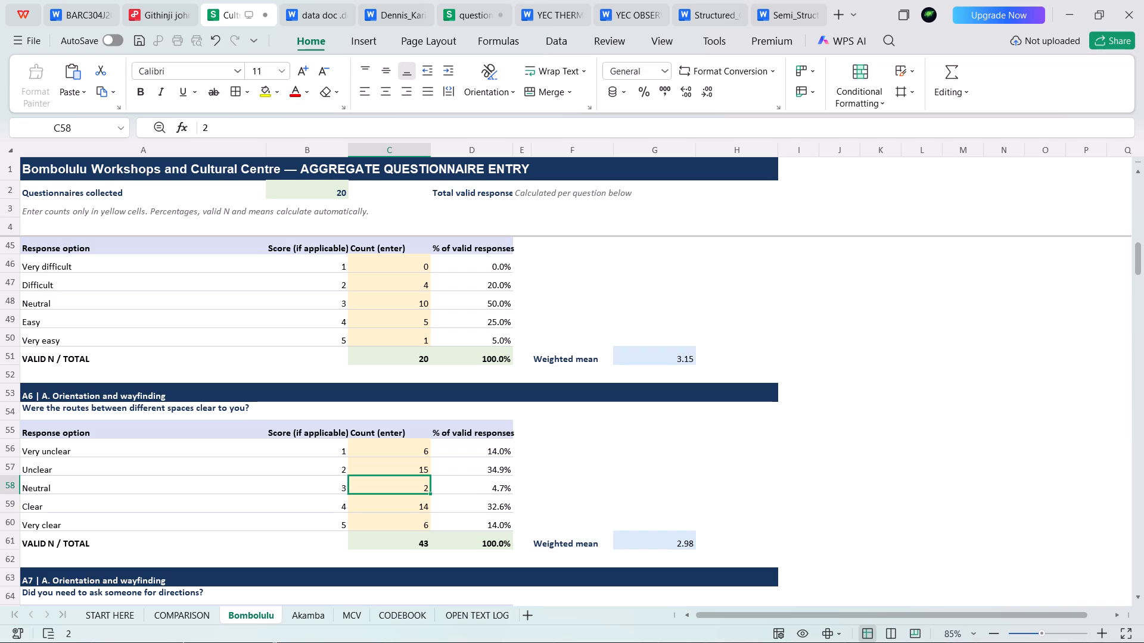
pyautogui.press('4')
pyautogui.click(414, 469)
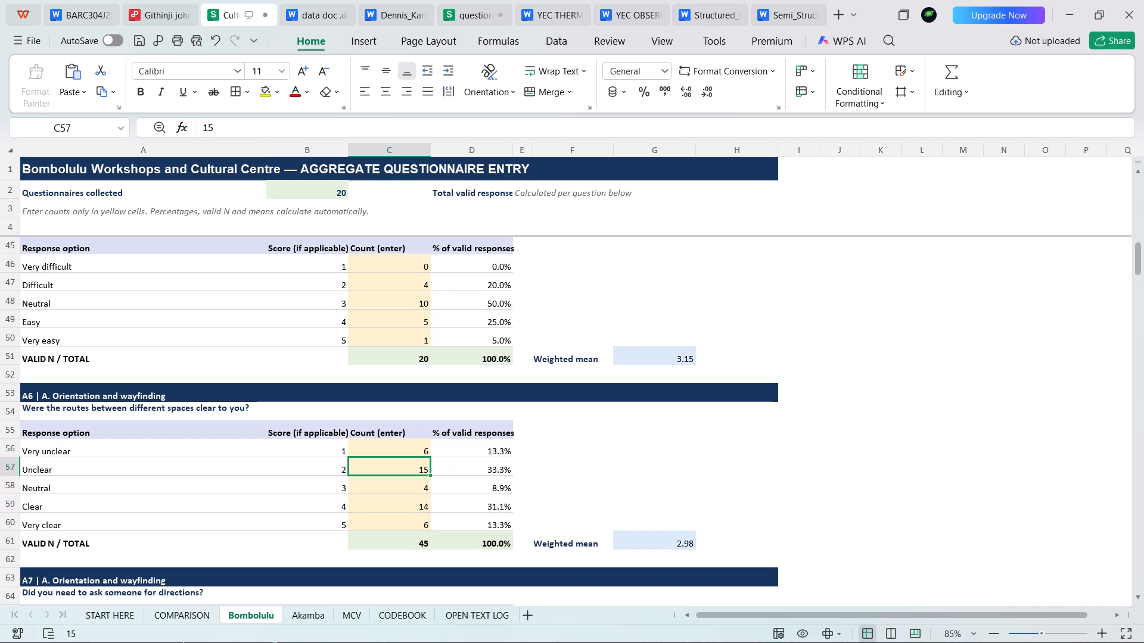
pyautogui.press('1')
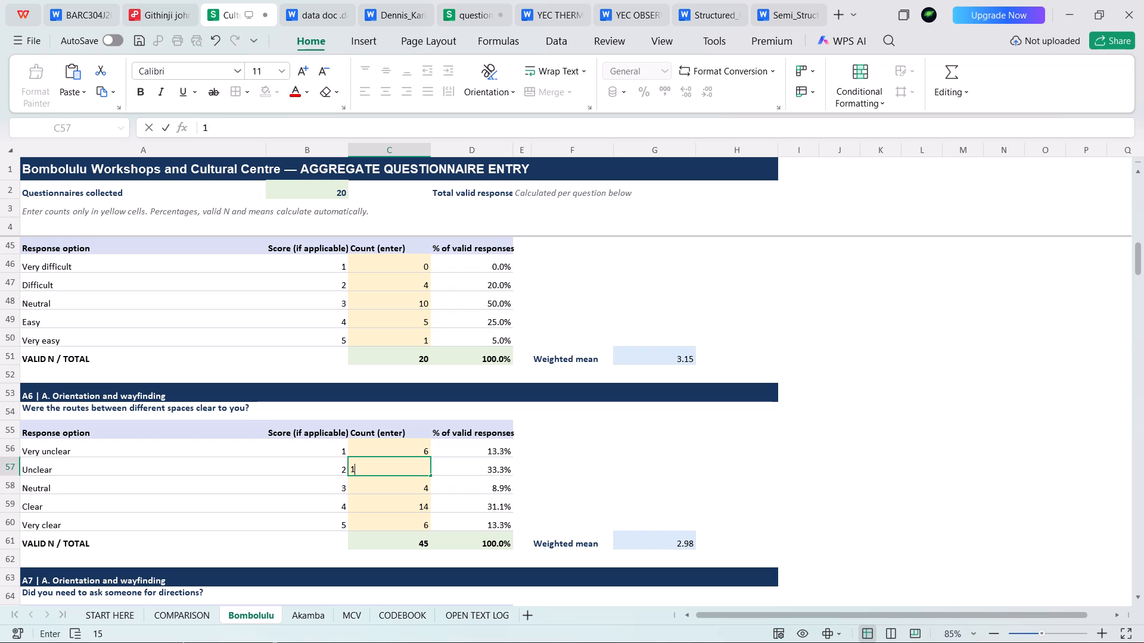
pyautogui.click(418, 452)
pyautogui.press('0')
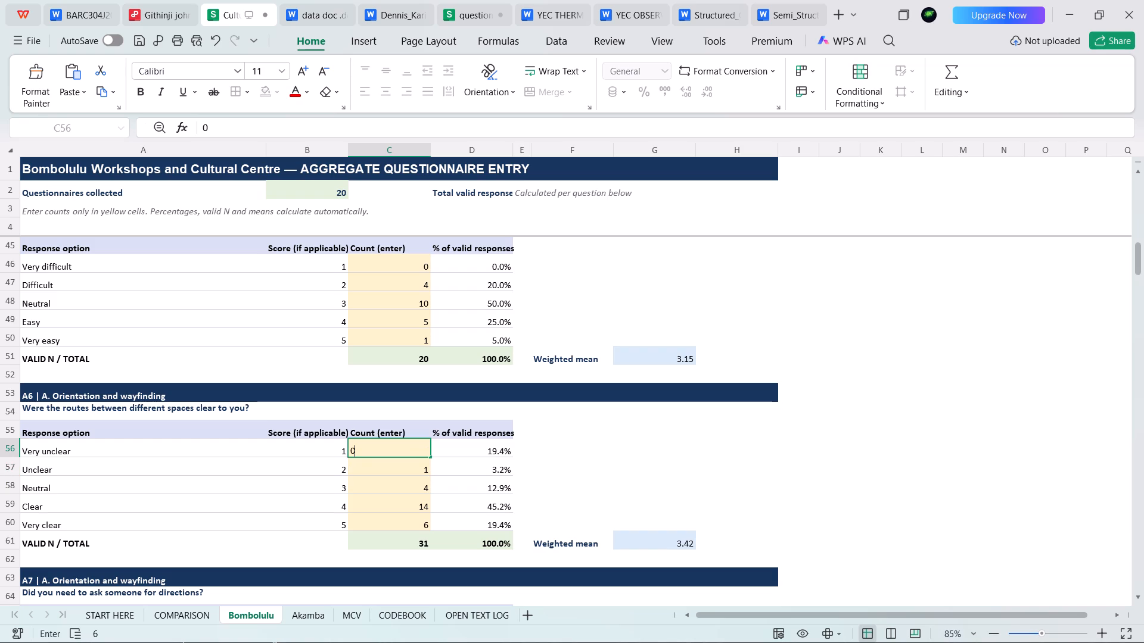
pyautogui.click(412, 467)
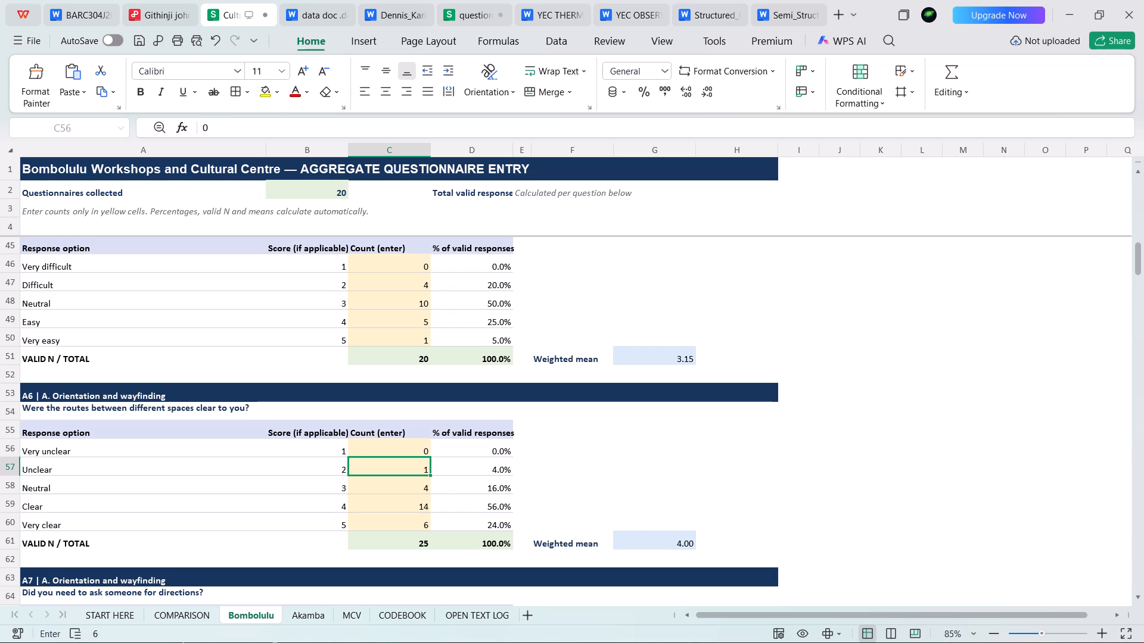
pyautogui.press('0')
# Change the question A6 counts, on route clarity, to Neutral 3, Clear 12 and Very clear 5.
pyautogui.click(406, 489)
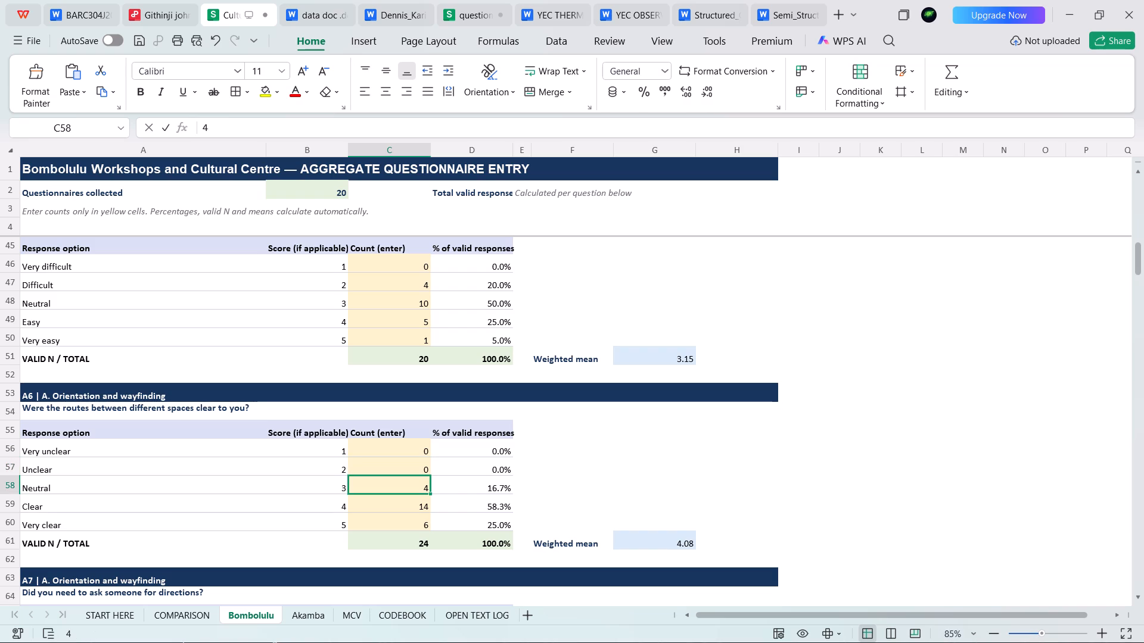
pyautogui.press('5')
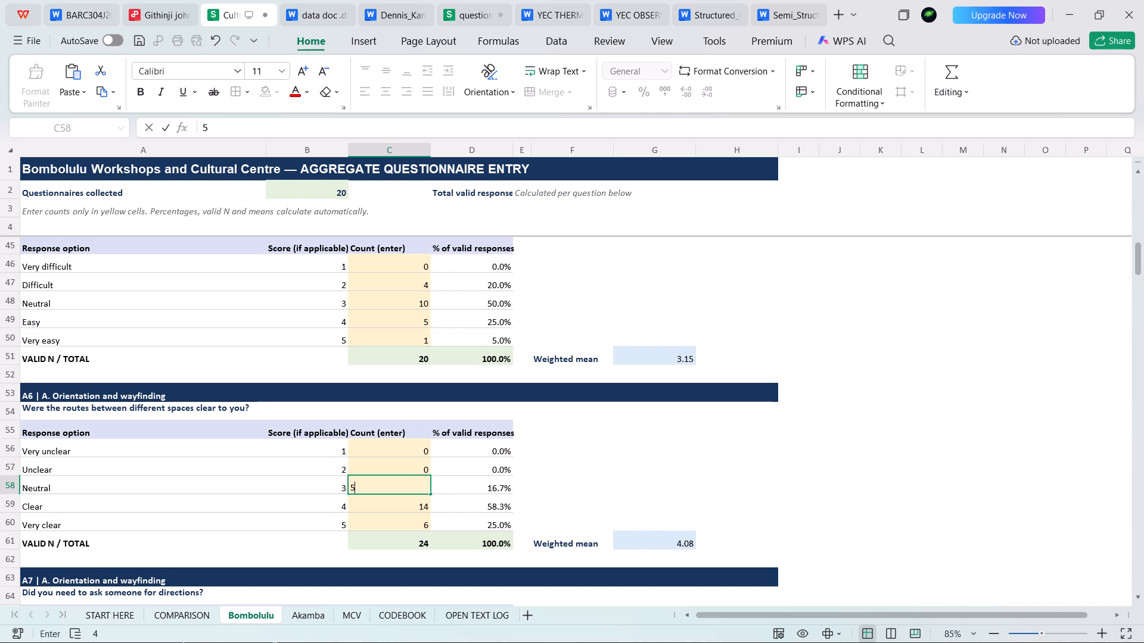
pyautogui.press('BackSpace')
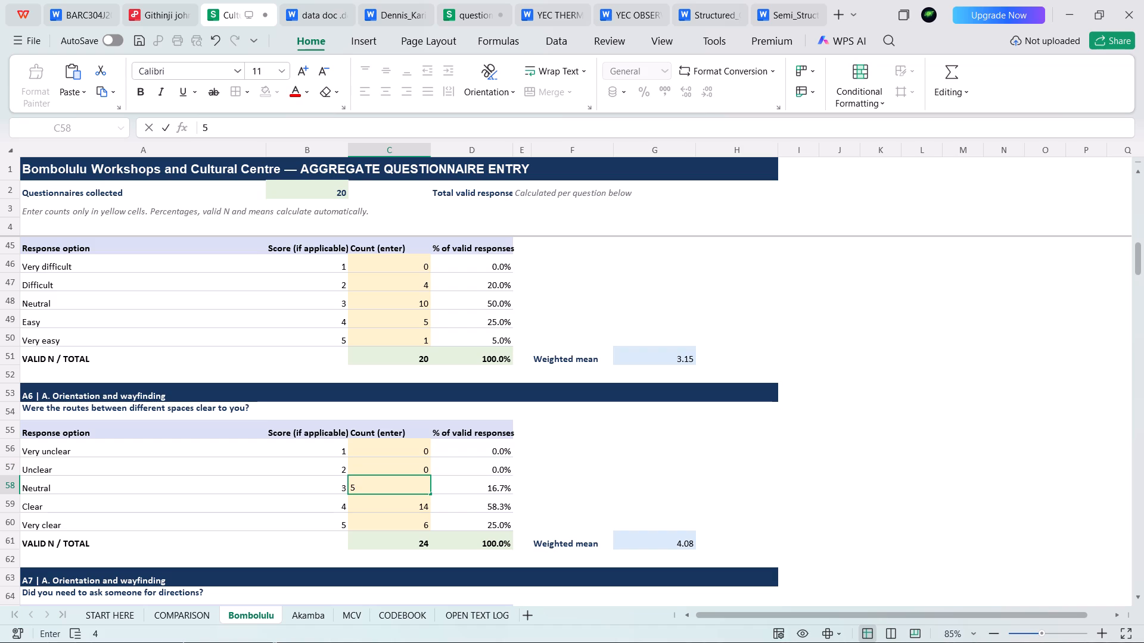
pyautogui.press('4')
pyautogui.click(414, 507)
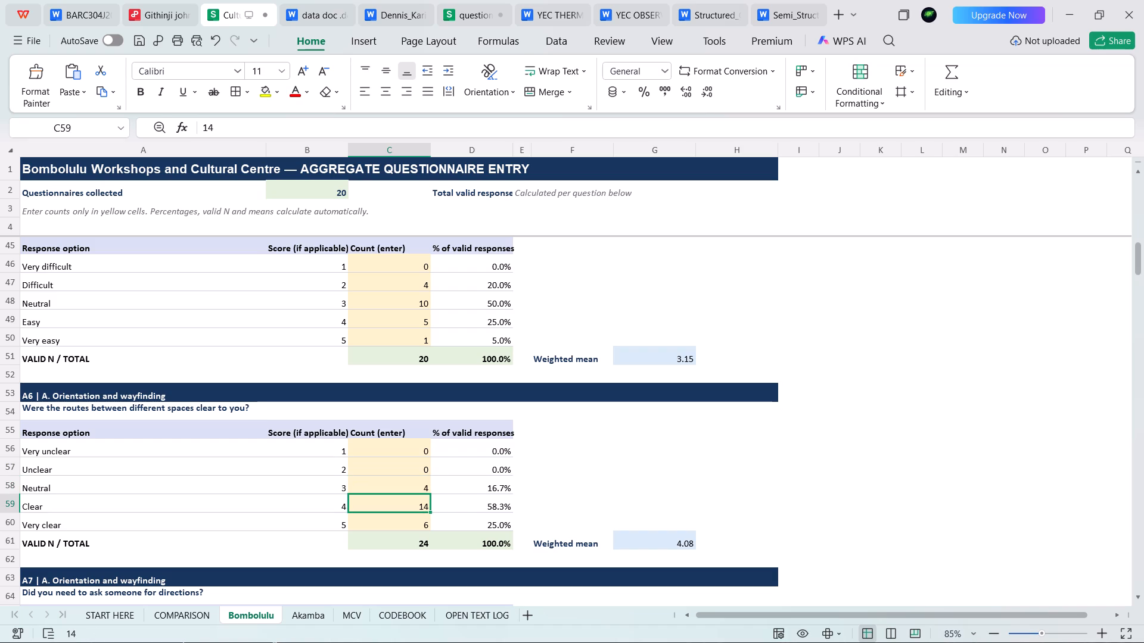
pyautogui.click(416, 526)
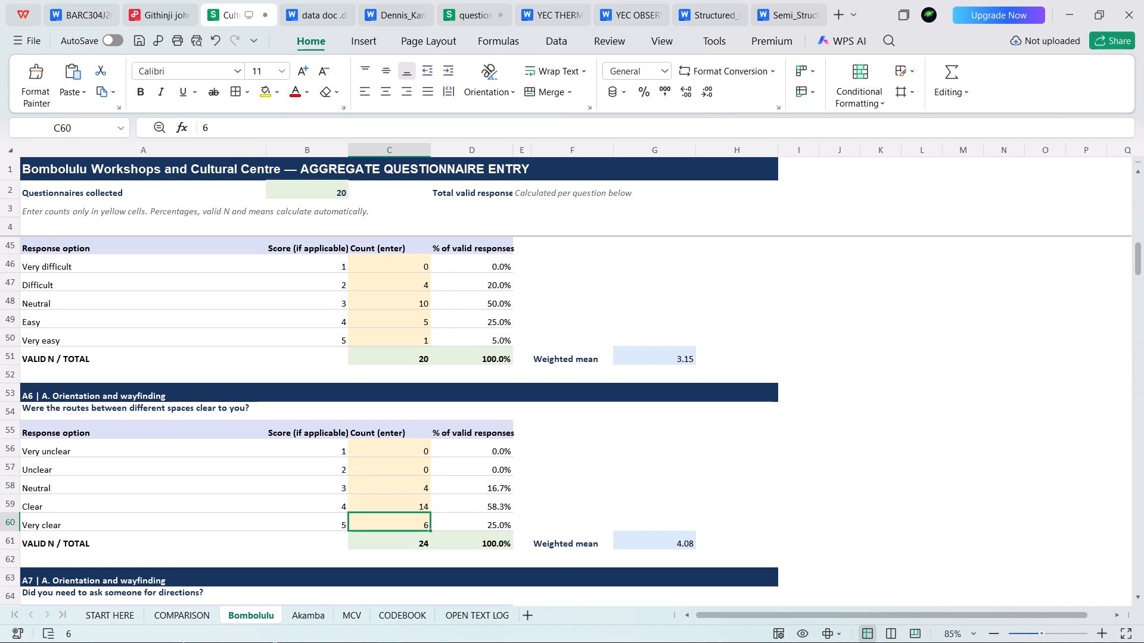
pyautogui.press('5')
pyautogui.click(414, 507)
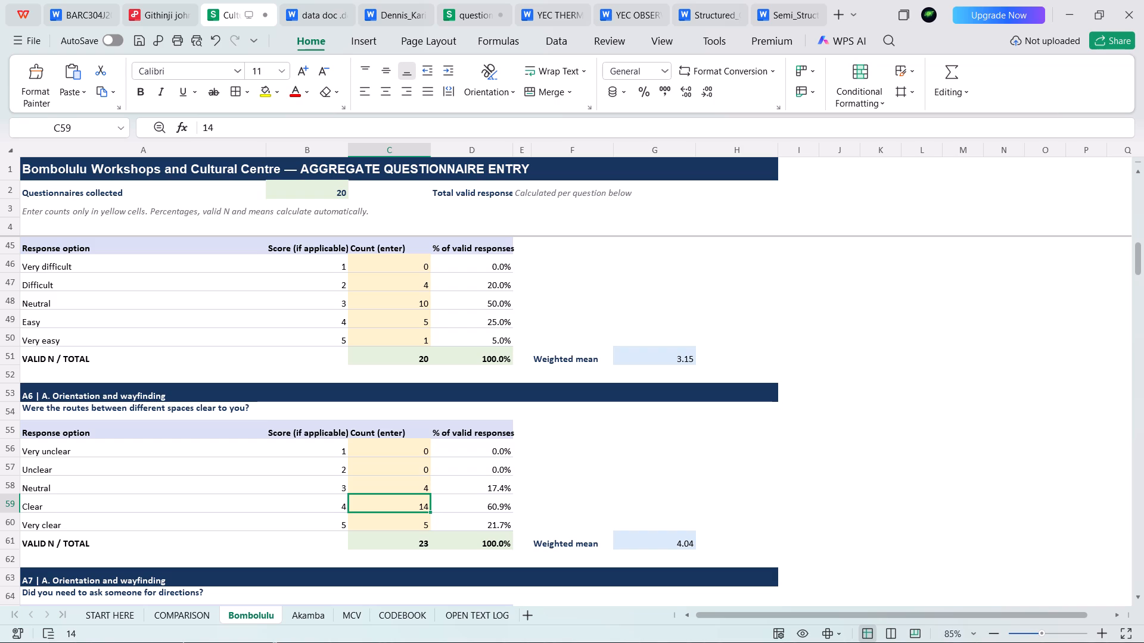
pyautogui.click(254, 499)
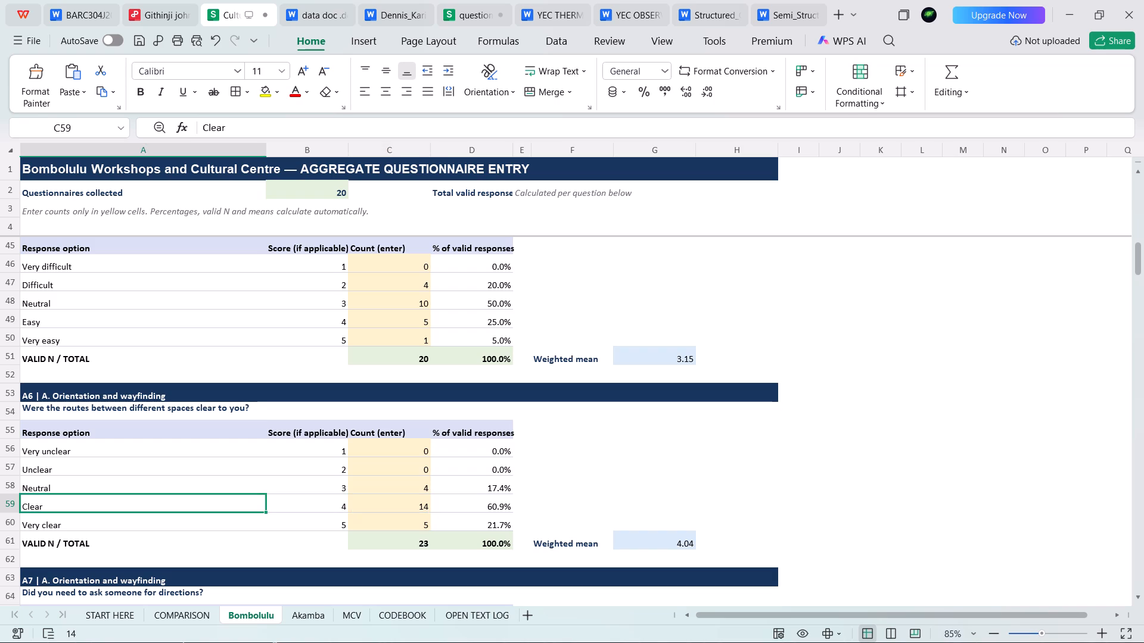
pyautogui.click(407, 486)
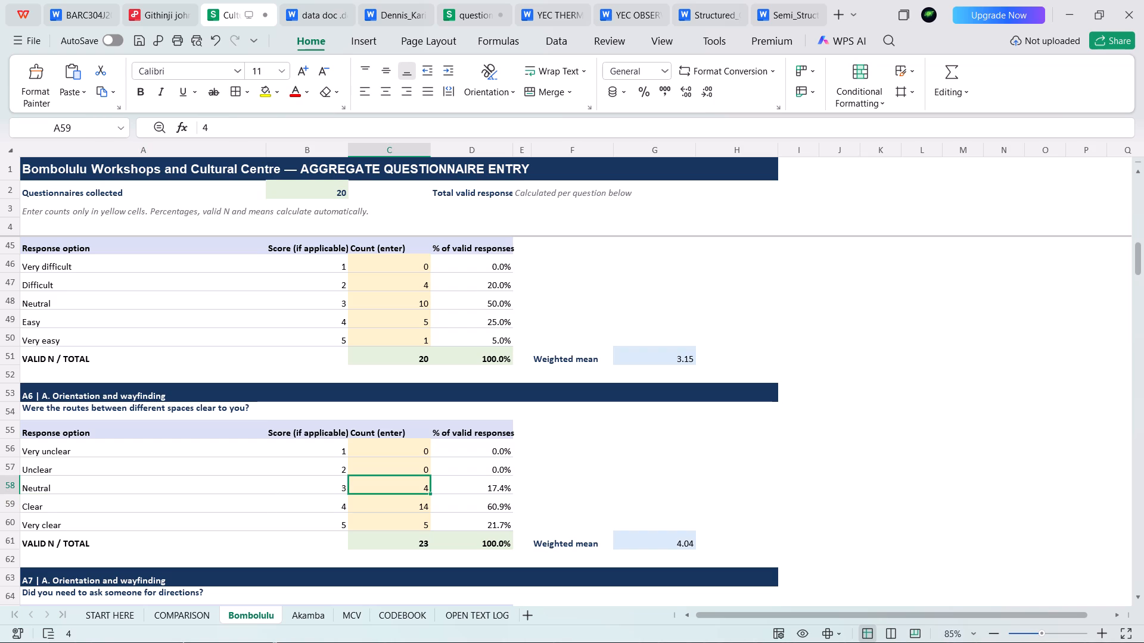
pyautogui.press('3')
pyautogui.click(405, 510)
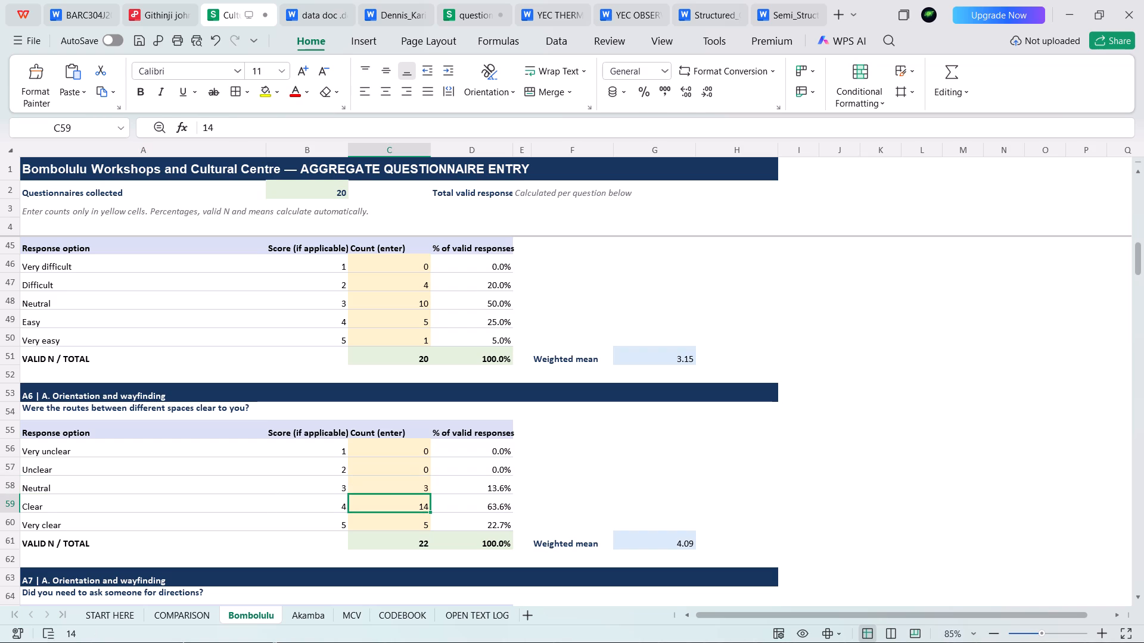
pyautogui.write('12')
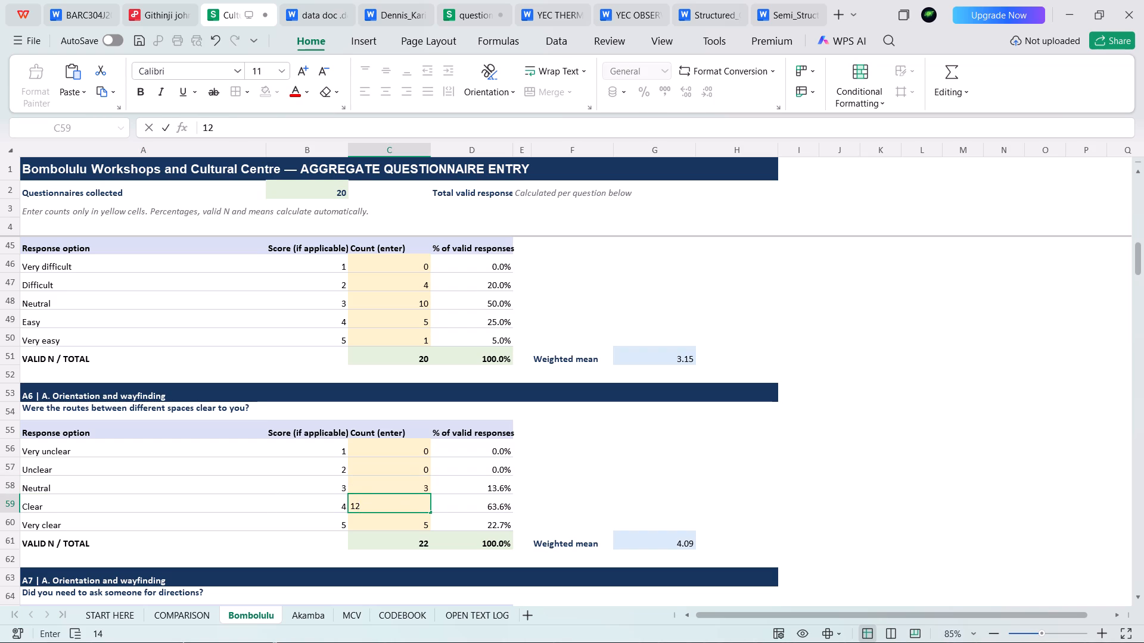
pyautogui.click(402, 527)
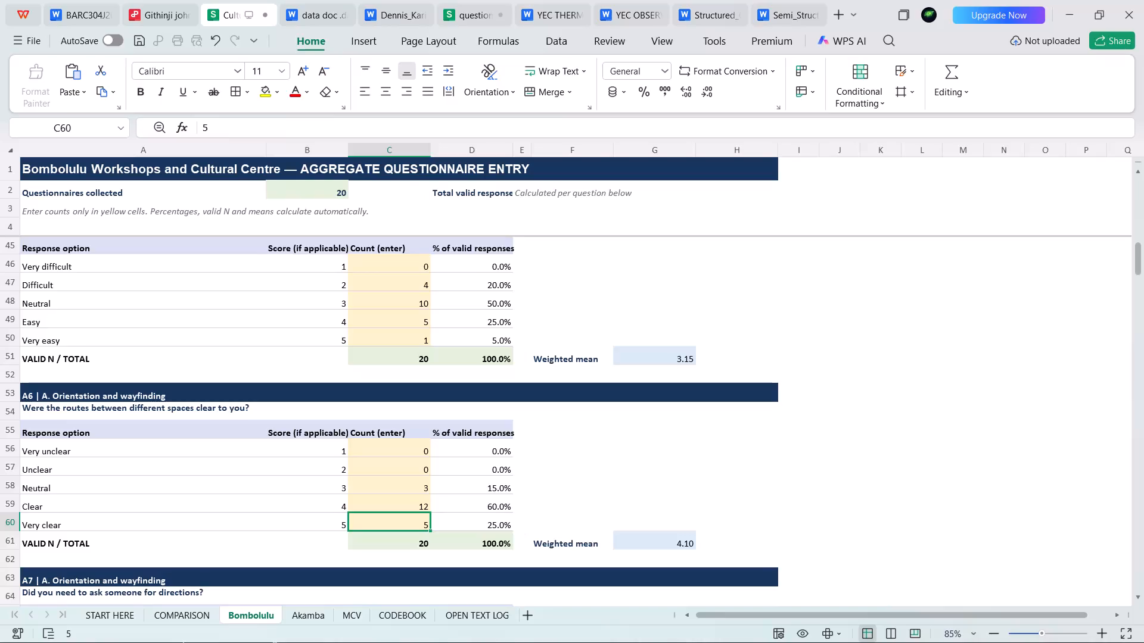
# Enter the counts for question A7, on needing to ask for directions: Yes 18 and No 2.
pyautogui.scroll(-1, 399, 501)
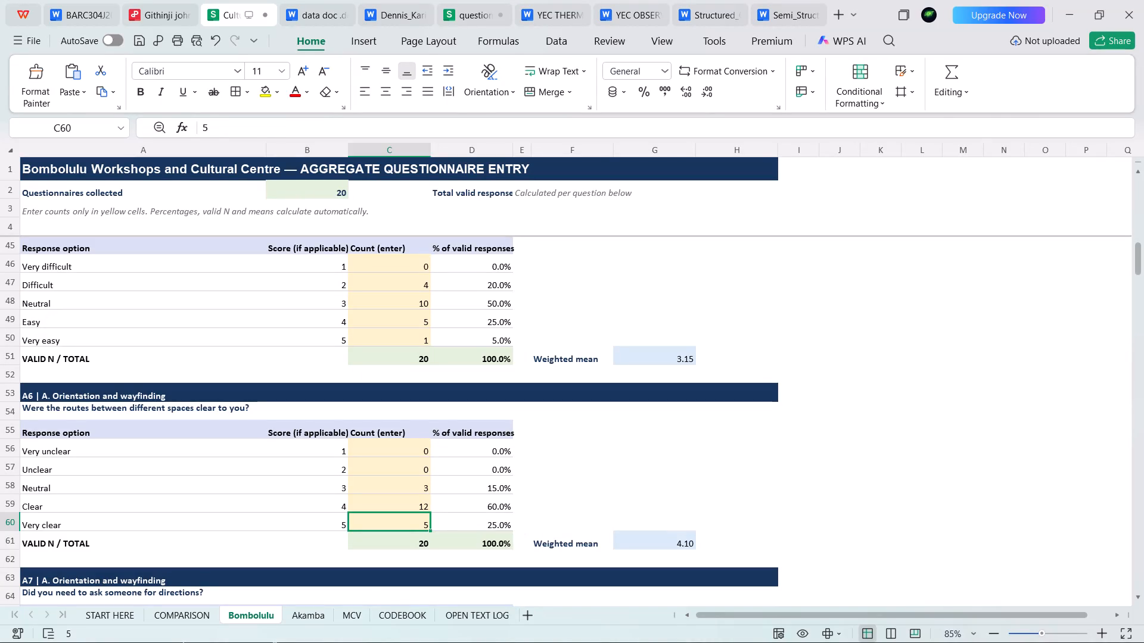
pyautogui.scroll(-5, 410, 452)
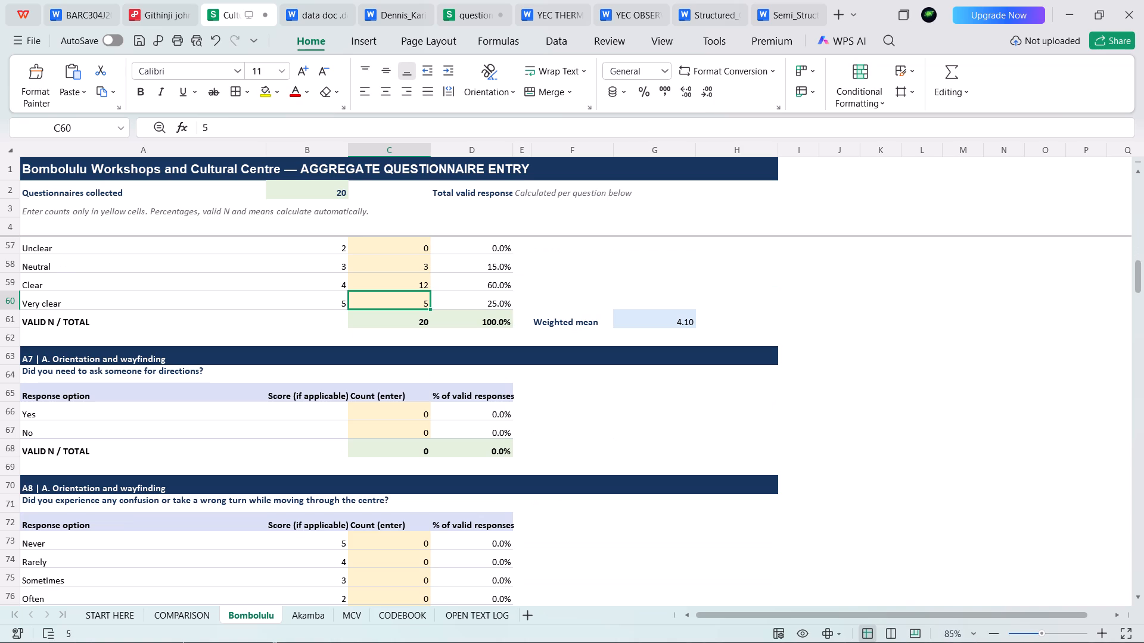
pyautogui.click(418, 414)
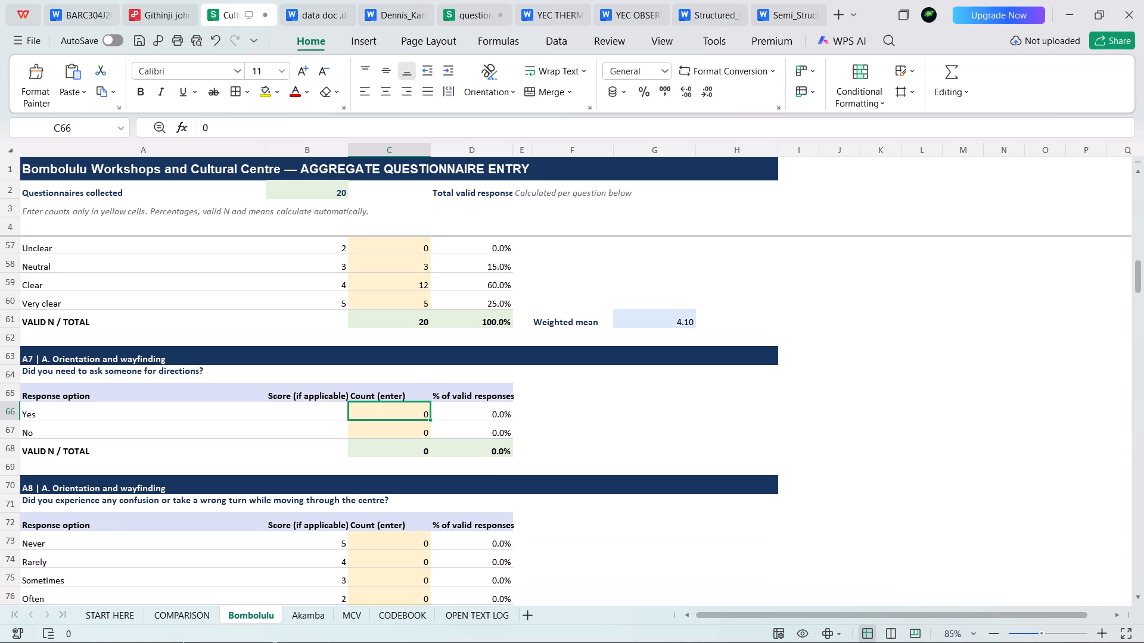
pyautogui.write('20')
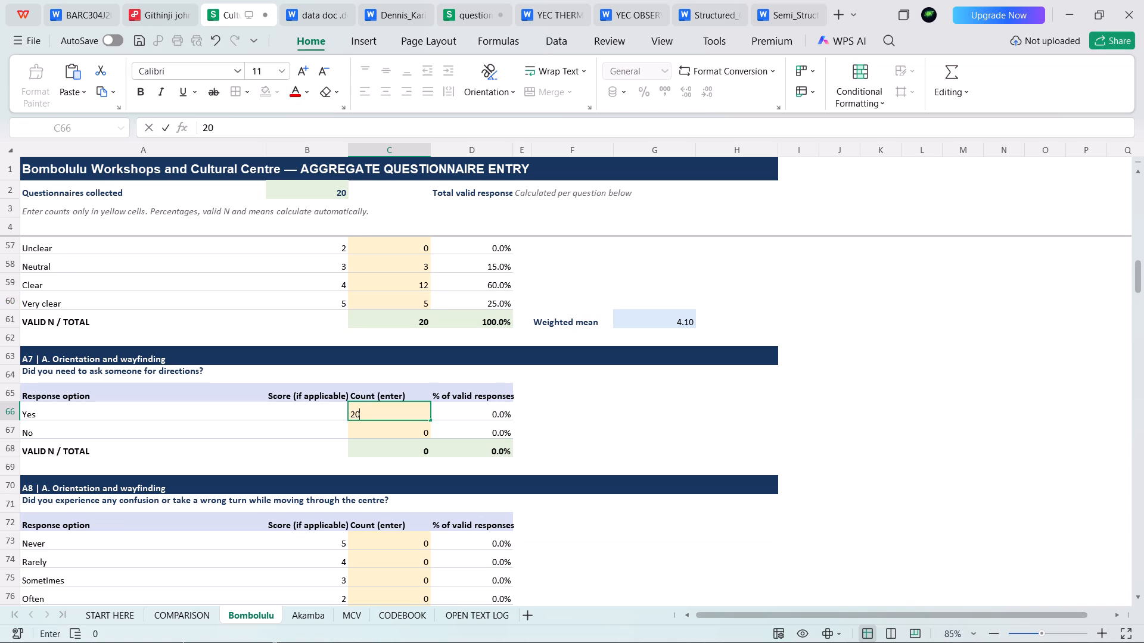
pyautogui.press('BackSpace')
pyautogui.press('BackSpace')
pyautogui.press('1')
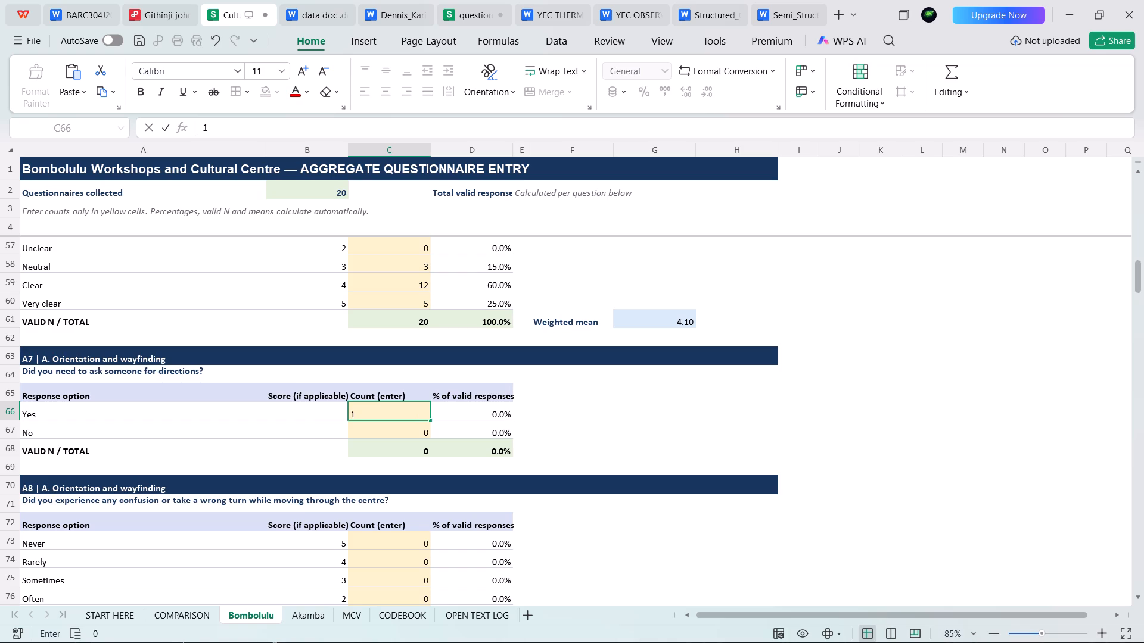
pyautogui.press('8')
pyautogui.click(414, 433)
pyautogui.press('2')
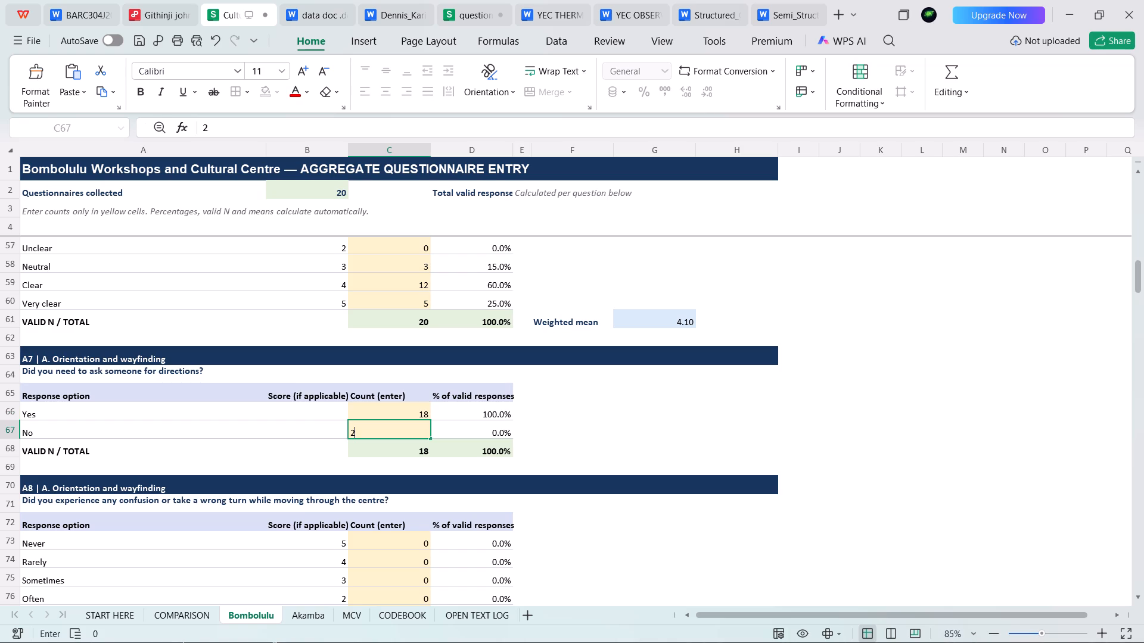
# Enter the counts for question A8, on confusion or wrong turns: Rarely 4, Sometimes 6 and Often 3.
pyautogui.scroll(-2, 471, 466)
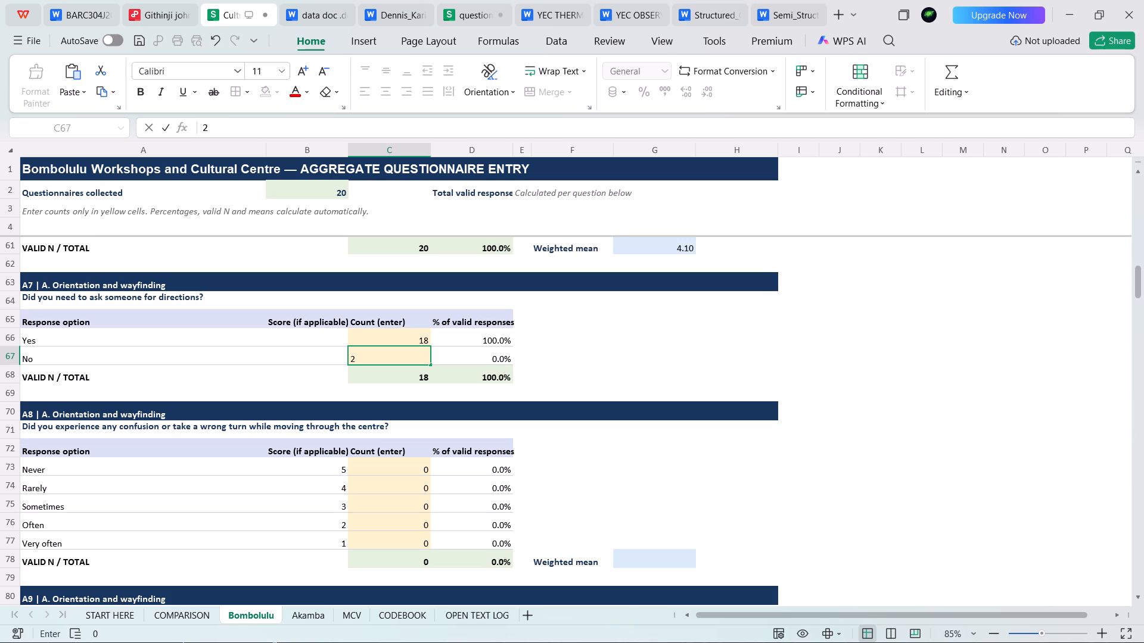
pyautogui.scroll(-1, 386, 422)
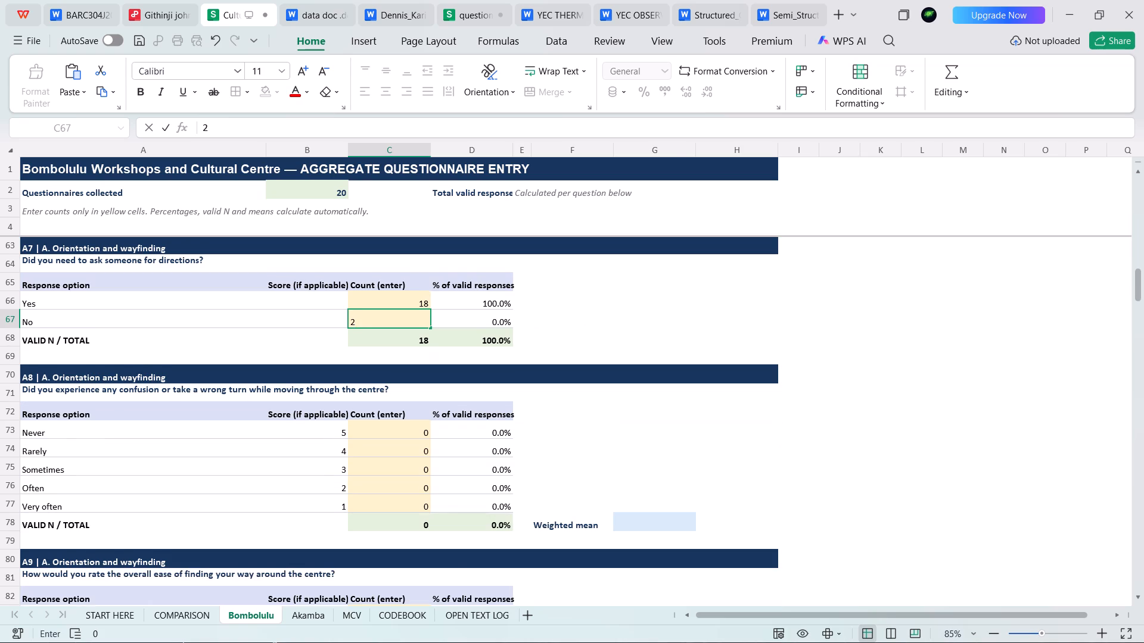
pyautogui.scroll(-1, 401, 402)
pyautogui.click(416, 412)
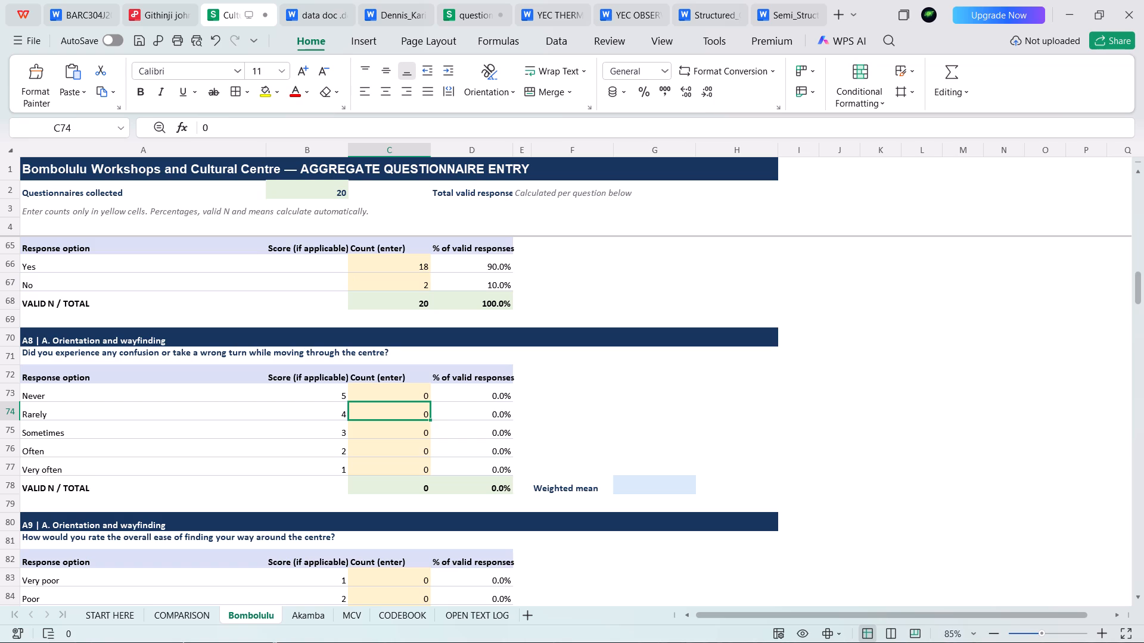
pyautogui.press('4')
pyautogui.click(413, 430)
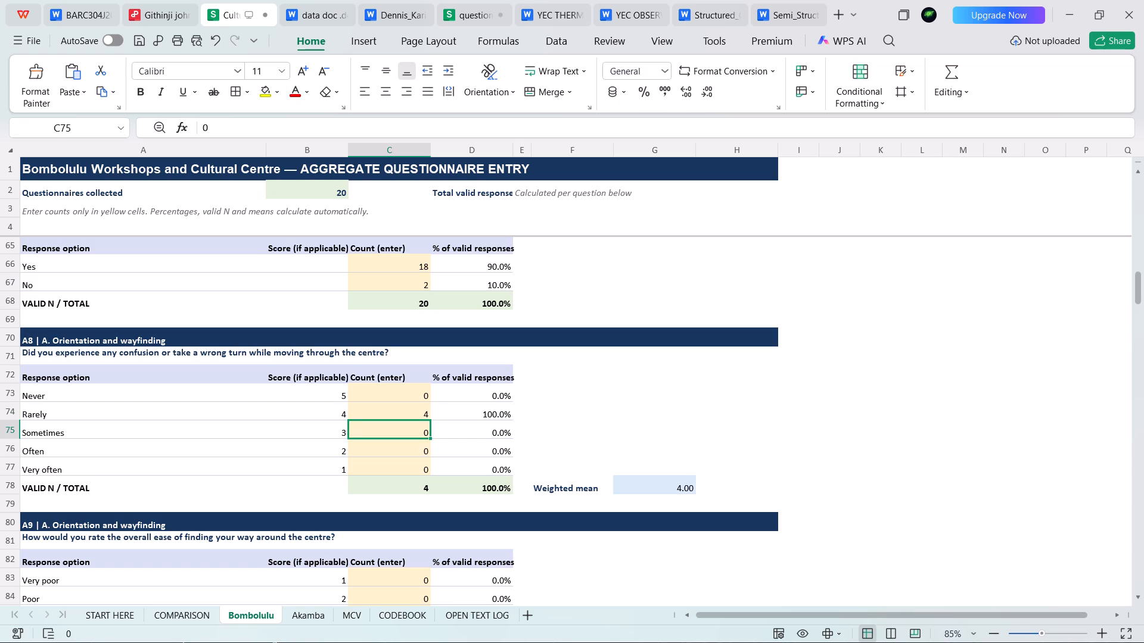
pyautogui.press('6')
pyautogui.click(397, 452)
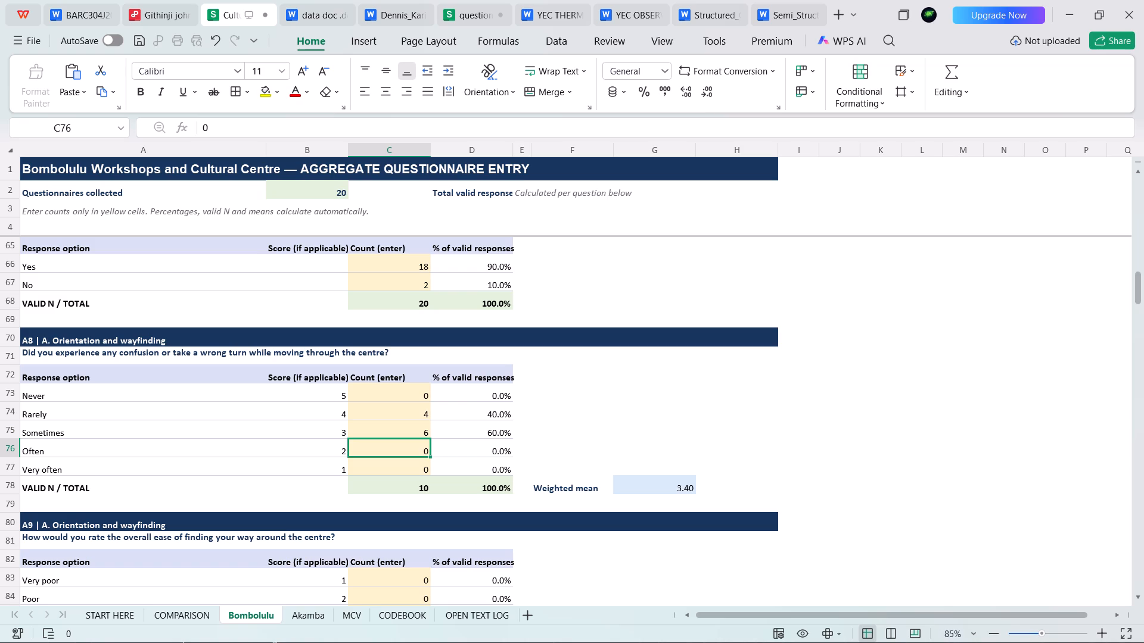
pyautogui.press('3')
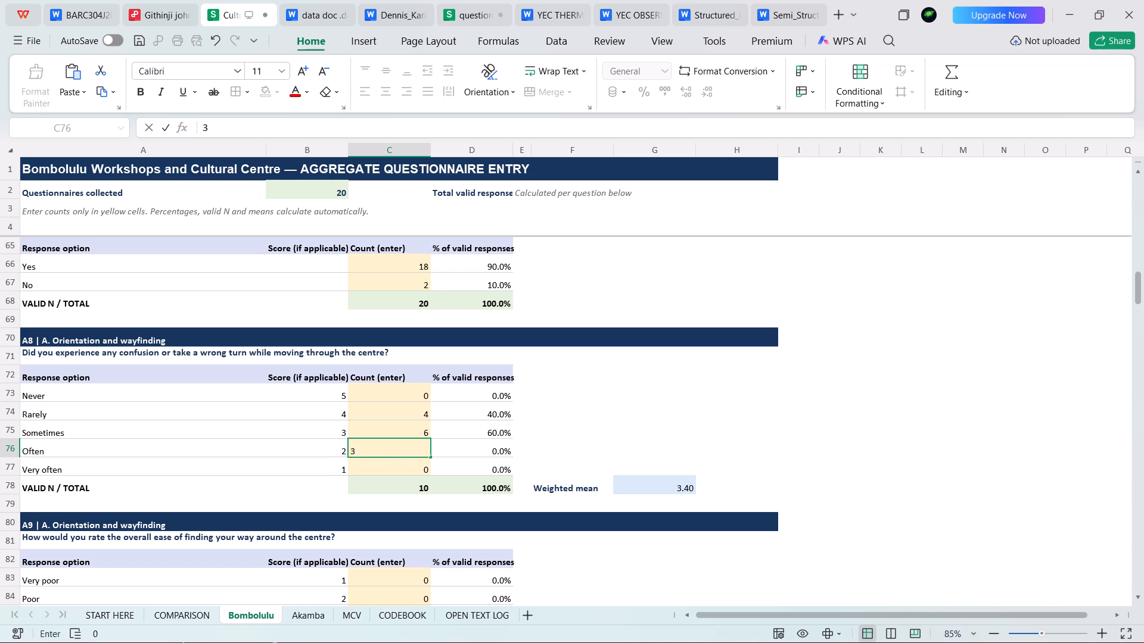
pyautogui.click(412, 433)
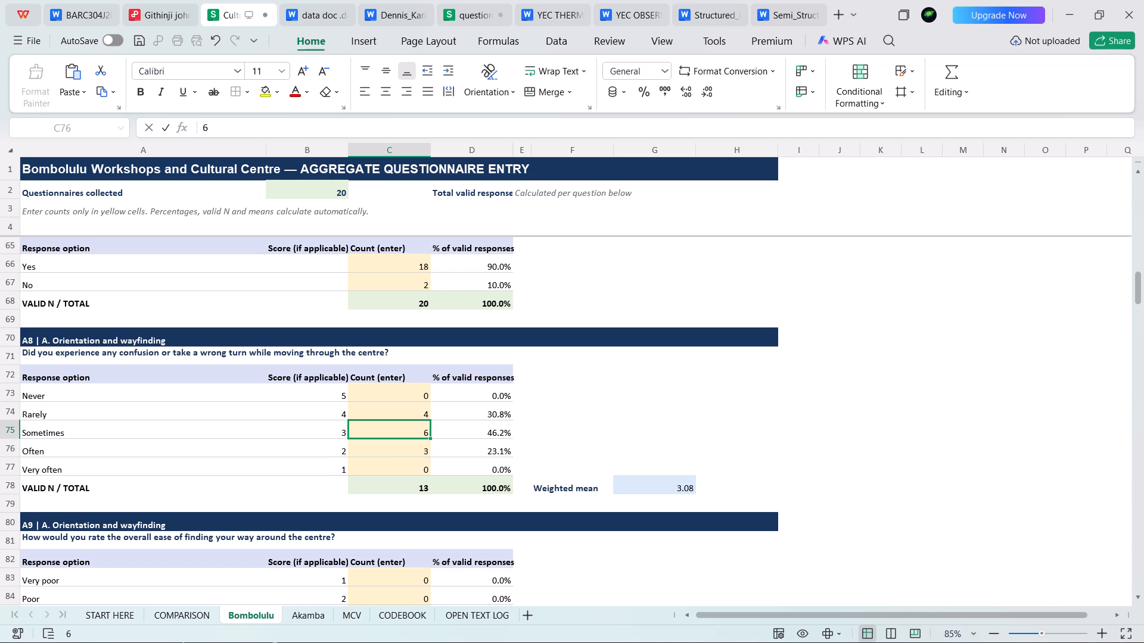
pyautogui.click(406, 450)
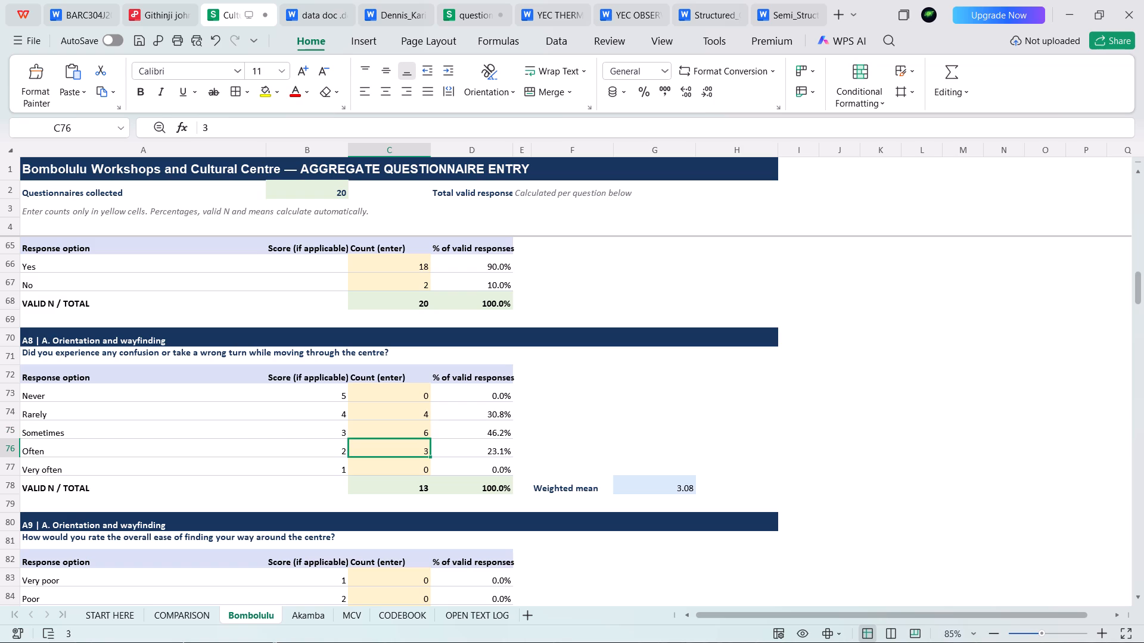
# Change the Rarely count for question A8 to 11.
pyautogui.click(404, 413)
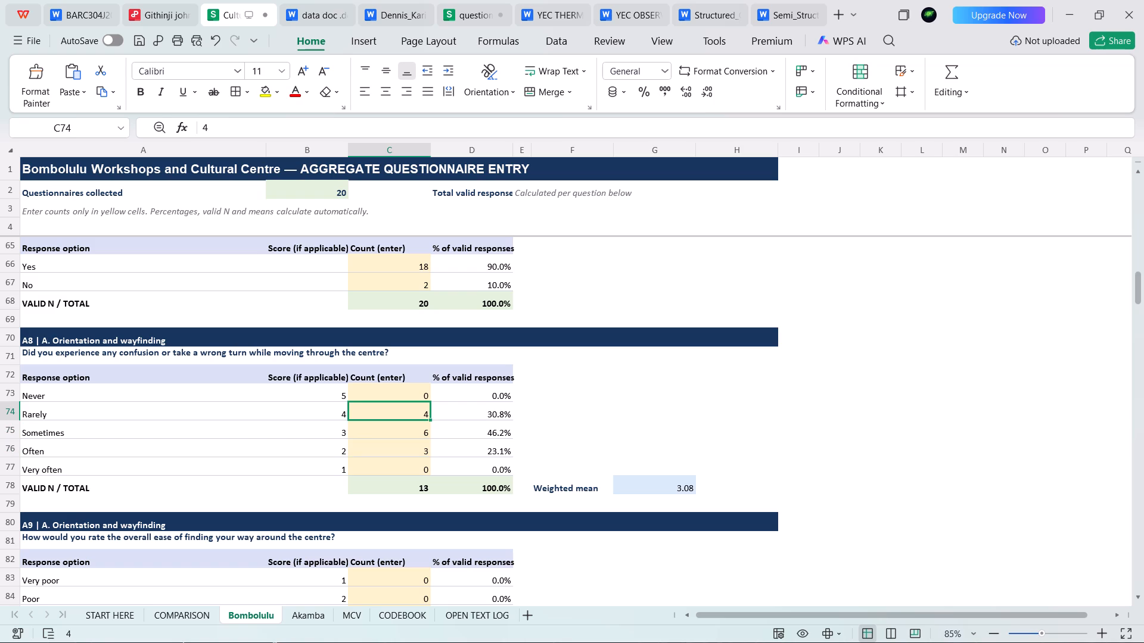
pyautogui.press('8')
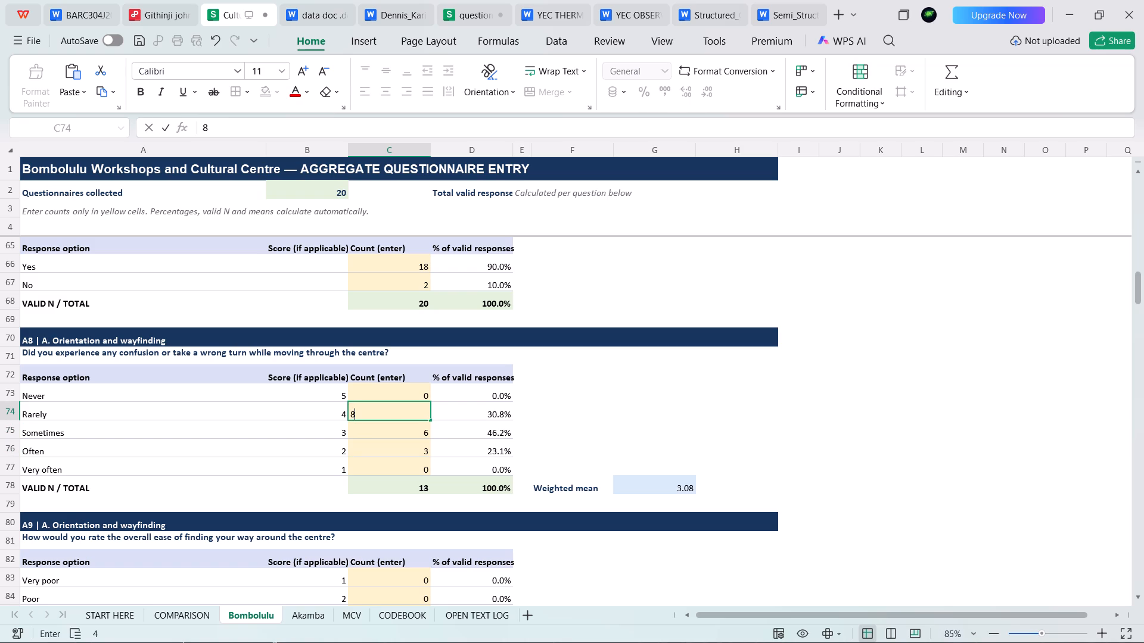
pyautogui.click(410, 391)
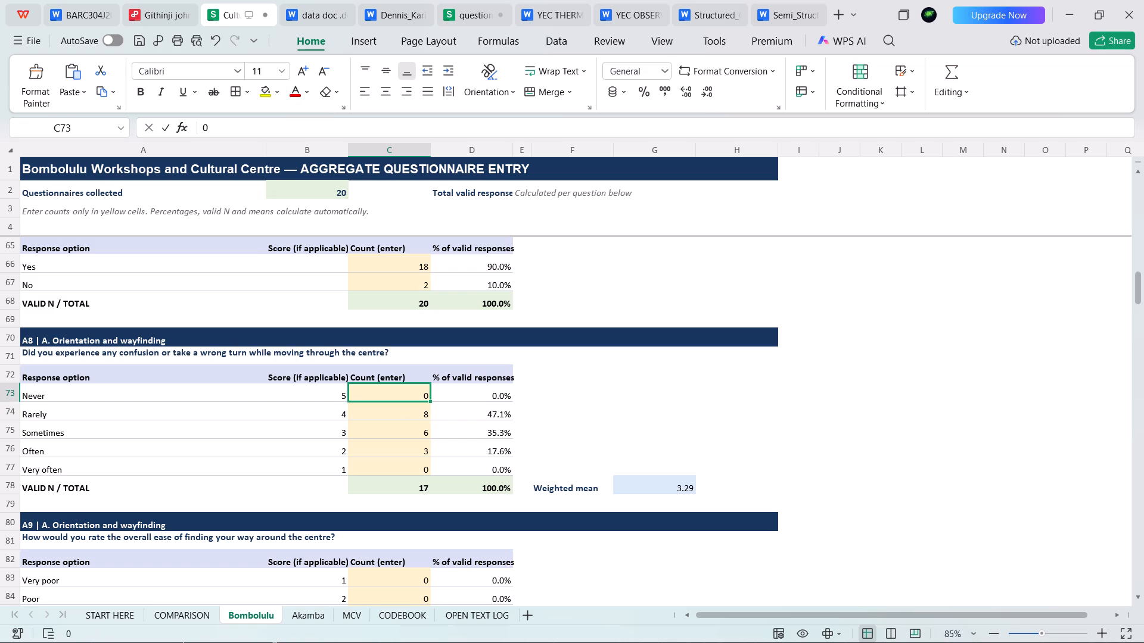
pyautogui.click(411, 412)
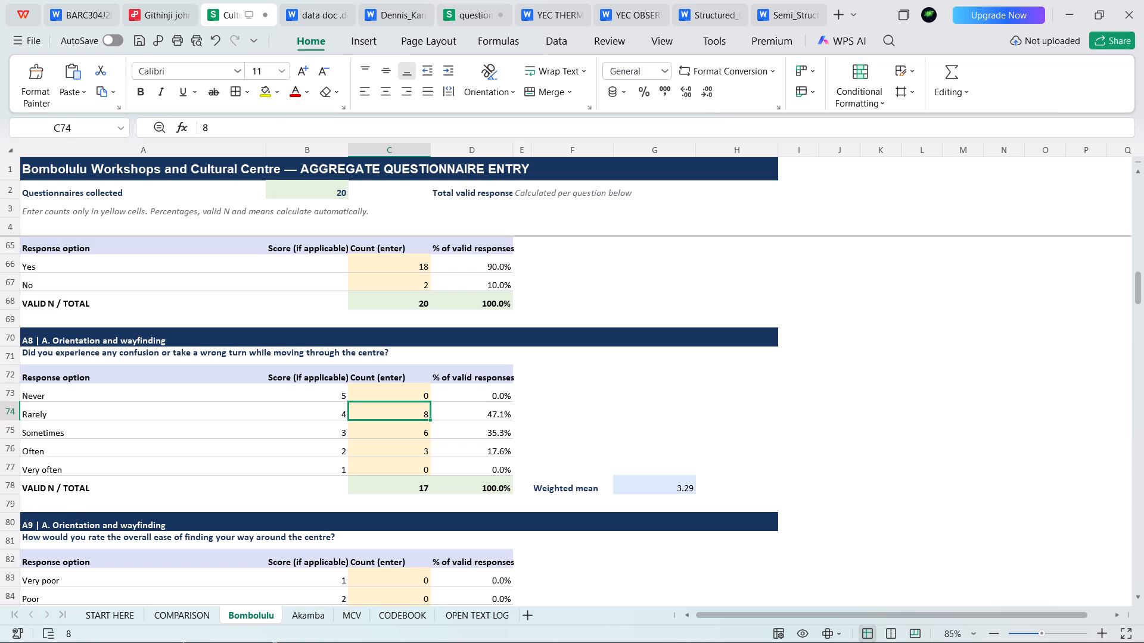
pyautogui.press('9')
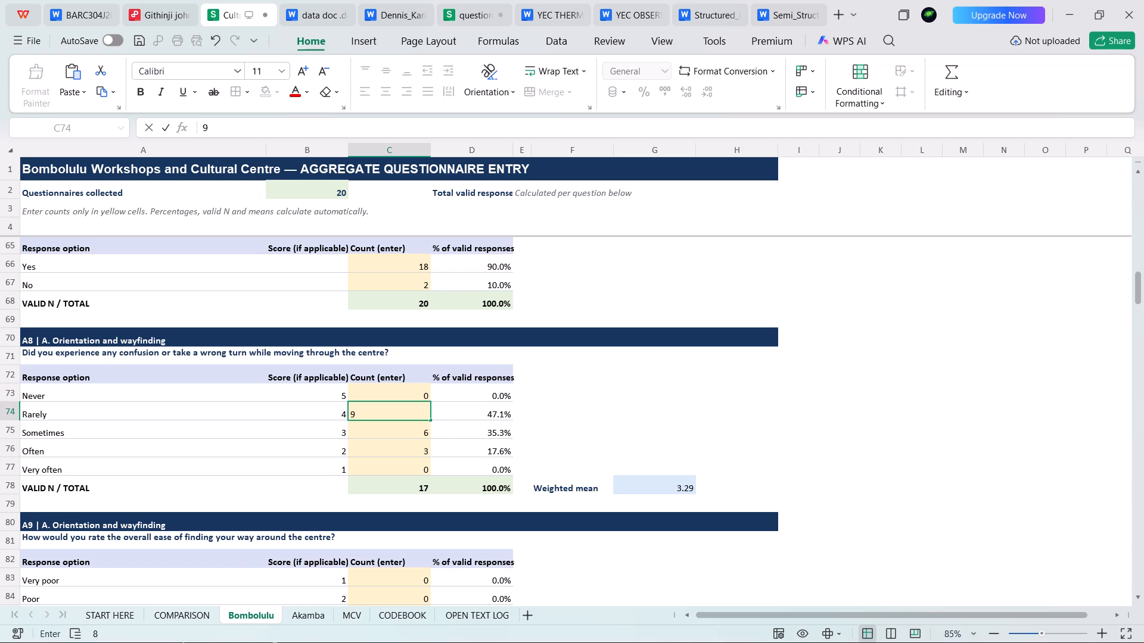
pyautogui.click(418, 432)
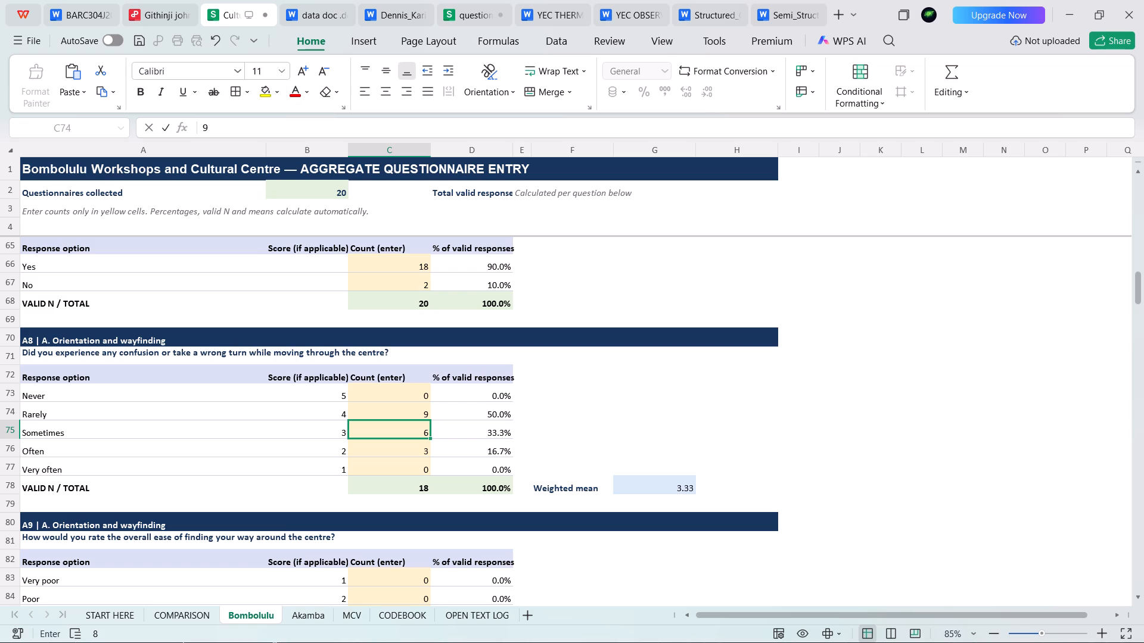
pyautogui.click(417, 414)
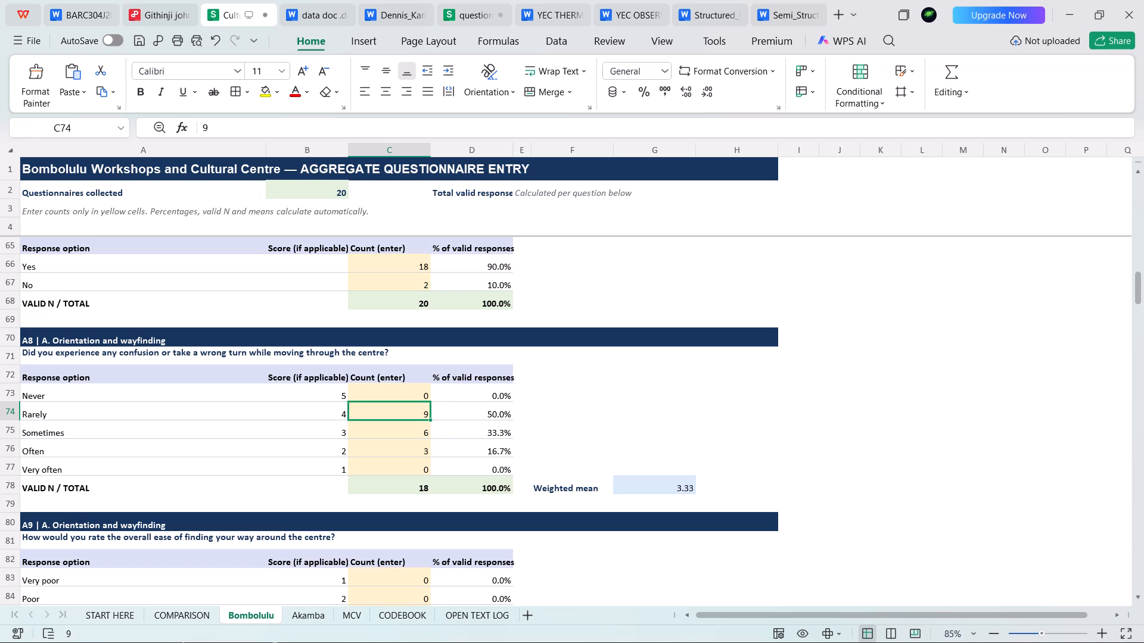
pyautogui.write('11')
pyautogui.click(422, 441)
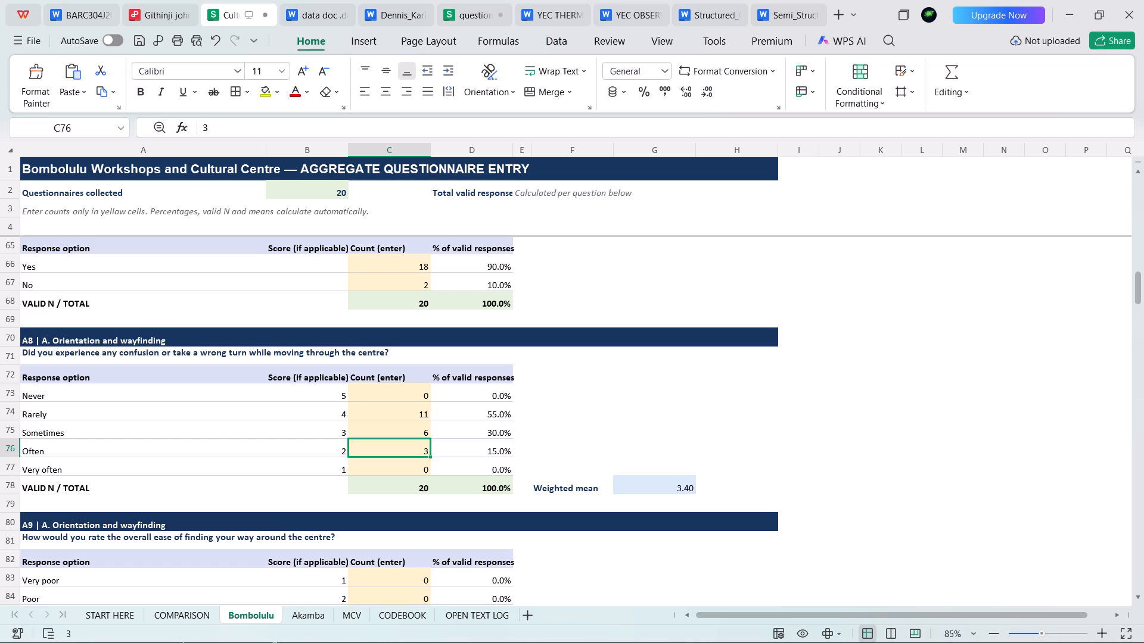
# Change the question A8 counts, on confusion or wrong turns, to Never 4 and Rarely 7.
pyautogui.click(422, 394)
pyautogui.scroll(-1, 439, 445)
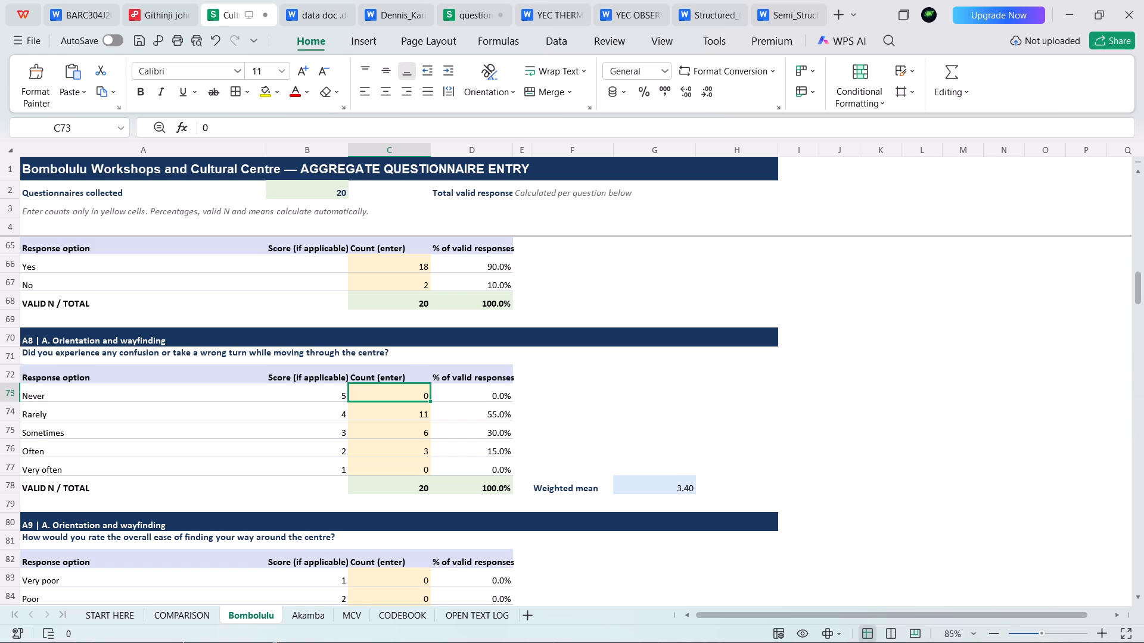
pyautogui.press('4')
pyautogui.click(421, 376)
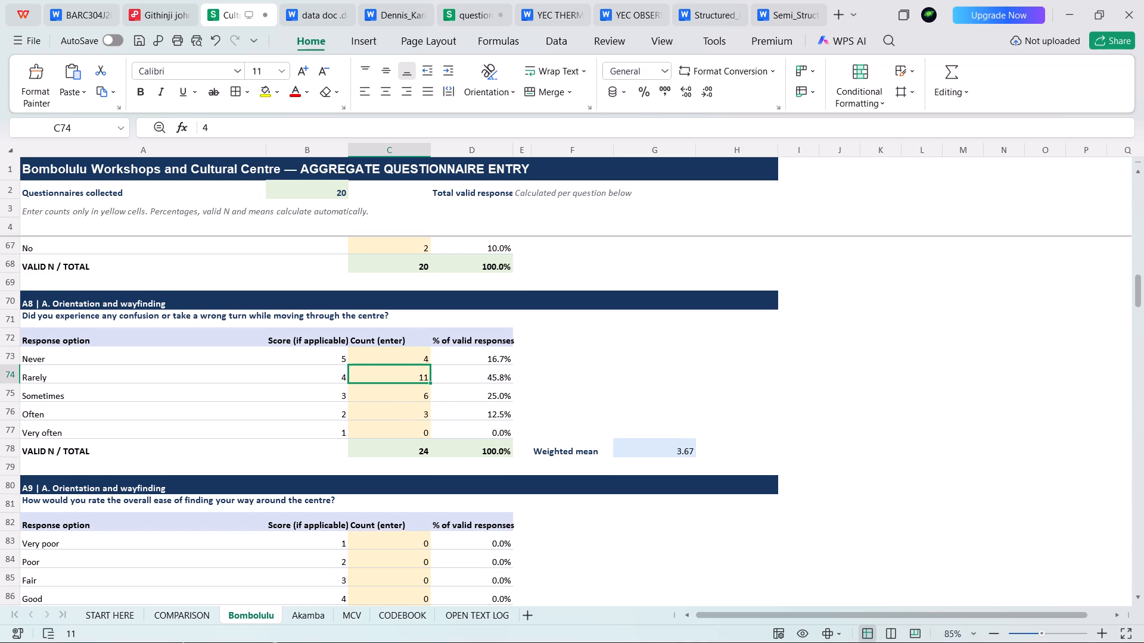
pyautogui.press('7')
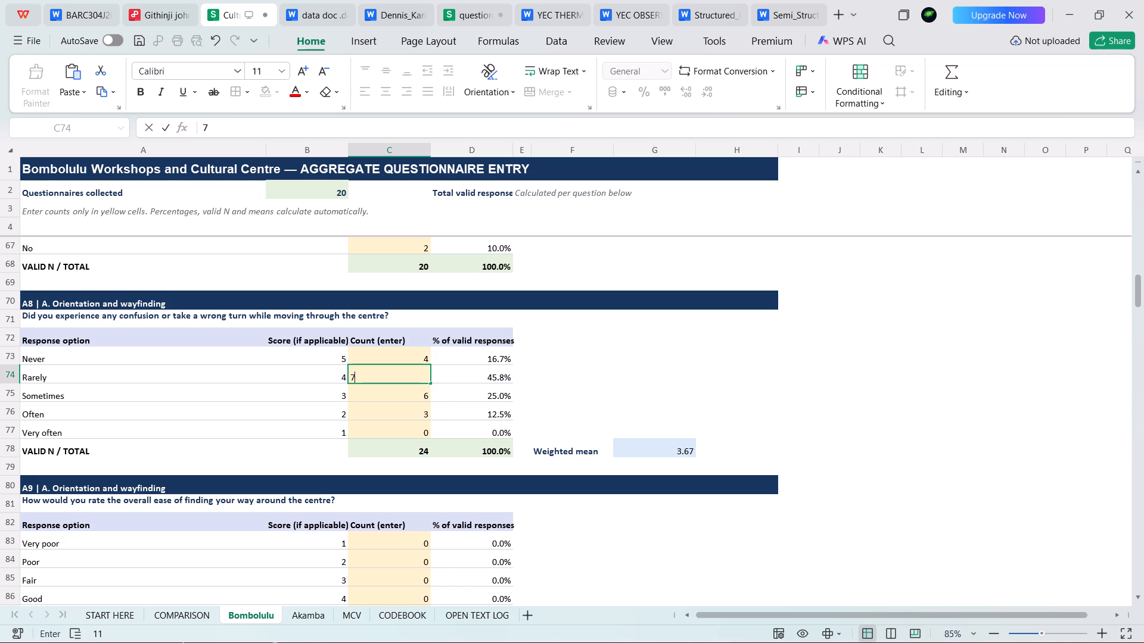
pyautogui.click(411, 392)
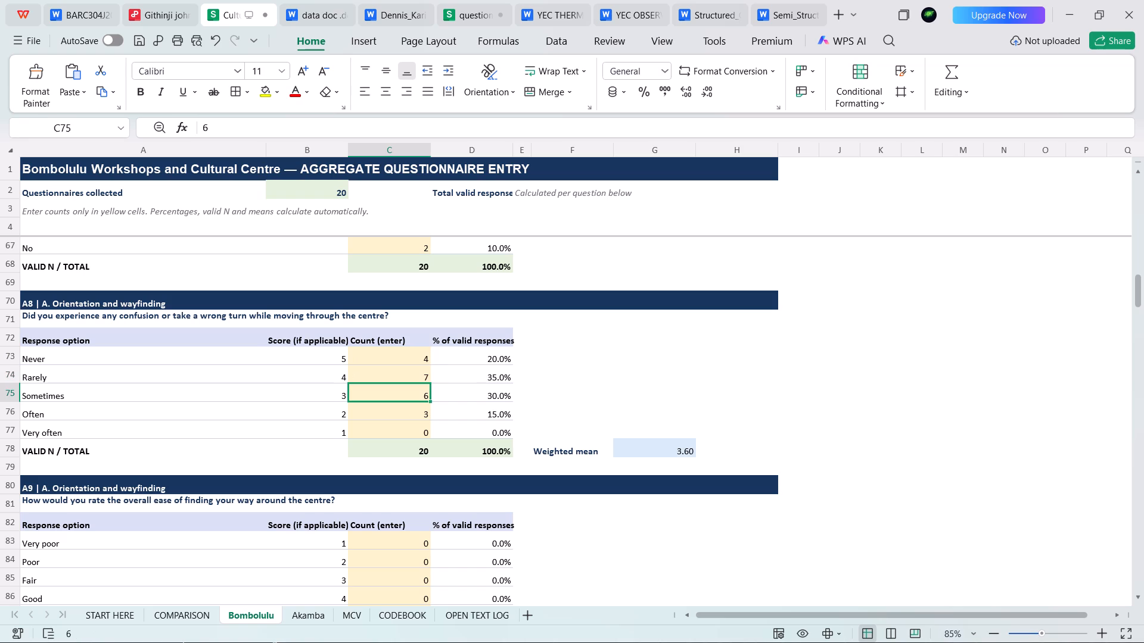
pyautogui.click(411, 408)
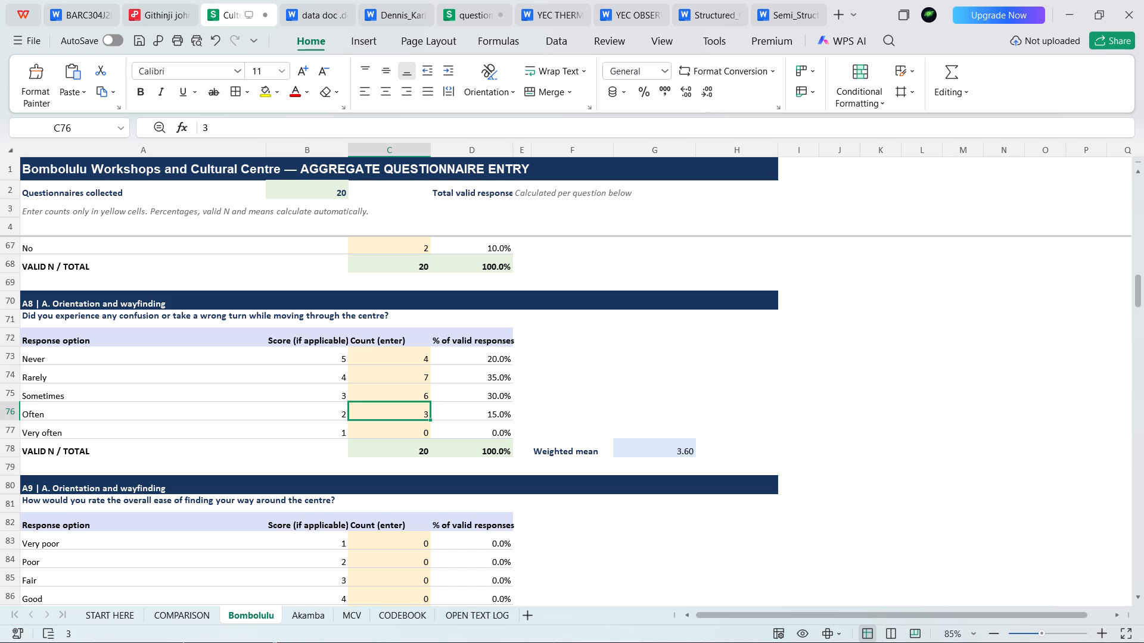
# Change the question A8 counts to Often 2 and Rarely 8.
pyautogui.scroll(-3, 458, 390)
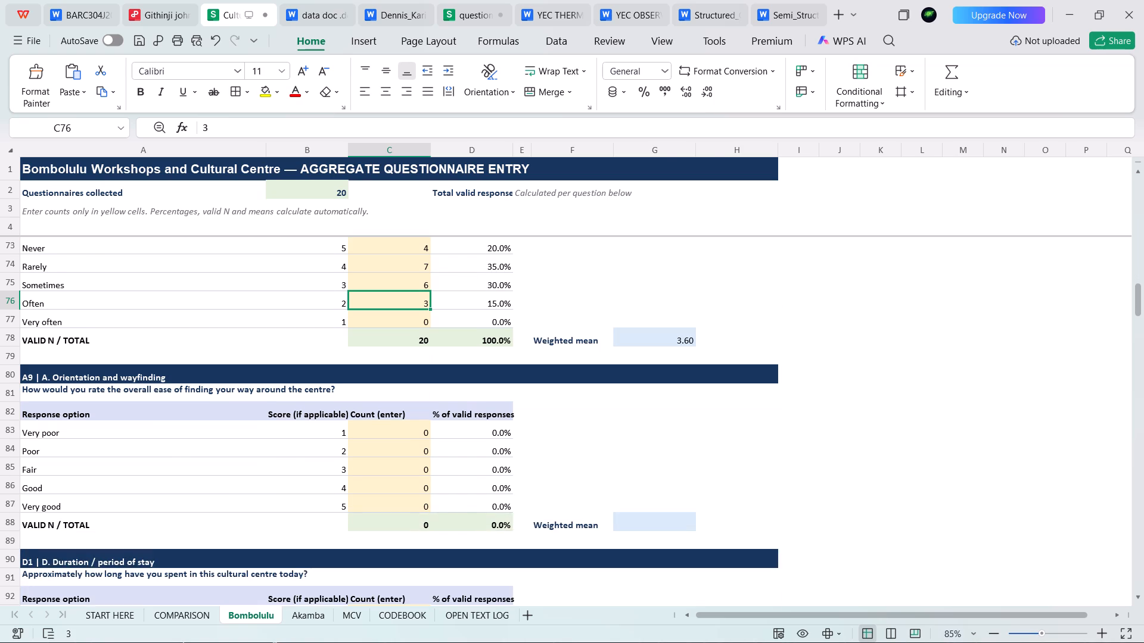
pyautogui.scroll(1, 432, 402)
pyautogui.click(422, 342)
pyautogui.press('2')
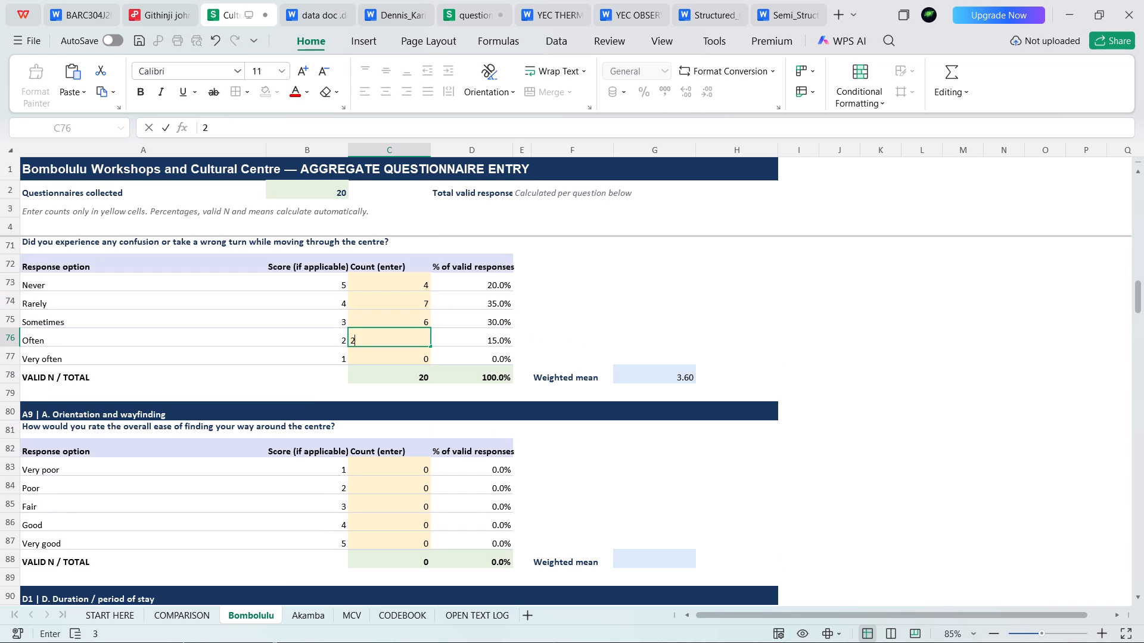
pyautogui.click(420, 304)
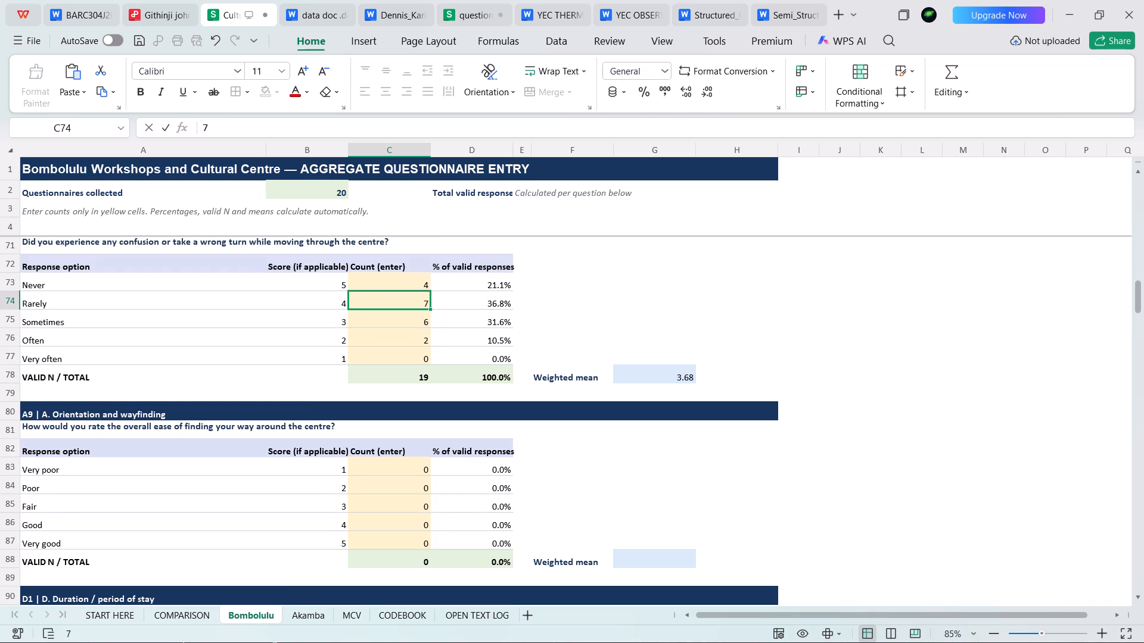
pyautogui.press('8')
pyautogui.click(442, 324)
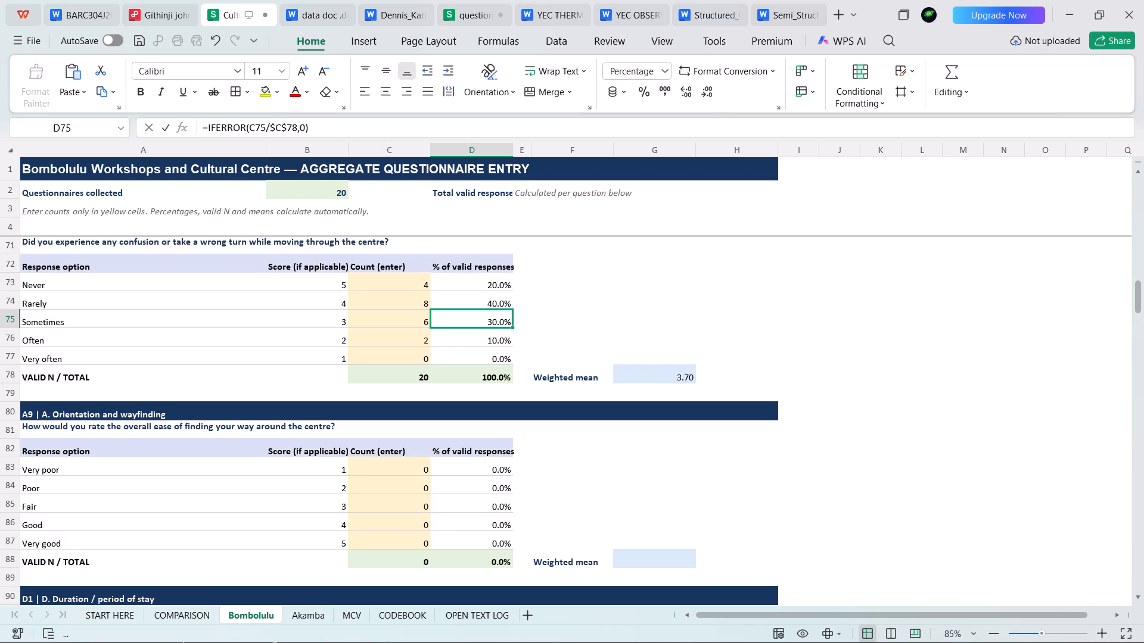
# Switch to the thesis document and examine the conceptual framework diagram and the text explaining its variables.
pyautogui.click(79, 10)
pyautogui.click(398, 15)
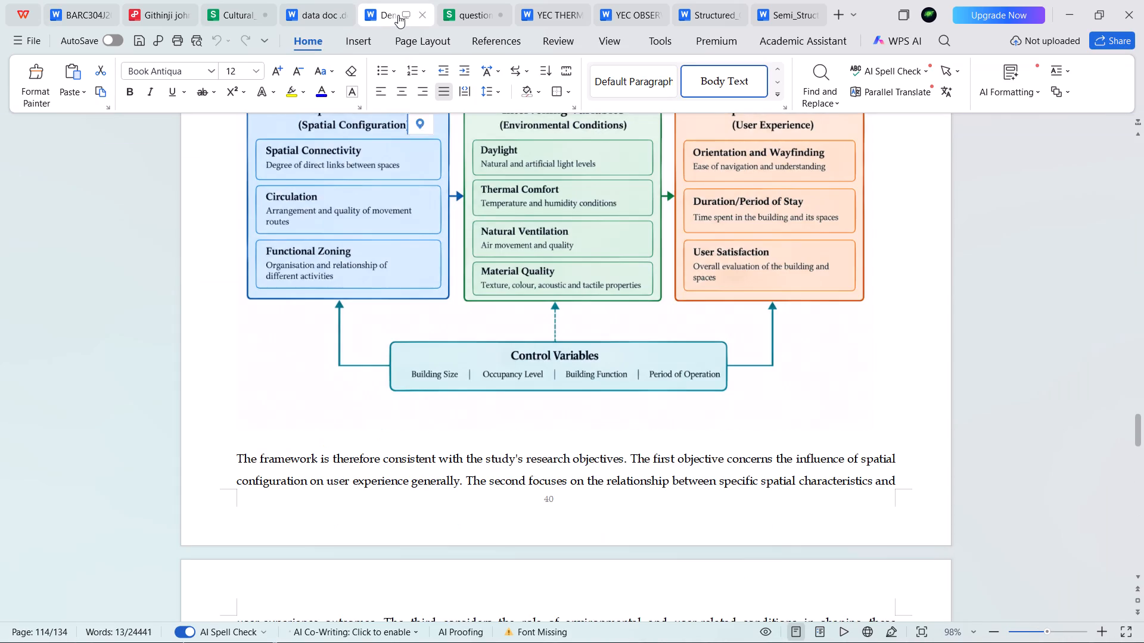
pyautogui.scroll(8, 525, 377)
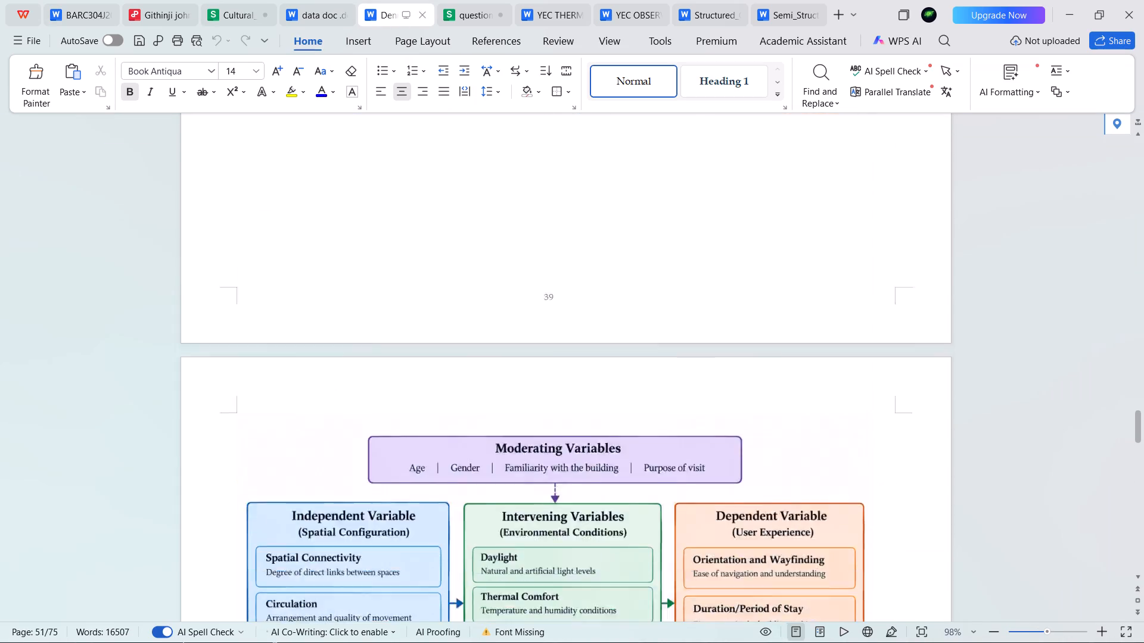
pyautogui.scroll(8, 525, 377)
pyautogui.scroll(-2, 677, 401)
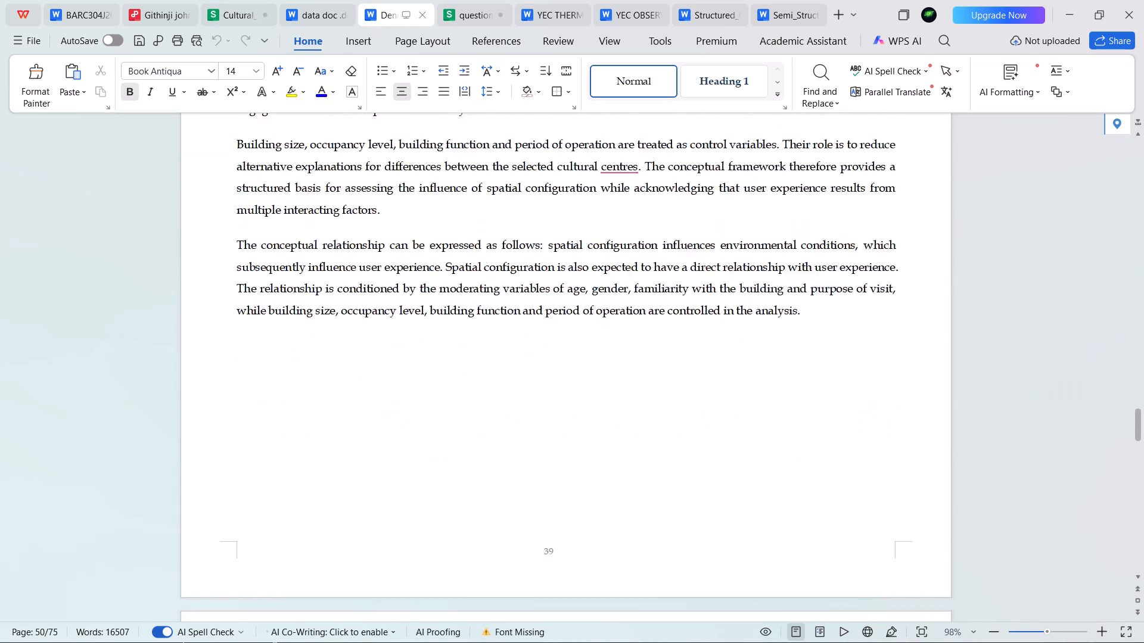
pyautogui.scroll(-11, 621, 392)
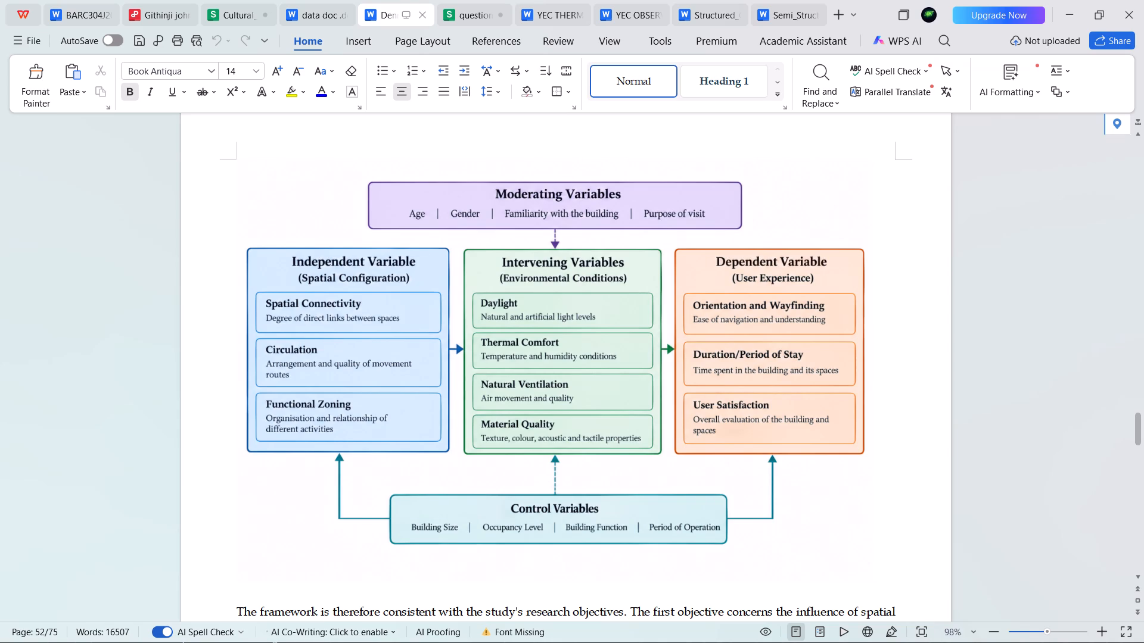
pyautogui.scroll(2, 563, 339)
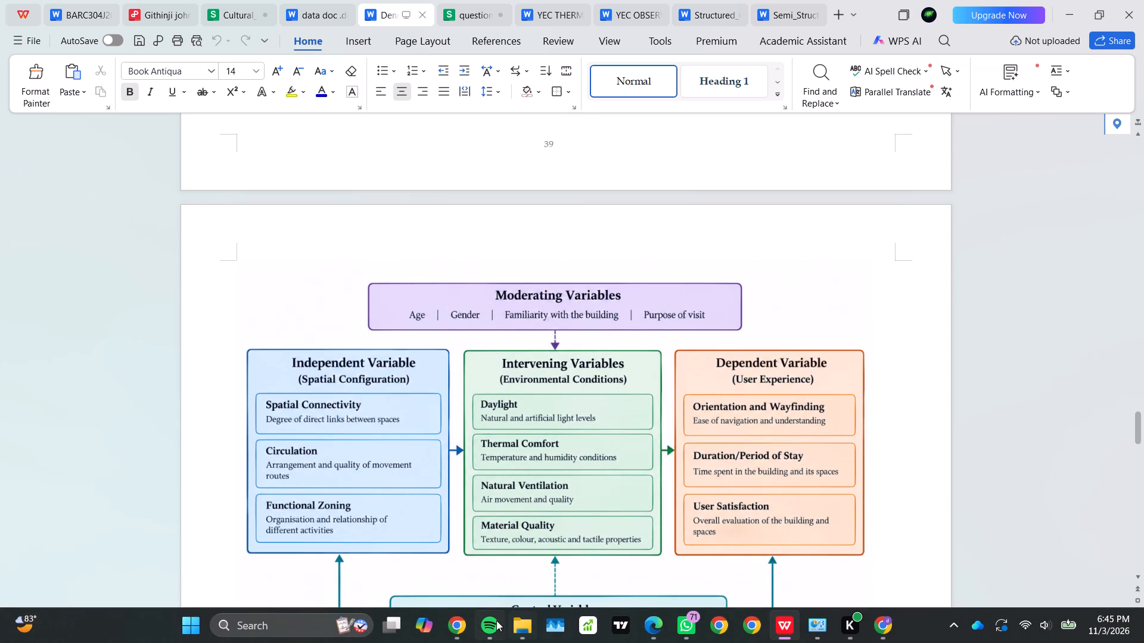
# Return to the Bombolulu sheet and change the question A8 counts to Sometimes 4, Rarely 9 and Never 5.
pyautogui.click(232, 11)
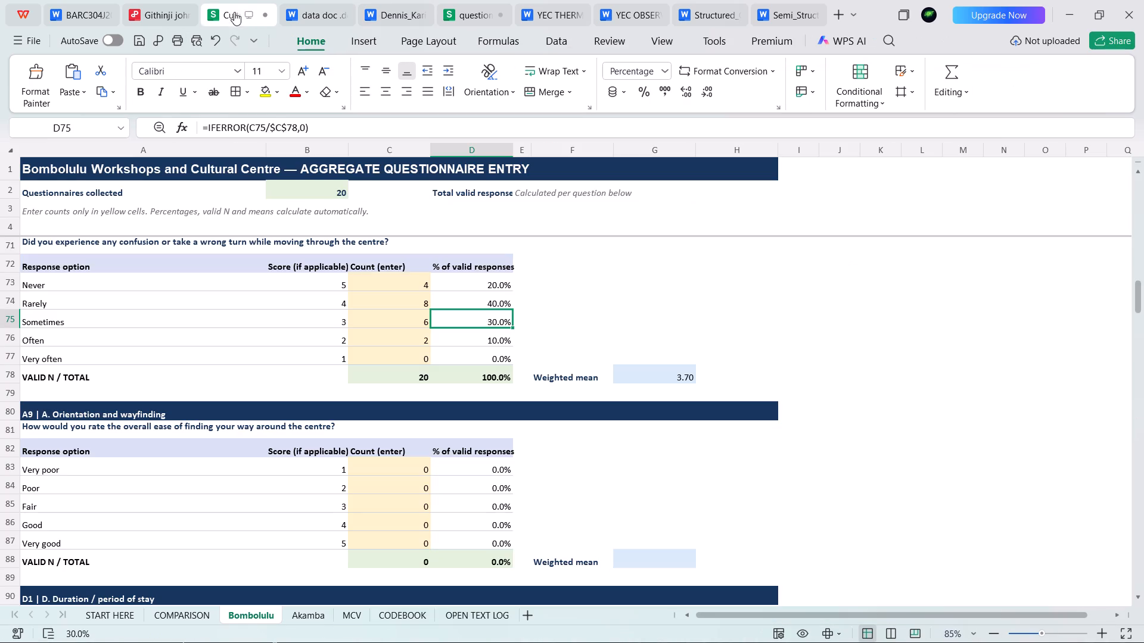
pyautogui.click(419, 322)
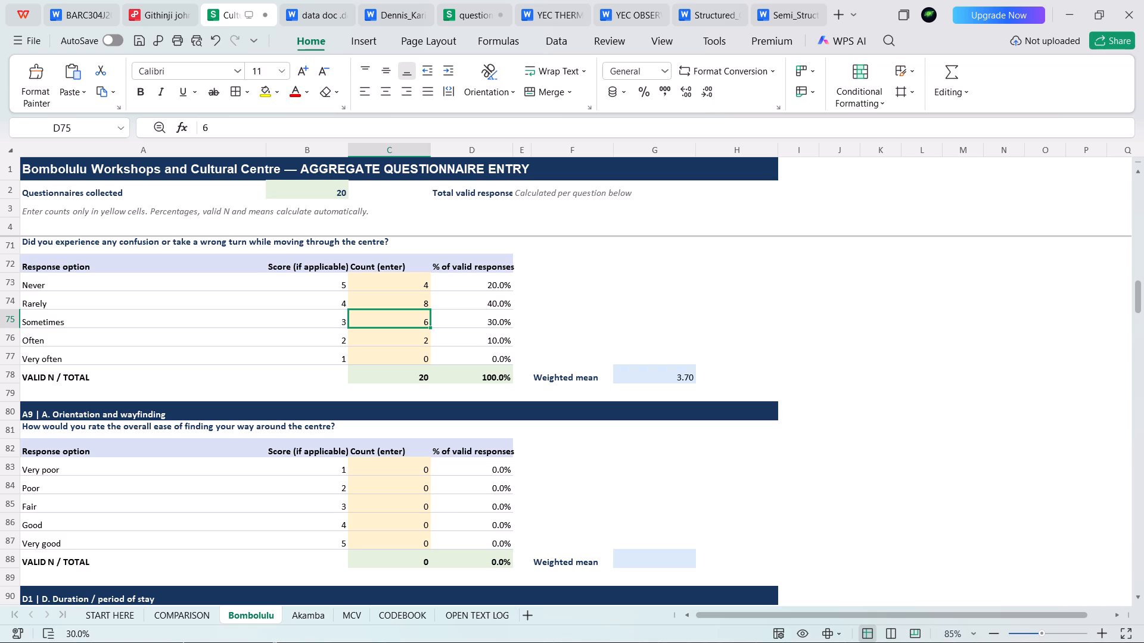
pyautogui.press('4')
pyautogui.click(419, 301)
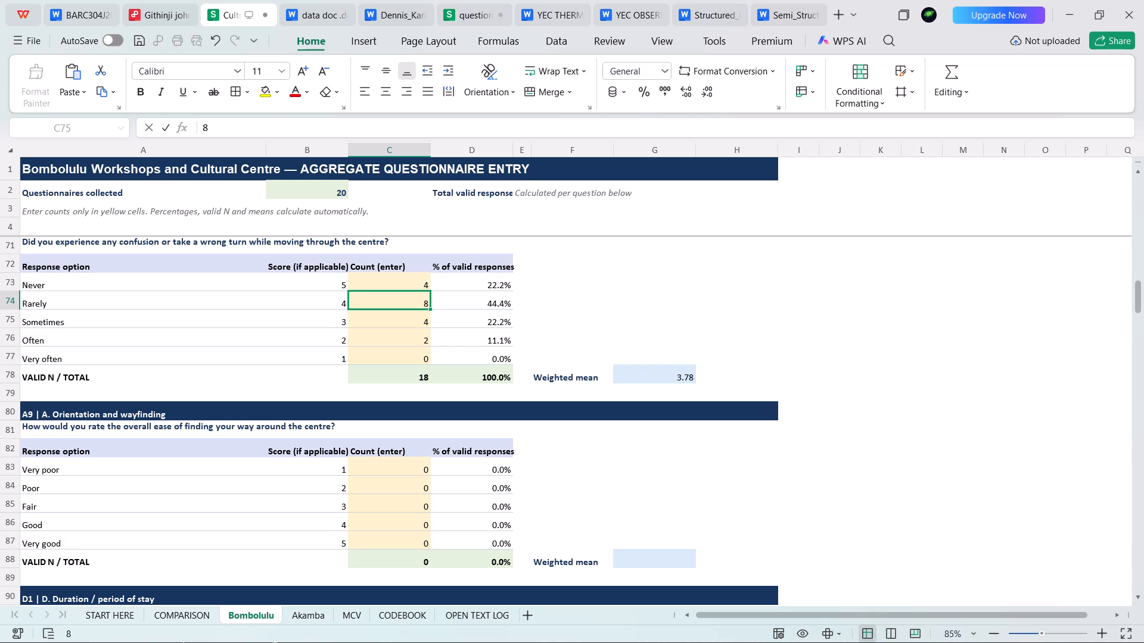
pyautogui.press('9')
pyautogui.click(419, 283)
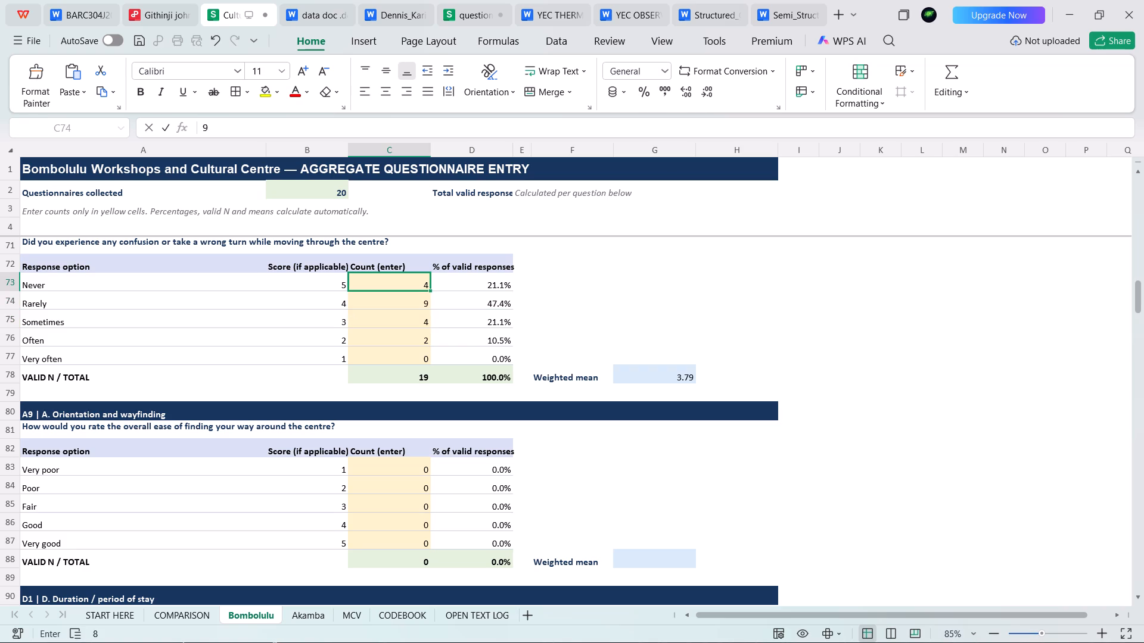
pyautogui.press('5')
pyautogui.click(421, 356)
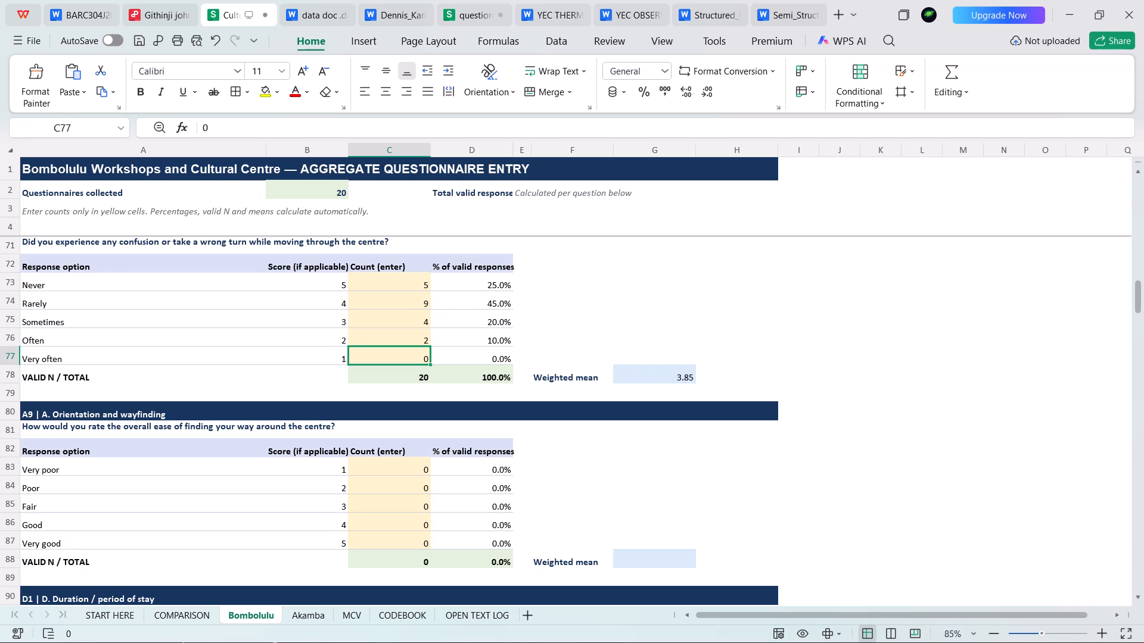
pyautogui.click(450, 323)
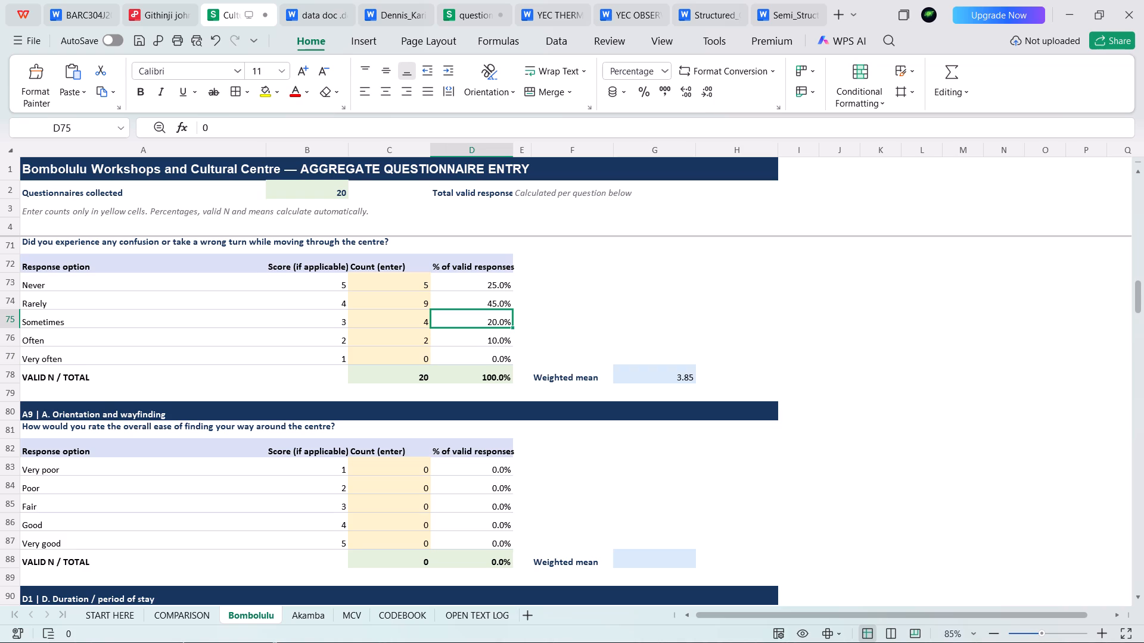
# Select the Very poor count for question A9, on the overall ease of finding the way around the centre.
pyautogui.scroll(-4, 450, 323)
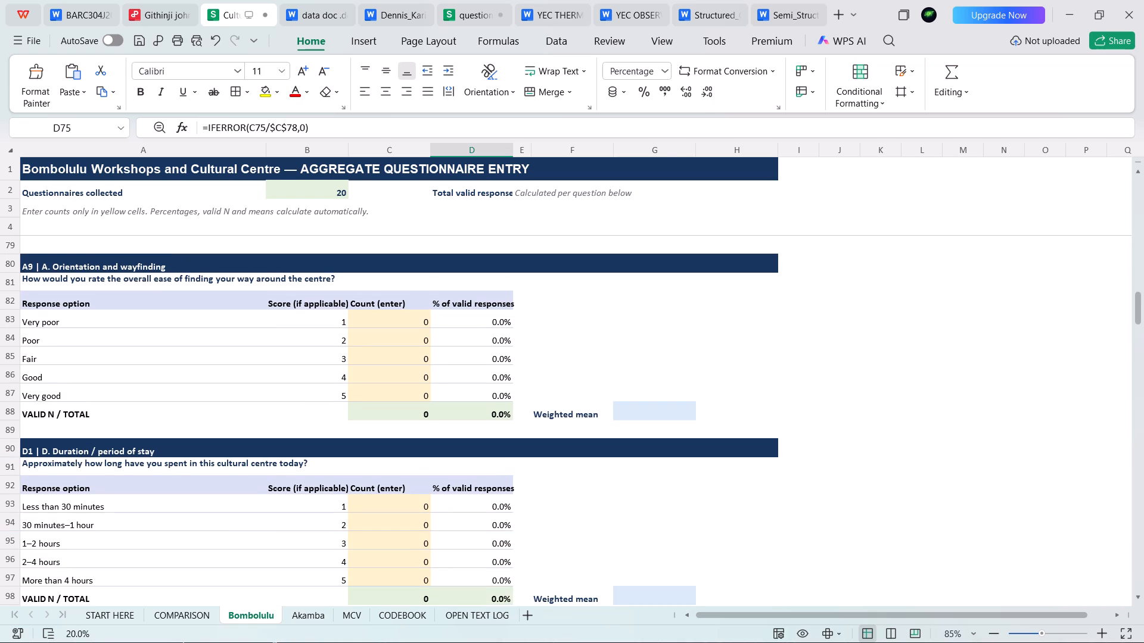
pyautogui.click(558, 416)
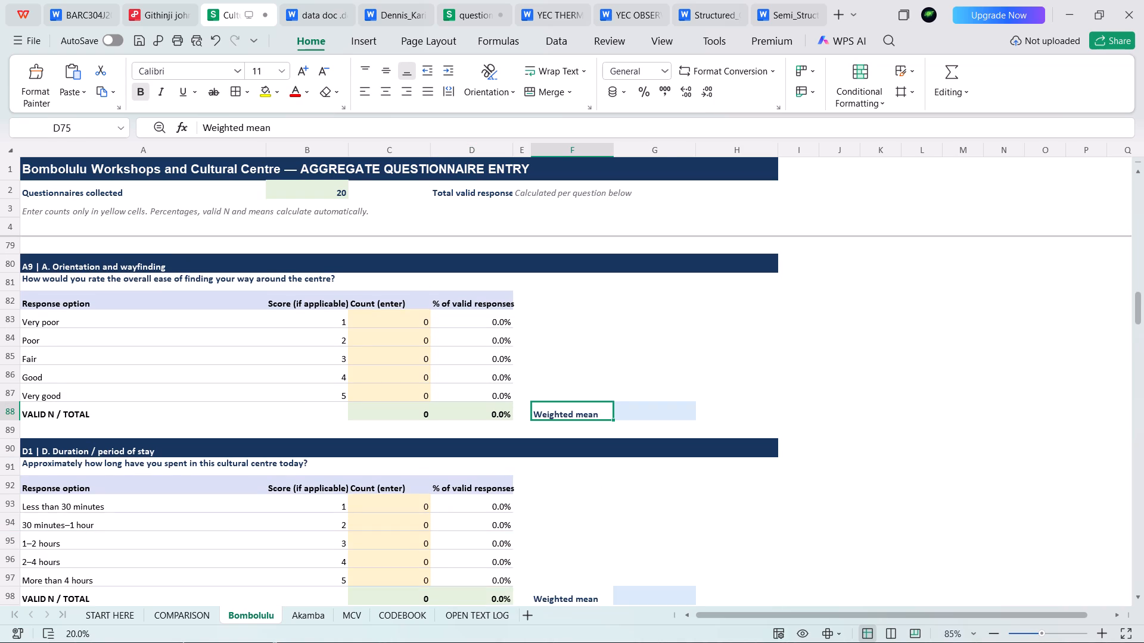
pyautogui.click(388, 320)
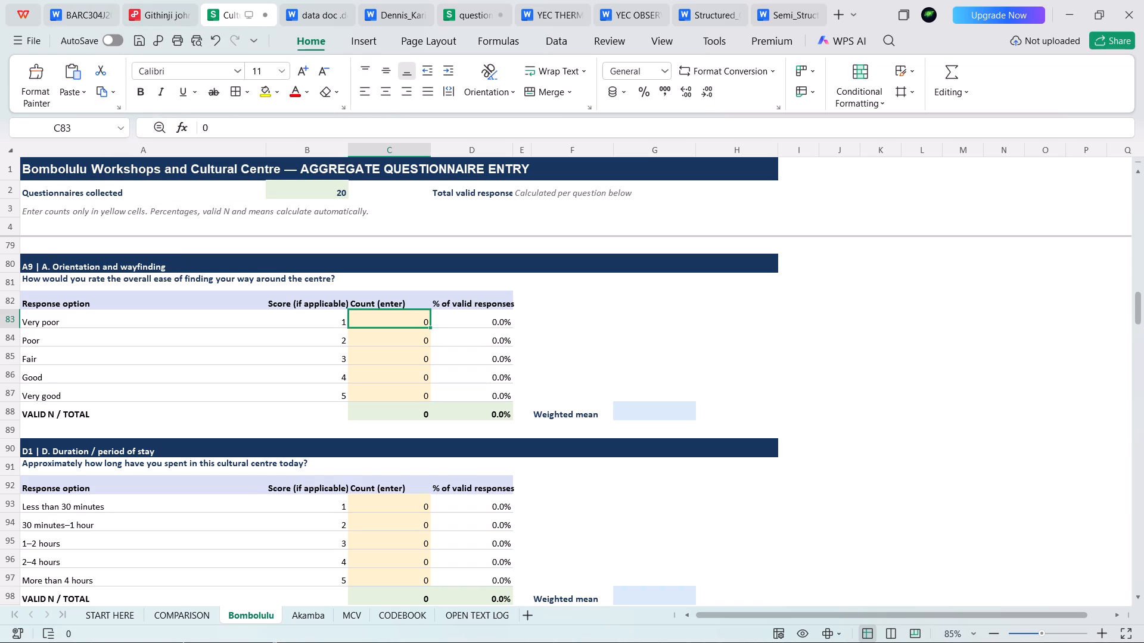
# Switch to the Chrome browser window.
pyautogui.click(456, 627)
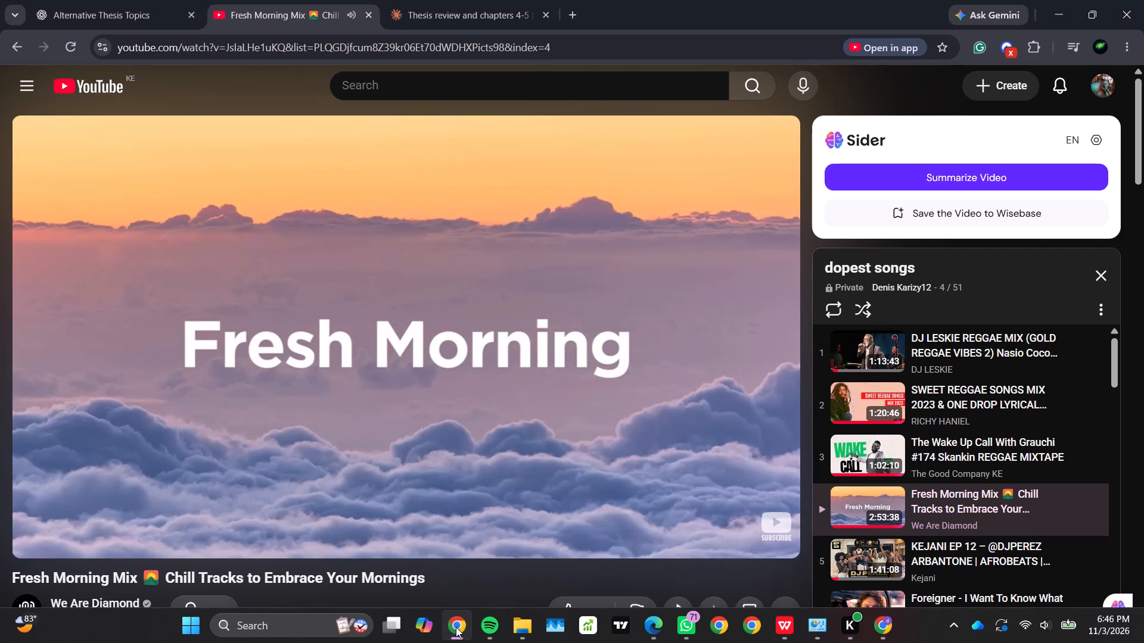
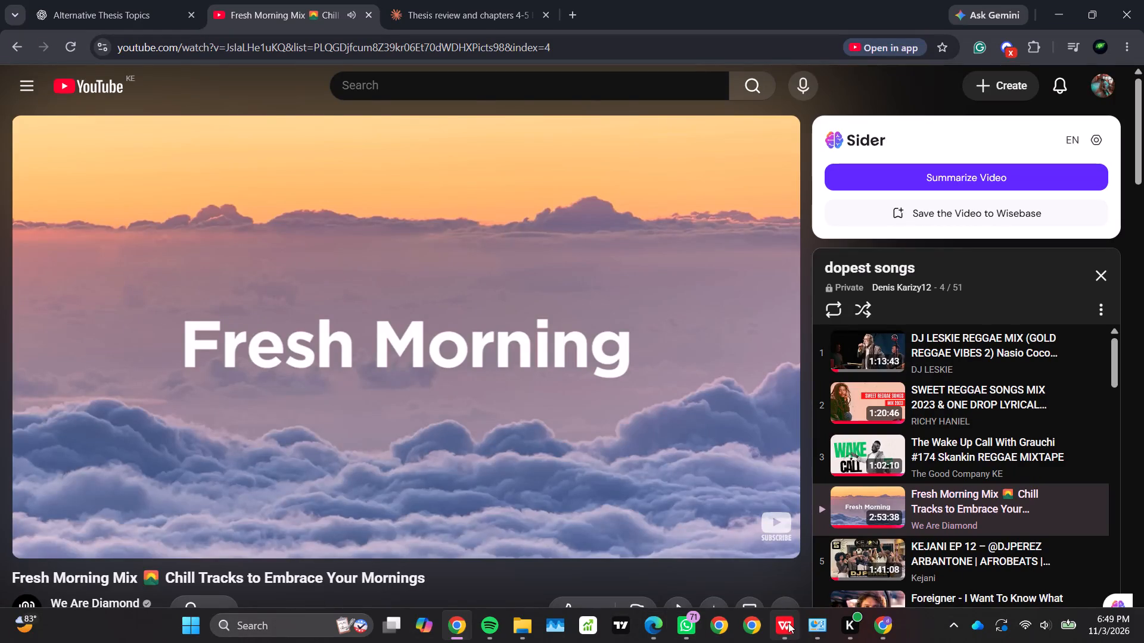
# Switch back from the browser to the Bombolulu aggregate questionnaire sheet in WPS Office.
pyautogui.click(788, 623)
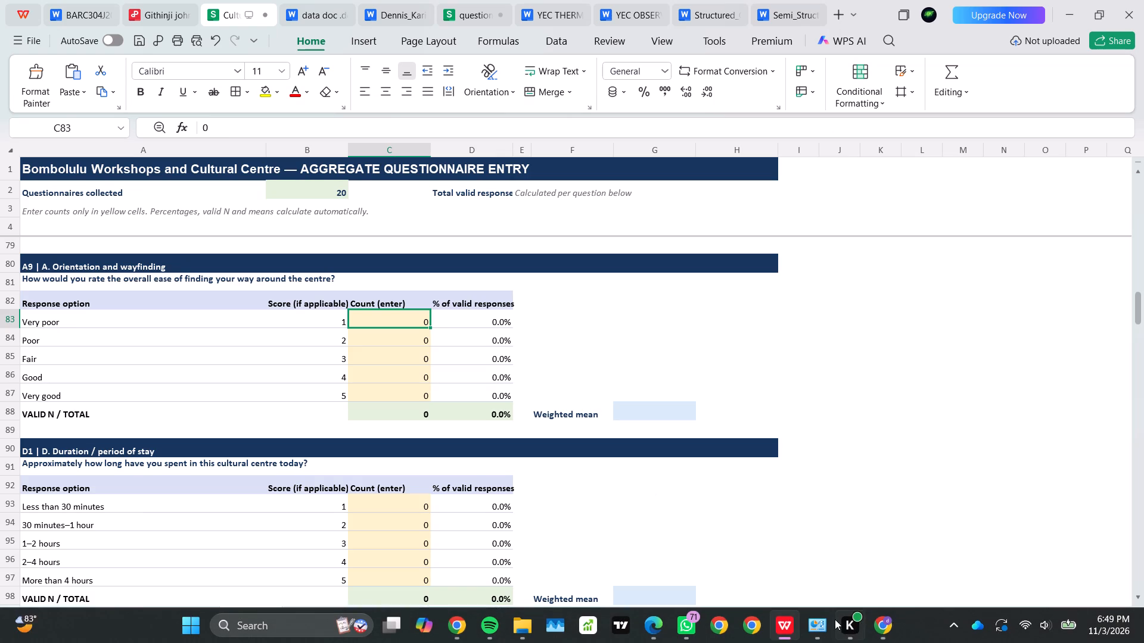
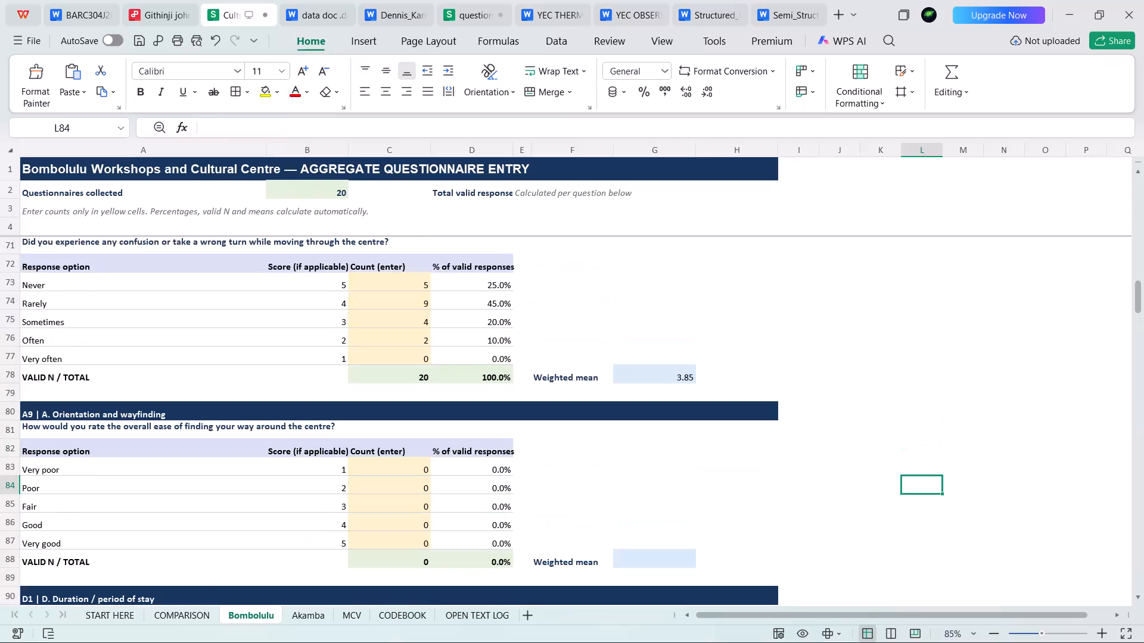
# Select the Very poor count cell of question A9 and review the D1 and D2 duration-of-stay questions that follow it.
pyautogui.scroll(-1, 485, 424)
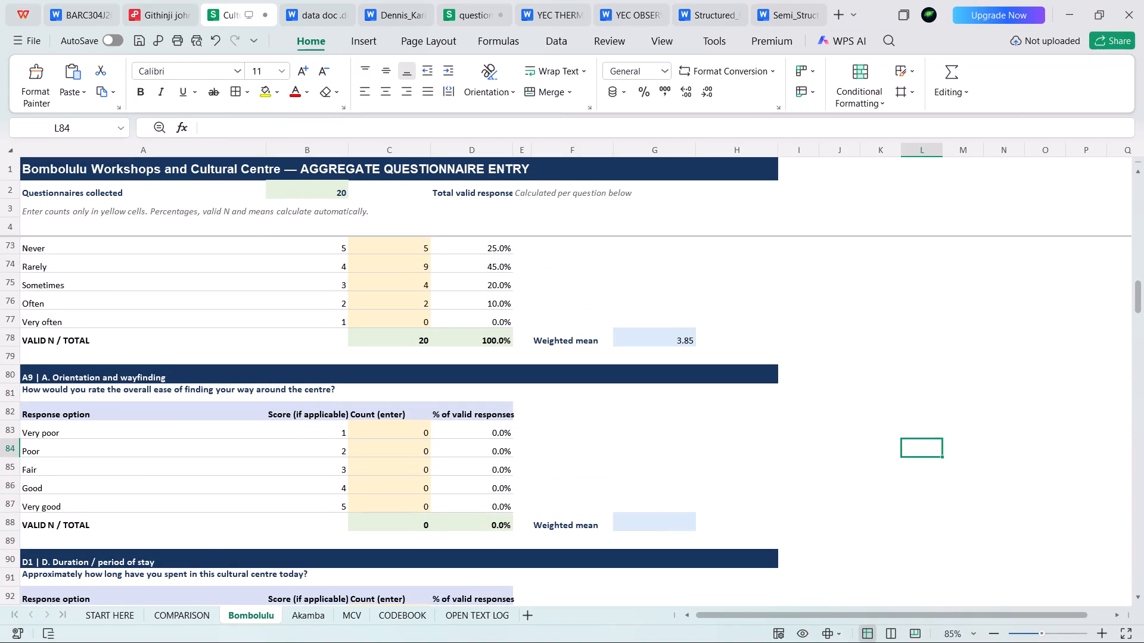
pyautogui.click(409, 429)
pyautogui.scroll(-7, 409, 429)
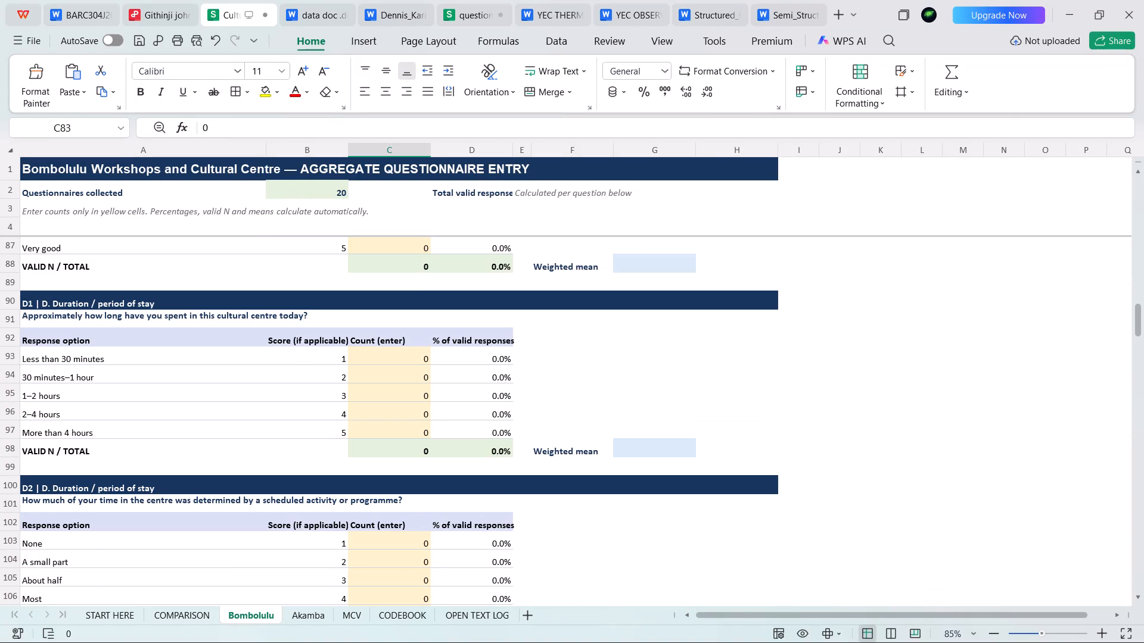
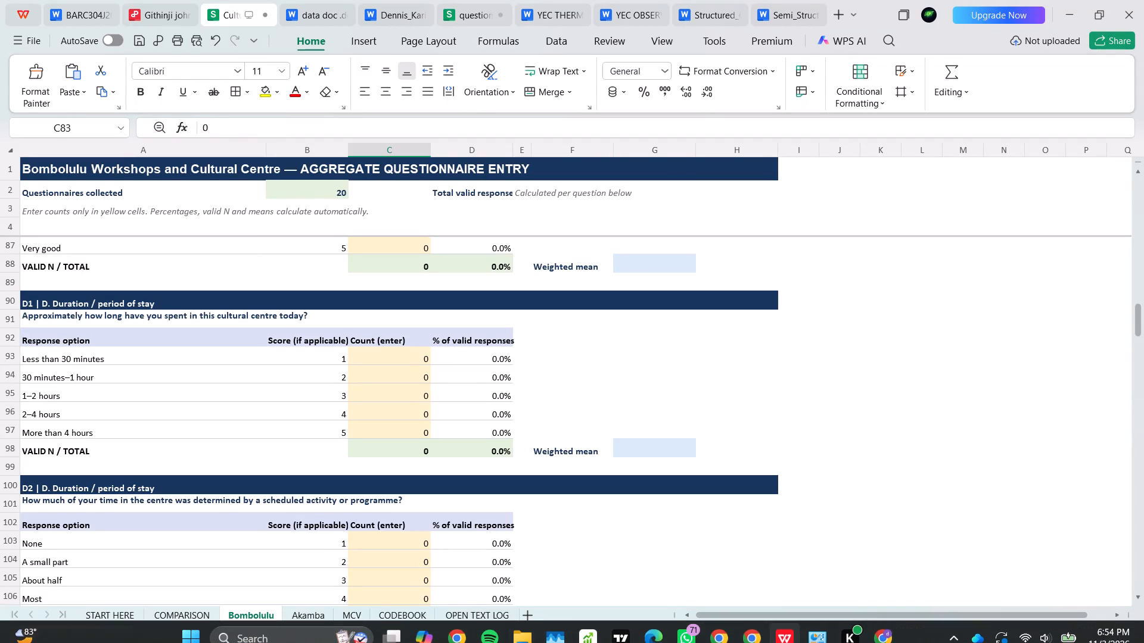
# Enter the question A9 response counts: Poor 1, Fair 9, Good 6 and Very good 3.
pyautogui.scroll(5, 517, 371)
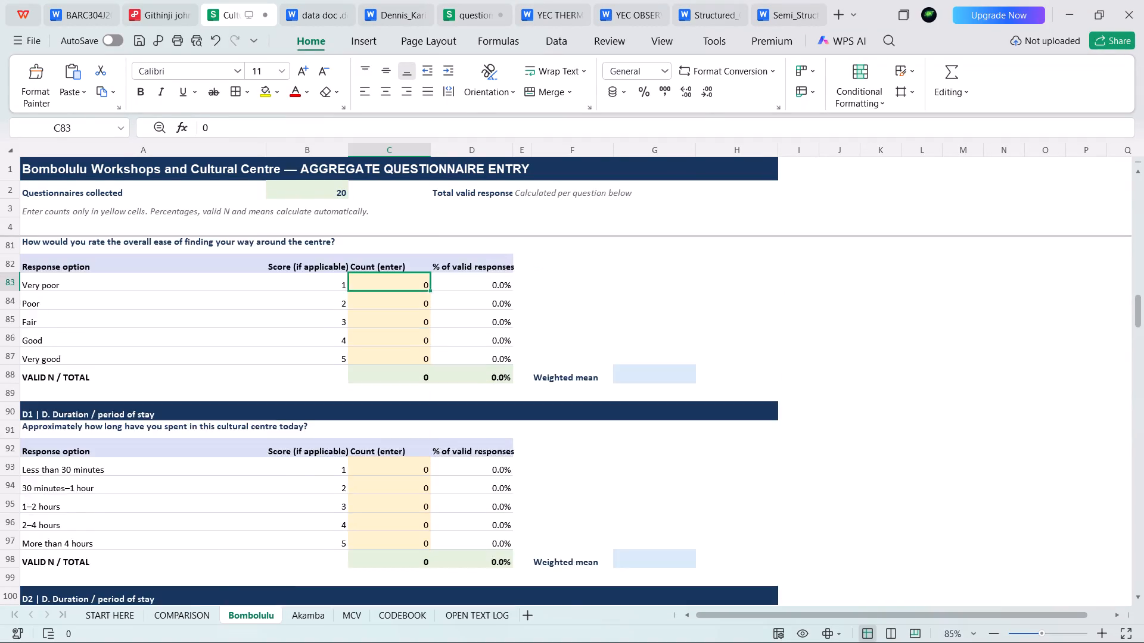
pyautogui.scroll(6, 517, 371)
pyautogui.scroll(-4, 517, 371)
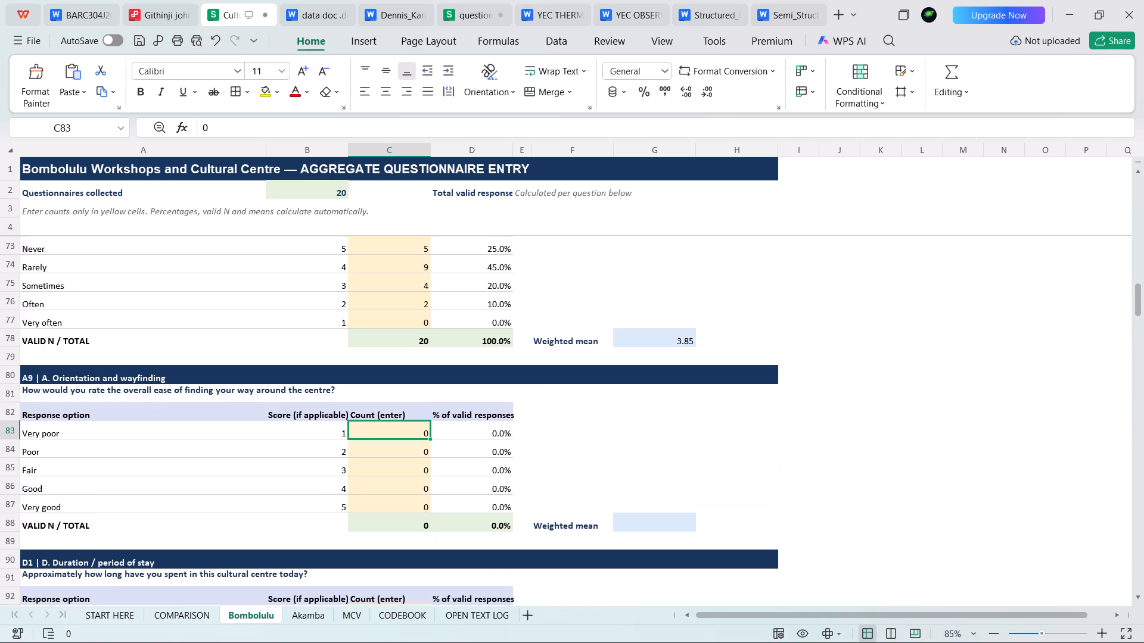
pyautogui.scroll(-2, 498, 371)
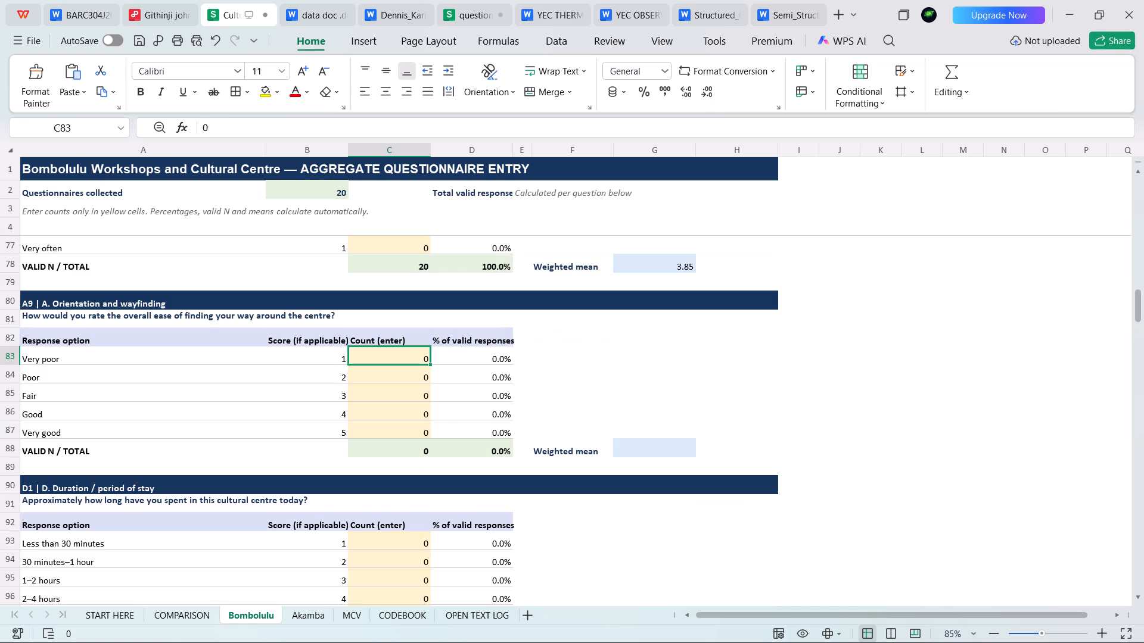
pyautogui.click(401, 374)
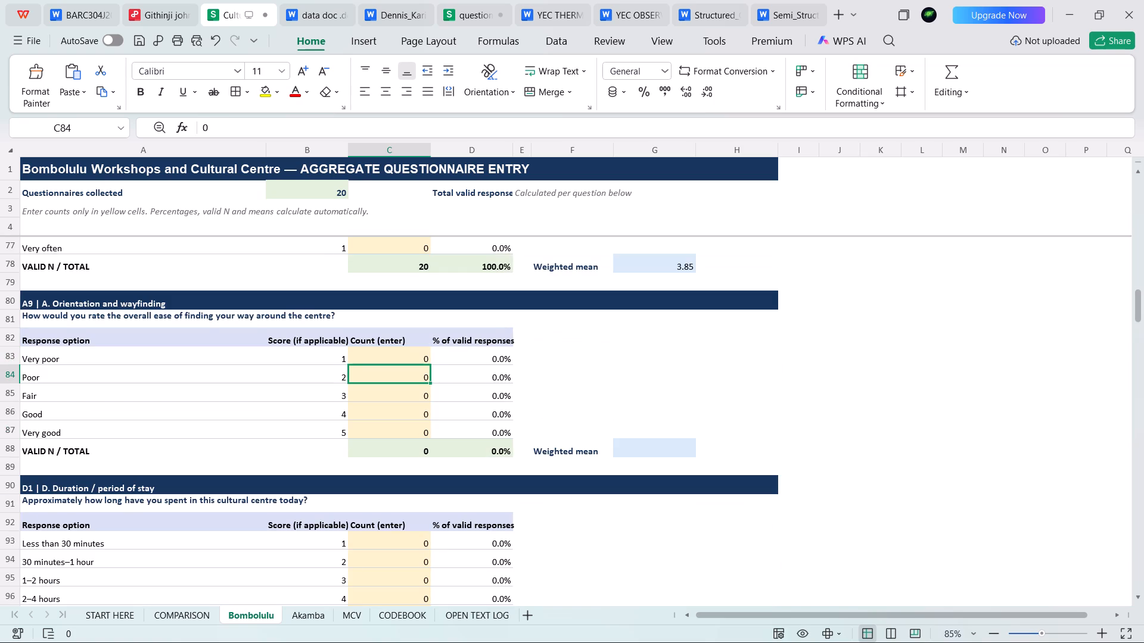
pyautogui.press('1')
pyautogui.click(400, 391)
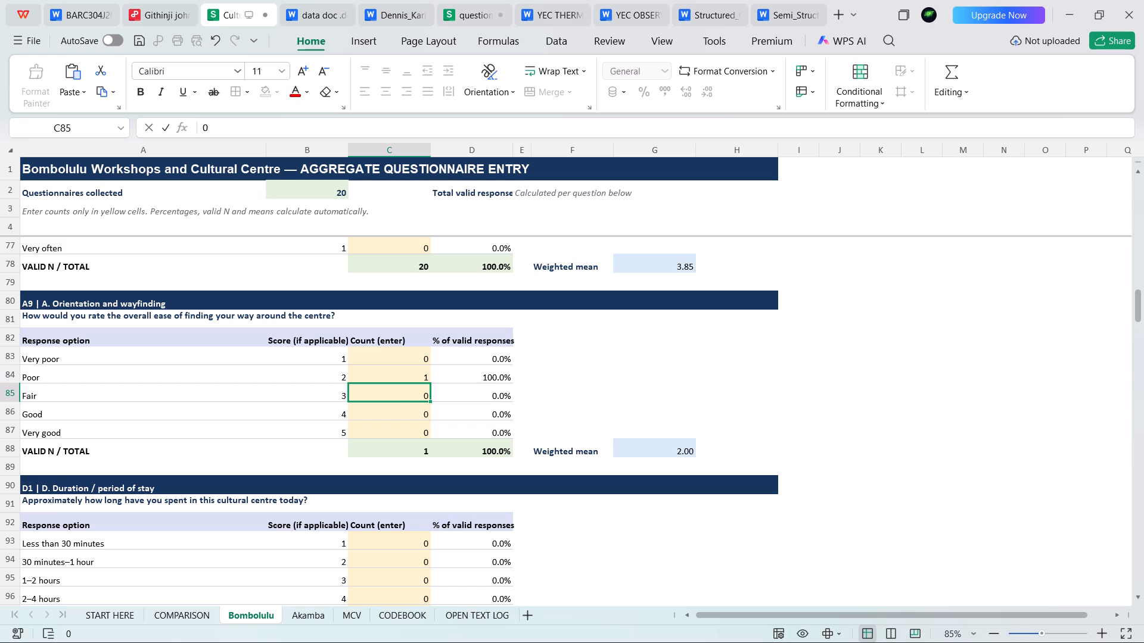
pyautogui.press('9')
pyautogui.click(400, 413)
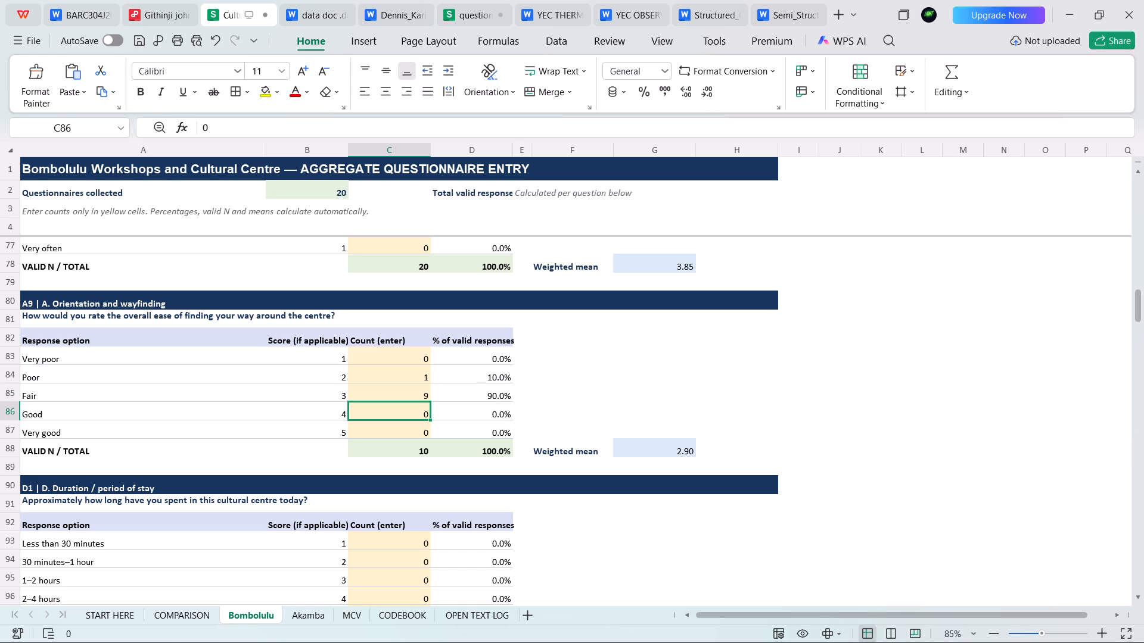
pyautogui.press('6')
pyautogui.click(411, 424)
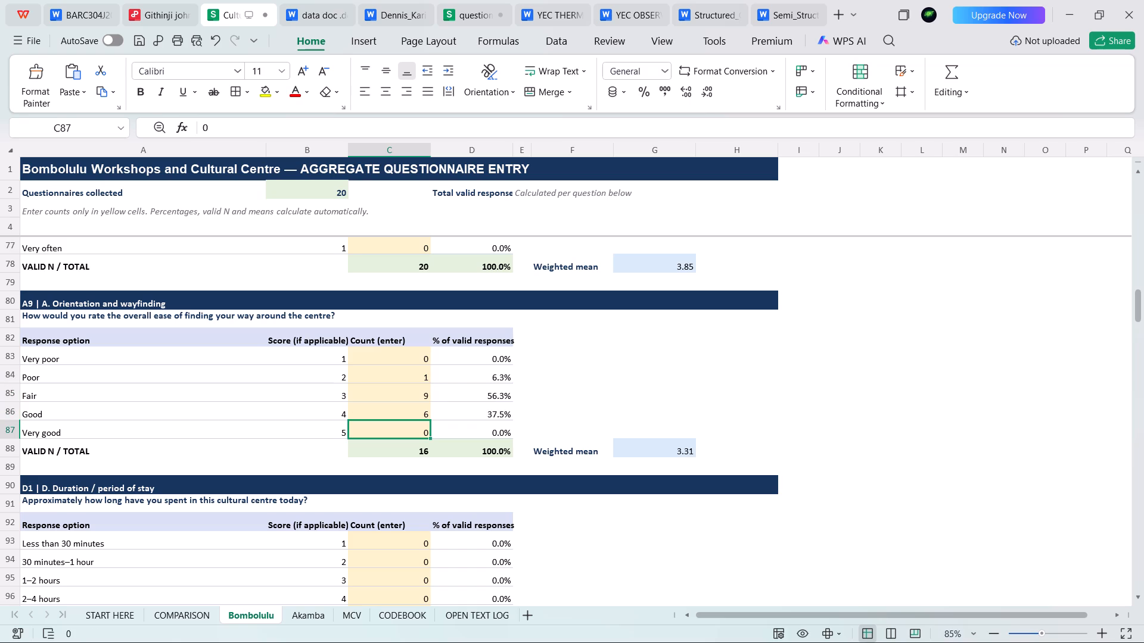
pyautogui.press('3')
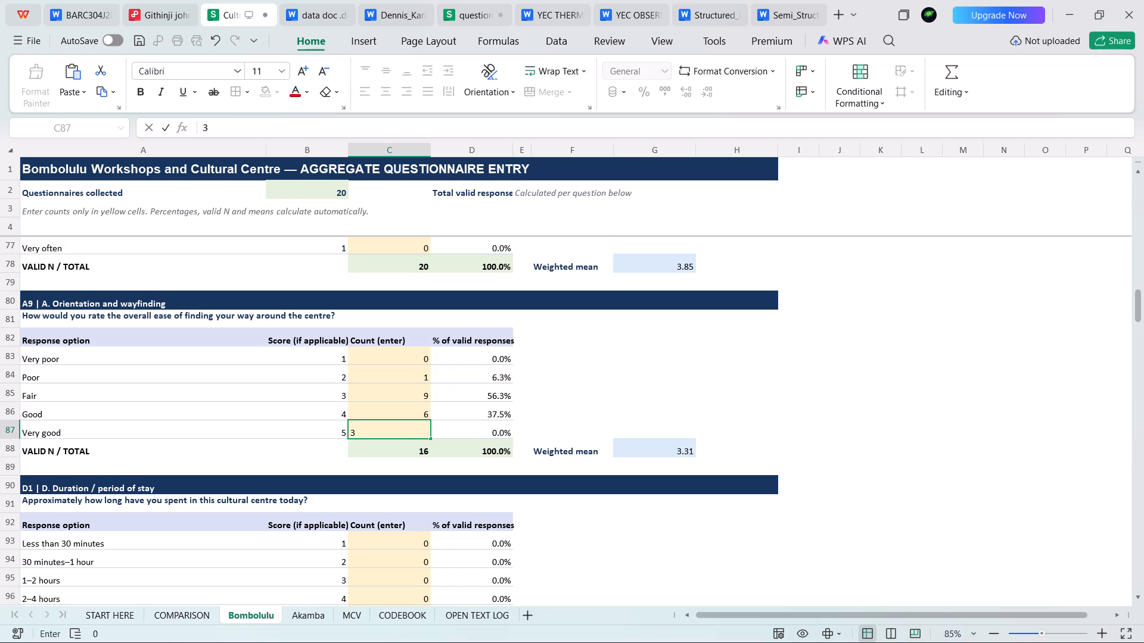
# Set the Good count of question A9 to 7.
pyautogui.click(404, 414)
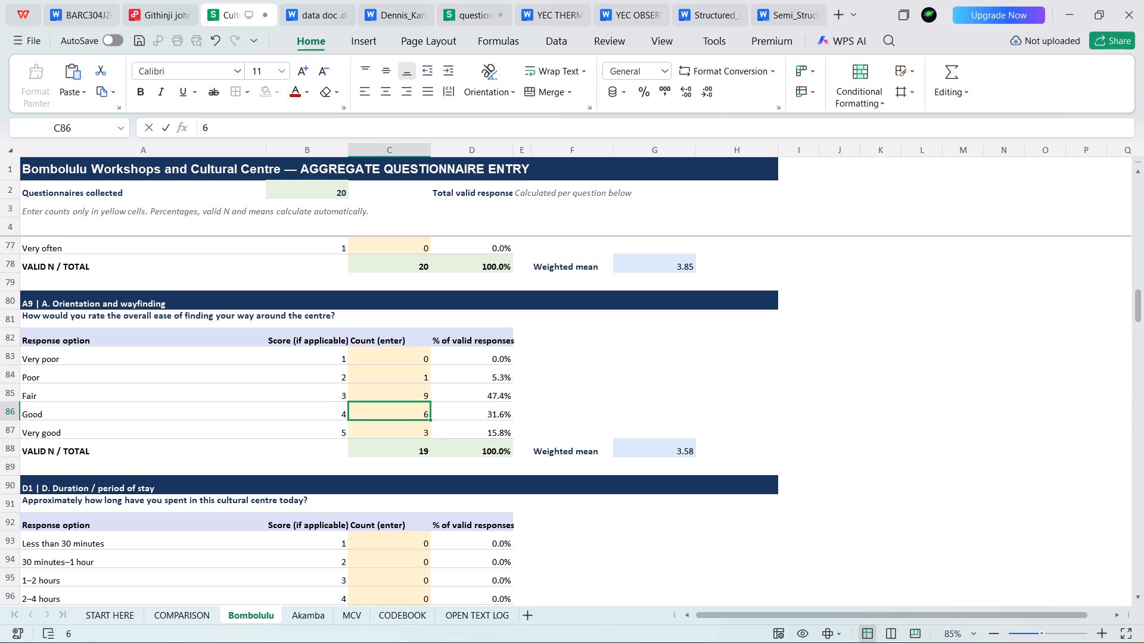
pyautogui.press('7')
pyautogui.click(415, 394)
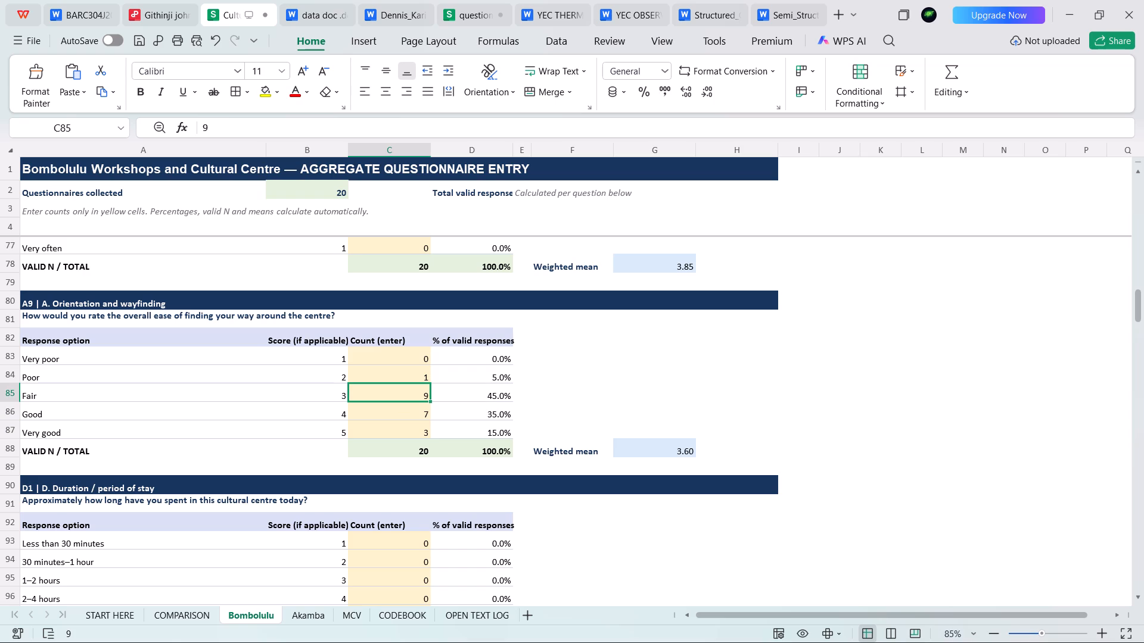
# Correct the question A9 counts by setting Good to 6 and Fair to 10.
pyautogui.click(417, 414)
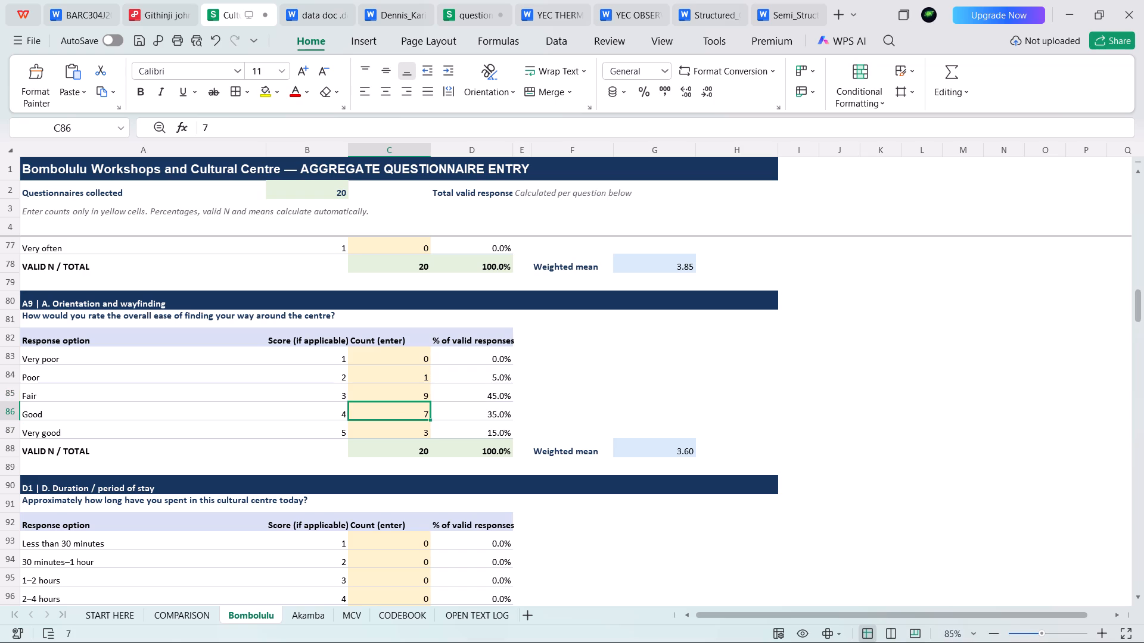
pyautogui.press('6')
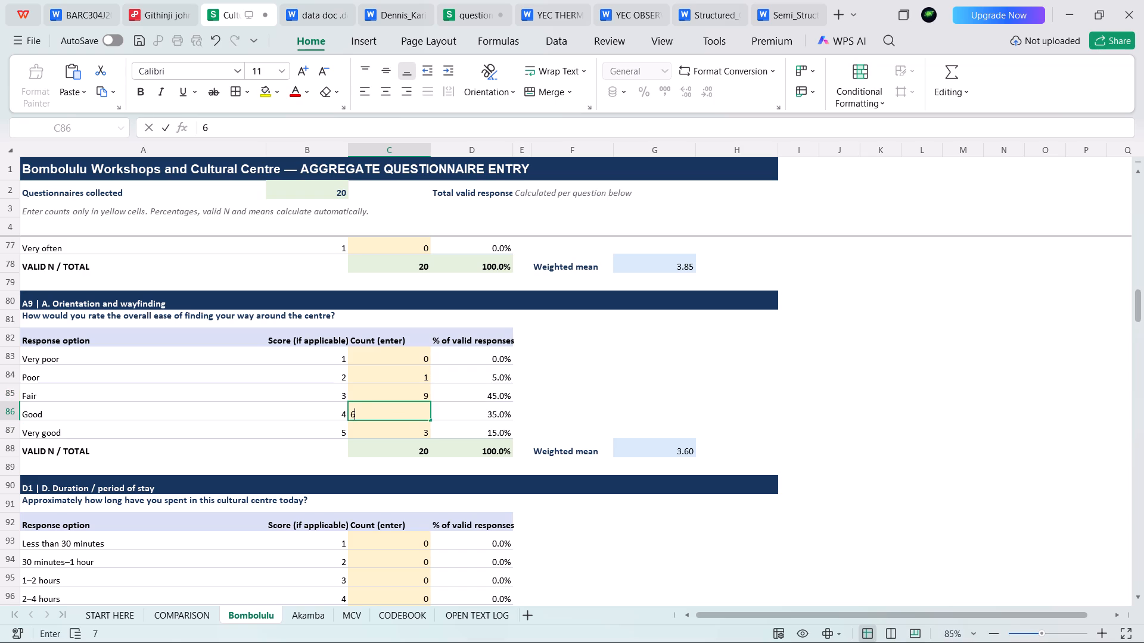
pyautogui.click(416, 395)
pyautogui.write('10')
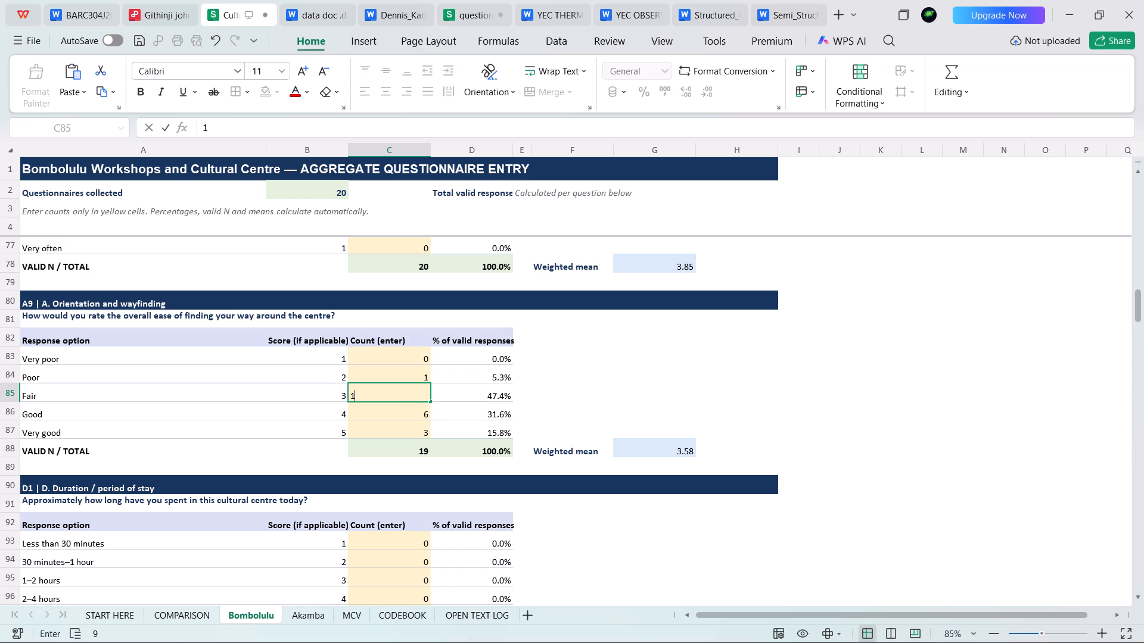
pyautogui.click(414, 371)
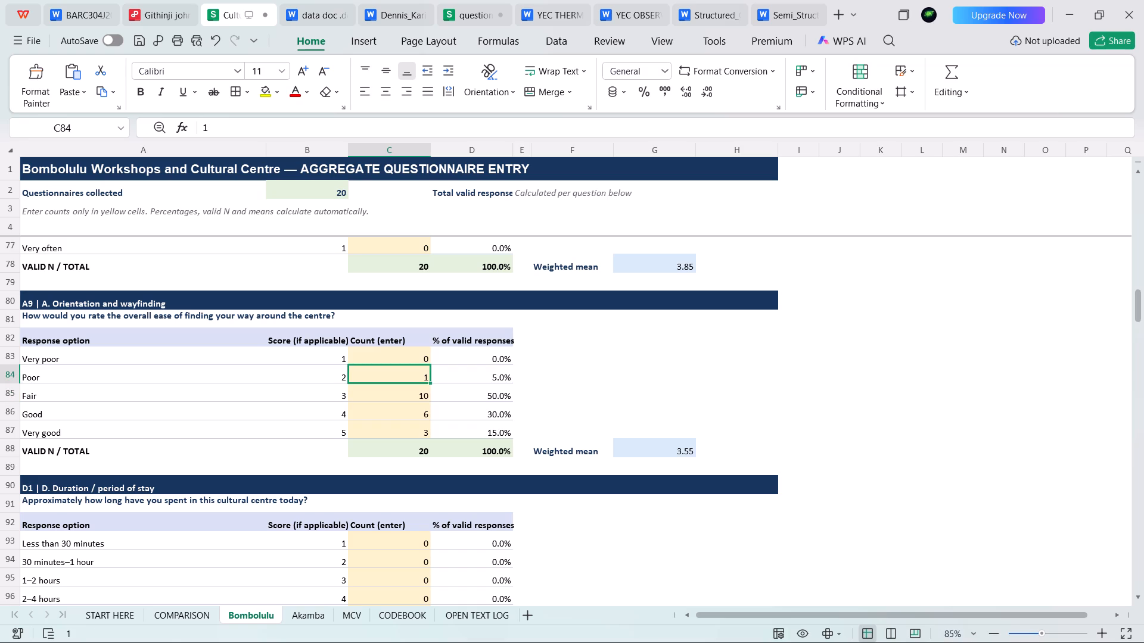
pyautogui.click(465, 360)
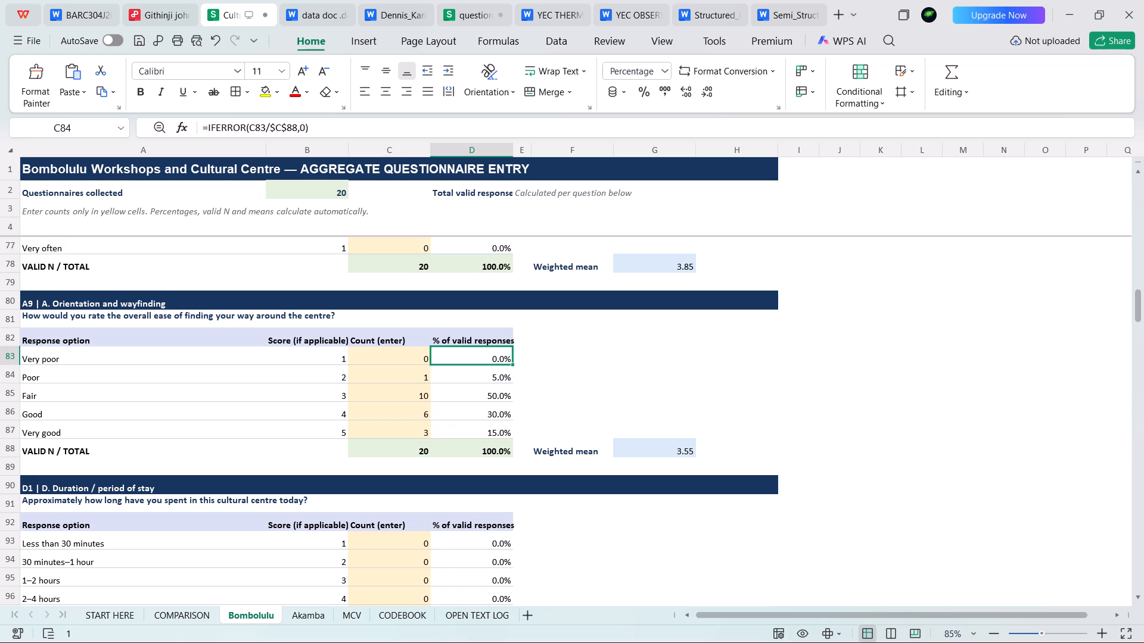
pyautogui.click(574, 372)
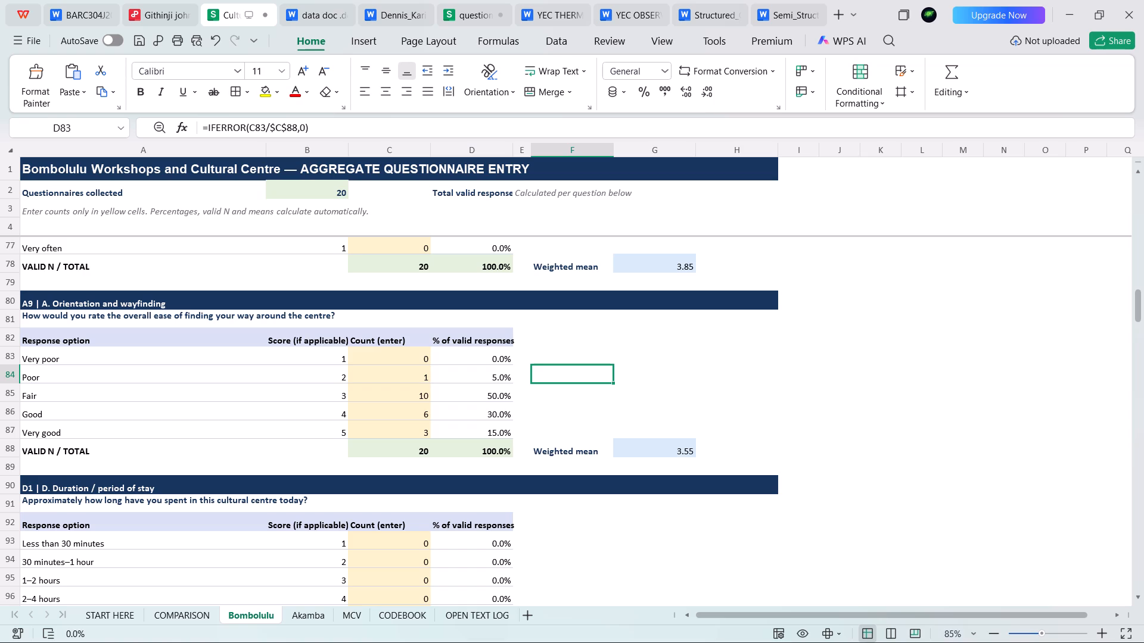
pyautogui.scroll(-2, 434, 401)
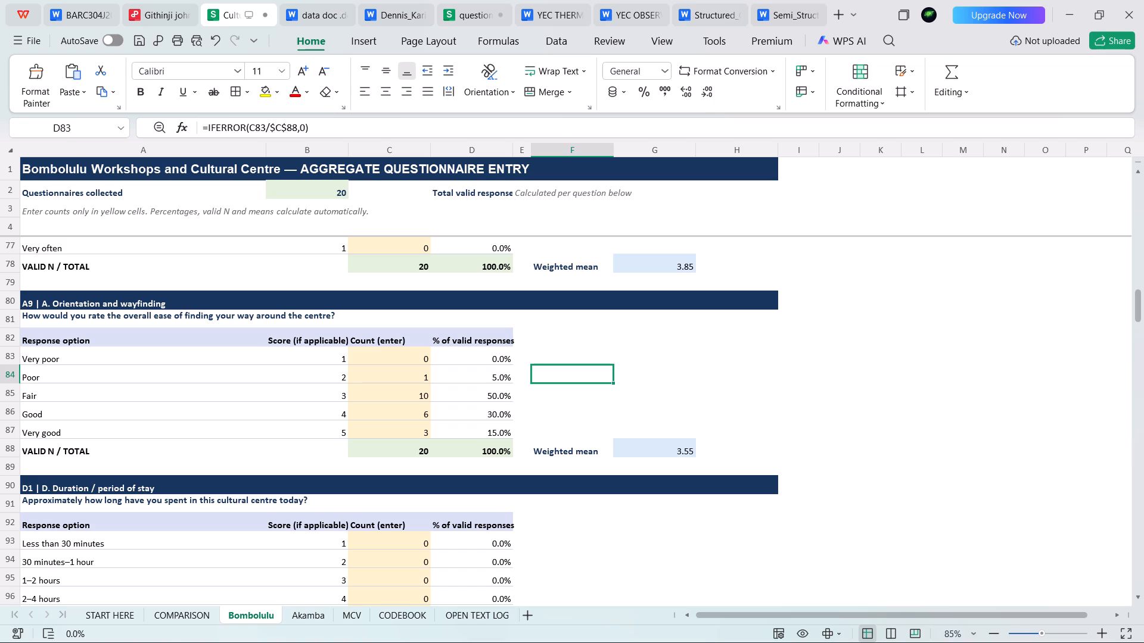
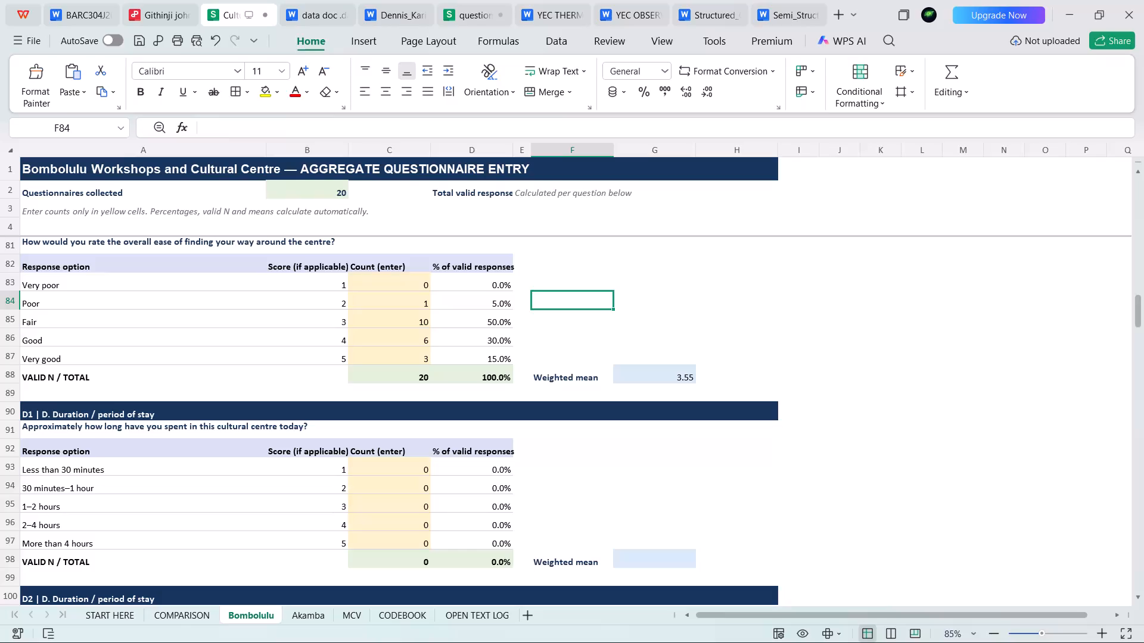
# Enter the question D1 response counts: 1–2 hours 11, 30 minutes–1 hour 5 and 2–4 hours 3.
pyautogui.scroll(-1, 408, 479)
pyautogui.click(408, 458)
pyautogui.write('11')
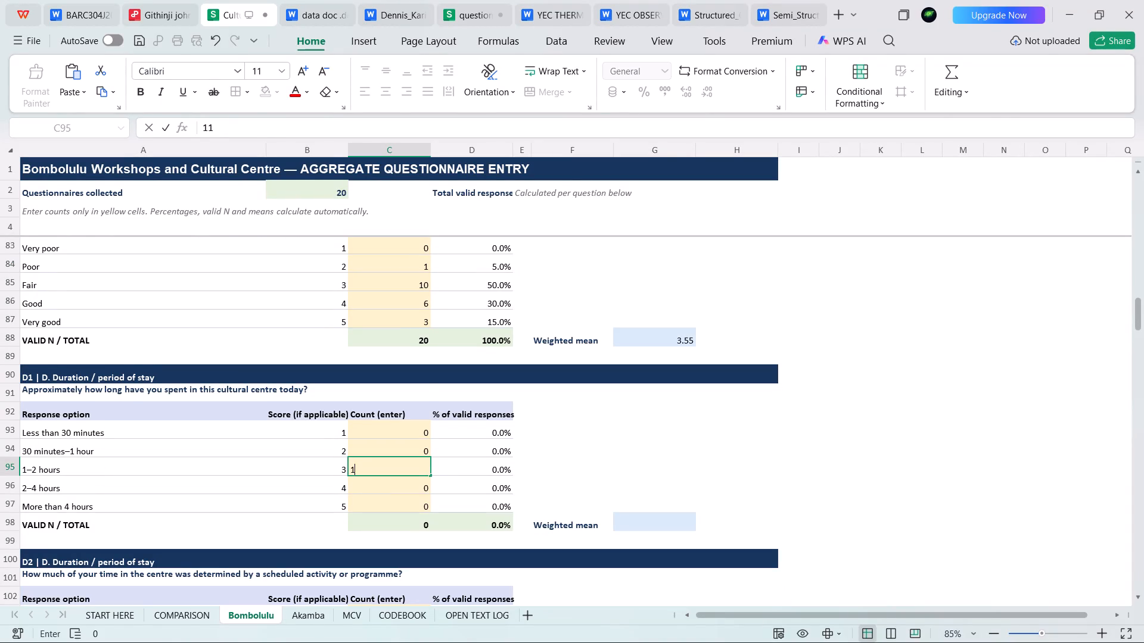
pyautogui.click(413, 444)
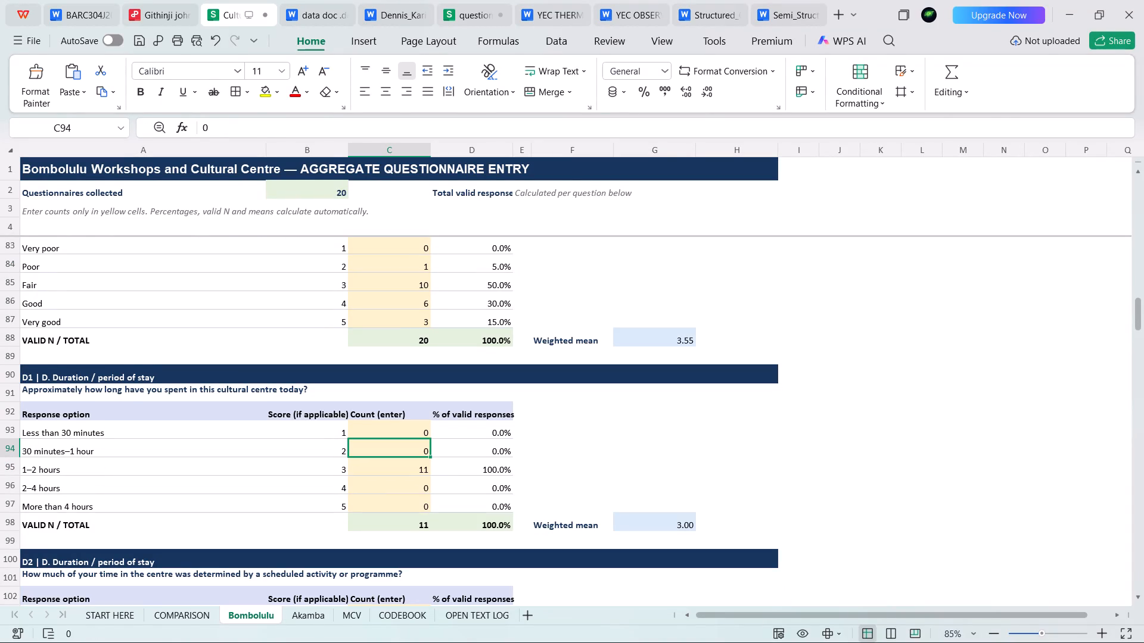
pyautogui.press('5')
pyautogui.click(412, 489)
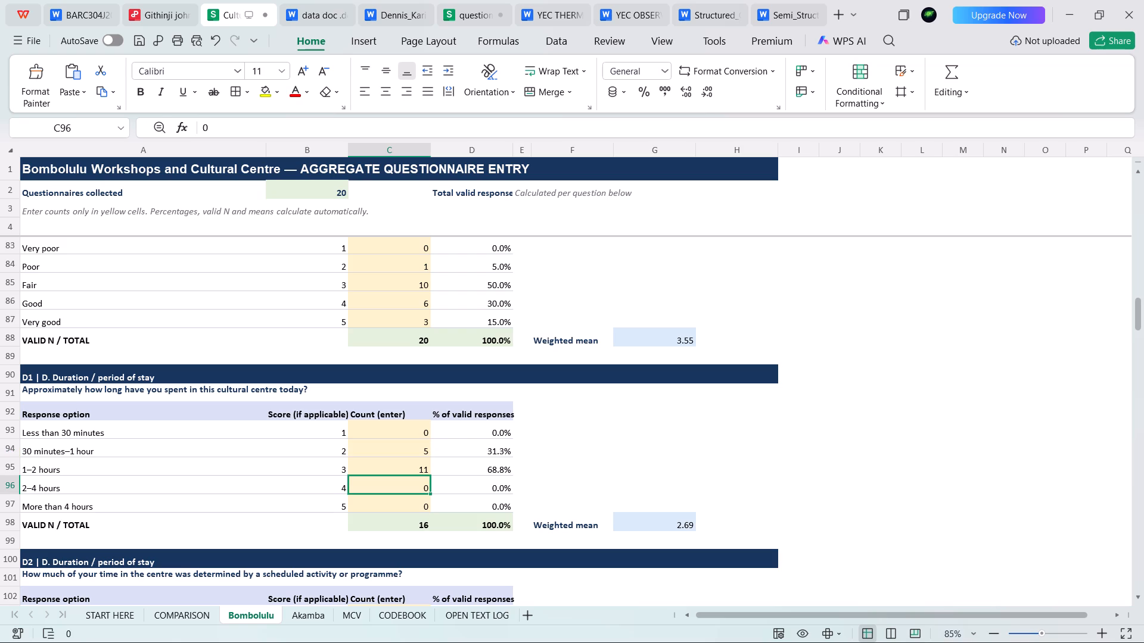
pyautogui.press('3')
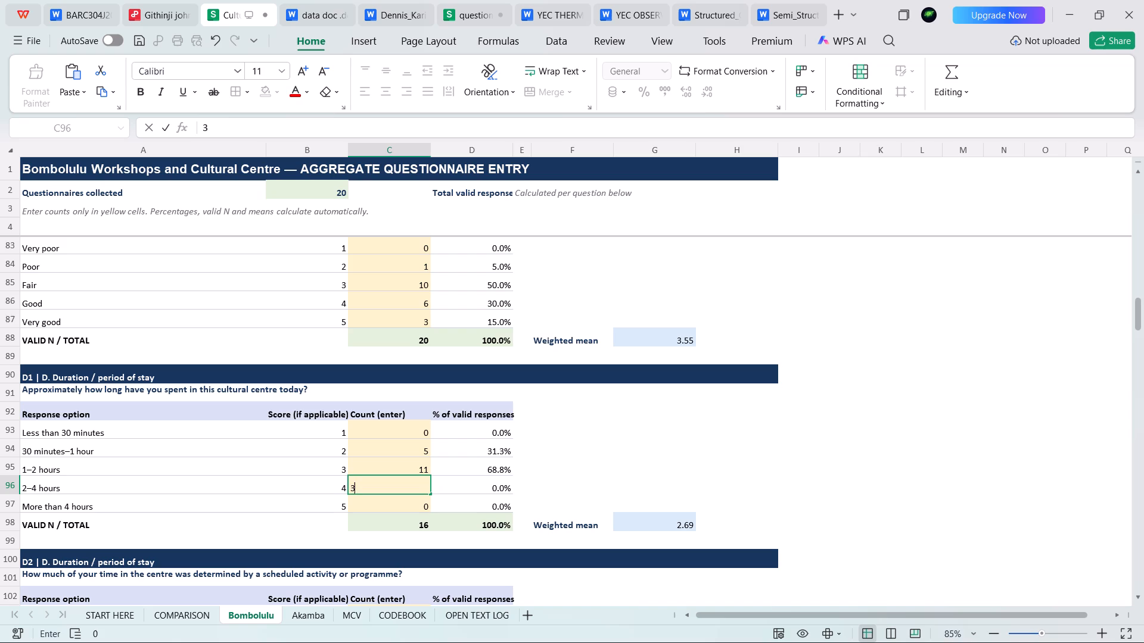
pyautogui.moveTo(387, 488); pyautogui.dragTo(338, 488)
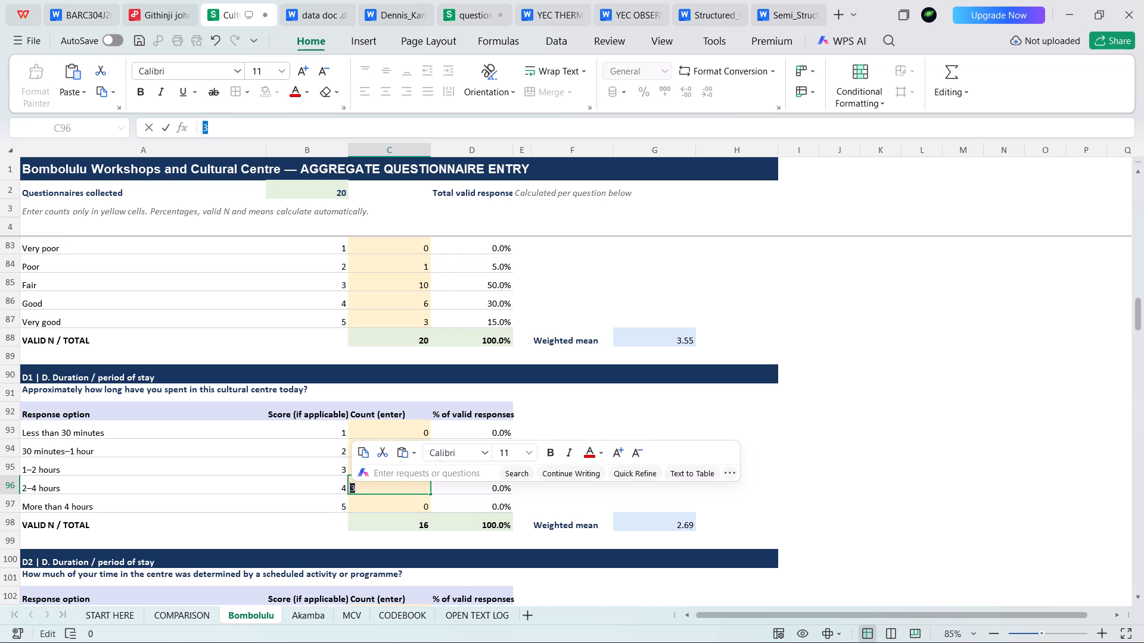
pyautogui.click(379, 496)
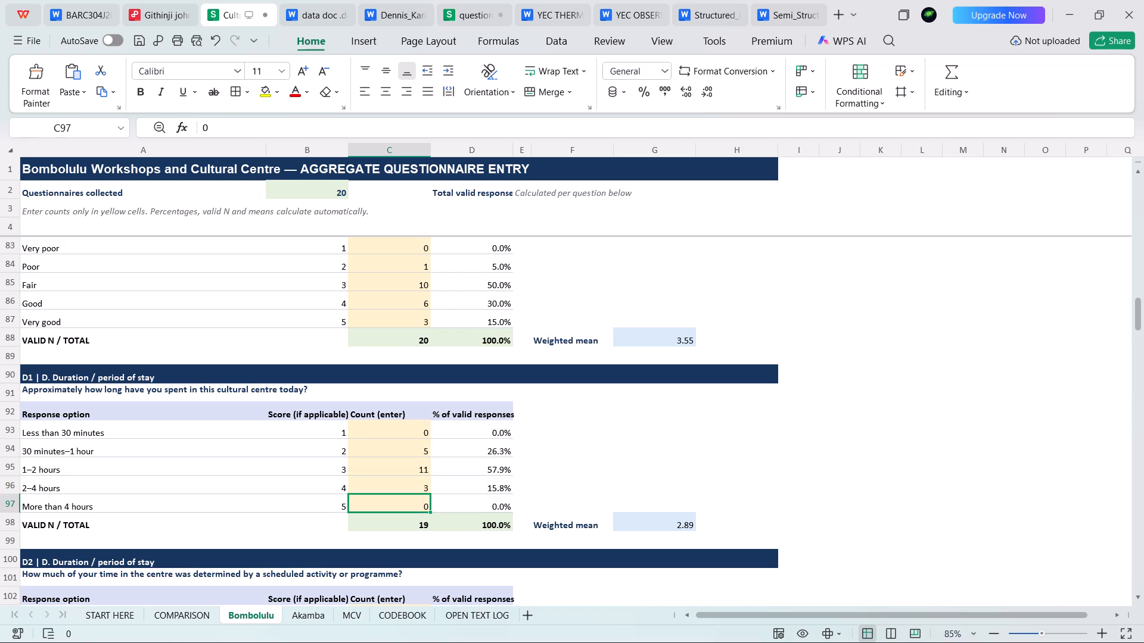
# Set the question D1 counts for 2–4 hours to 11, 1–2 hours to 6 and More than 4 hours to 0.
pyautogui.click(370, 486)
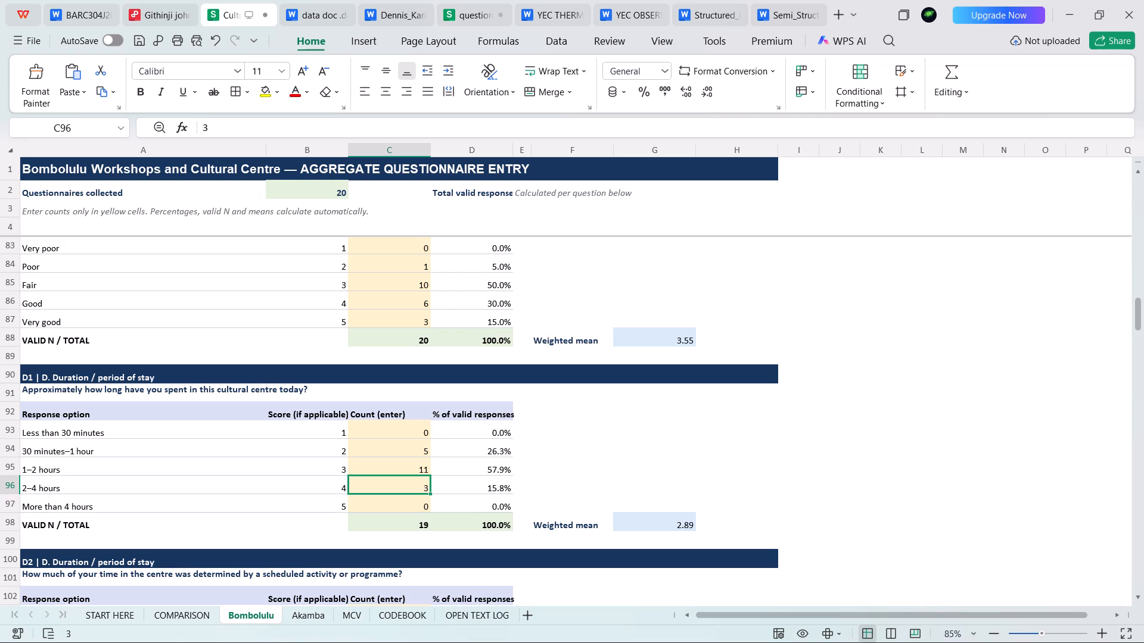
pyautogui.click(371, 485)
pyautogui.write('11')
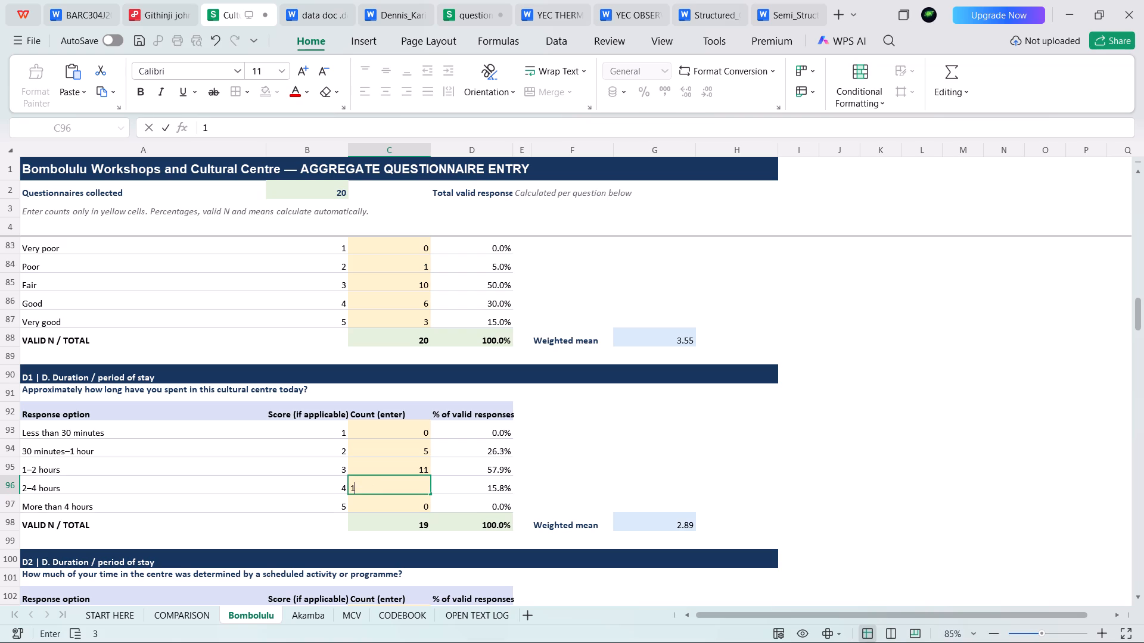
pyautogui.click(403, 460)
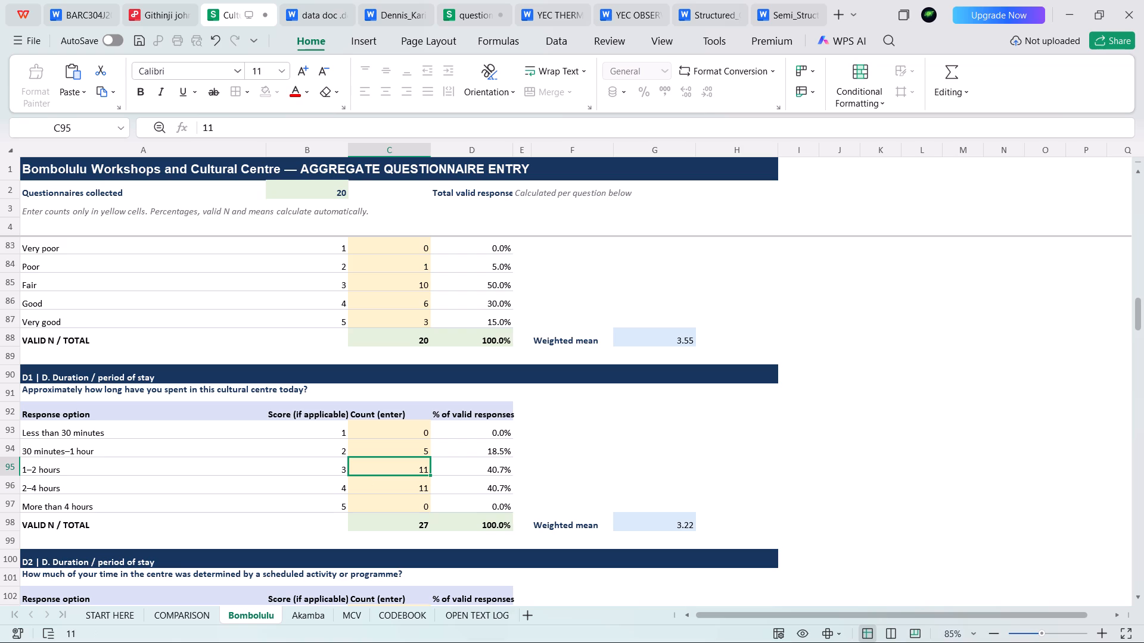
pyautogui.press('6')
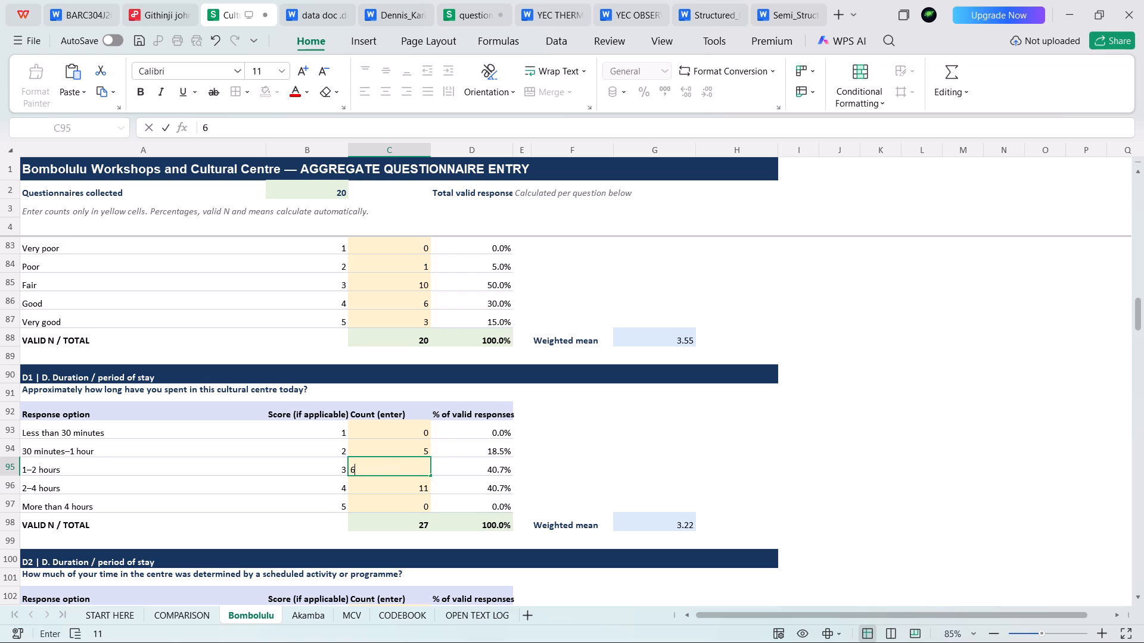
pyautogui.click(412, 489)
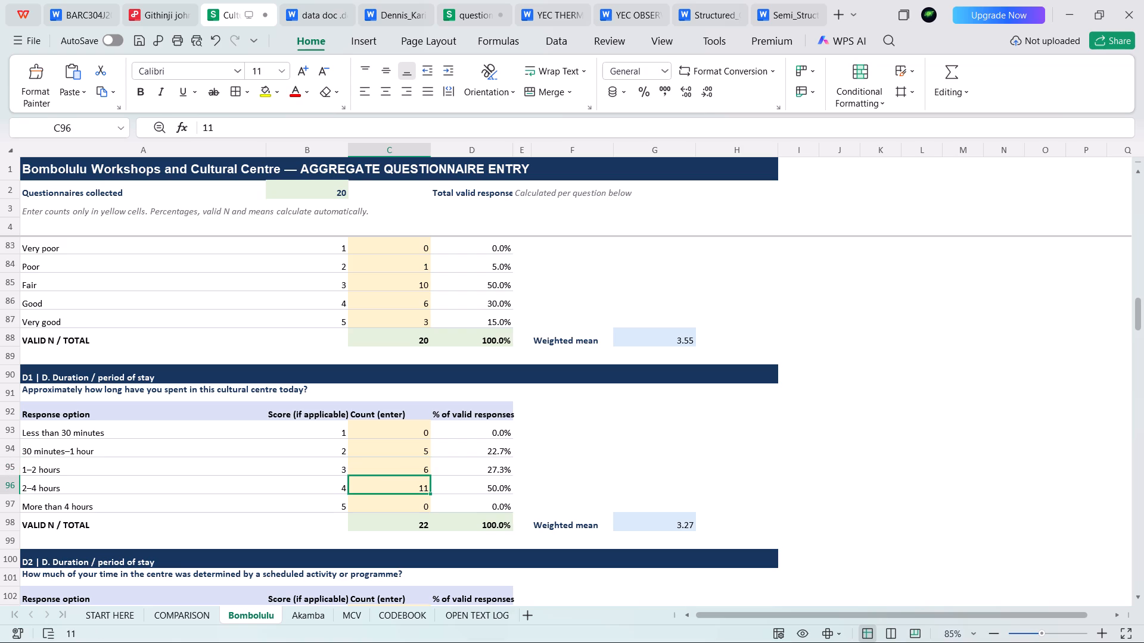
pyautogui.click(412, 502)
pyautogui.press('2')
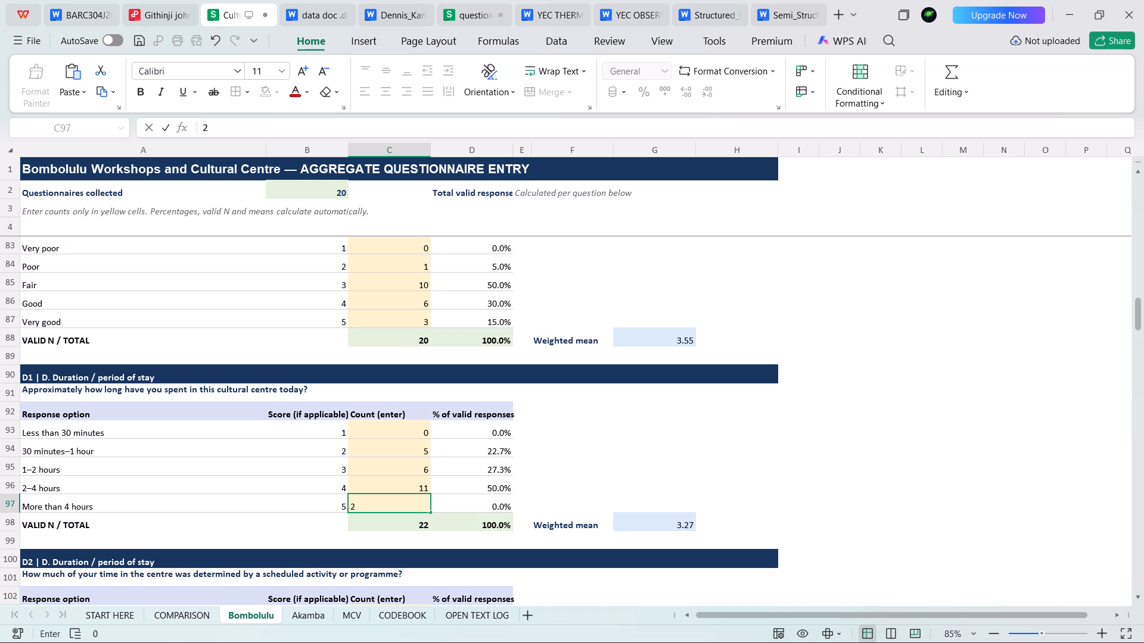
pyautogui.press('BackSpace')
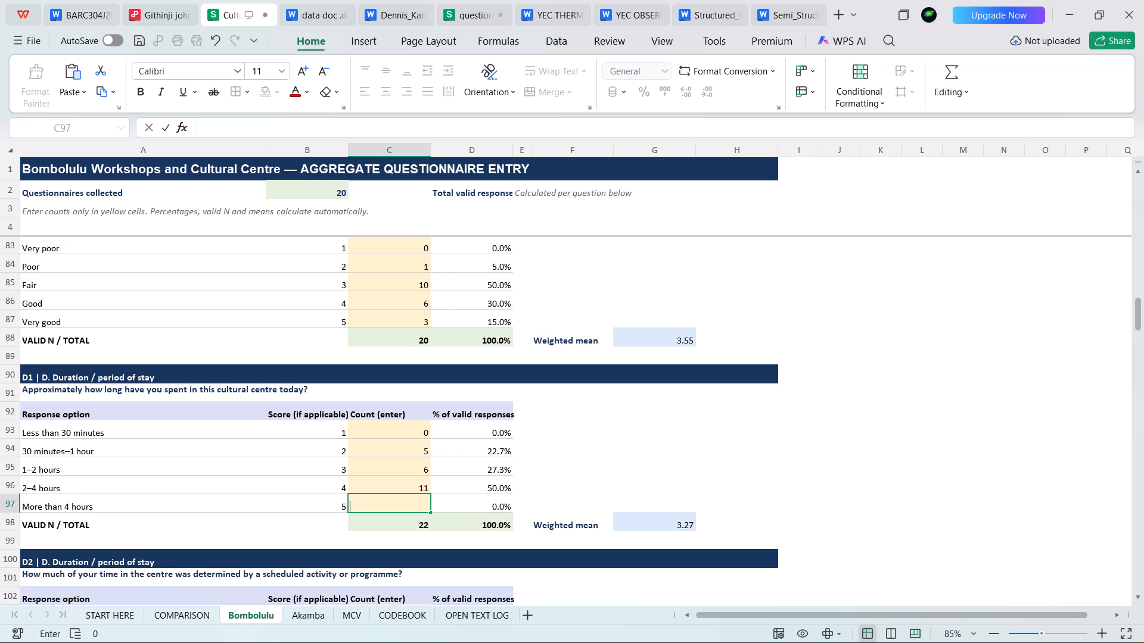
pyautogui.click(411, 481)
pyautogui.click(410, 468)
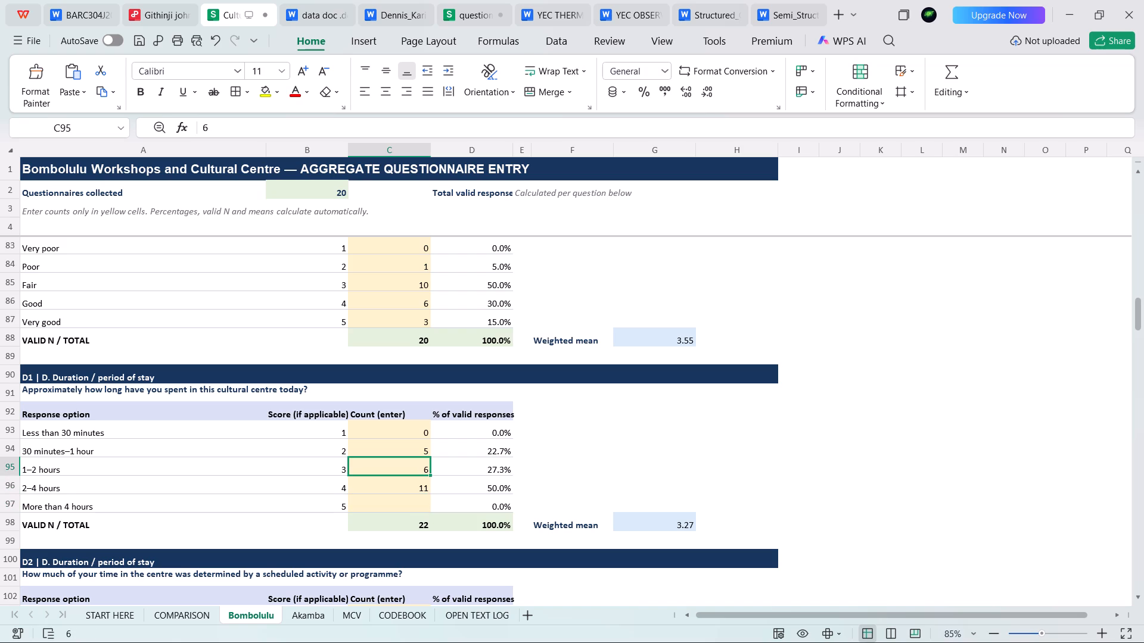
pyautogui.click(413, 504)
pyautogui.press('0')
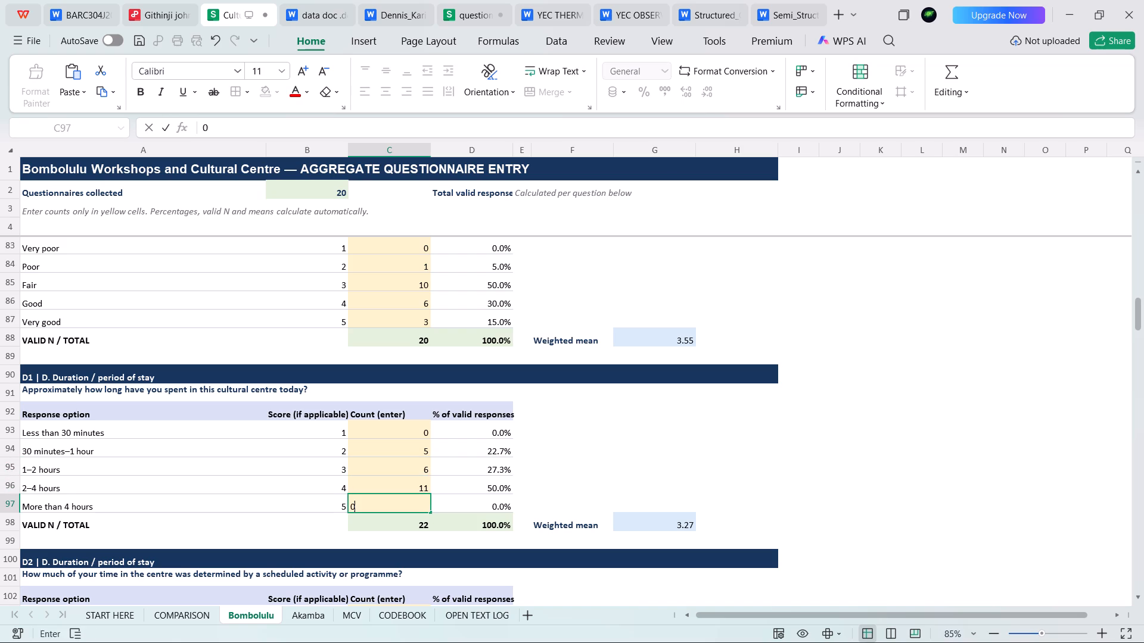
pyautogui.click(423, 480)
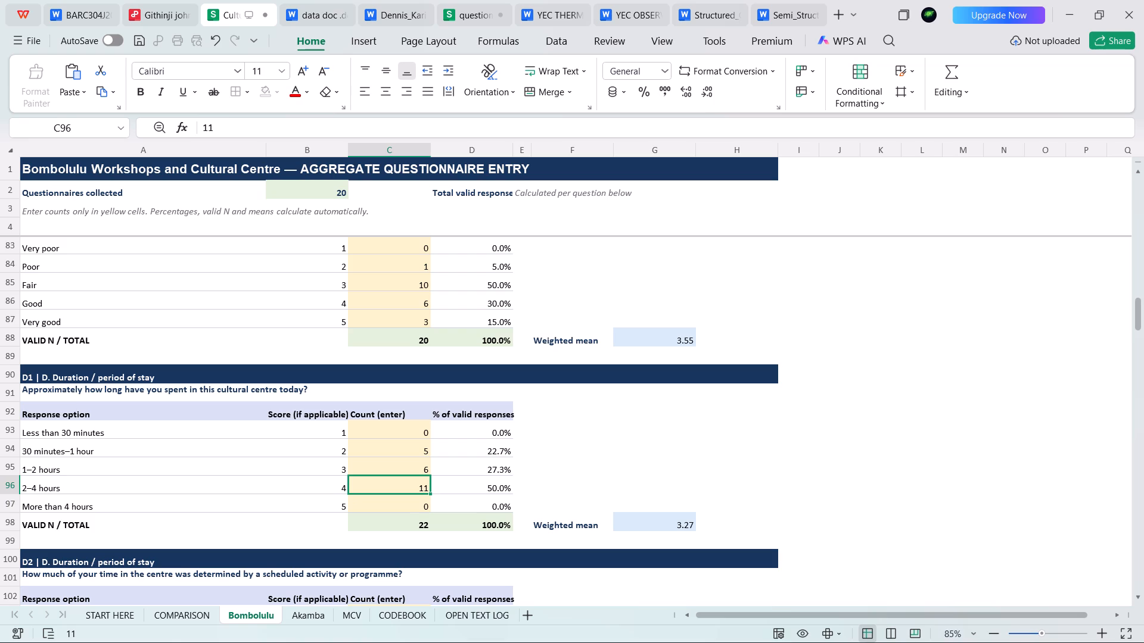
# Set the question D1 counts for 30 minutes–1 hour to 4 and 2–4 hours to 10.
pyautogui.click(400, 448)
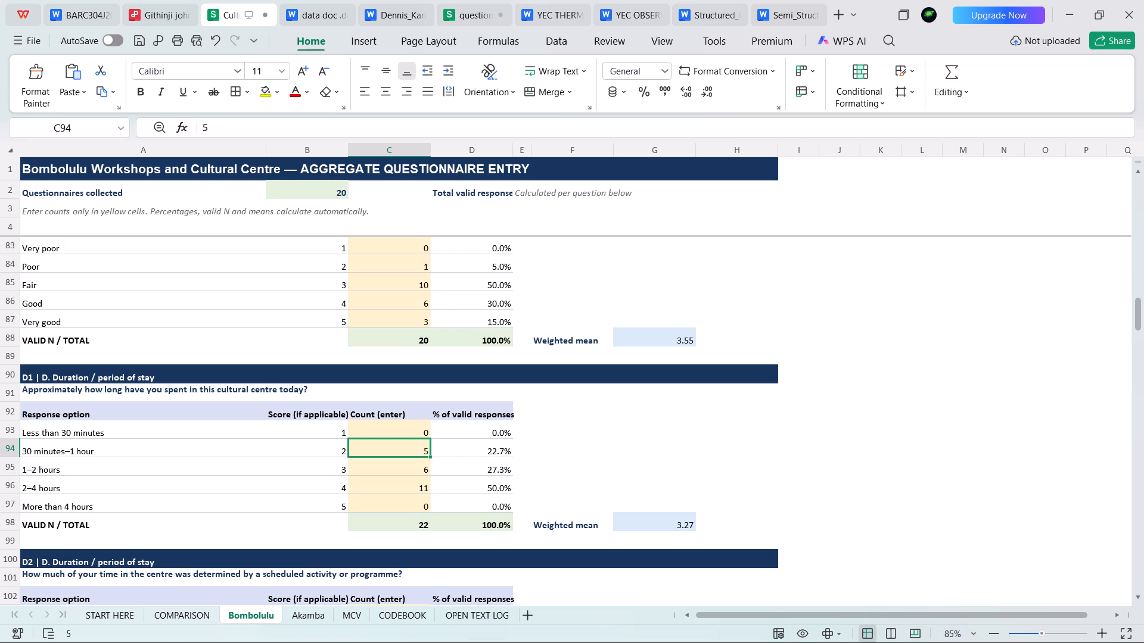
pyautogui.press('4')
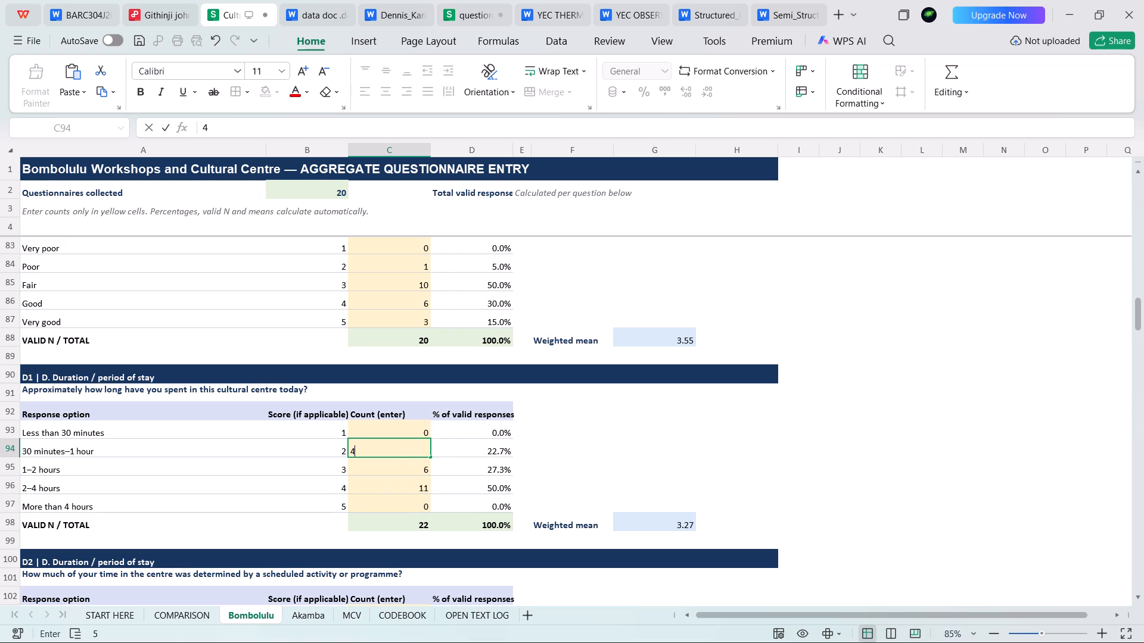
pyautogui.click(414, 465)
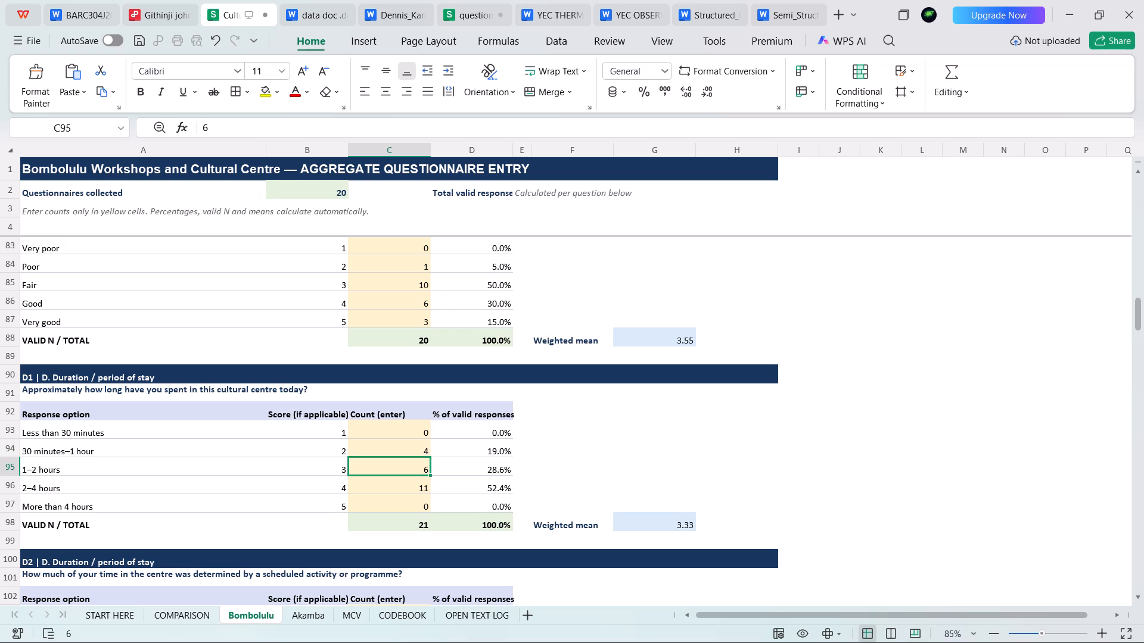
pyautogui.click(403, 488)
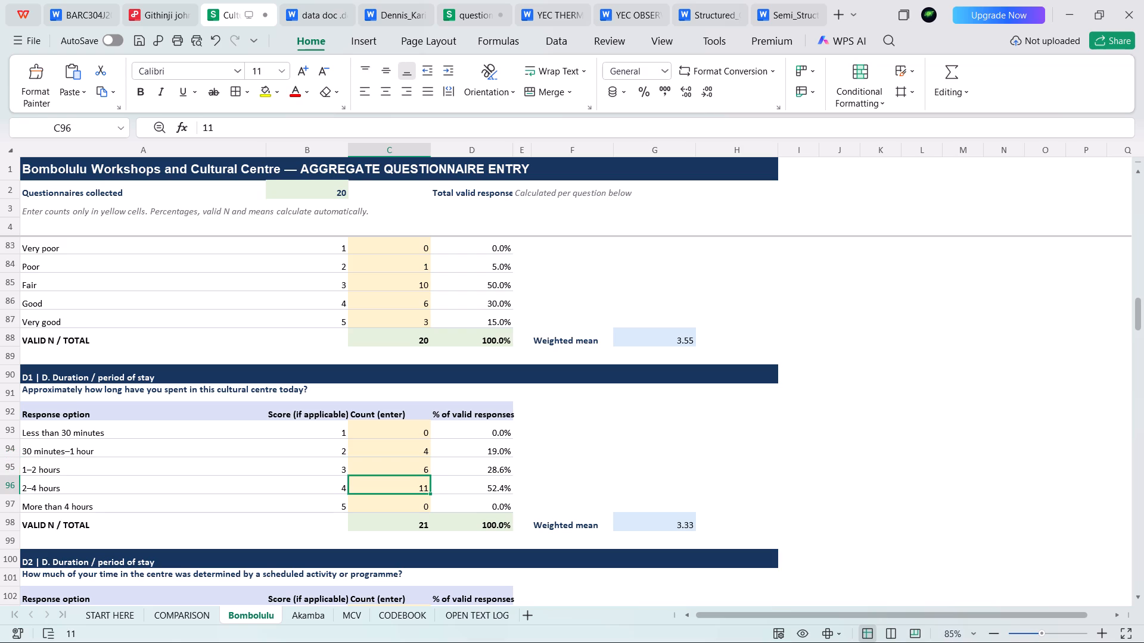
pyautogui.press('1')
pyautogui.press('0')
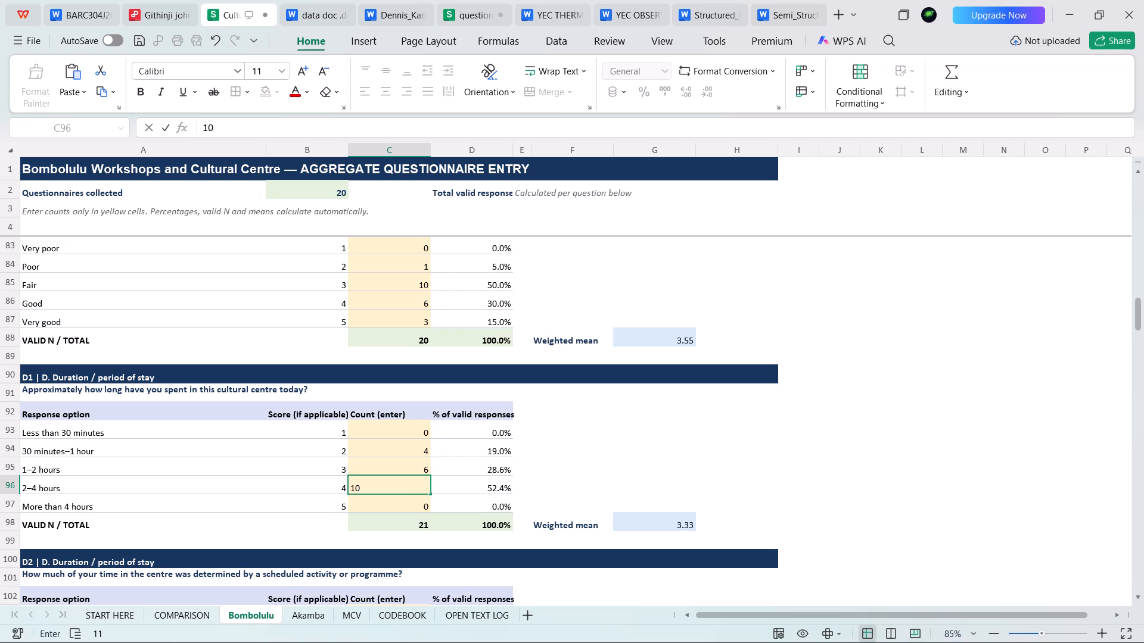
pyautogui.click(402, 461)
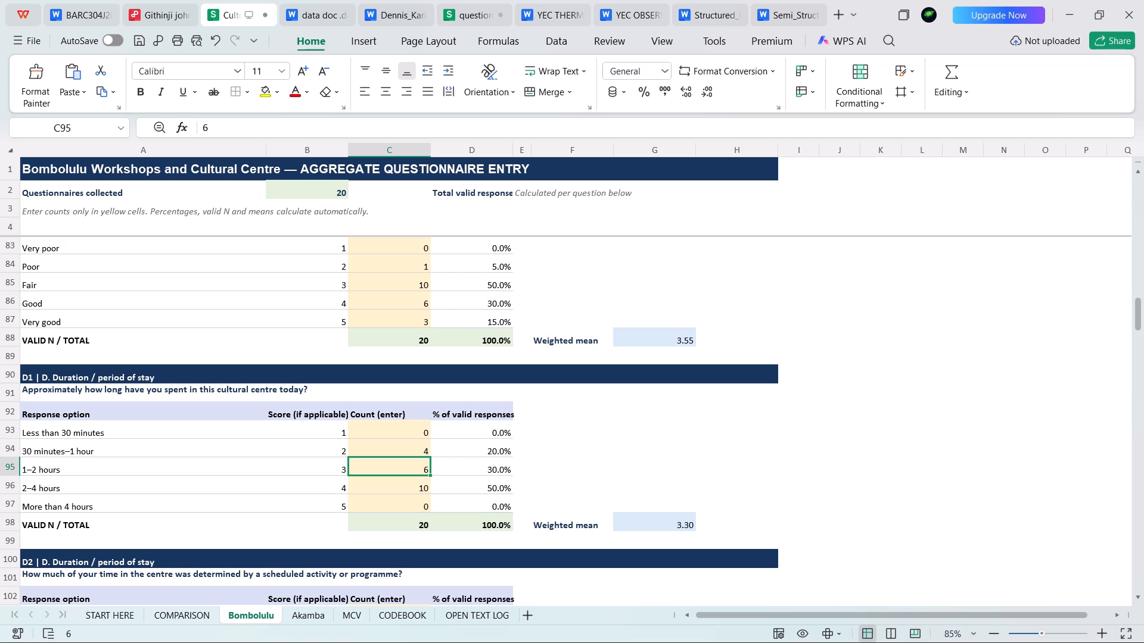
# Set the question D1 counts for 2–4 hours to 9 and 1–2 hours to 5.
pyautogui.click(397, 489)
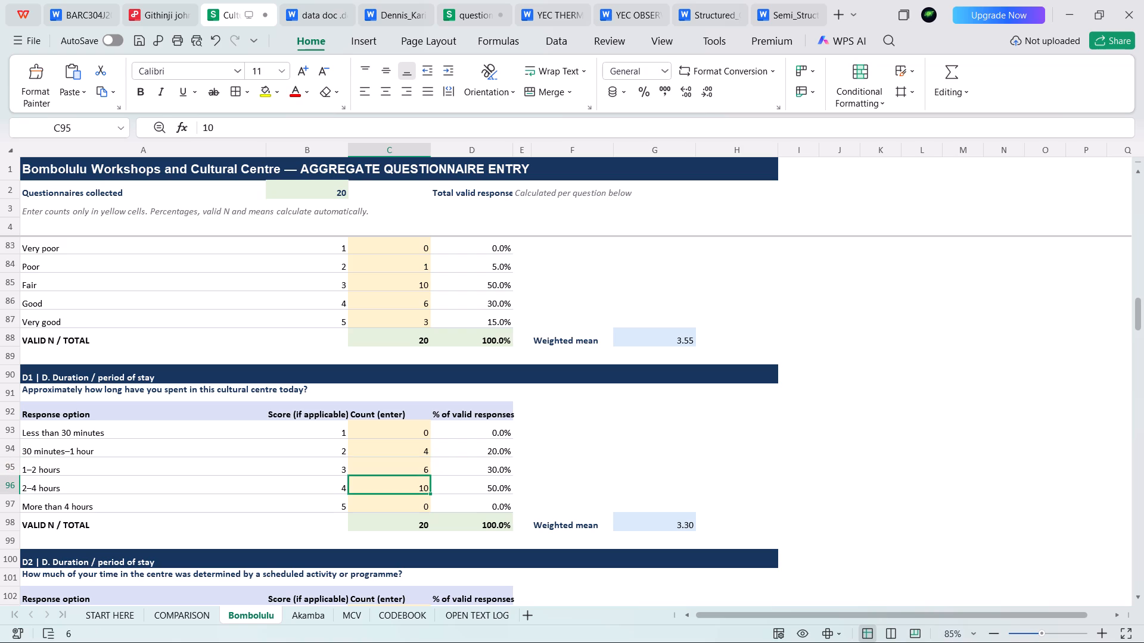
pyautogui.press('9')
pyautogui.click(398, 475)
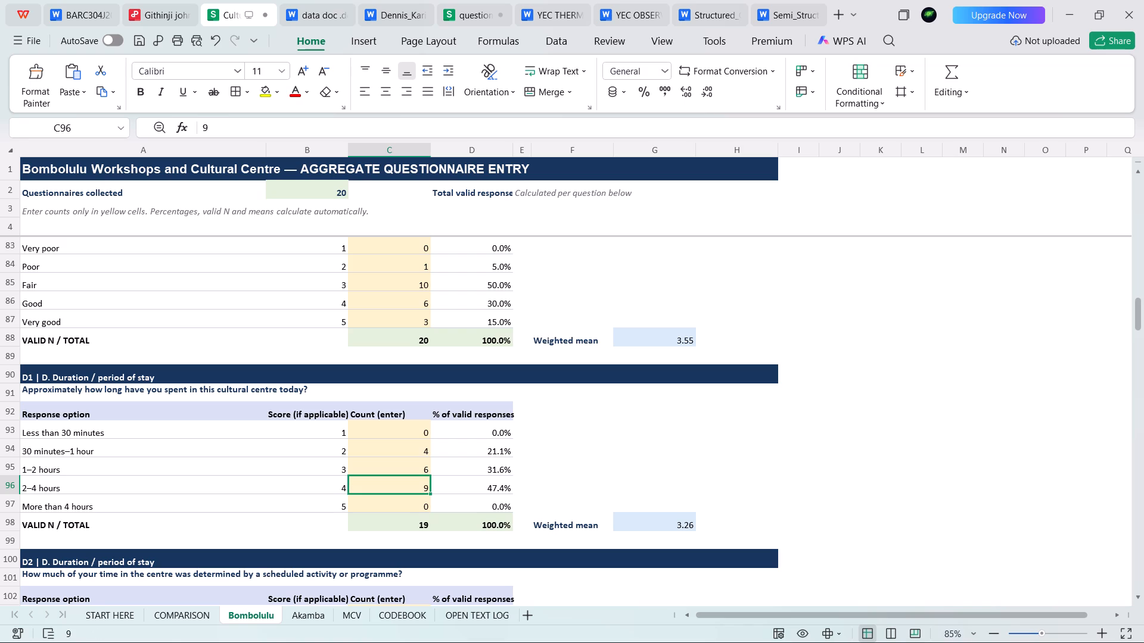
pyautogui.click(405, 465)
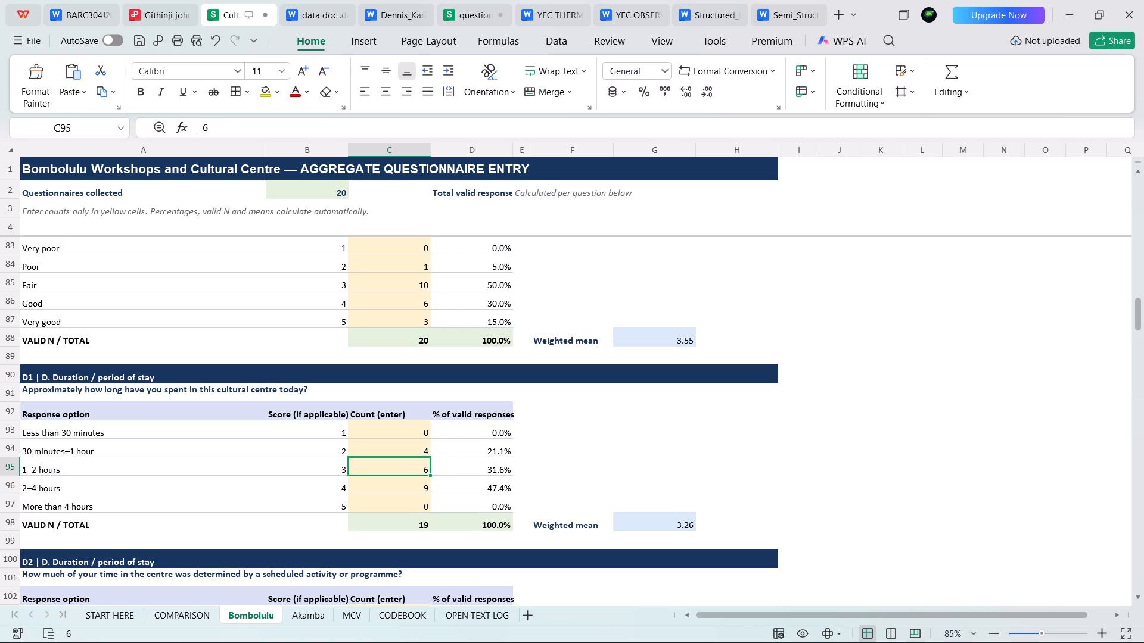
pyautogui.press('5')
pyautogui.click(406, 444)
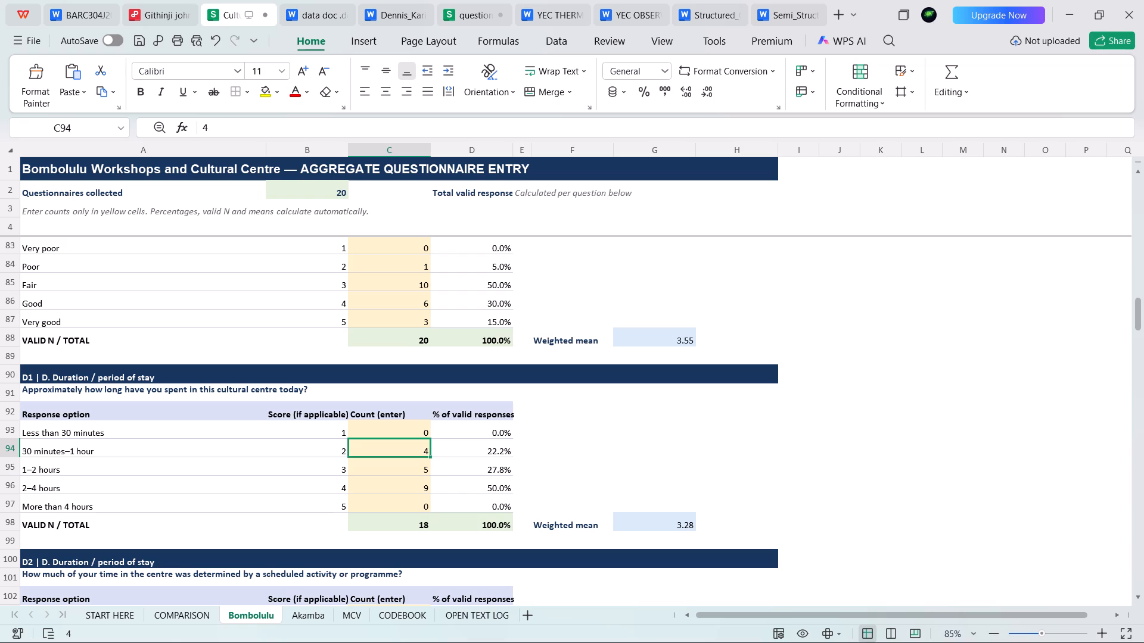
# Correct the question D1 counts by setting 1–2 hours to 6 and 2–4 hours to 10.
pyautogui.click(408, 491)
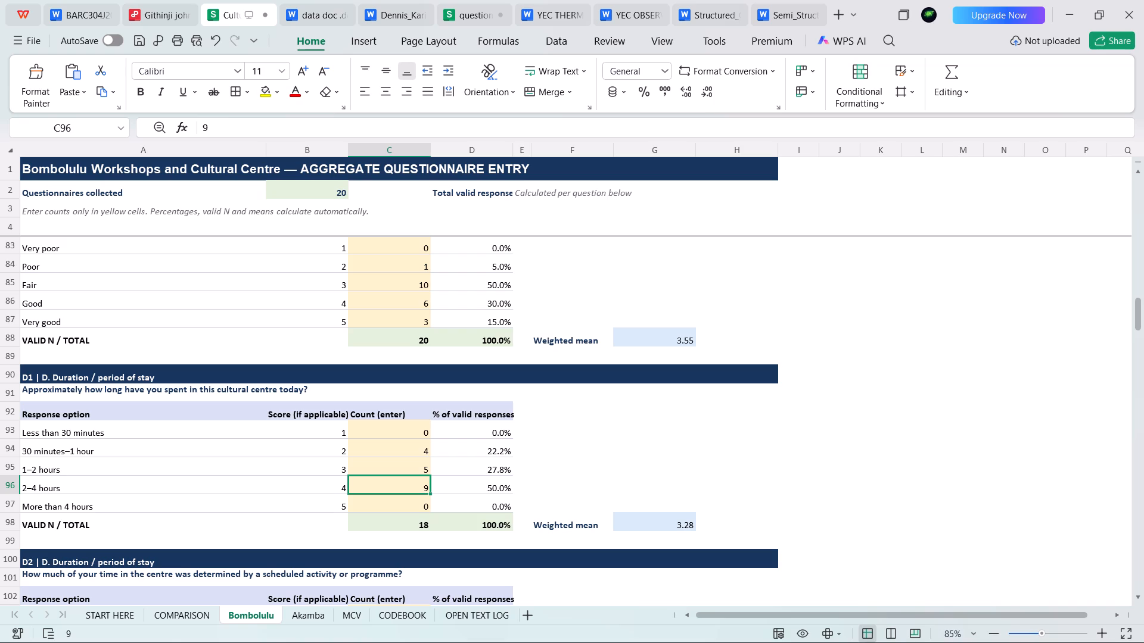
pyautogui.click(408, 470)
pyautogui.press('6')
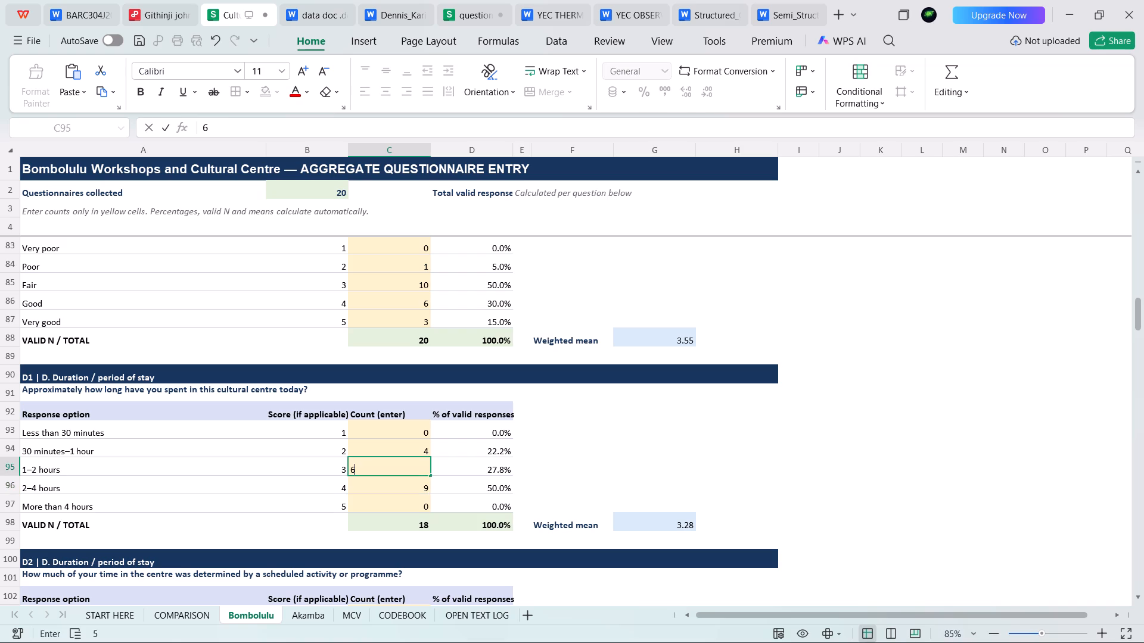
pyautogui.click(419, 488)
pyautogui.press('1')
pyautogui.press('0')
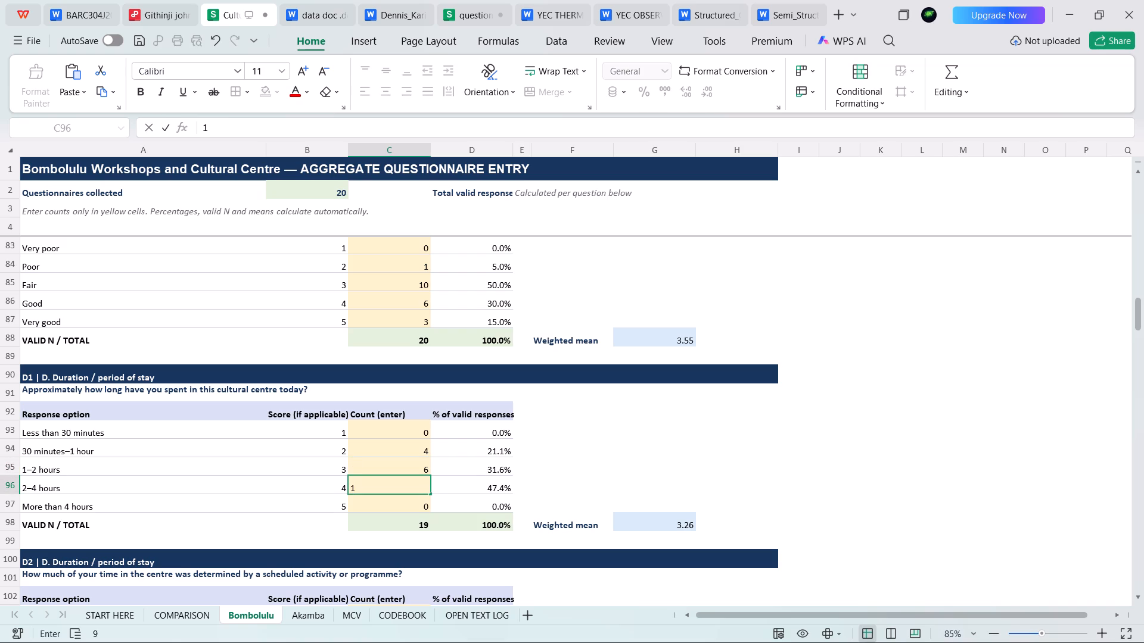
pyautogui.click(414, 466)
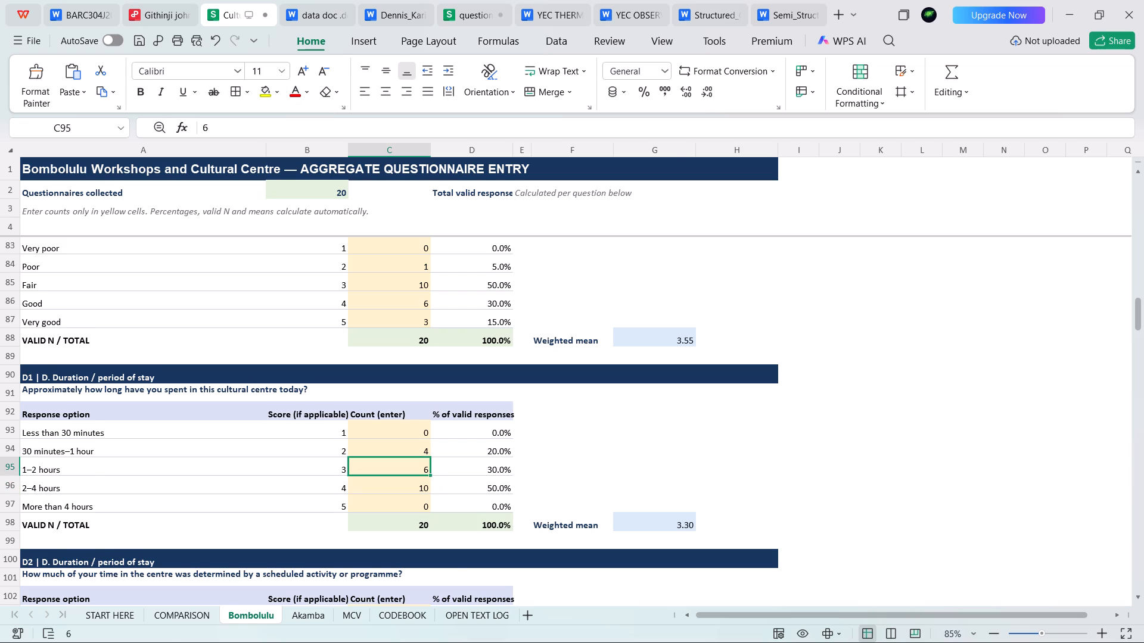
# Continue to the response count table of question D2 about time determined by a scheduled activity.
pyautogui.scroll(-2, 431, 480)
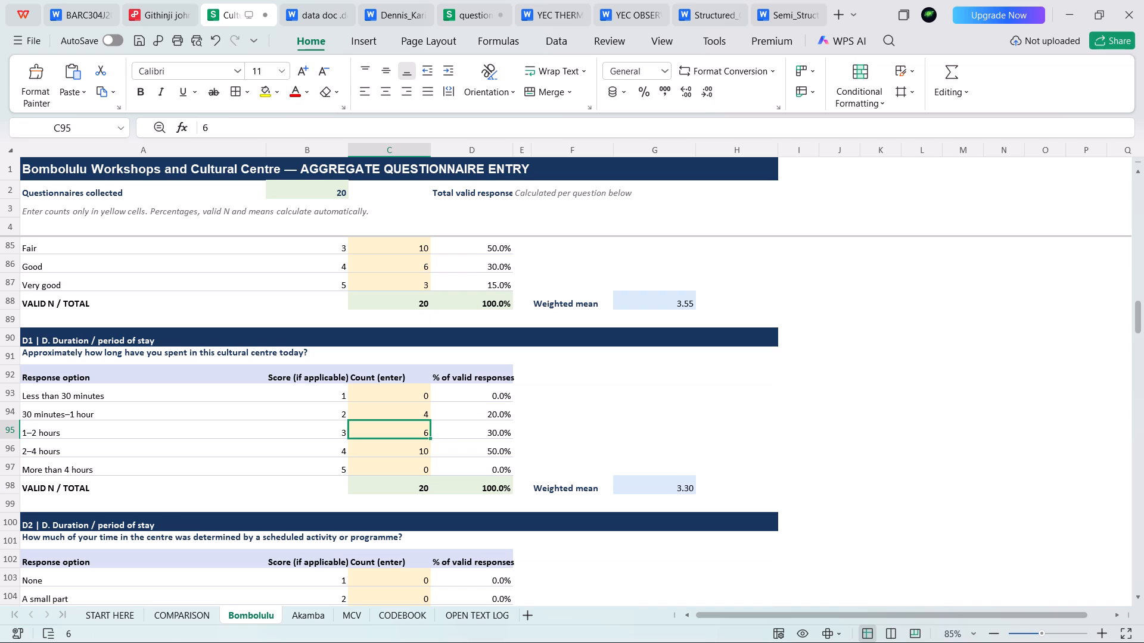
pyautogui.scroll(-3, 437, 451)
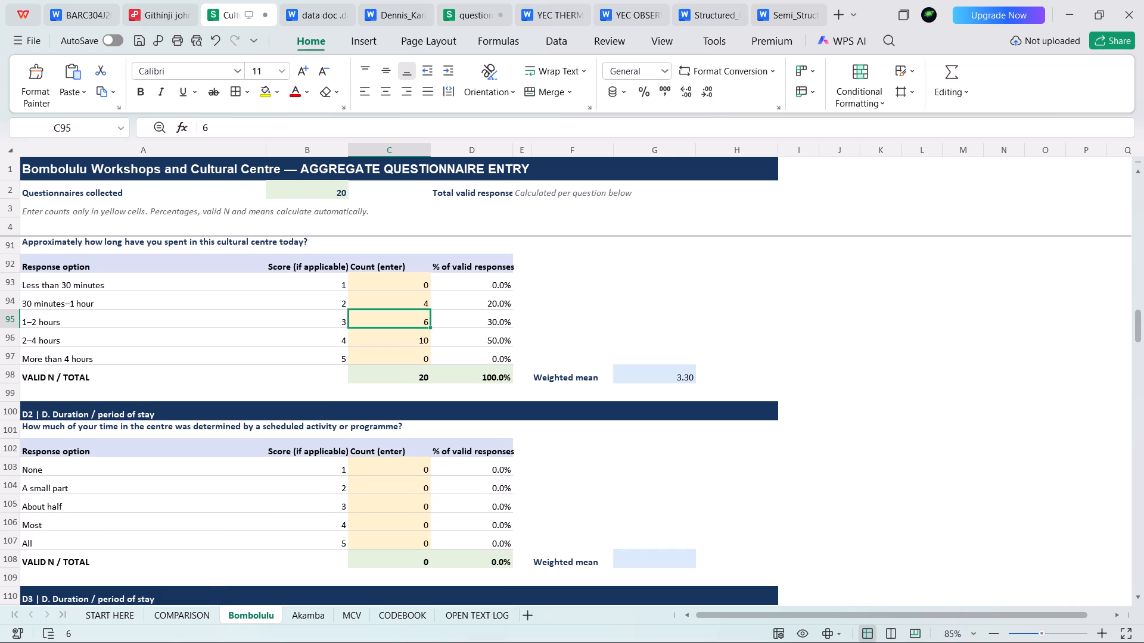
pyautogui.scroll(-1, 486, 332)
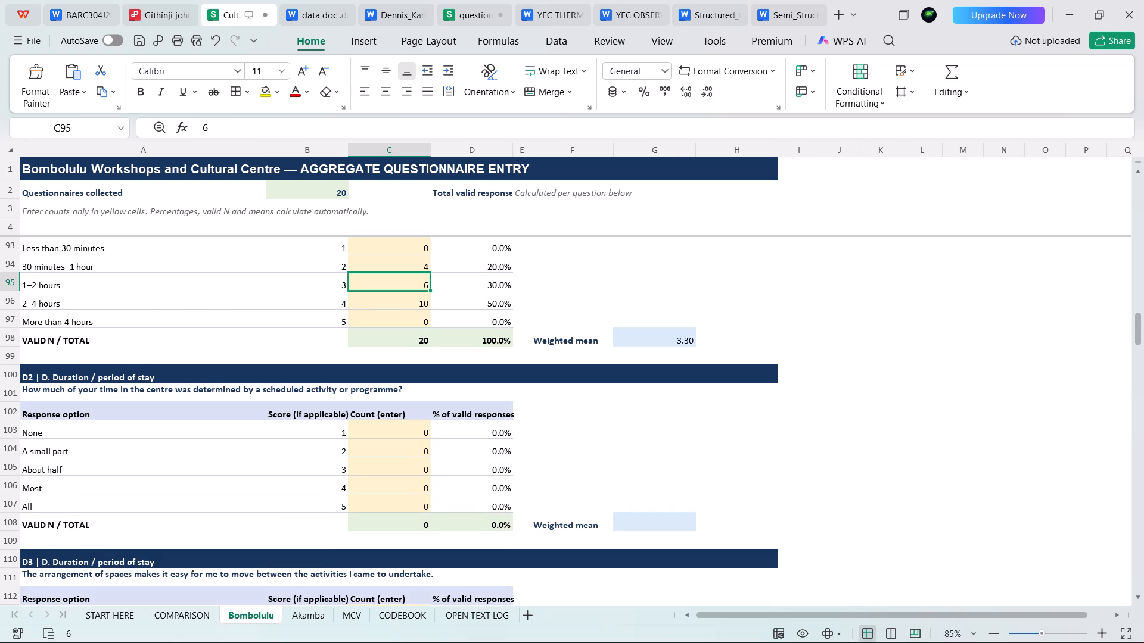
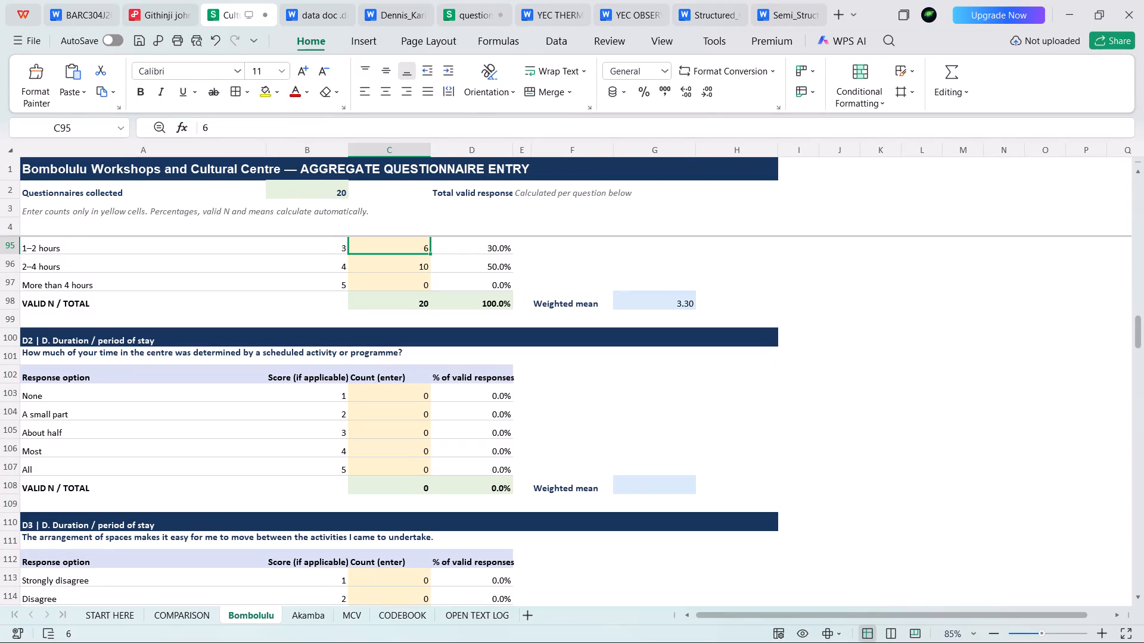
# Enter the question D2 counts: A small part 2, About half 5, Most 11 and All 5.
pyautogui.click(400, 414)
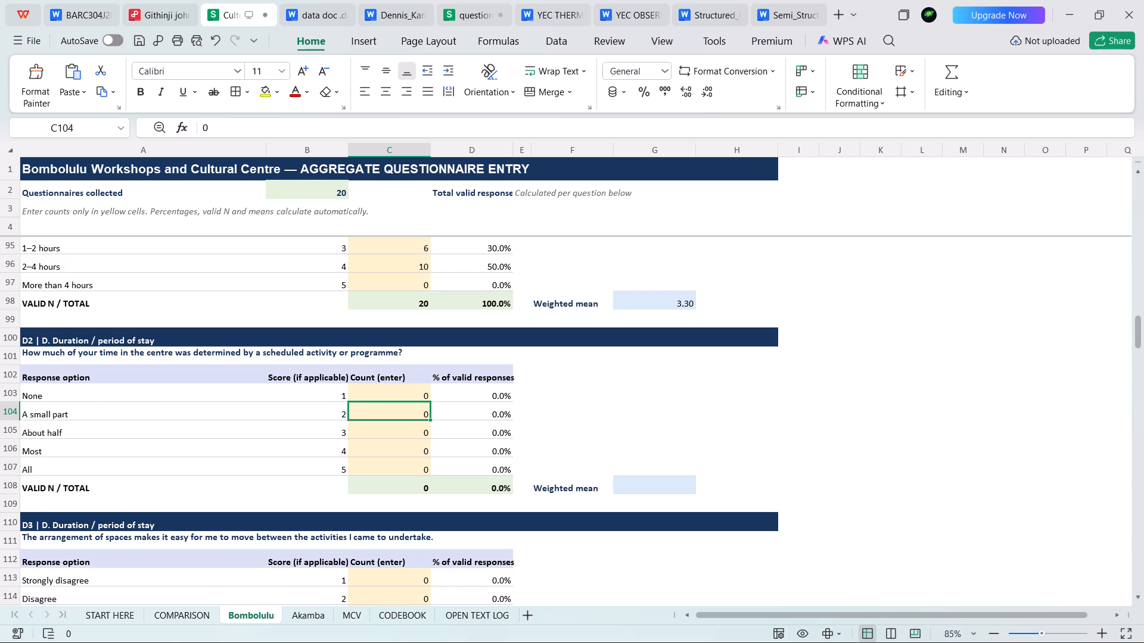
pyautogui.press('2')
pyautogui.click(408, 435)
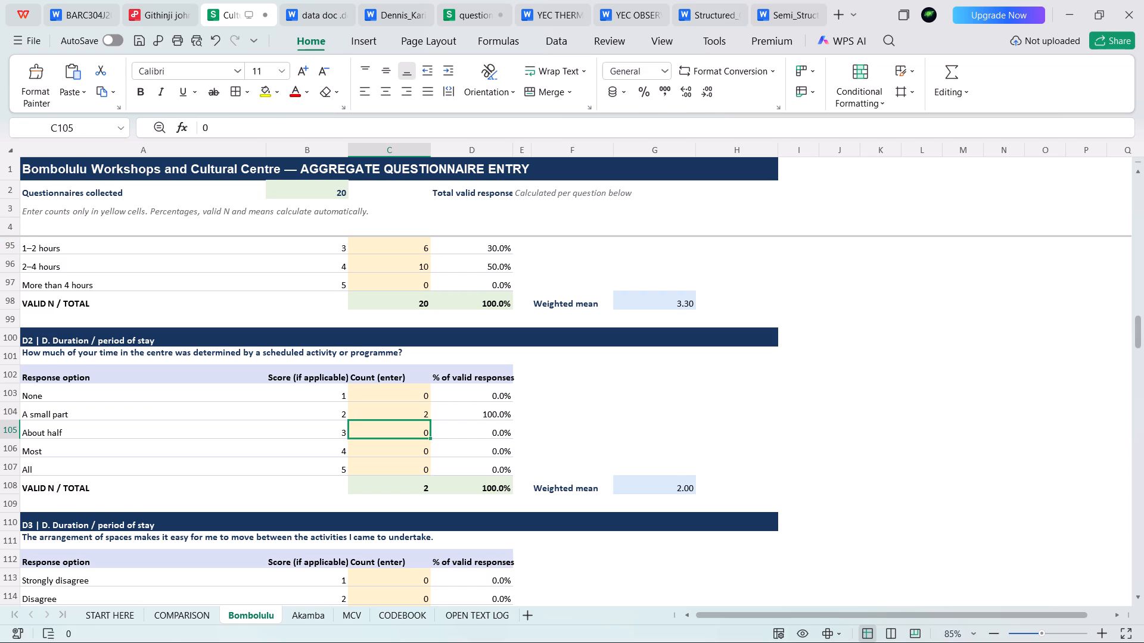
pyautogui.press('5')
pyautogui.click(410, 457)
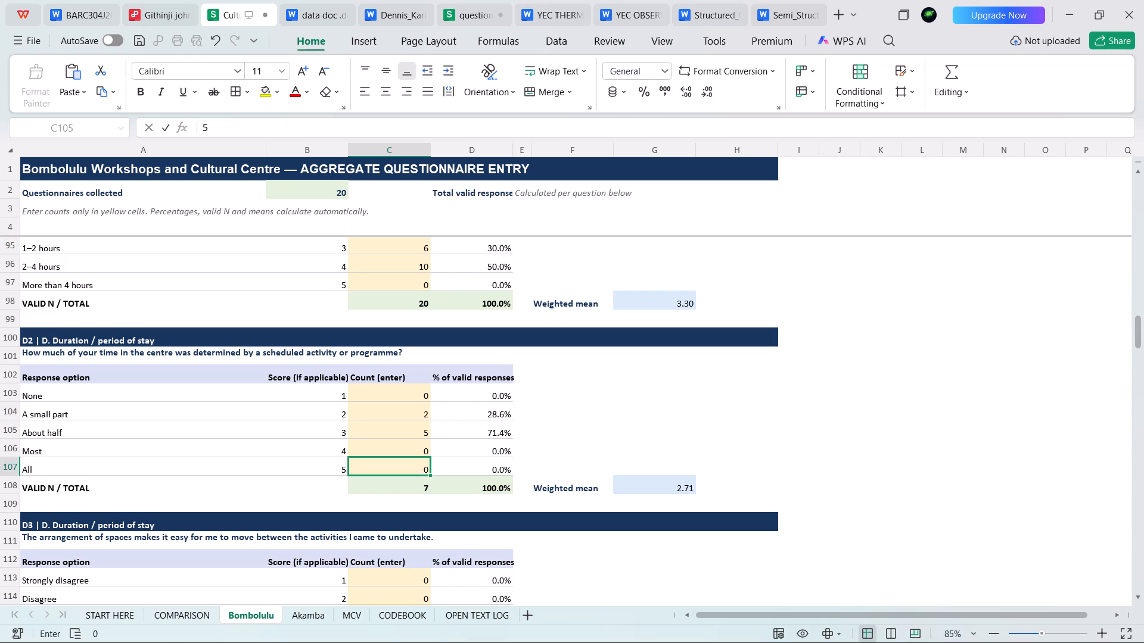
pyautogui.click(405, 451)
pyautogui.write('11')
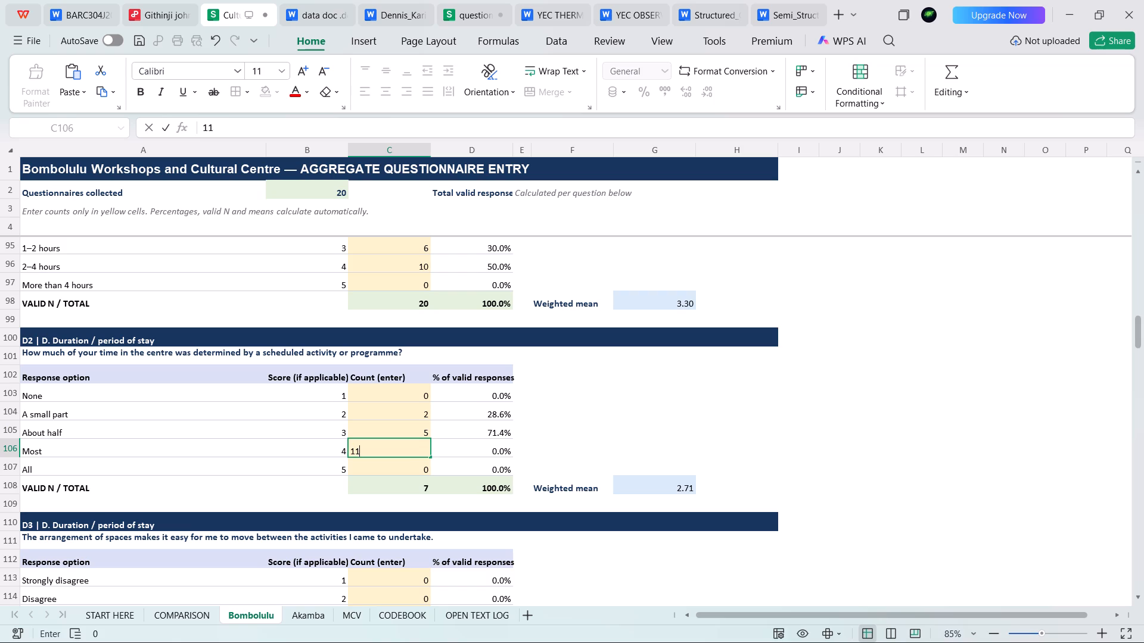
pyautogui.click(406, 461)
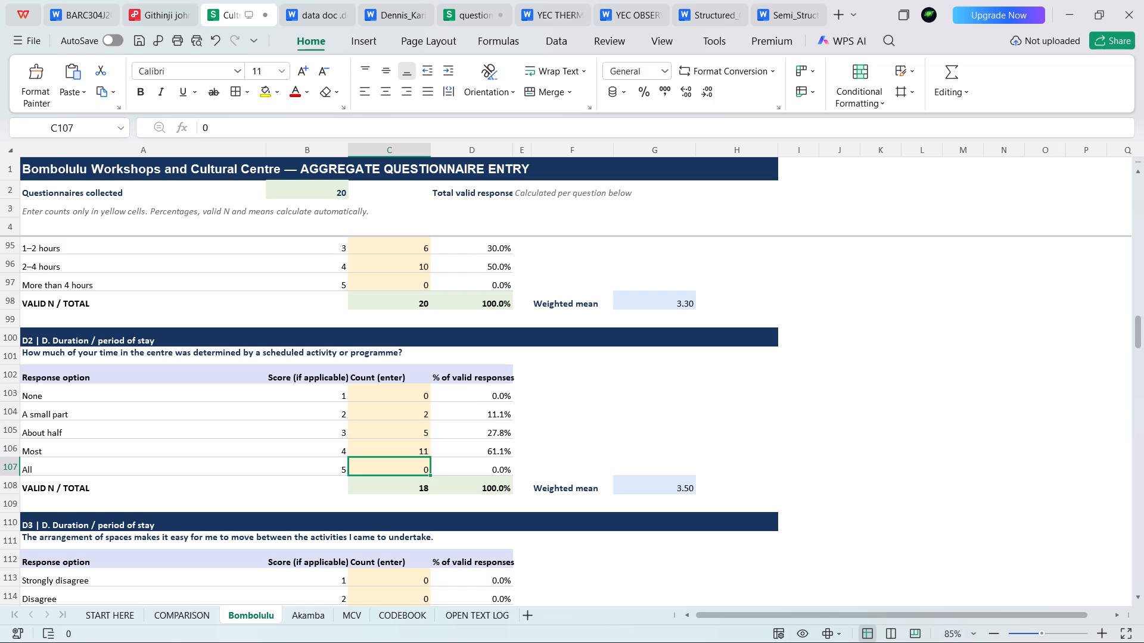
pyautogui.press('5')
pyautogui.click(421, 428)
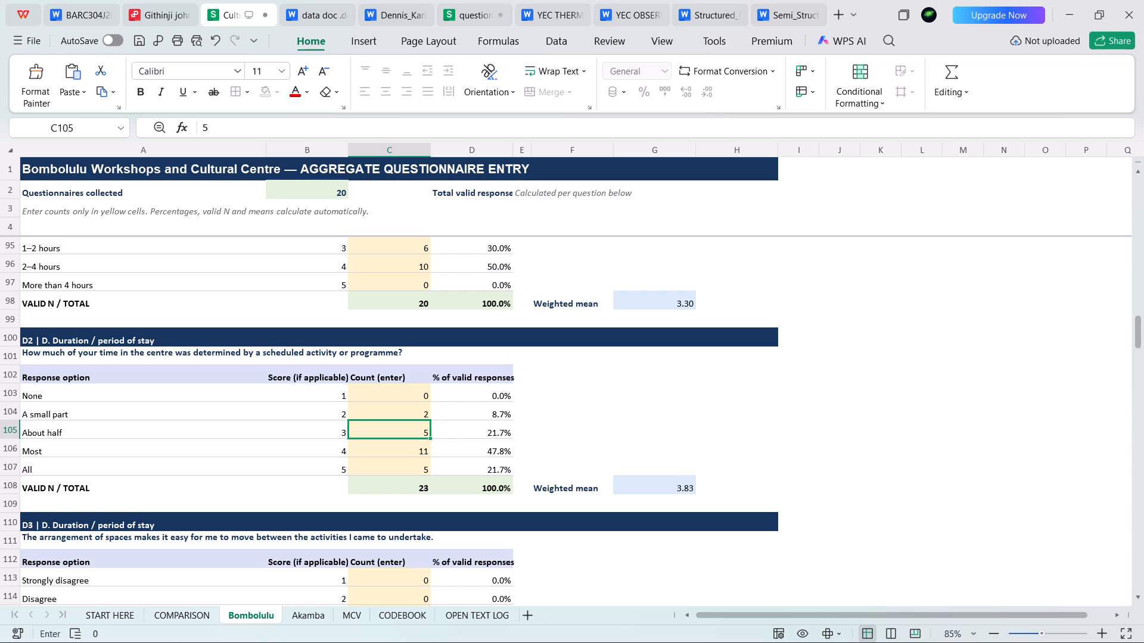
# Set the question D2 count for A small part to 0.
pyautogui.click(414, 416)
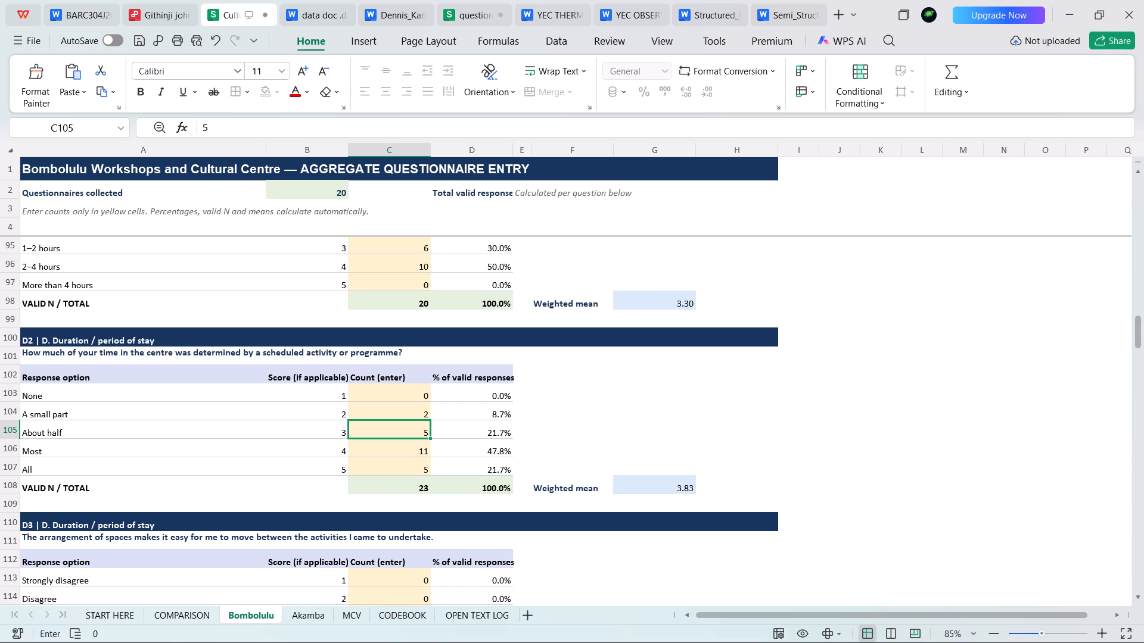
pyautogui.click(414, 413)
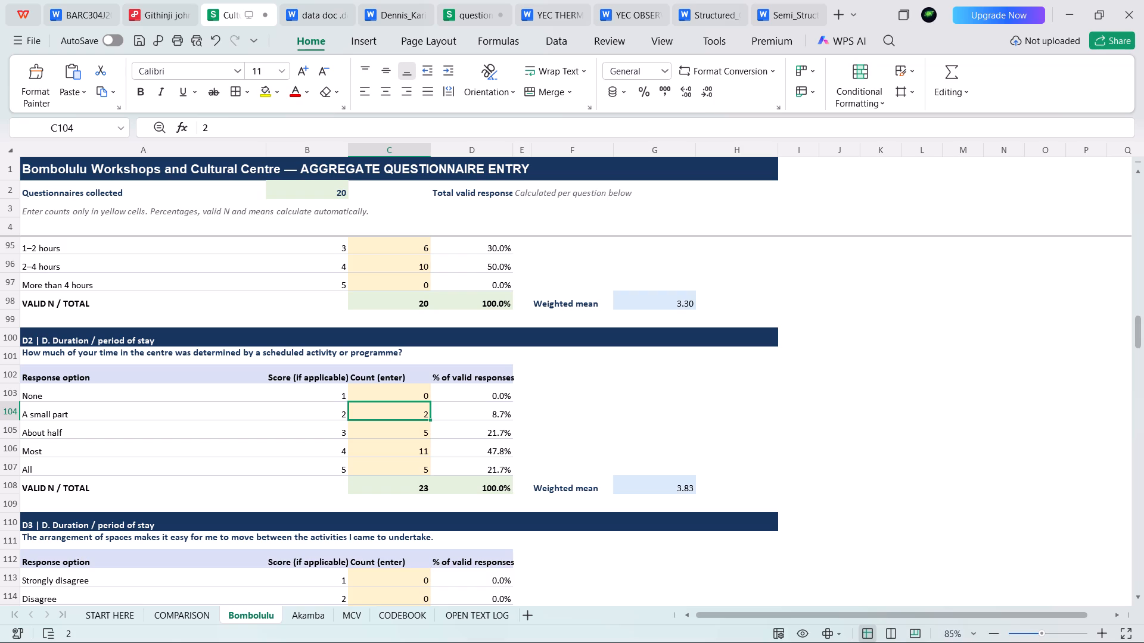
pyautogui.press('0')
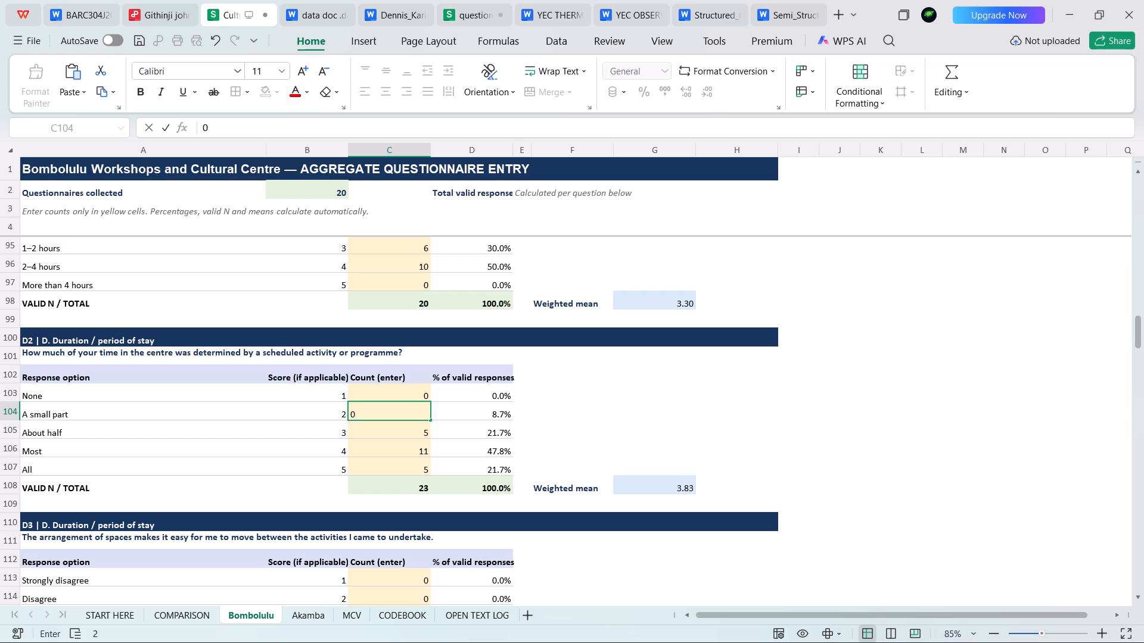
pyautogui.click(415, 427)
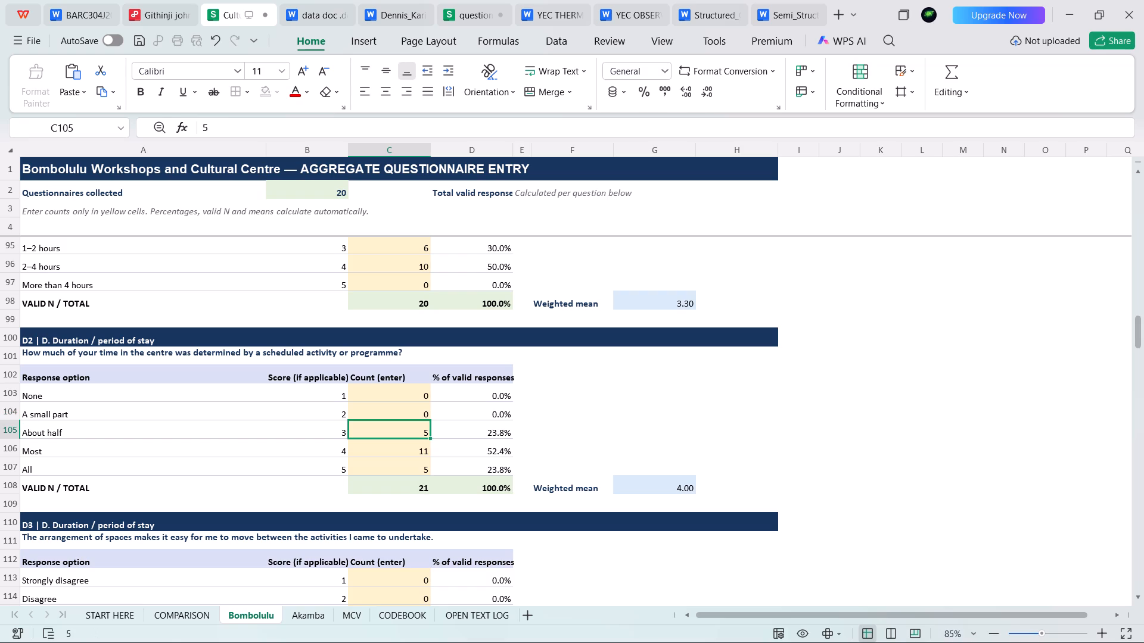
# Set the question D2 count for A small part to 1, and About half first to 4 and finally to 3.
pyautogui.click(419, 407)
pyautogui.press('1')
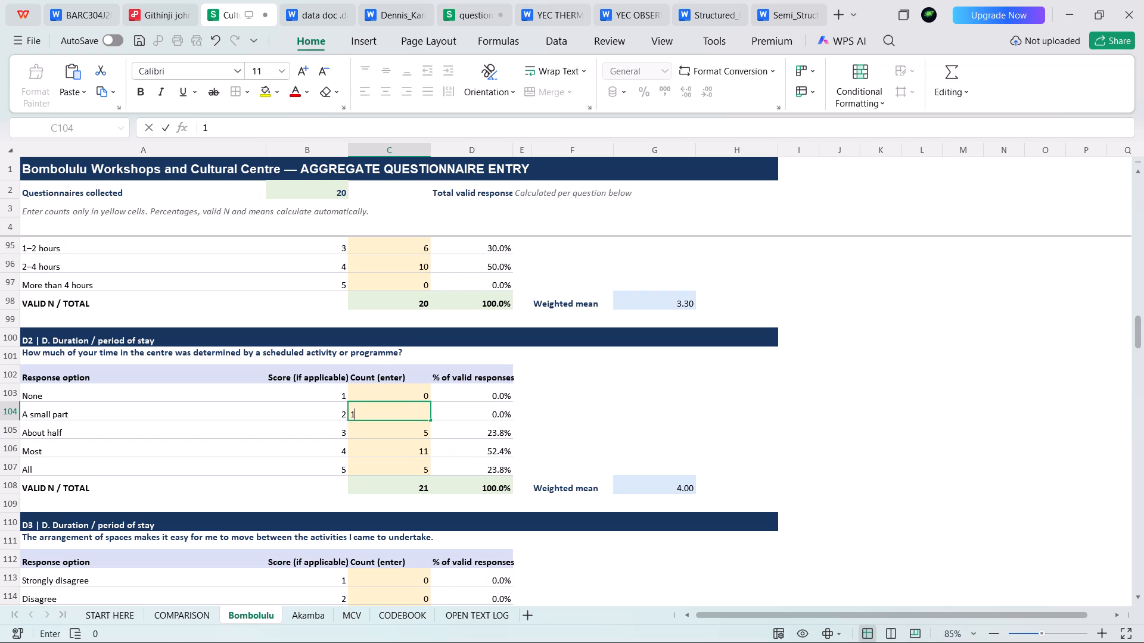
pyautogui.click(411, 436)
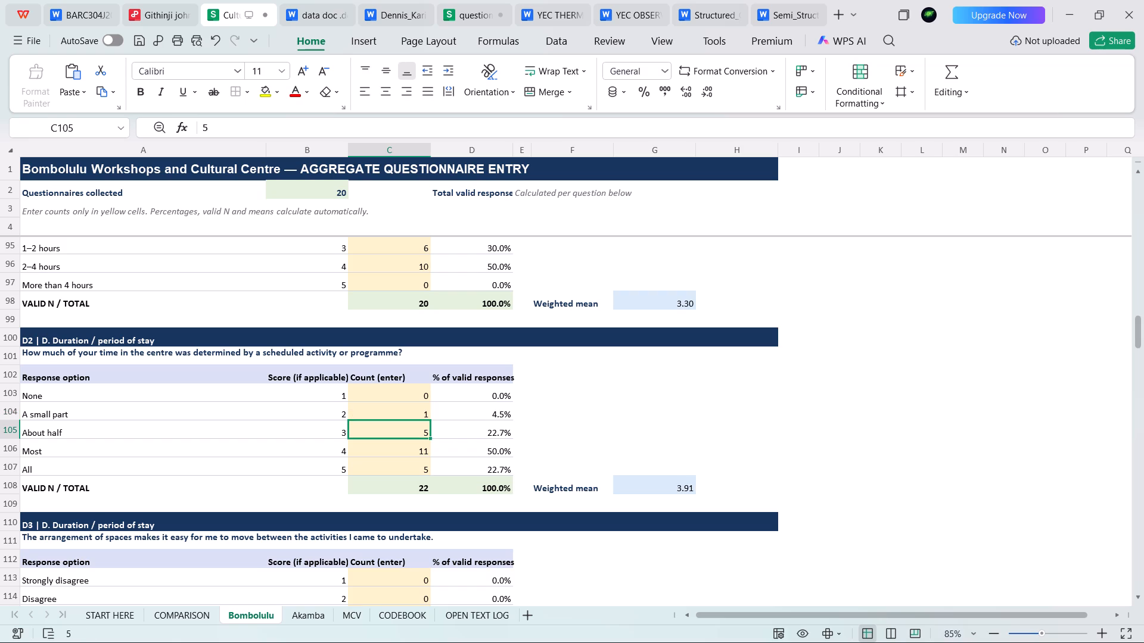
pyautogui.press('4')
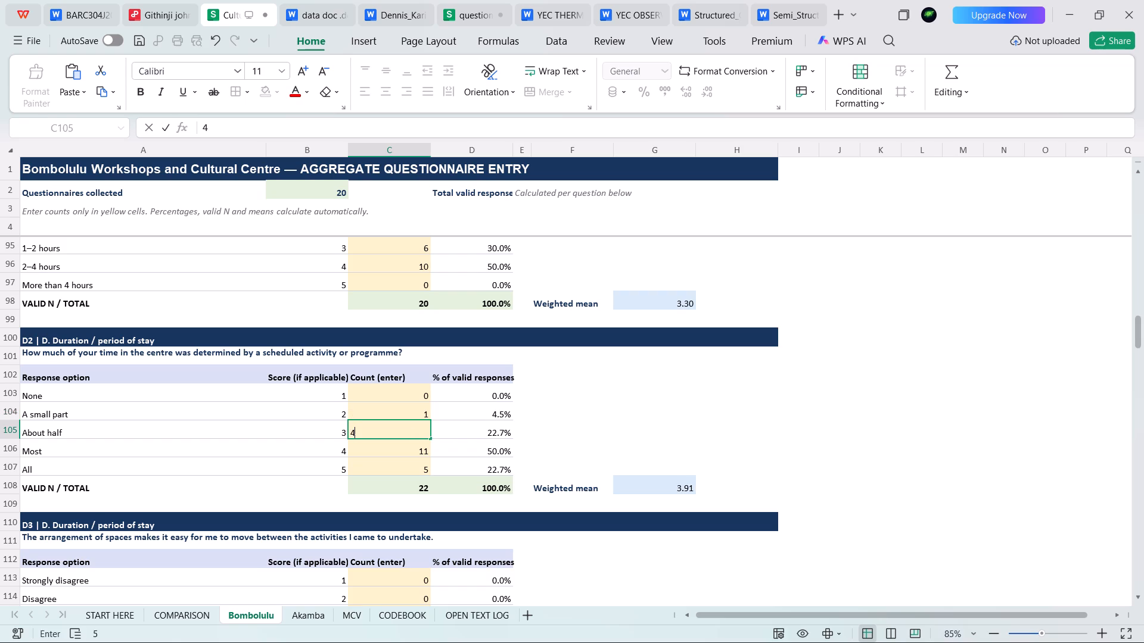
pyautogui.click(417, 468)
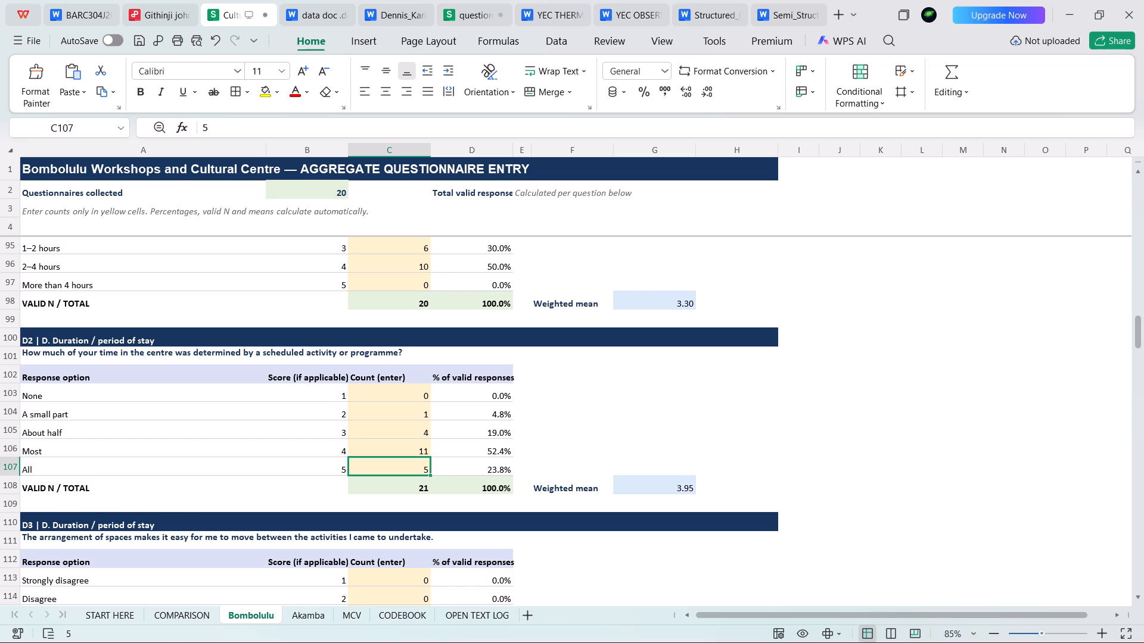
pyautogui.click(416, 431)
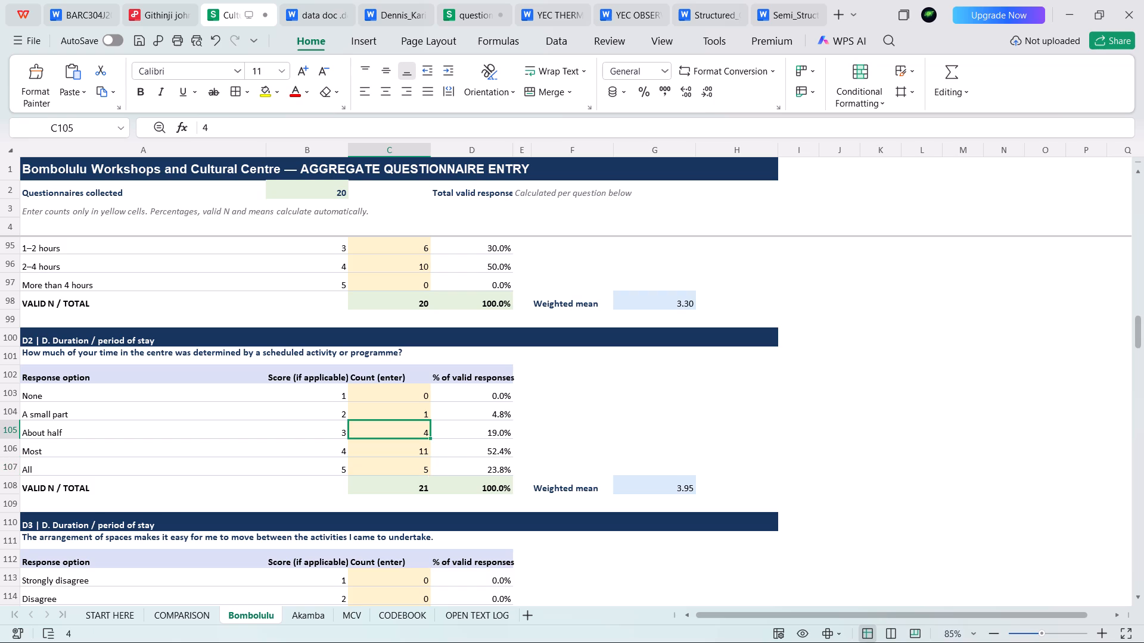
pyautogui.press('3')
pyautogui.click(412, 467)
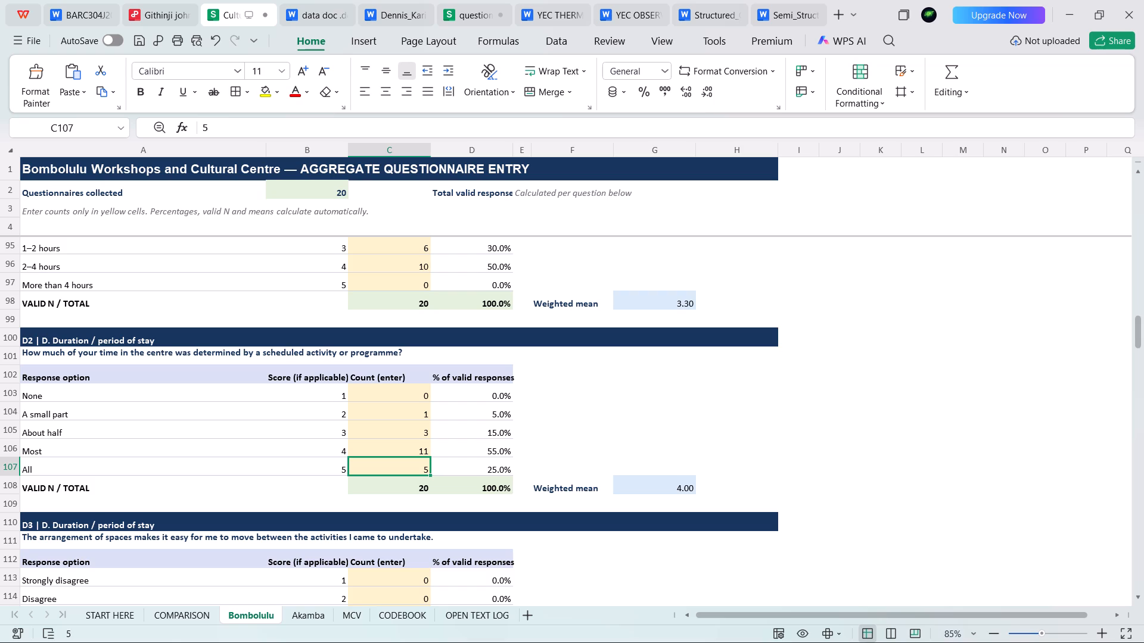
# Enter the question D3 counts: Disagree 2, Neutral 6, Agree 9 and Strongly agree 3.
pyautogui.scroll(-5, 412, 468)
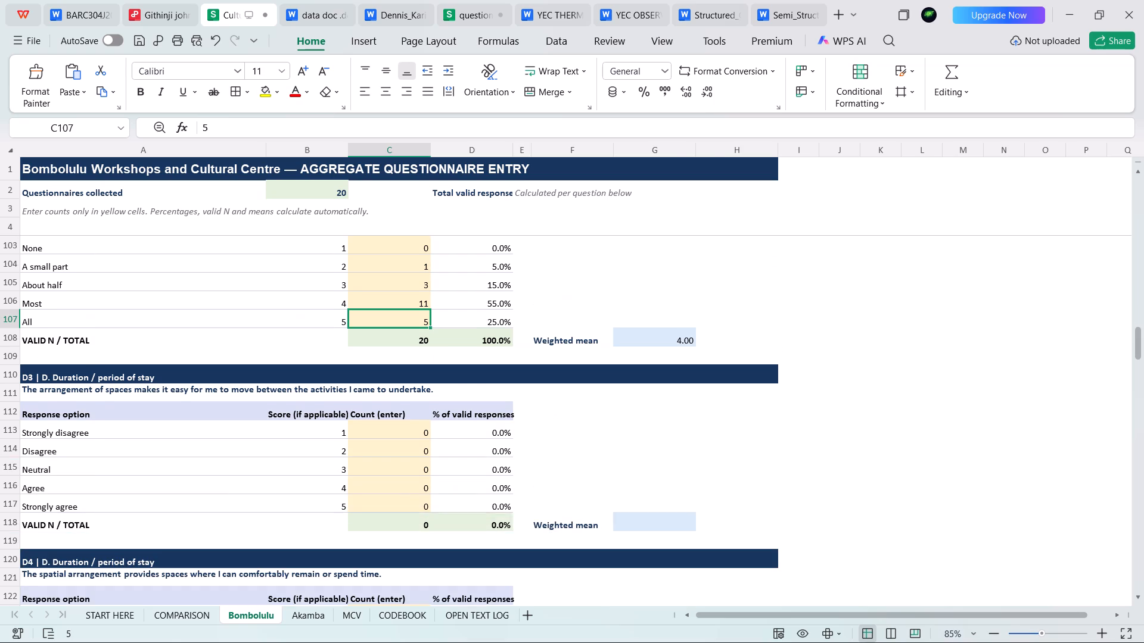
pyautogui.scroll(-1, 384, 446)
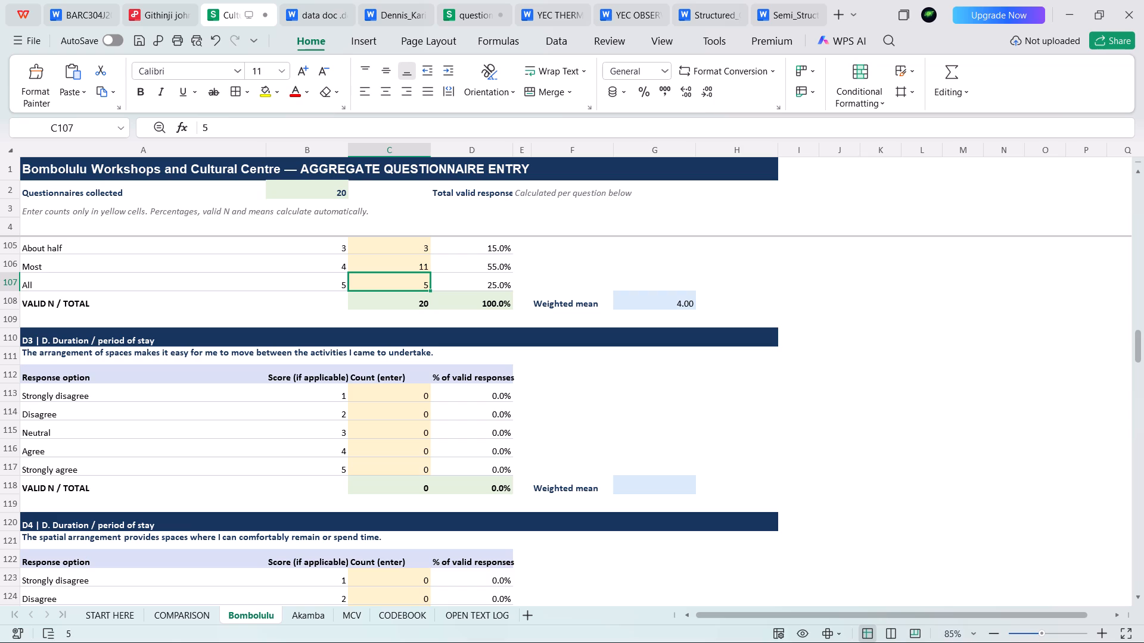
pyautogui.click(412, 415)
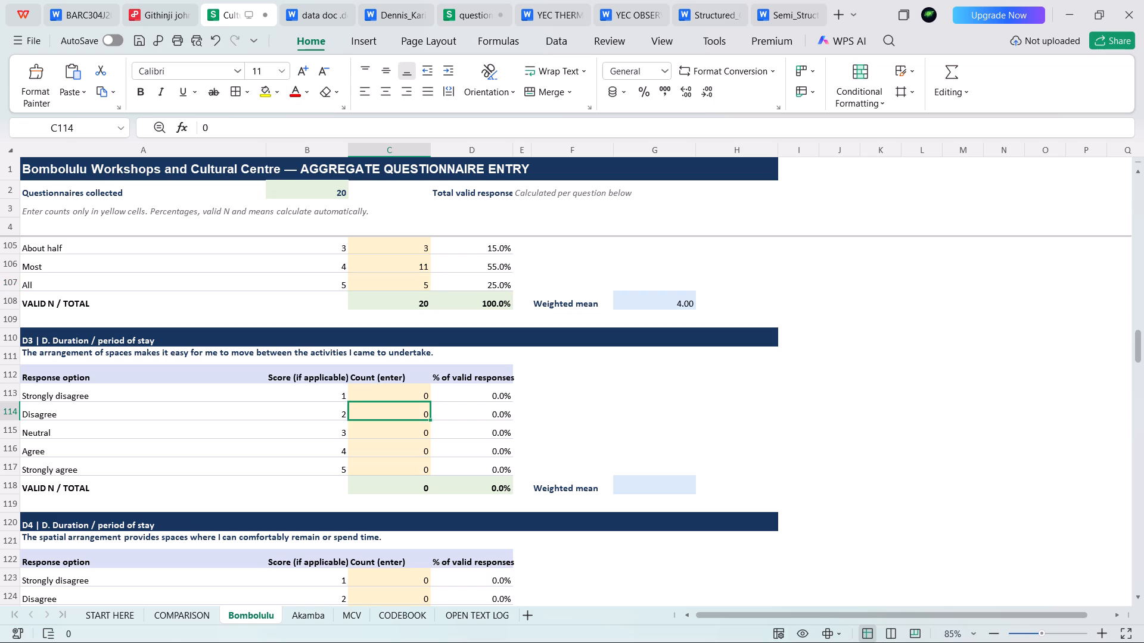
pyautogui.press('2')
pyautogui.click(418, 430)
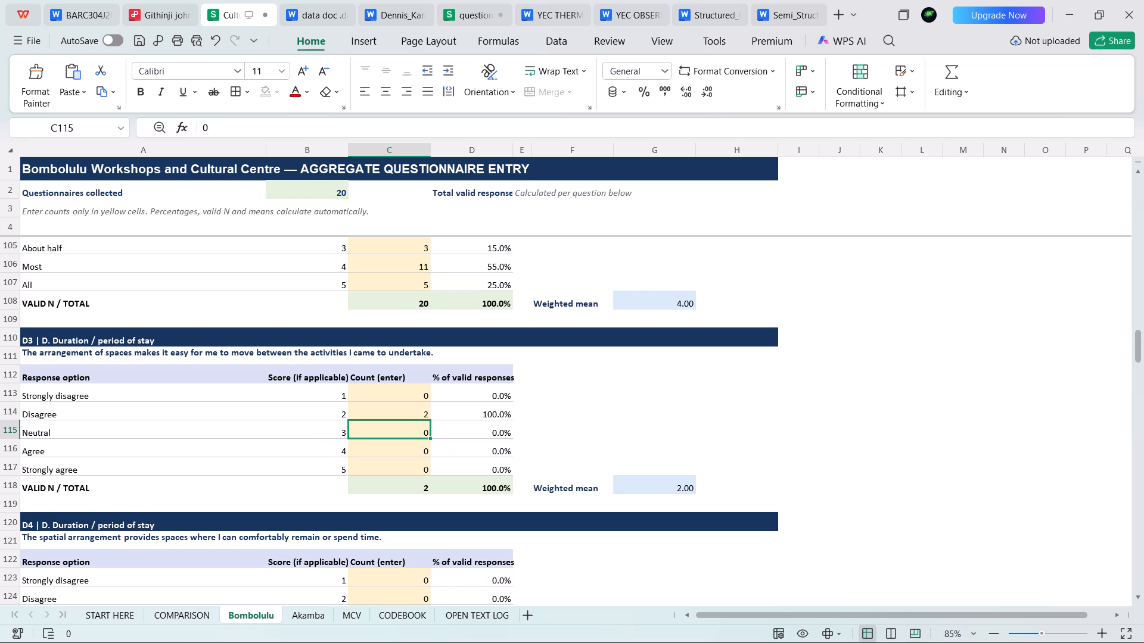
pyautogui.press('6')
pyautogui.click(408, 449)
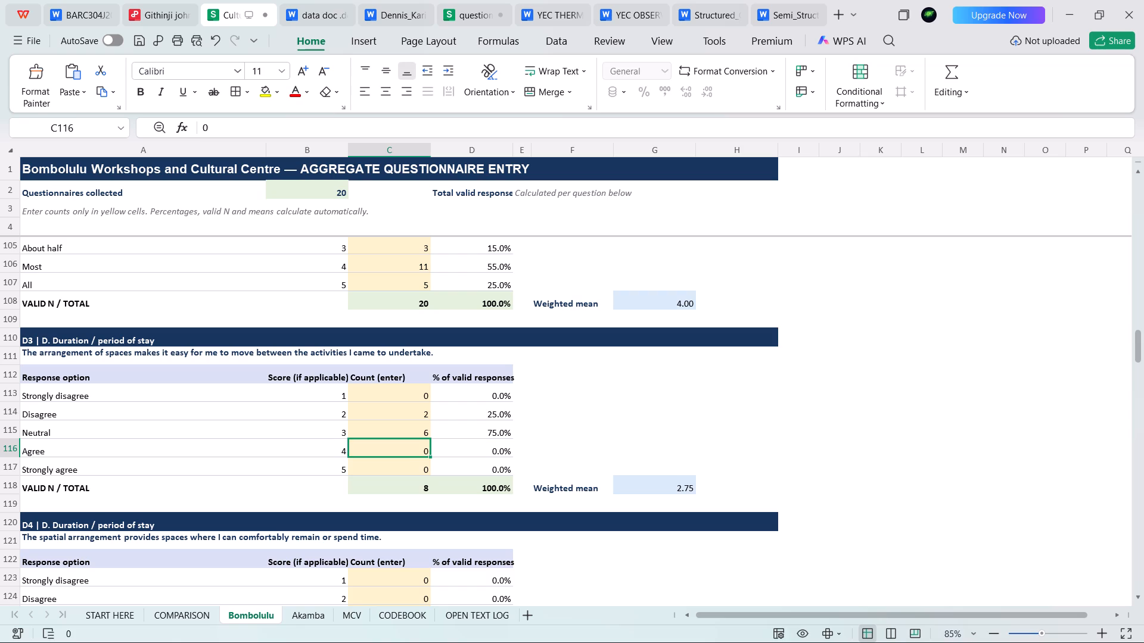
pyautogui.press('9')
pyautogui.click(403, 472)
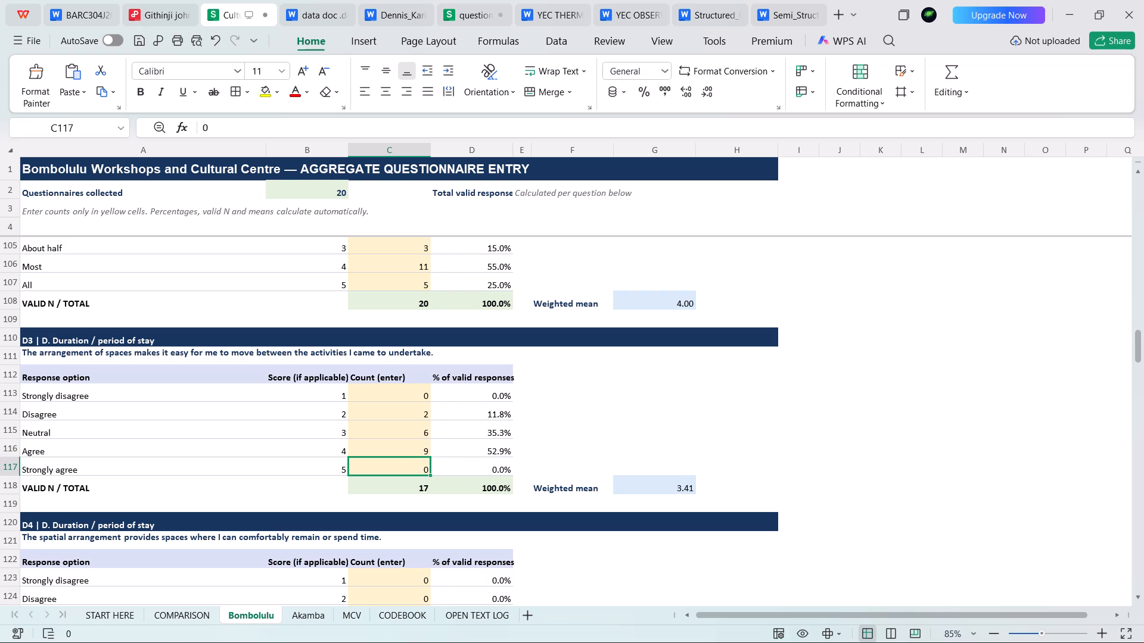
pyautogui.press('3')
pyautogui.click(410, 445)
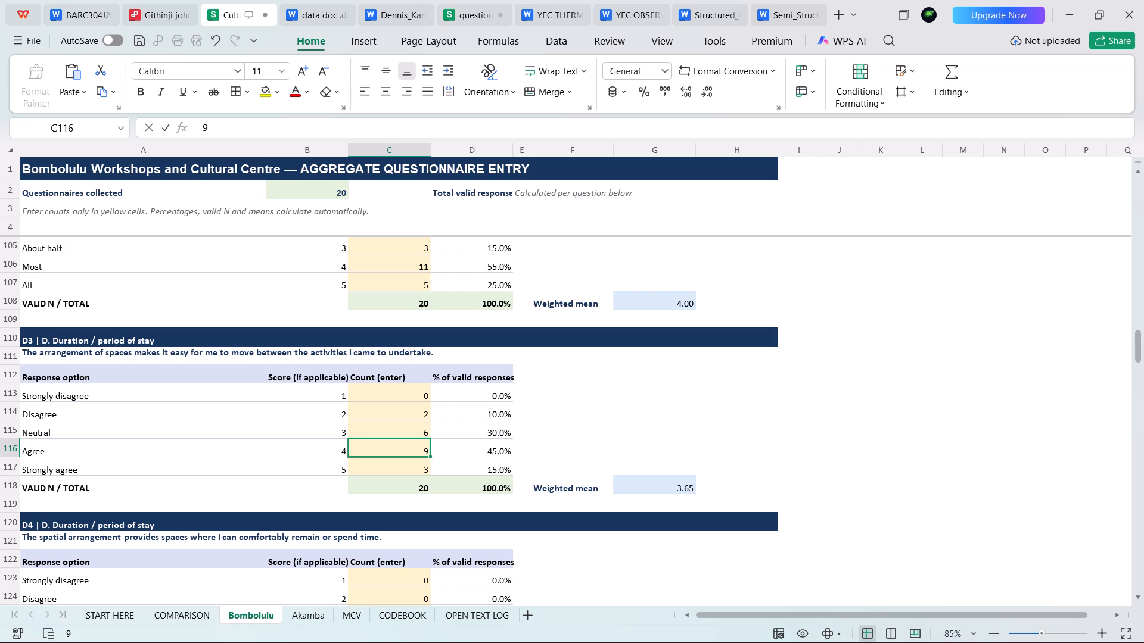
pyautogui.click(407, 468)
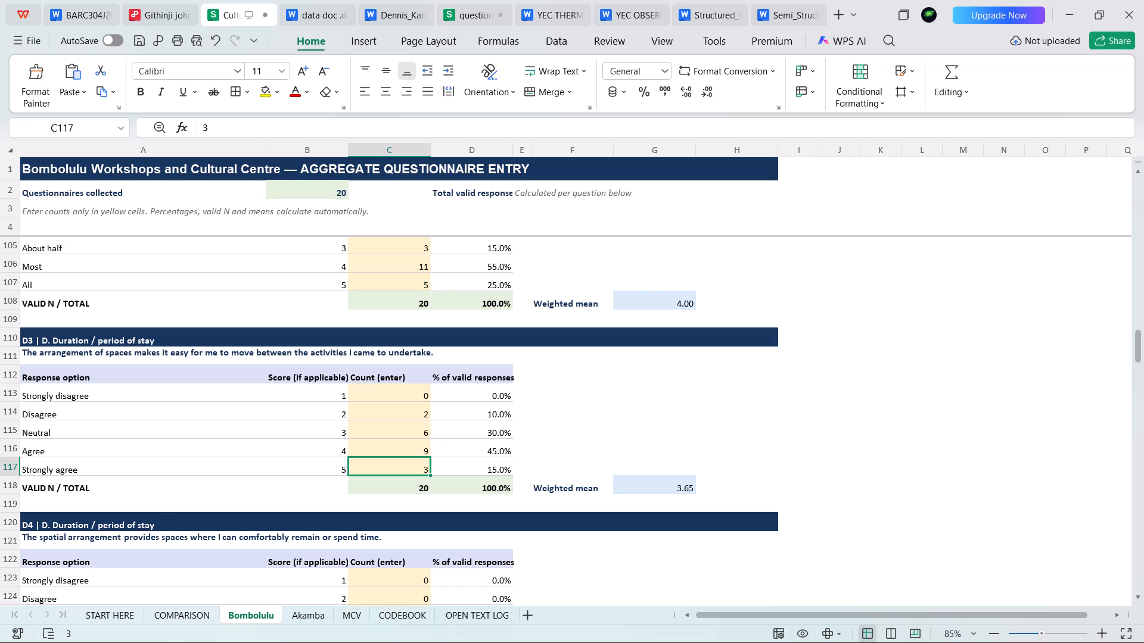
# Correct the question D3 counts by setting Disagree to 1 and Neutral to 7.
pyautogui.click(420, 415)
pyautogui.press('1')
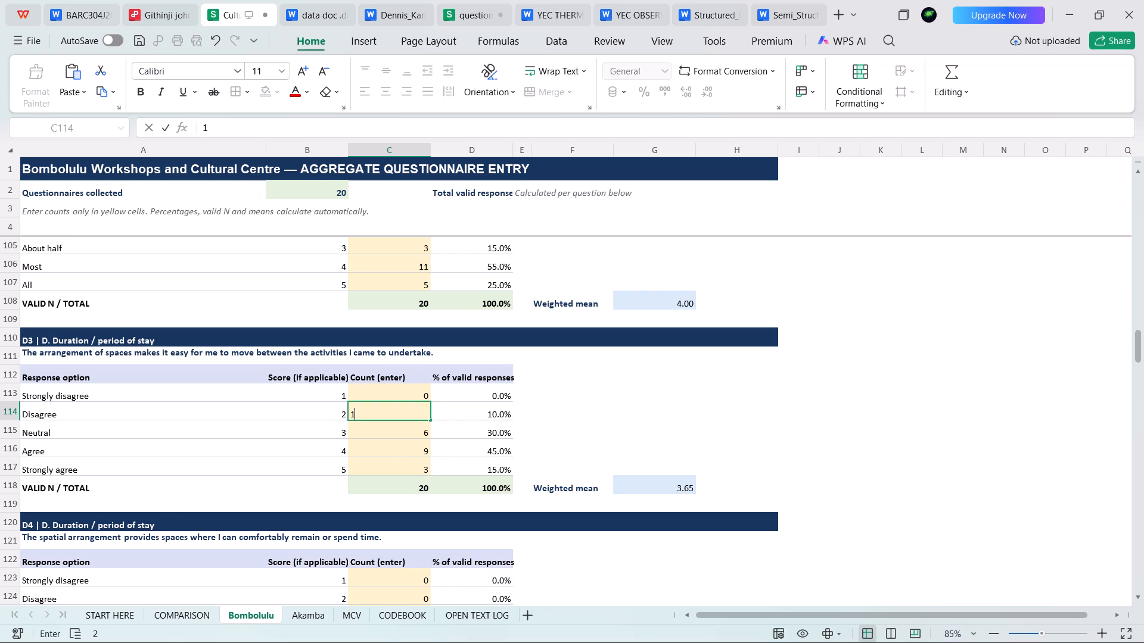
pyautogui.click(416, 434)
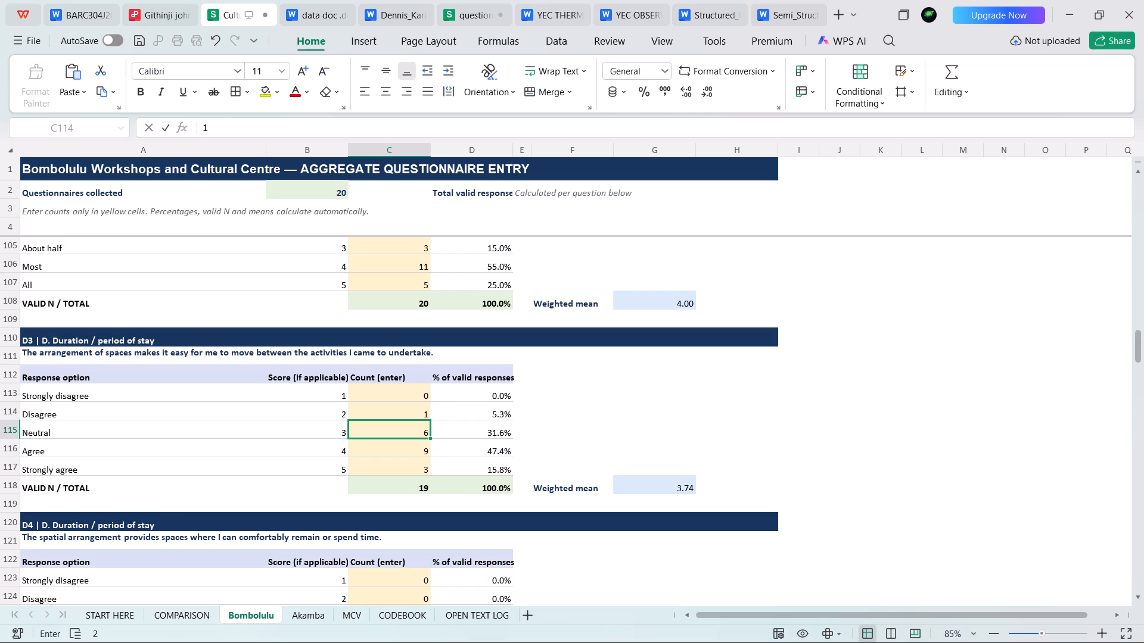
pyautogui.press('7')
pyautogui.click(415, 455)
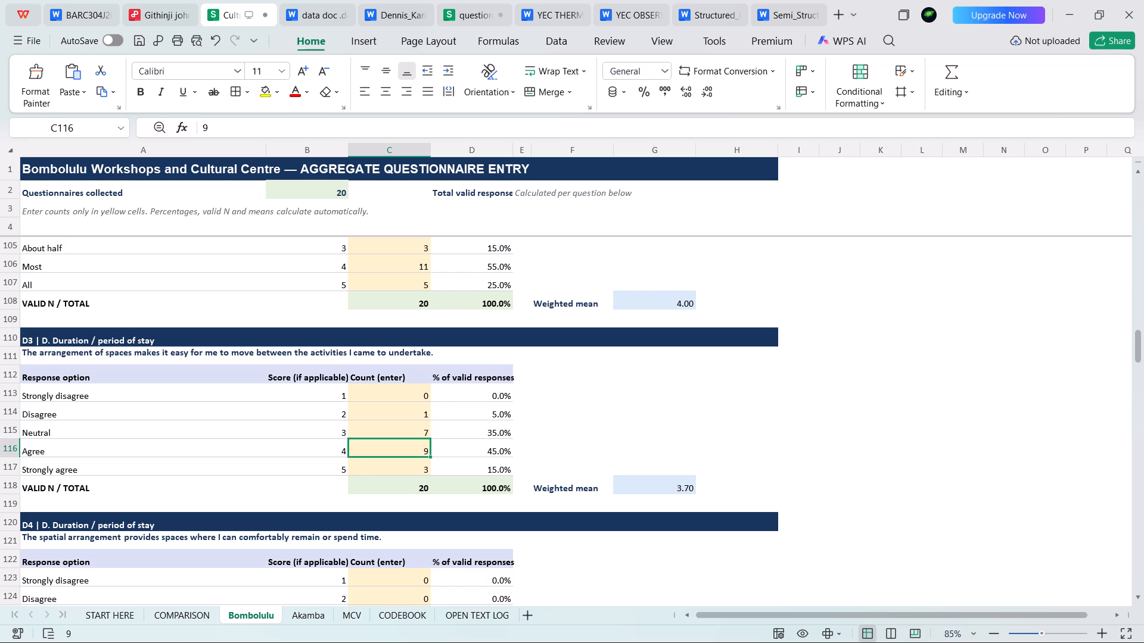
# Enter the question D4 counts: Strongly disagree 2, Disagree 6, Neutral 8, Agree 3 and Strongly agree 1.
pyautogui.scroll(-3, 415, 455)
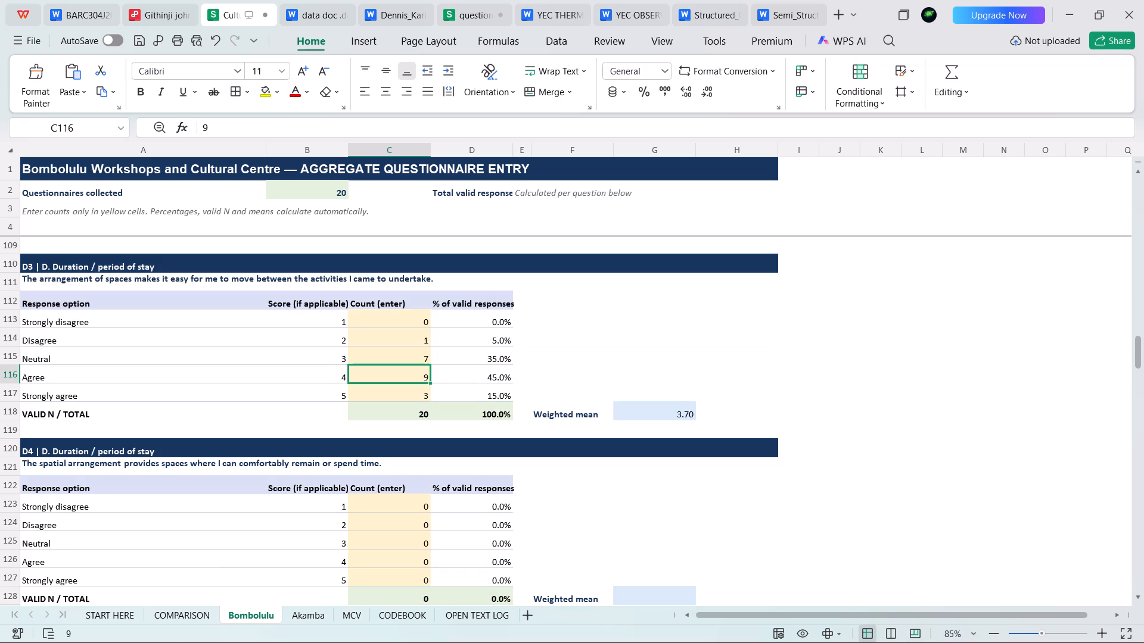
pyautogui.scroll(-1, 371, 472)
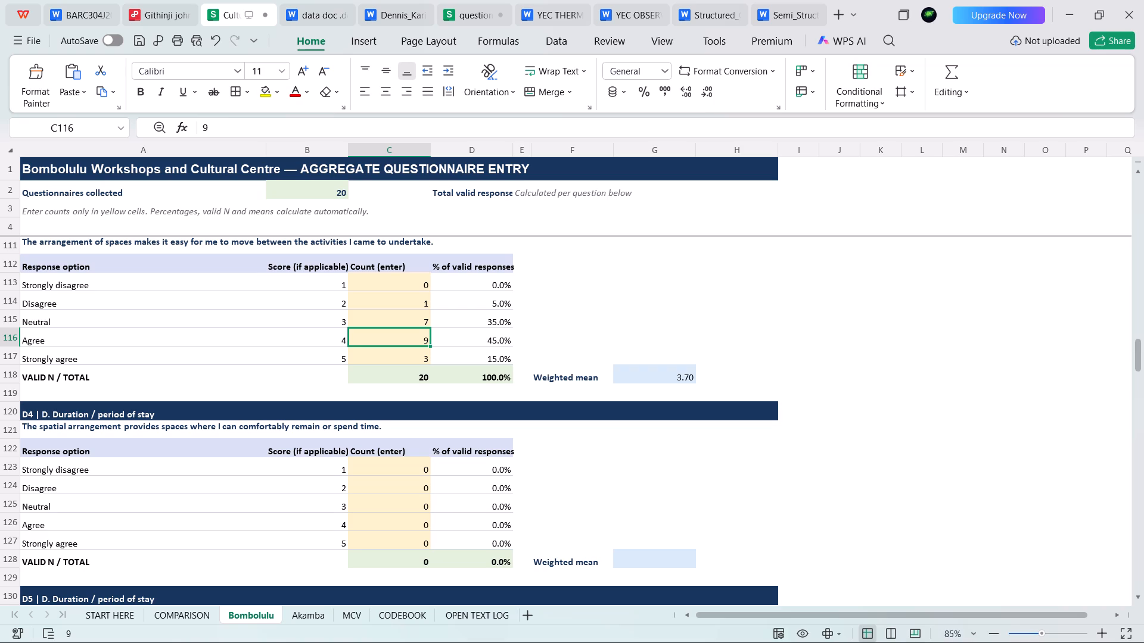
pyautogui.click(396, 452)
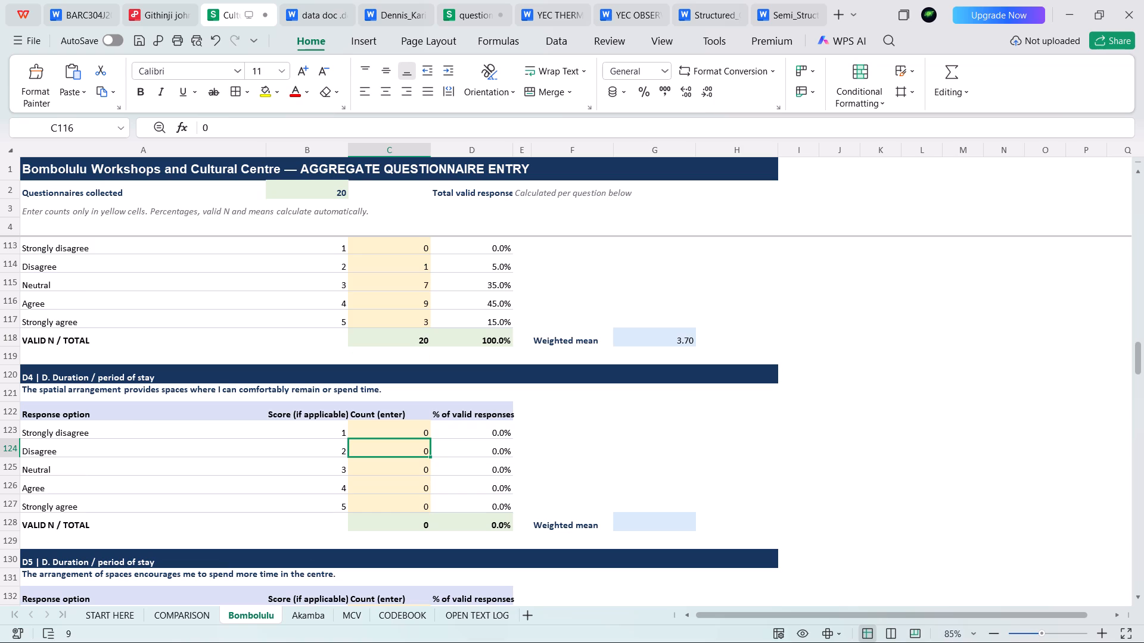
pyautogui.press('6')
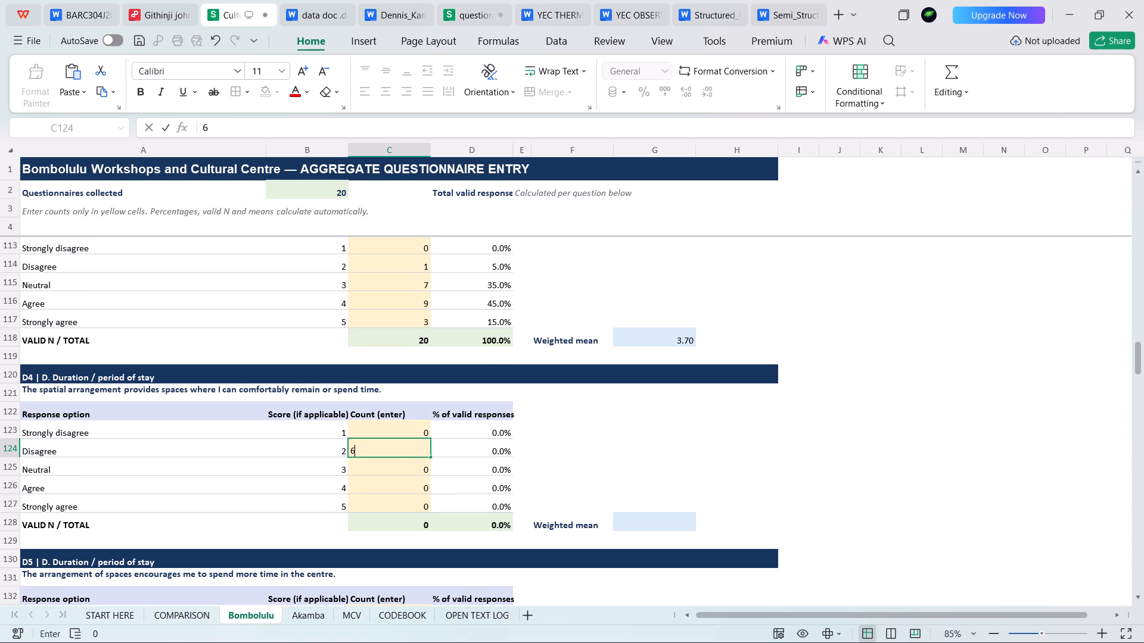
pyautogui.click(402, 429)
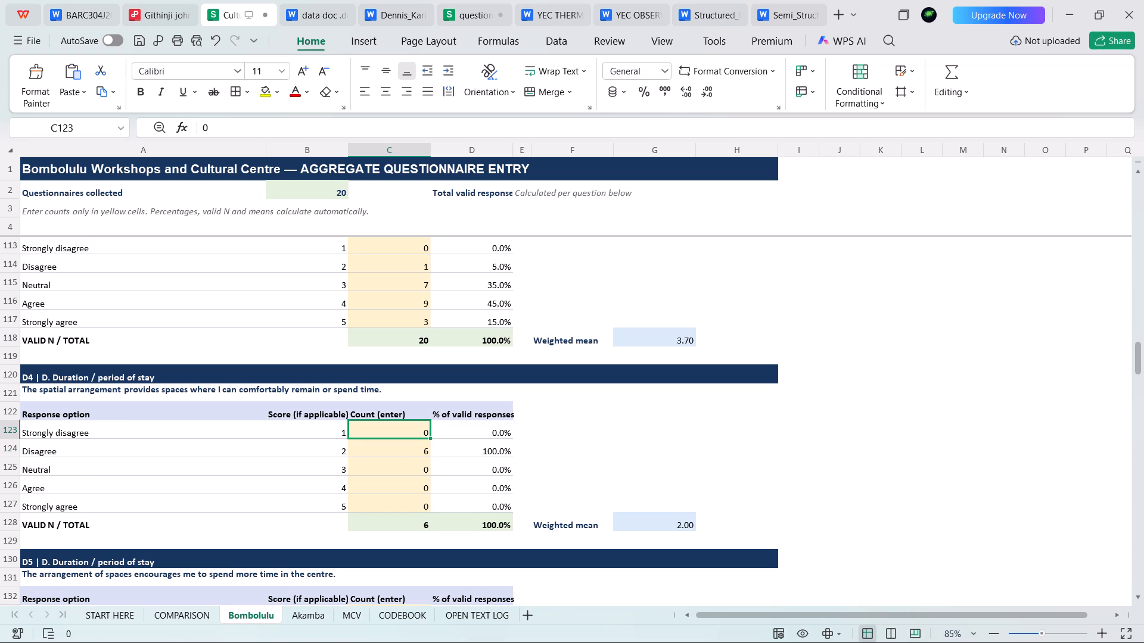
pyautogui.press('1')
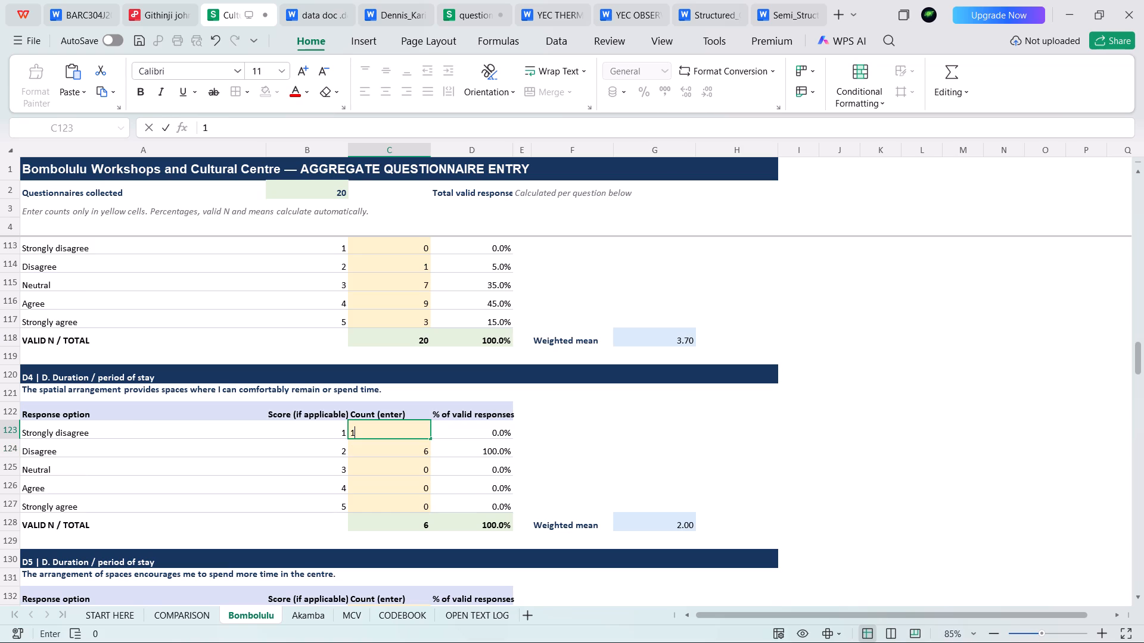
pyautogui.moveTo(399, 432); pyautogui.dragTo(347, 438)
pyautogui.press('2')
pyautogui.click(406, 471)
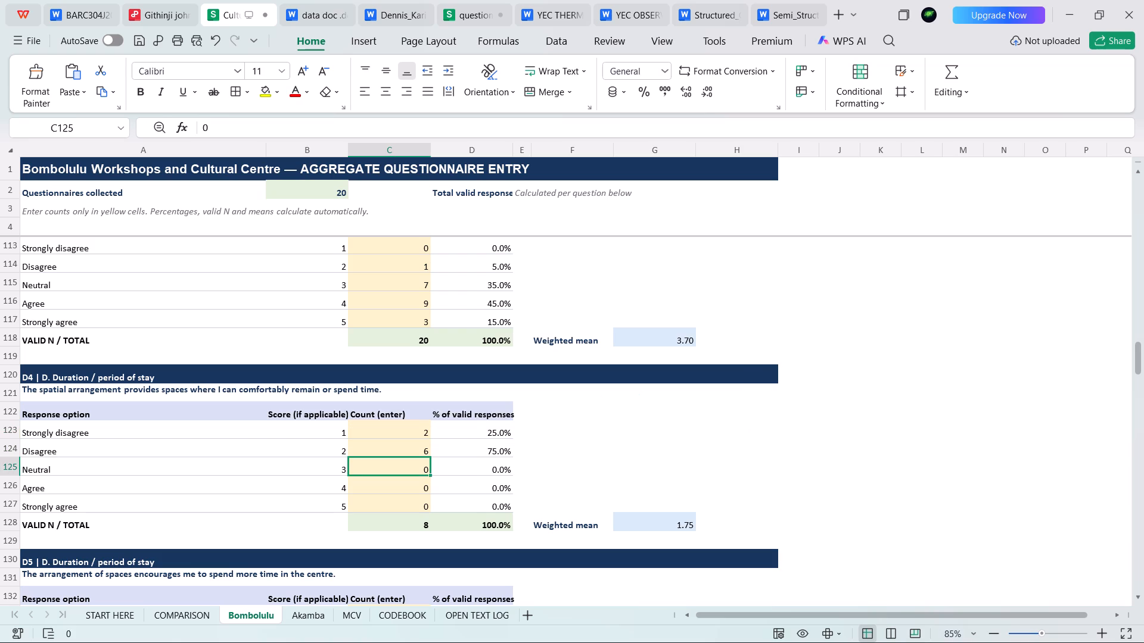
pyautogui.press('8')
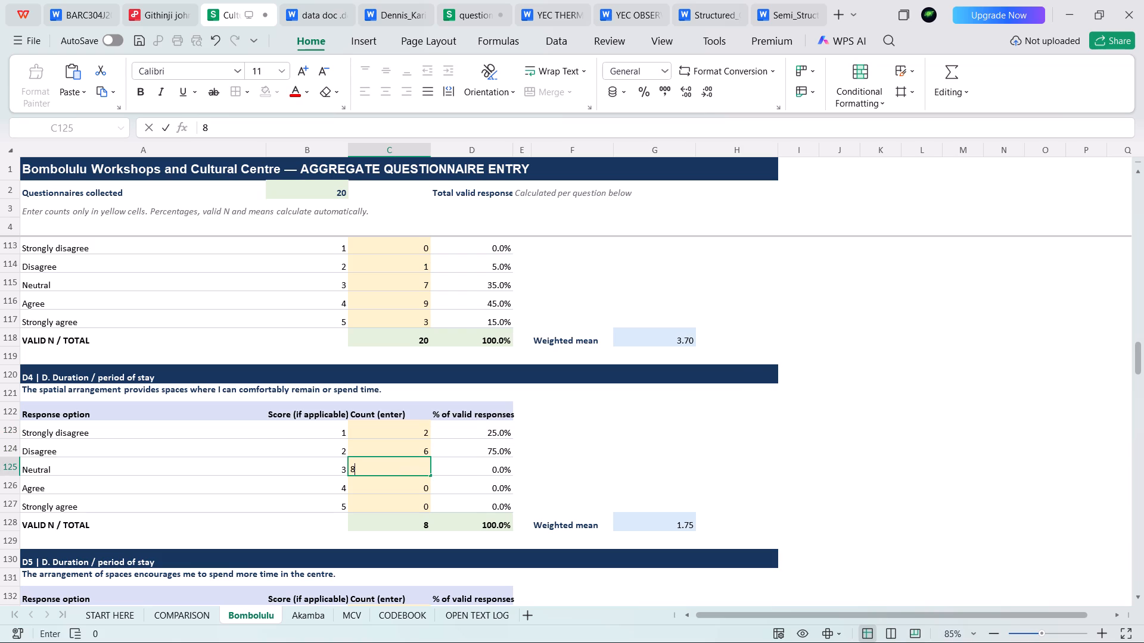
pyautogui.click(411, 492)
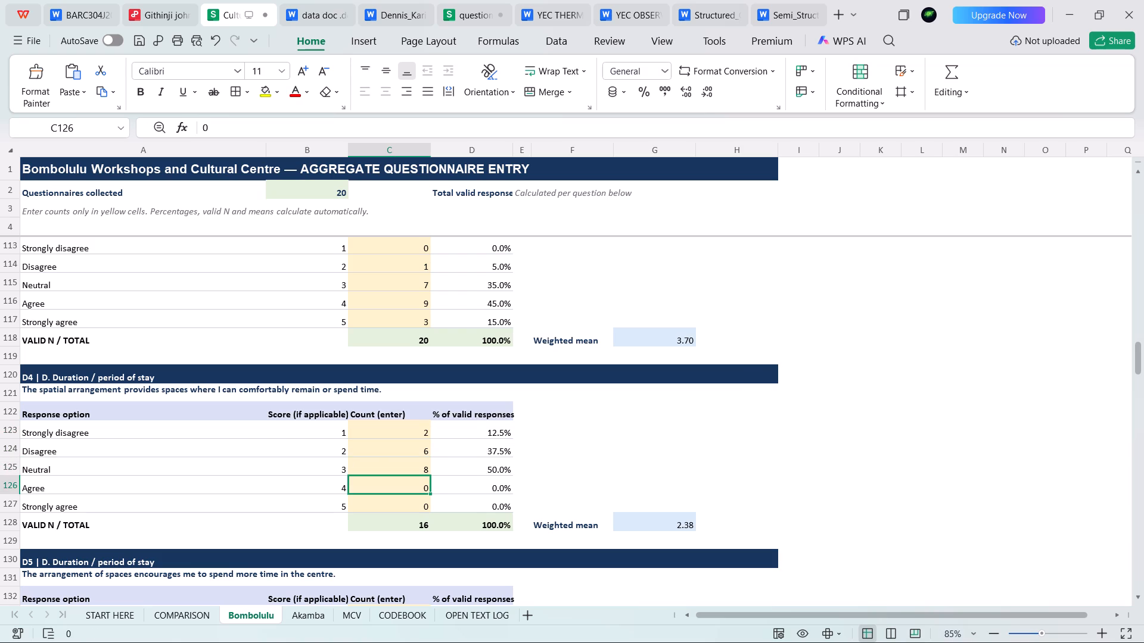
pyautogui.press('3')
pyautogui.click(411, 513)
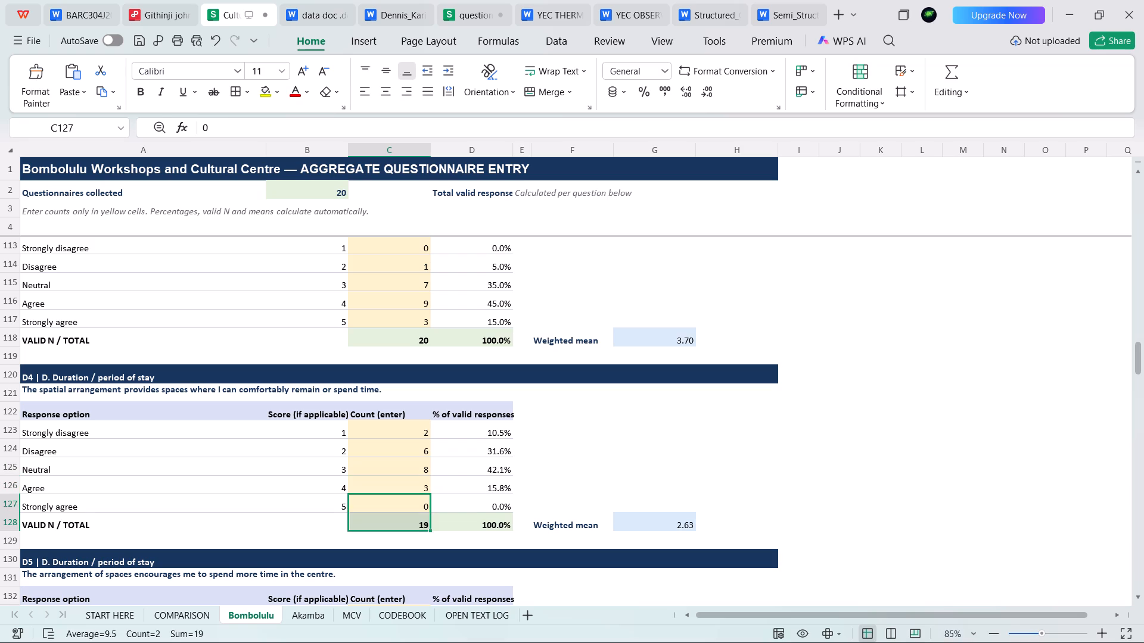
pyautogui.click(412, 508)
pyautogui.press('1')
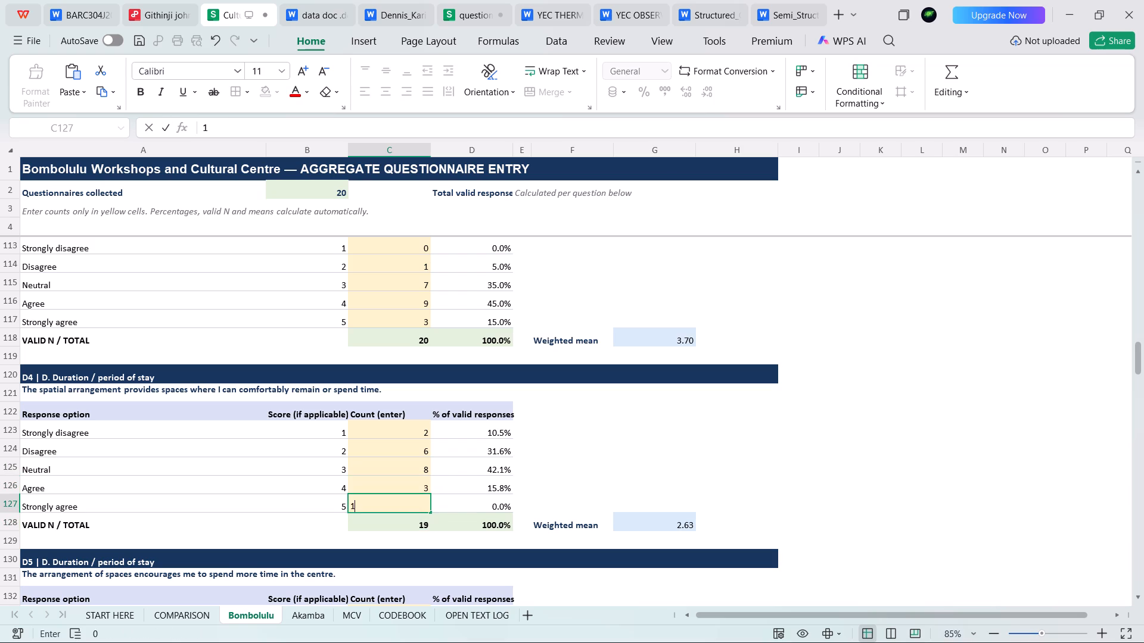
pyautogui.click(417, 467)
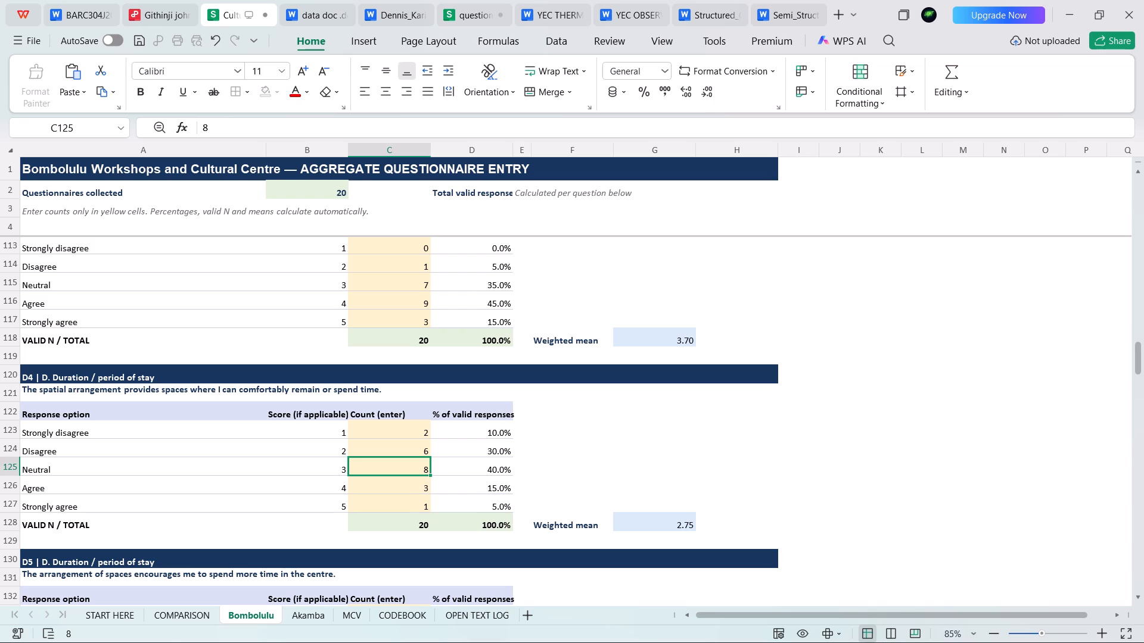
# Correct the question D4 counts by setting Strongly disagree to 1 and Strongly agree to 2.
pyautogui.scroll(-1, 412, 452)
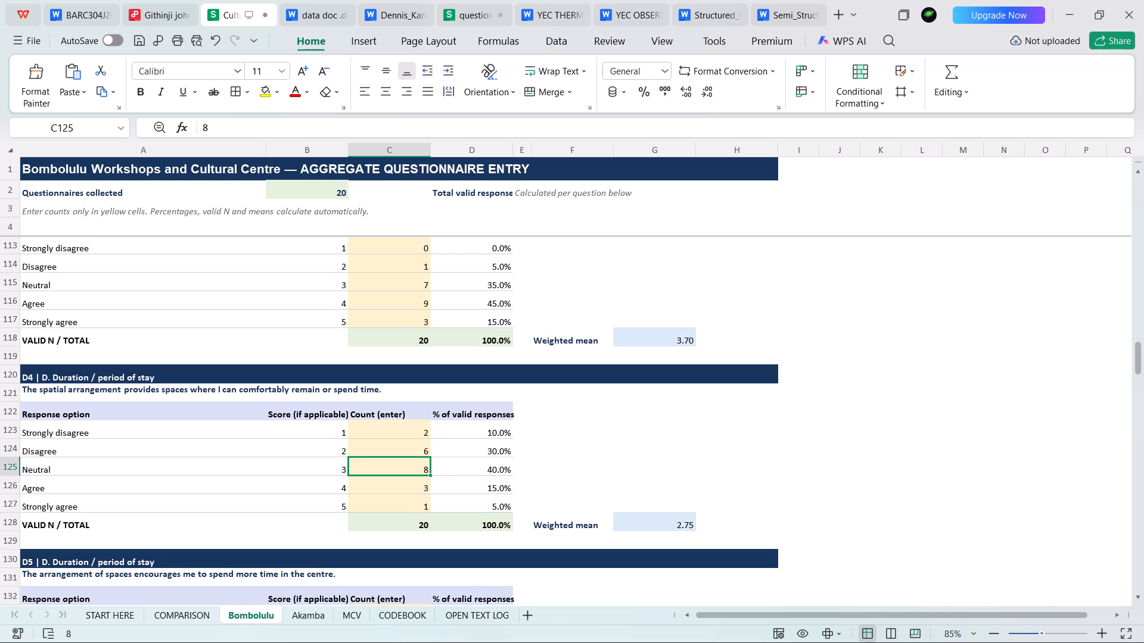
pyautogui.click(408, 396)
pyautogui.press('1')
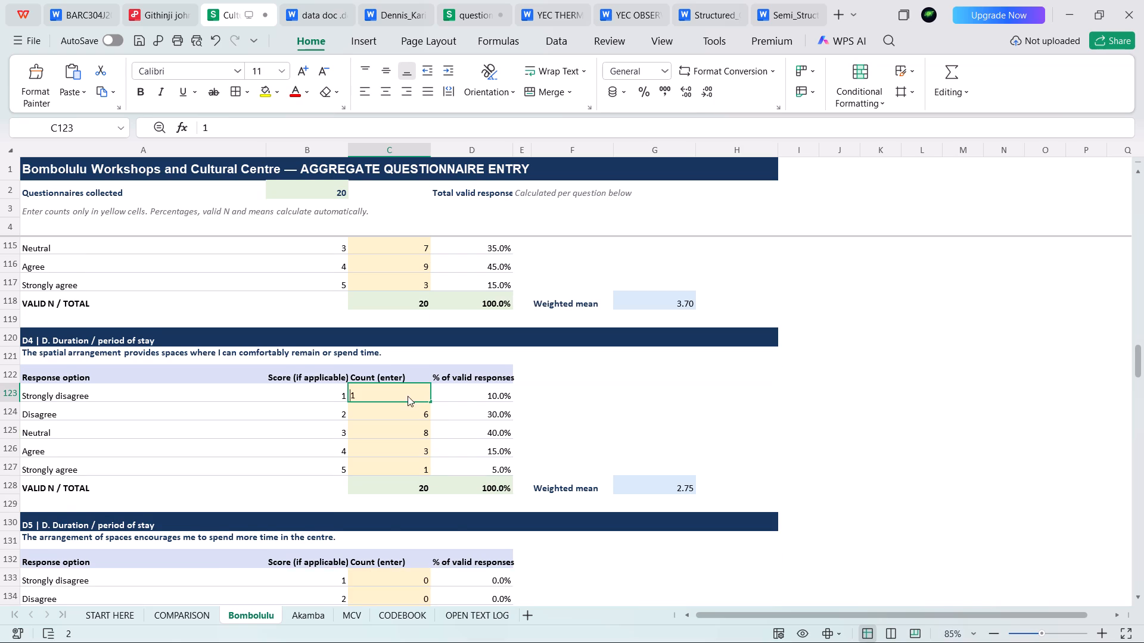
pyautogui.click(407, 469)
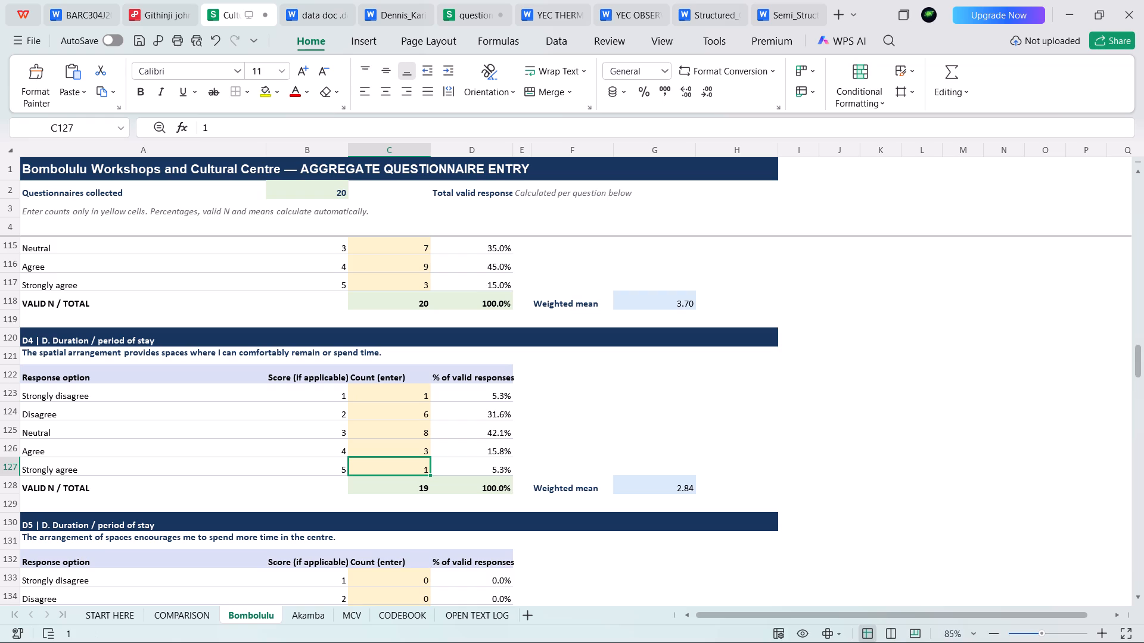
pyautogui.press('2')
pyautogui.click(414, 430)
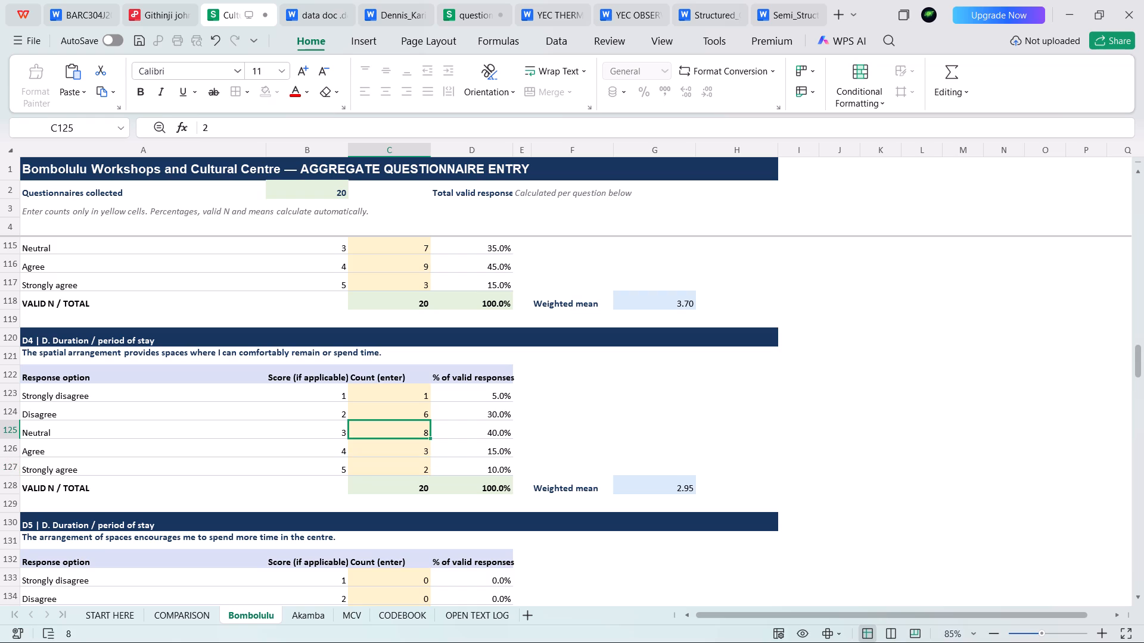
# Enter the question D5 counts: Neutral 6, Agree 7 and Strongly agree 4.
pyautogui.scroll(-1, 415, 461)
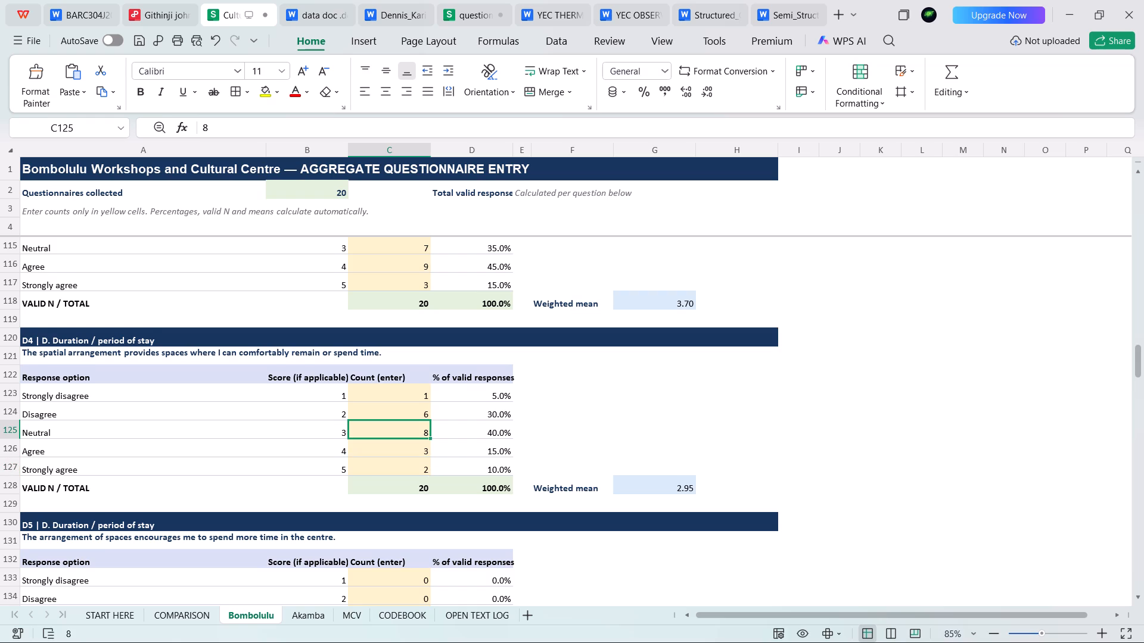
pyautogui.scroll(-3, 402, 467)
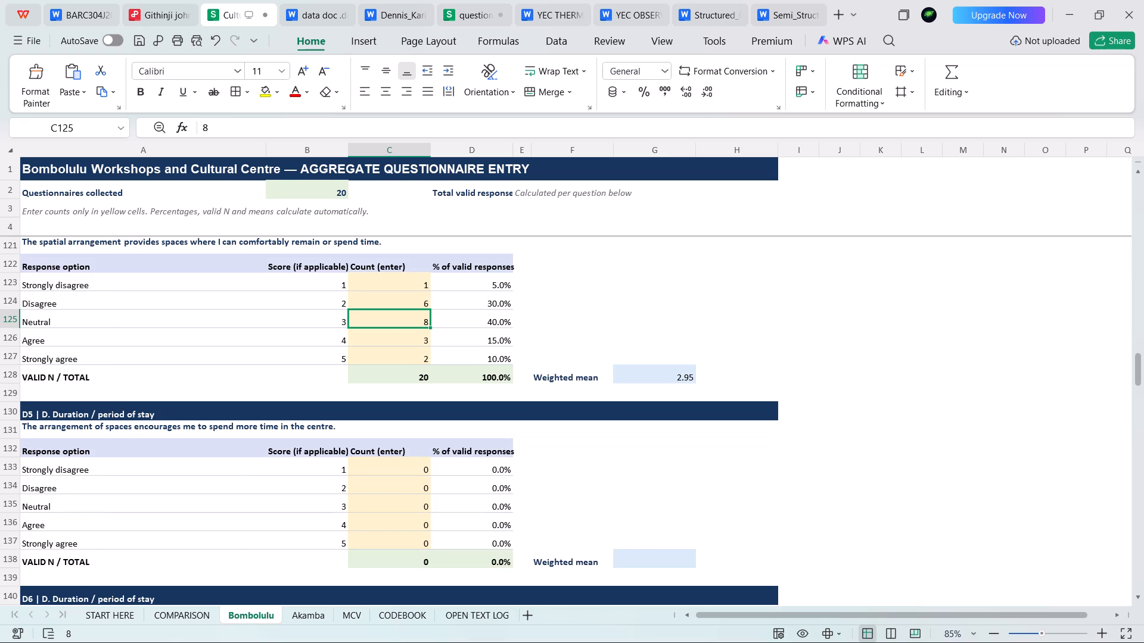
pyautogui.scroll(-1, 392, 436)
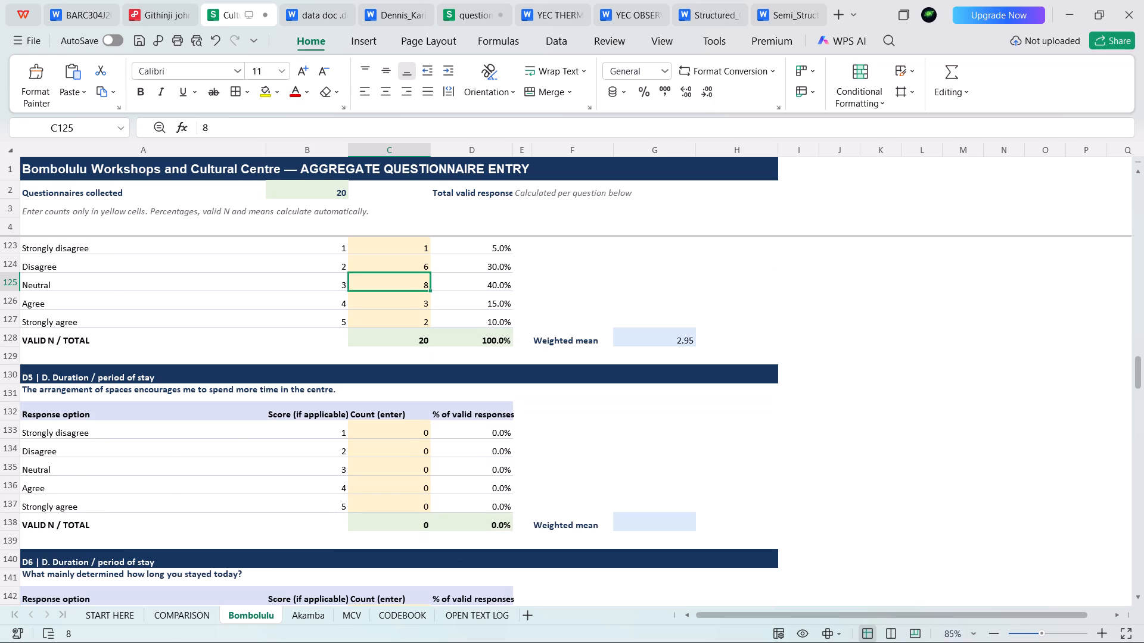
pyautogui.click(405, 447)
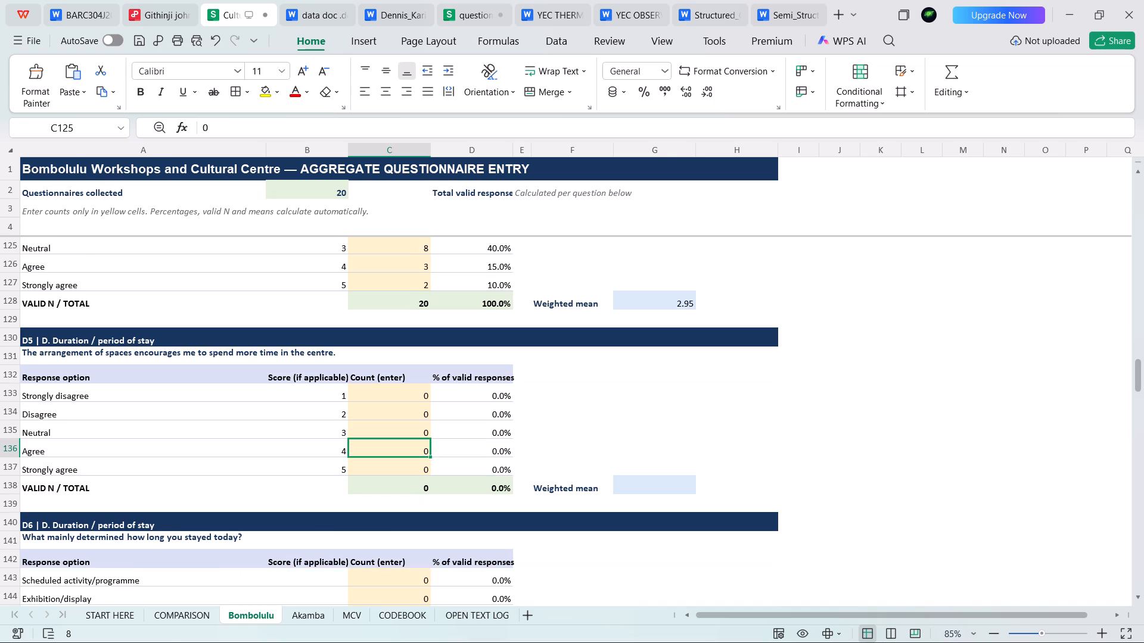
pyautogui.press('7')
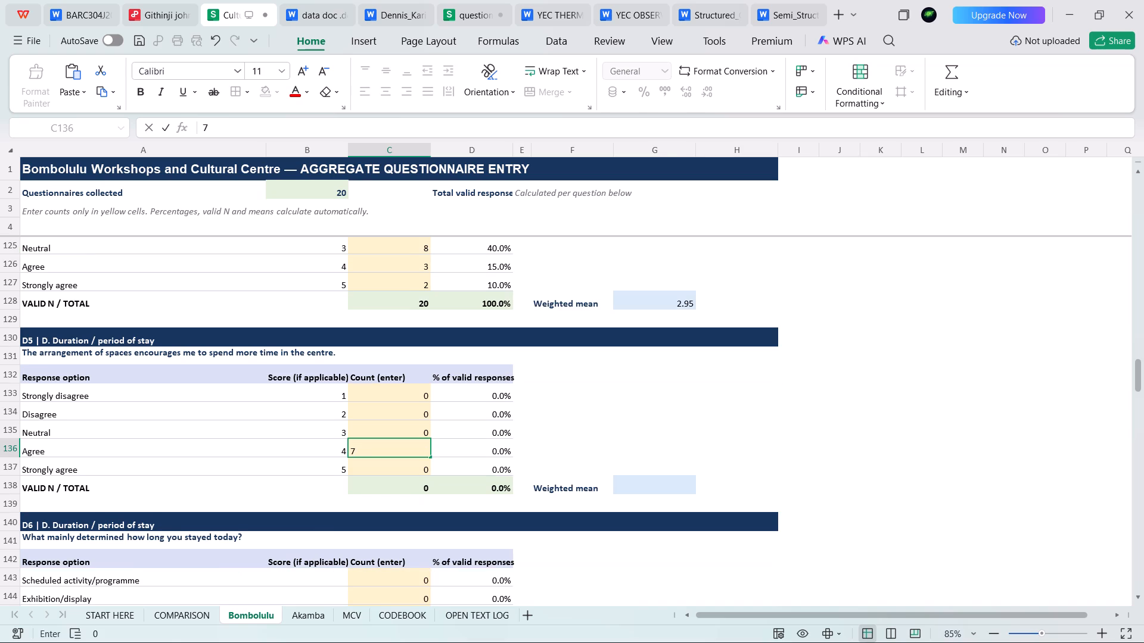
pyautogui.click(406, 469)
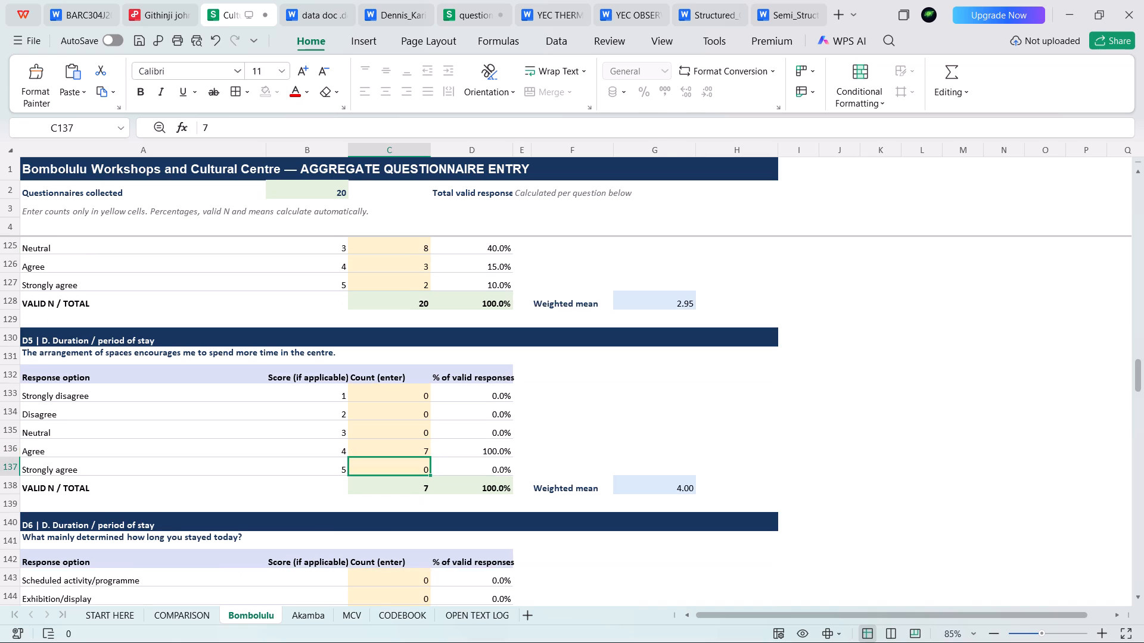
pyautogui.press('4')
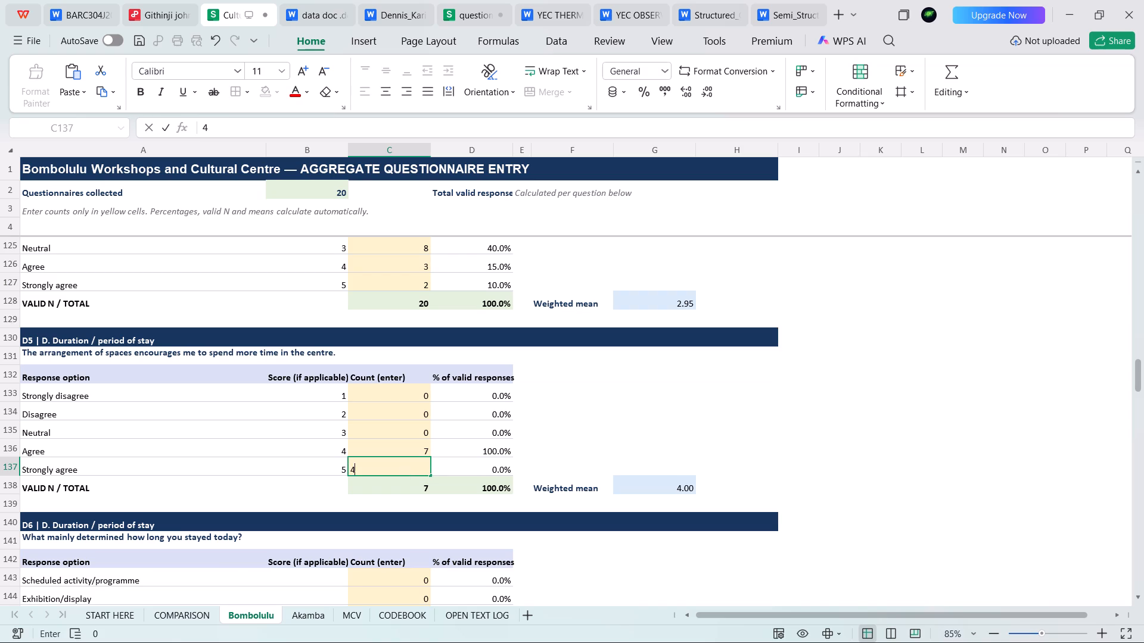
pyautogui.click(414, 429)
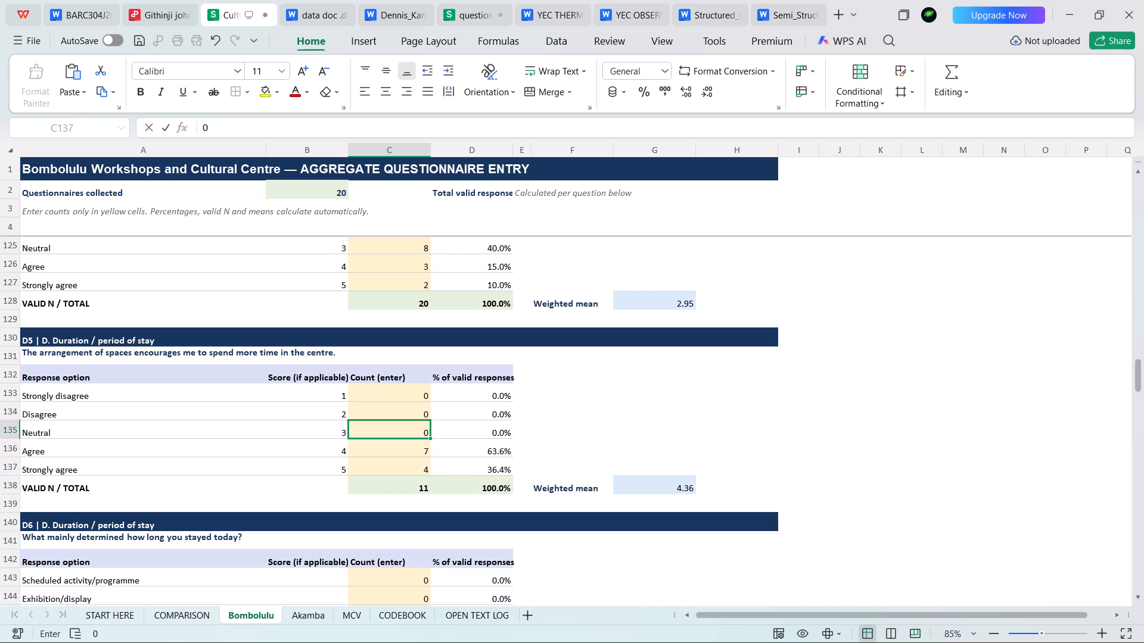
pyautogui.press('6')
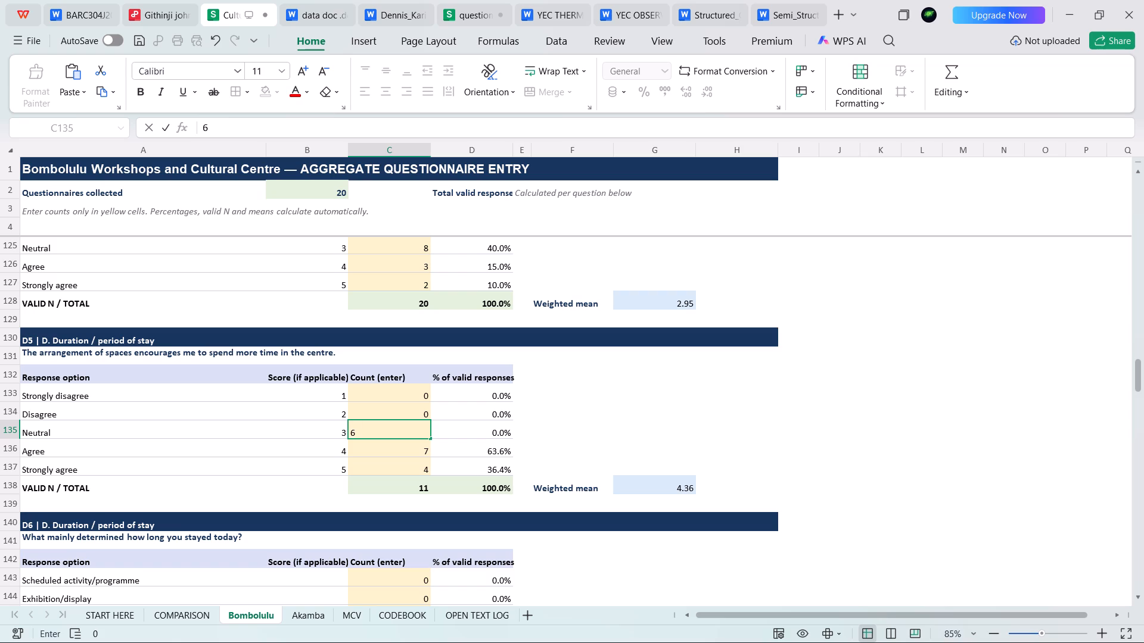
pyautogui.click(403, 415)
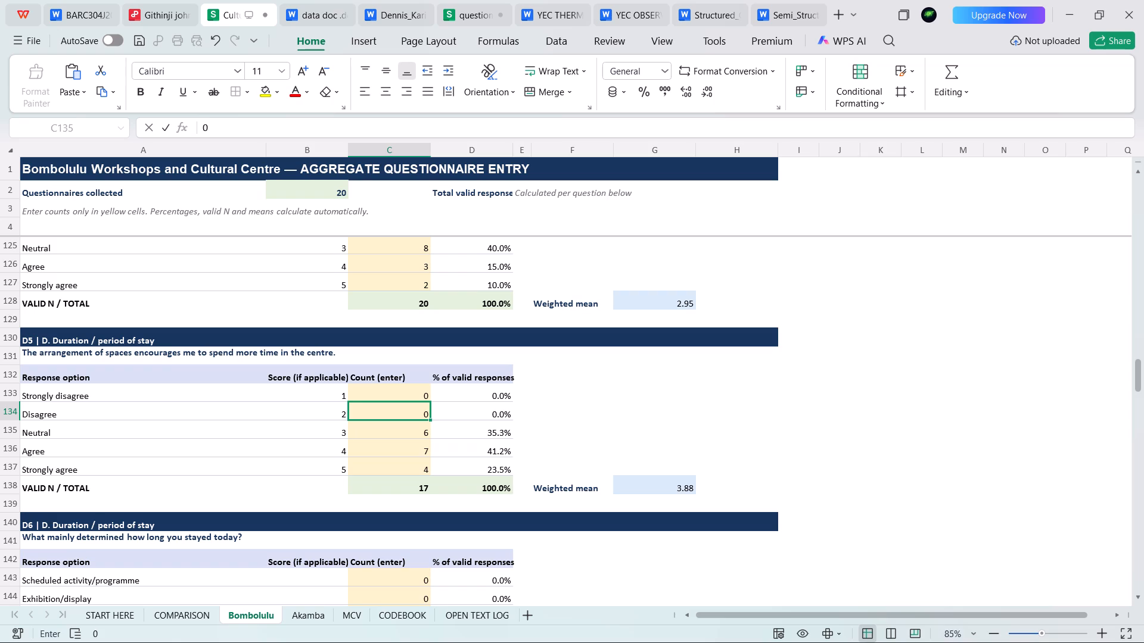
# Correct the question D5 counts by setting Neutral to 7 and Agree to 9.
pyautogui.click(415, 443)
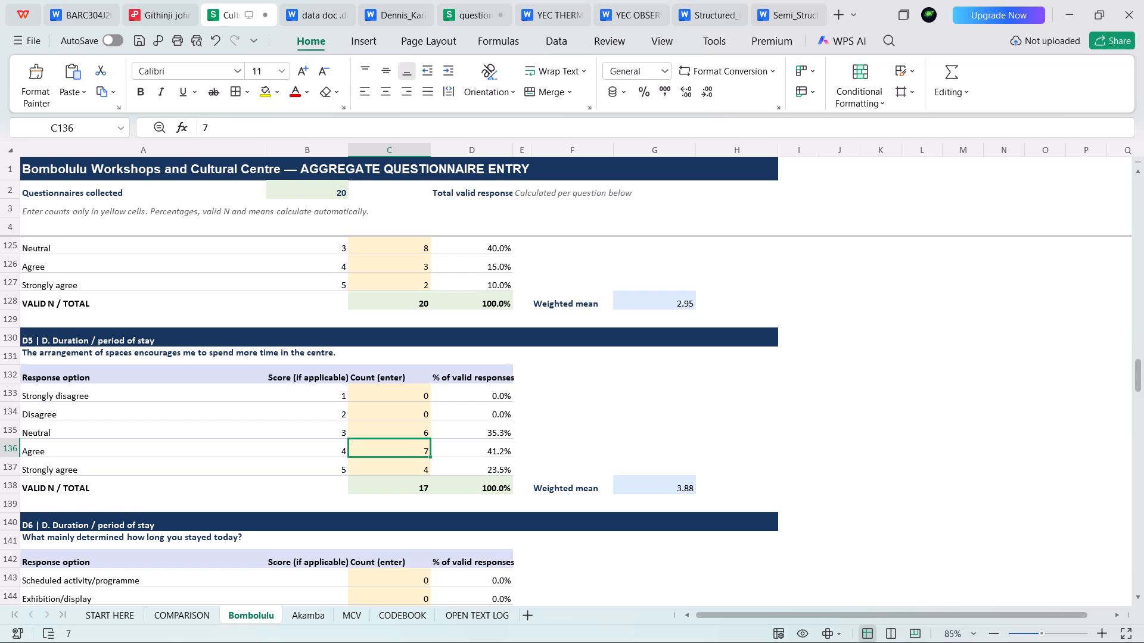
pyautogui.press('8')
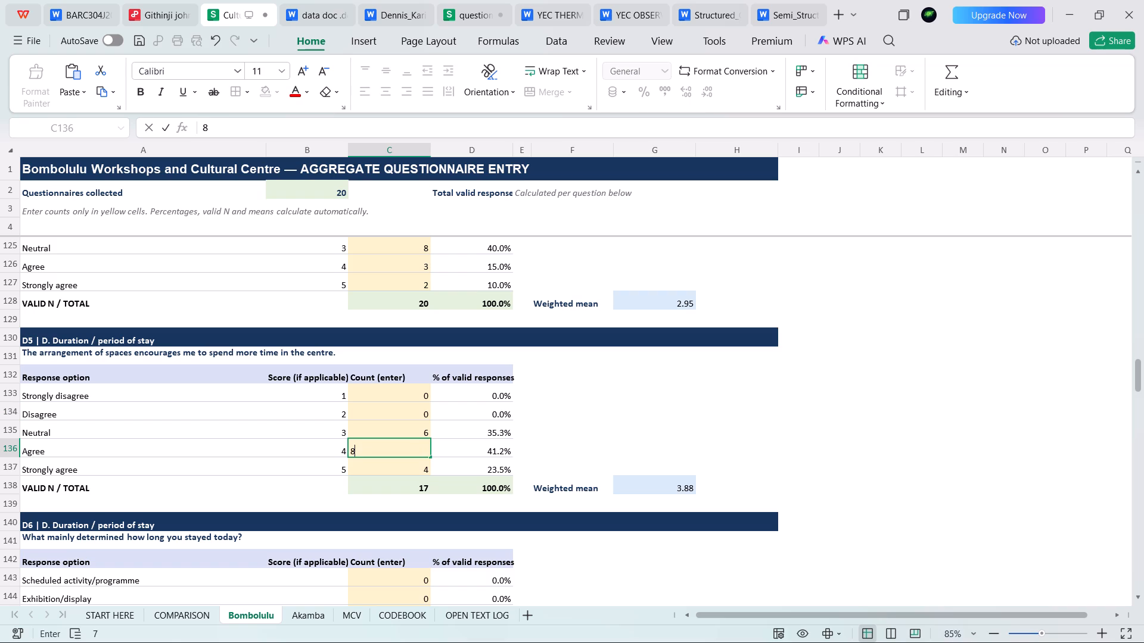
pyautogui.click(416, 466)
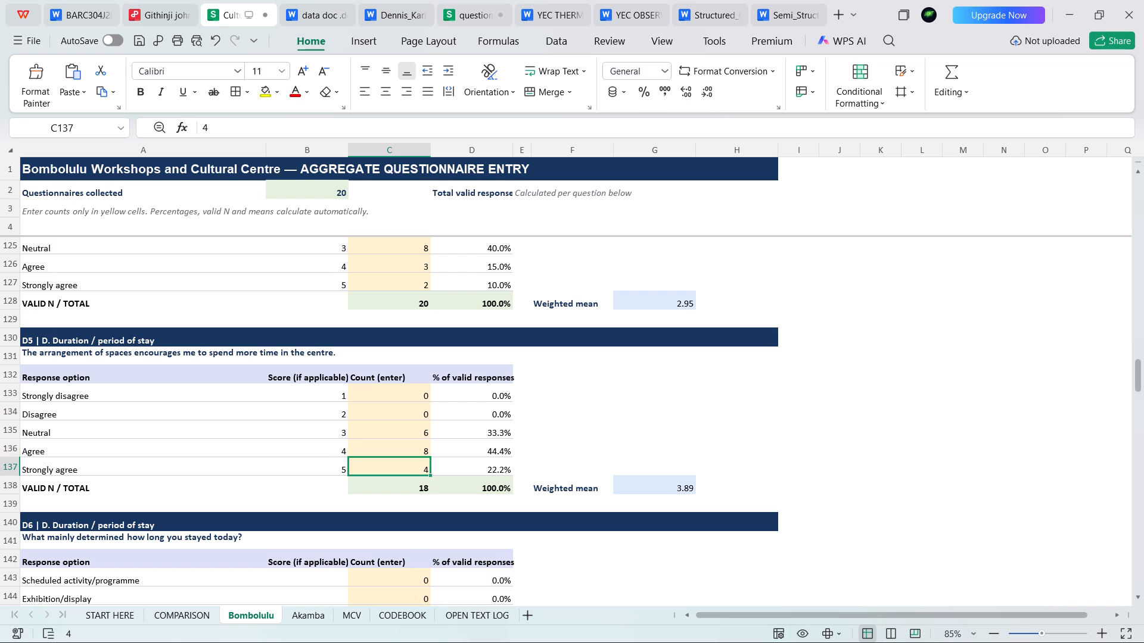
pyautogui.click(409, 432)
pyautogui.press('7')
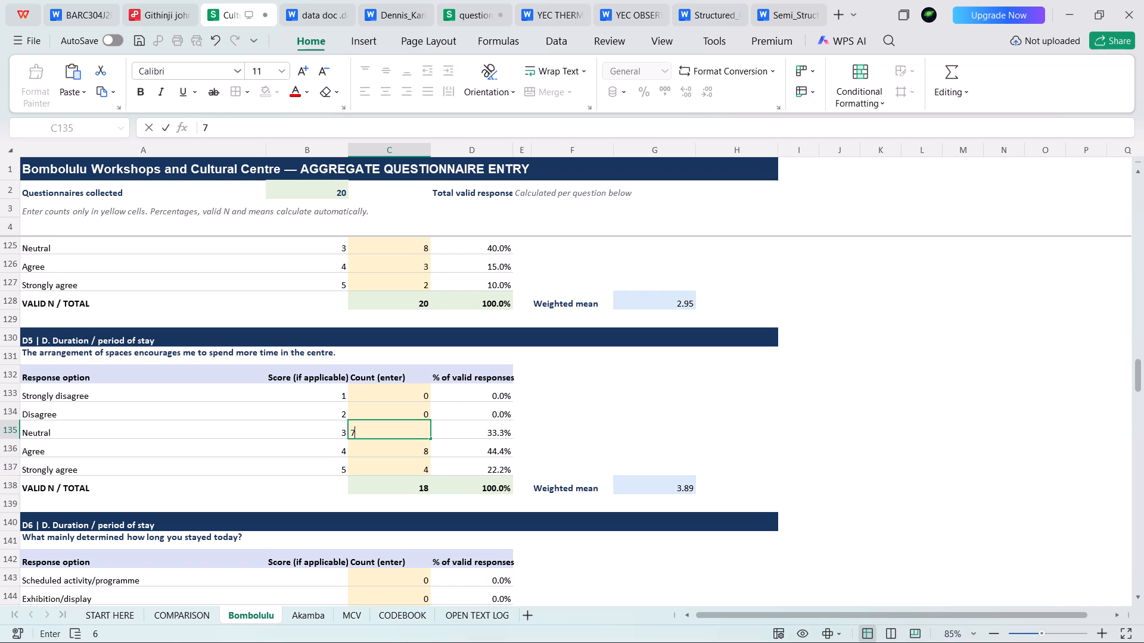
pyautogui.click(419, 468)
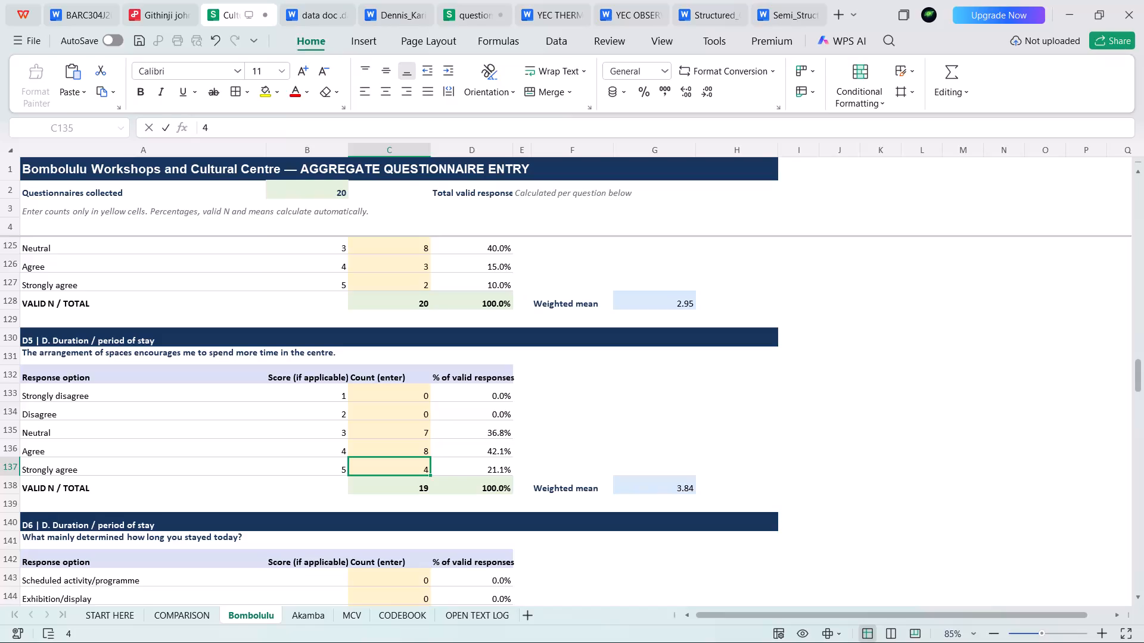
pyautogui.click(418, 456)
pyautogui.click(417, 443)
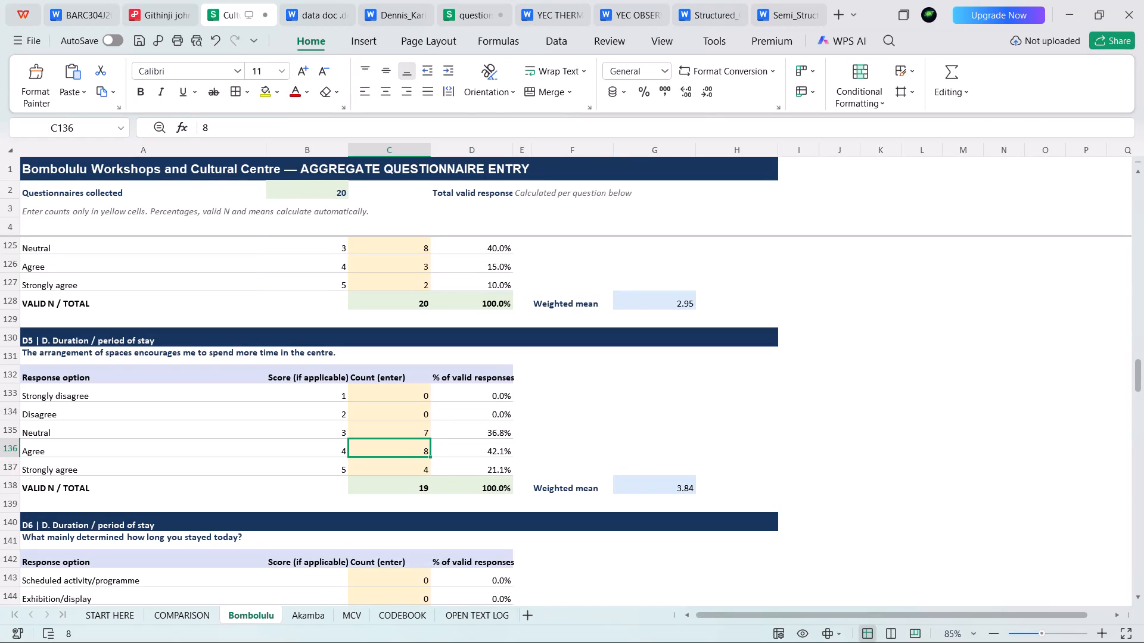
pyautogui.press('9')
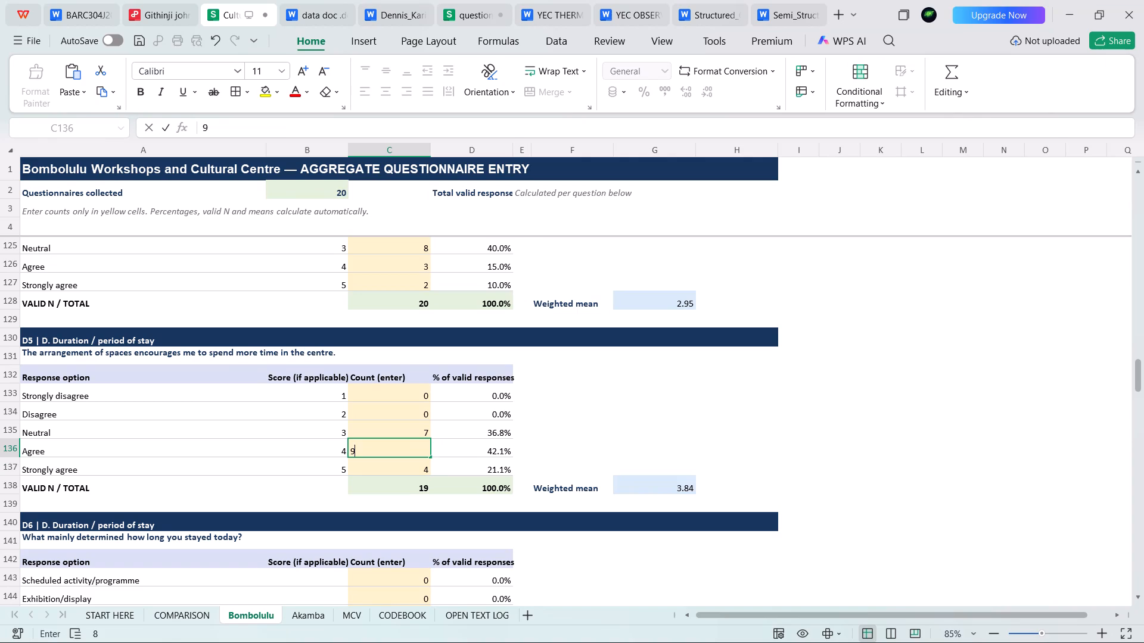
pyautogui.click(410, 474)
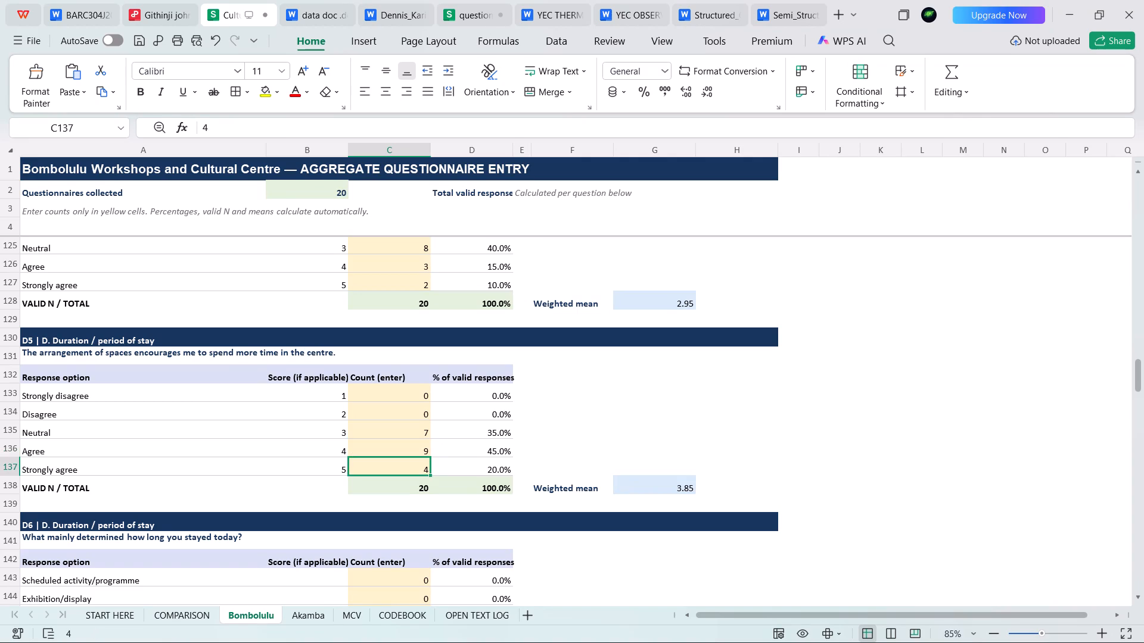
# Enter the question D6 counts: Exhibition/display 17, Scheduled activity/programme 11 and Social interaction 8.
pyautogui.scroll(-4, 394, 469)
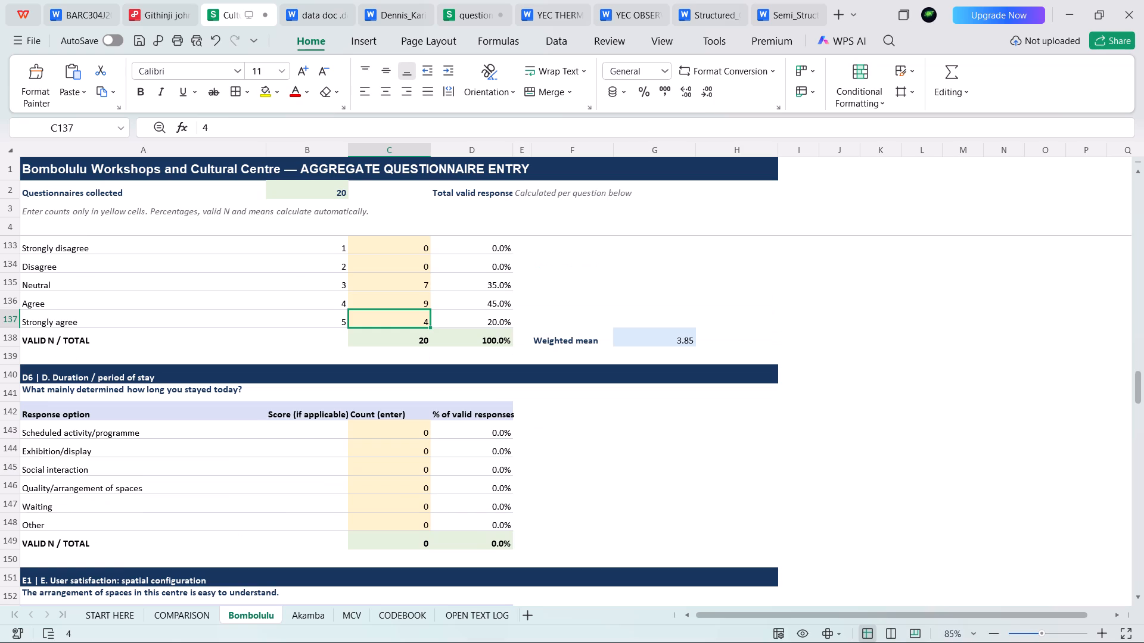
pyautogui.scroll(-1, 380, 454)
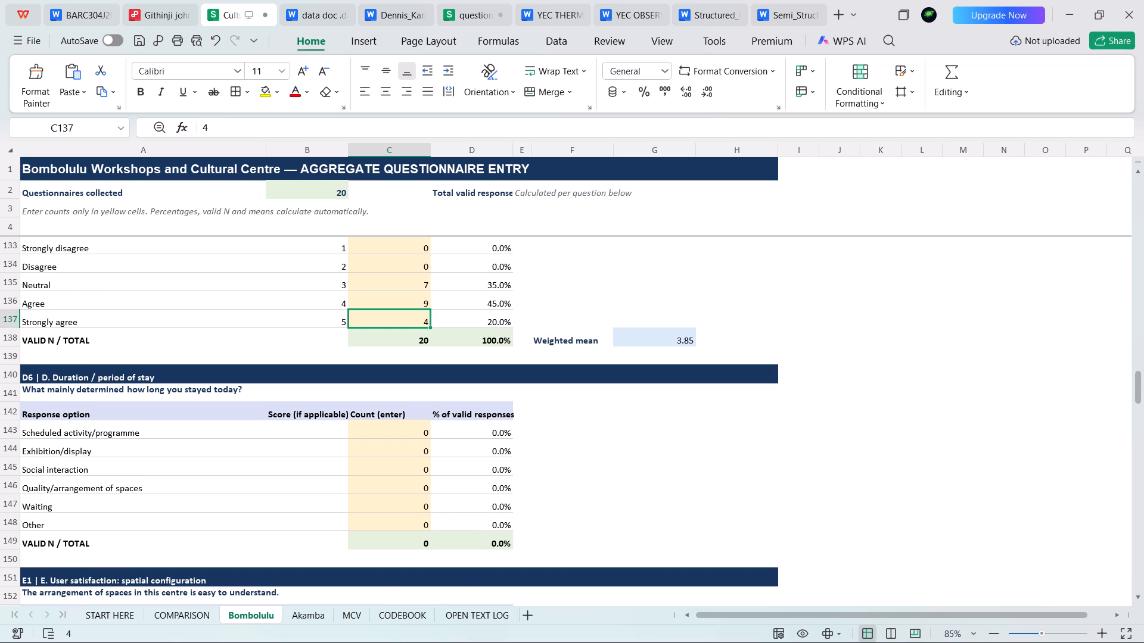
pyautogui.click(412, 416)
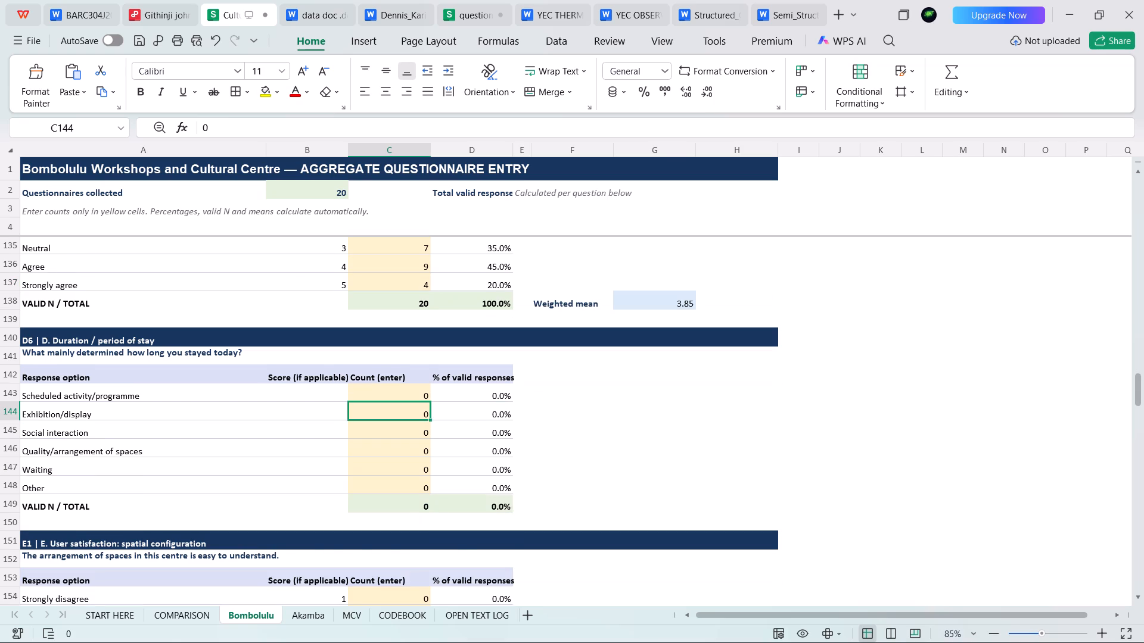
pyautogui.press('1')
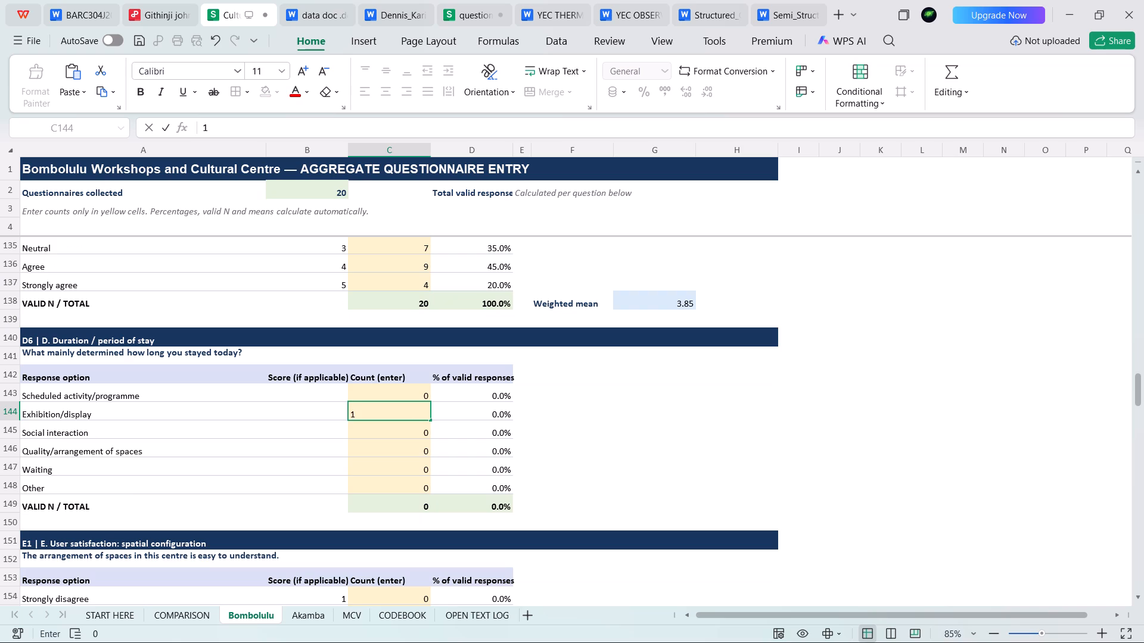
pyautogui.press('7')
pyautogui.click(383, 395)
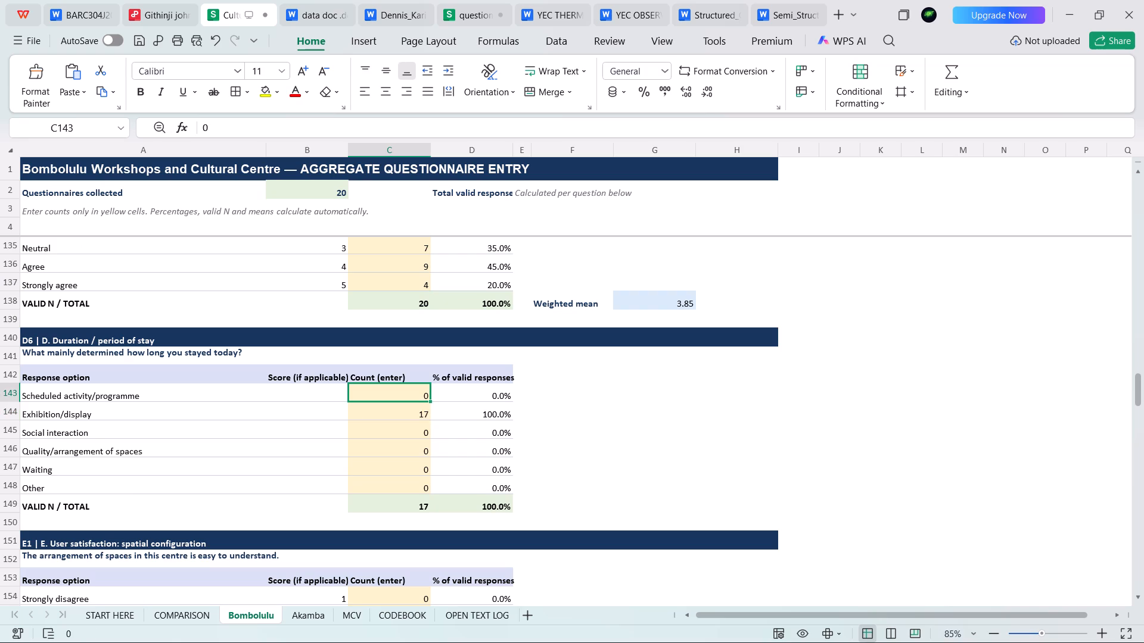
pyautogui.write('11')
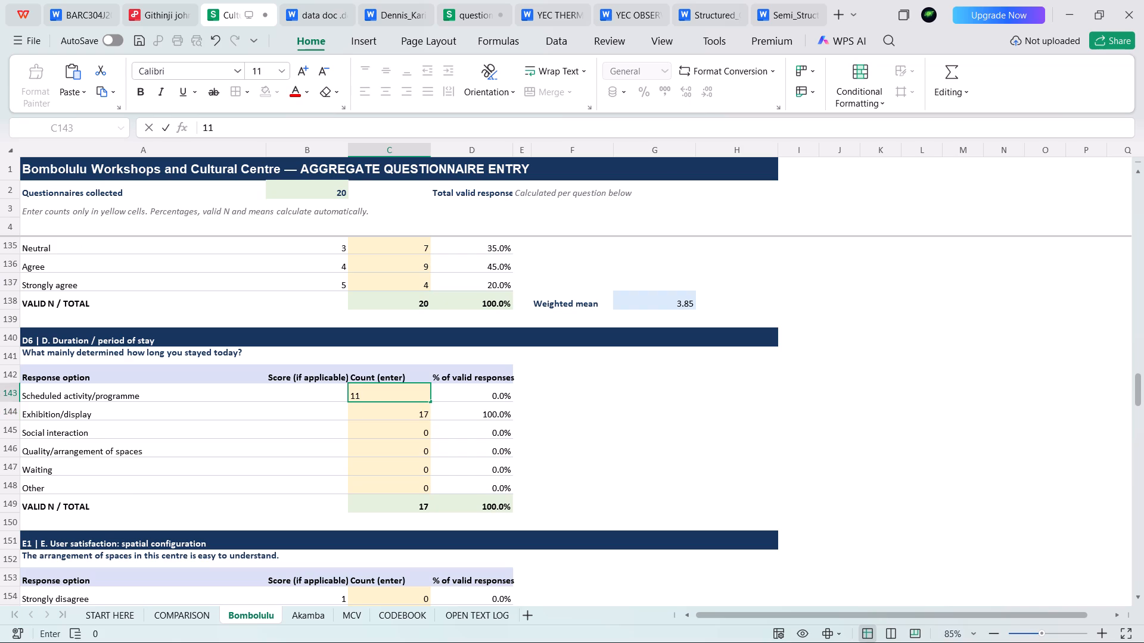
pyautogui.click(397, 432)
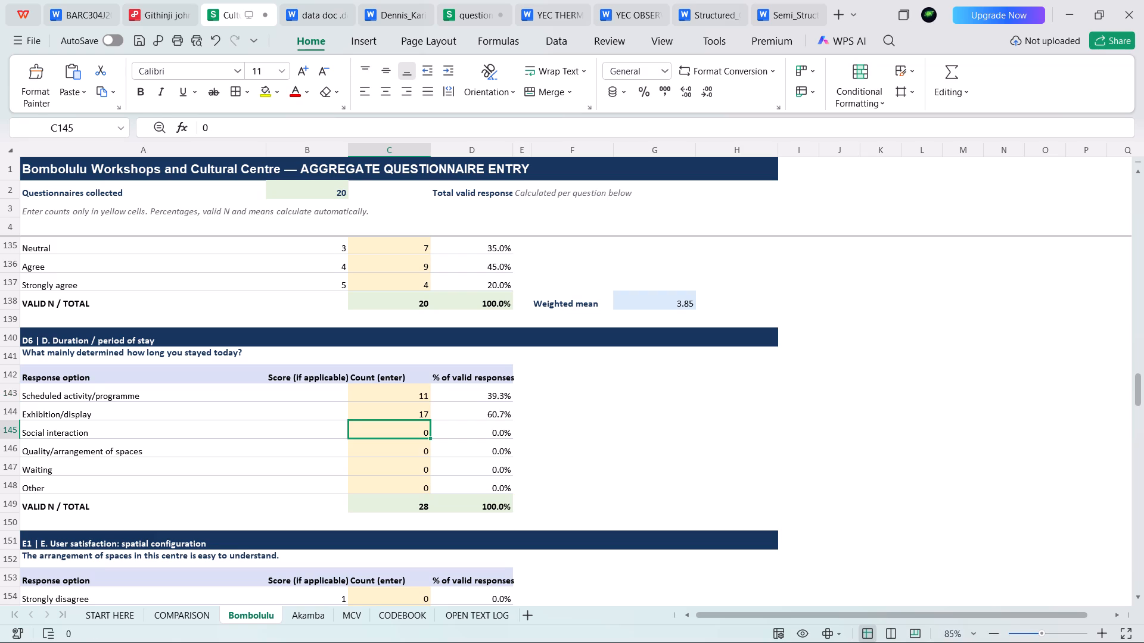
pyautogui.press('8')
pyautogui.click(415, 451)
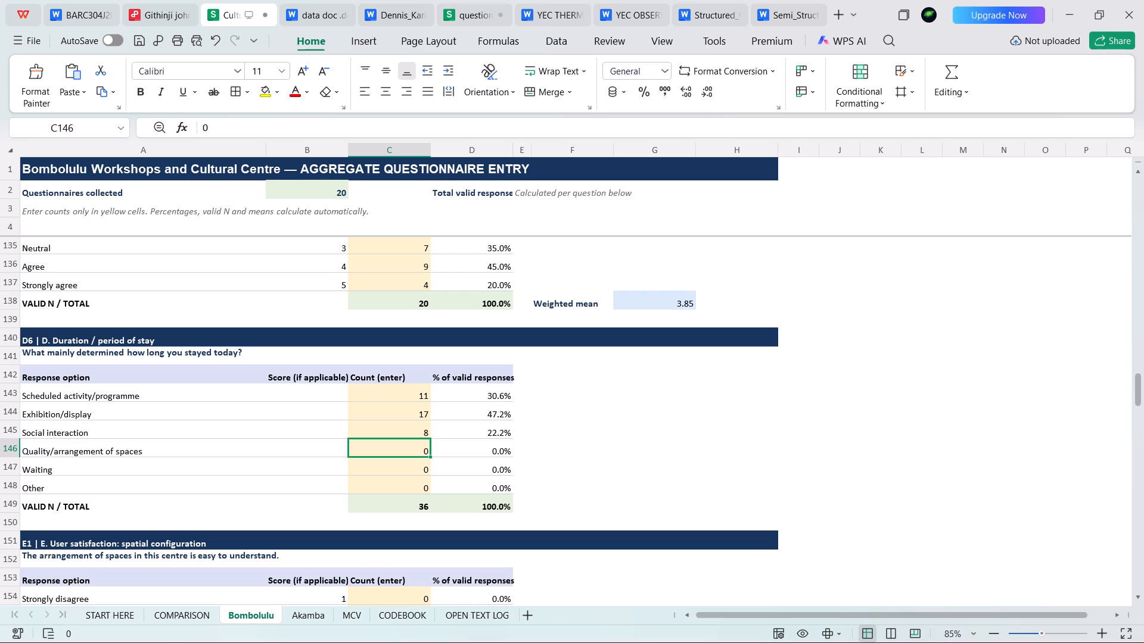
# Enter the question E1 counts: Agree 9, Neutral 7, Disagree 2 and Strongly agree 3.
pyautogui.scroll(-4, 410, 486)
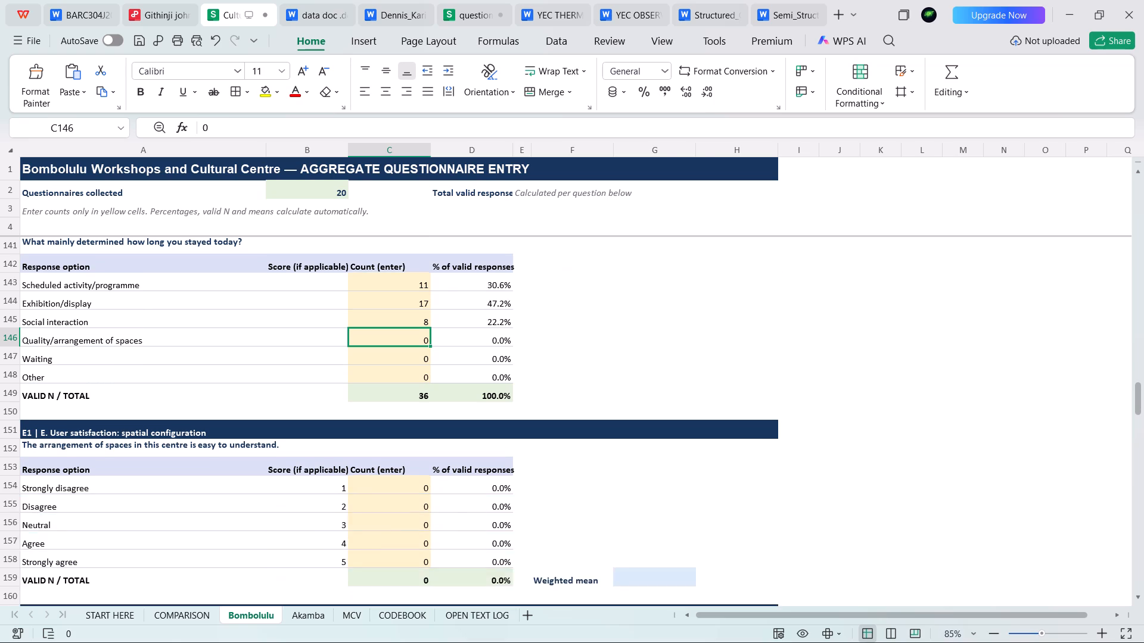
pyautogui.scroll(-3, 410, 486)
pyautogui.scroll(6, 397, 454)
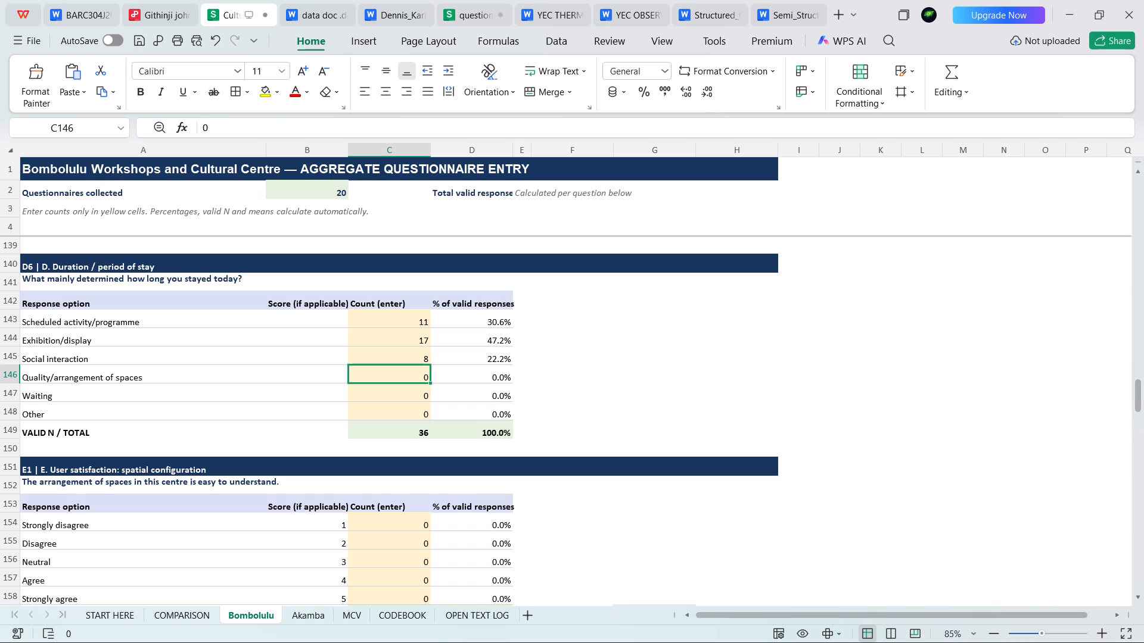
pyautogui.scroll(-4, 415, 401)
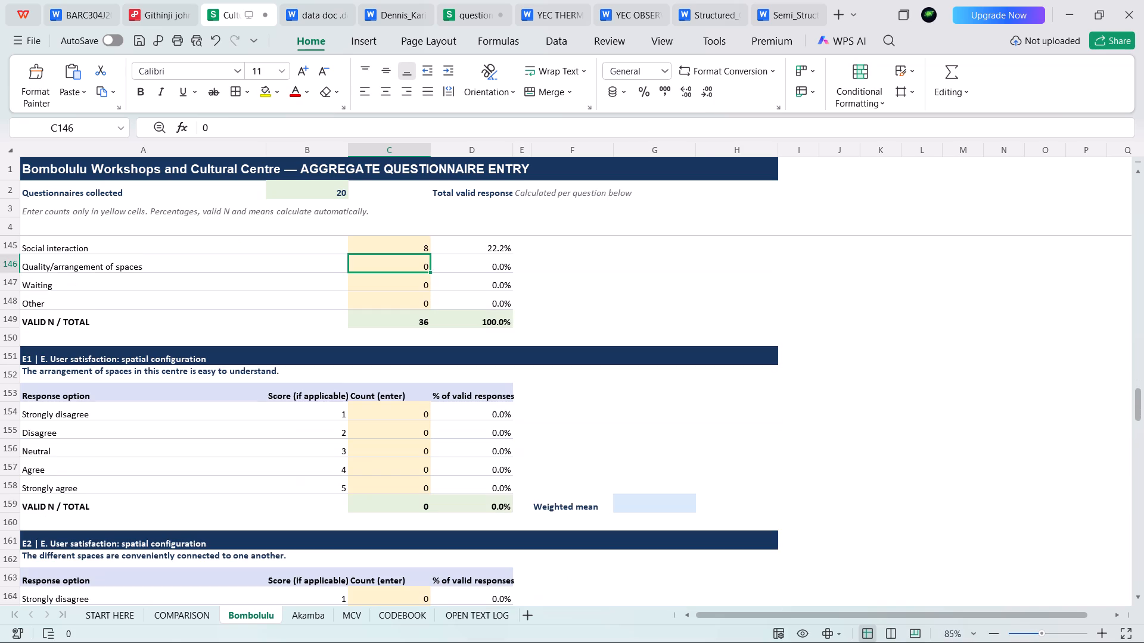
pyautogui.scroll(-2, 423, 403)
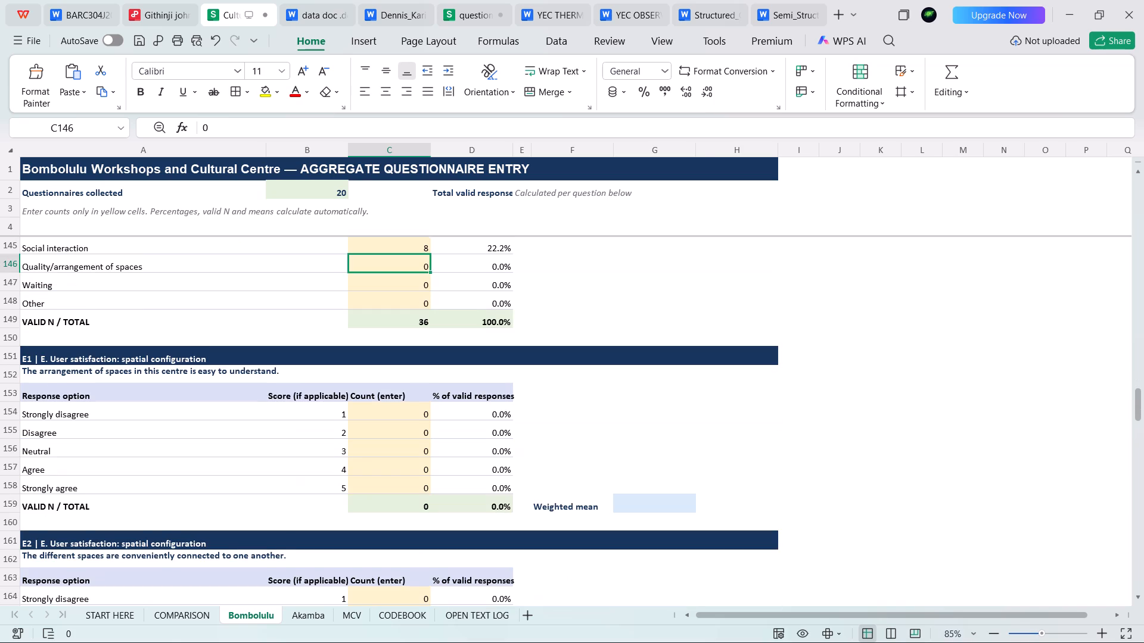
pyautogui.scroll(-1, 423, 403)
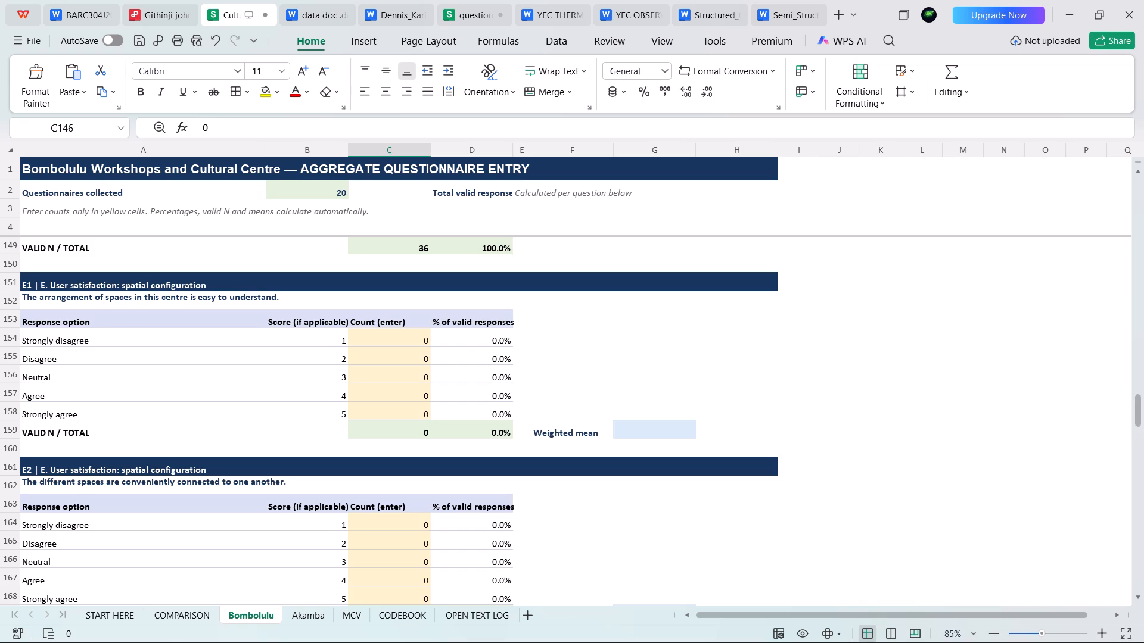
pyautogui.click(423, 356)
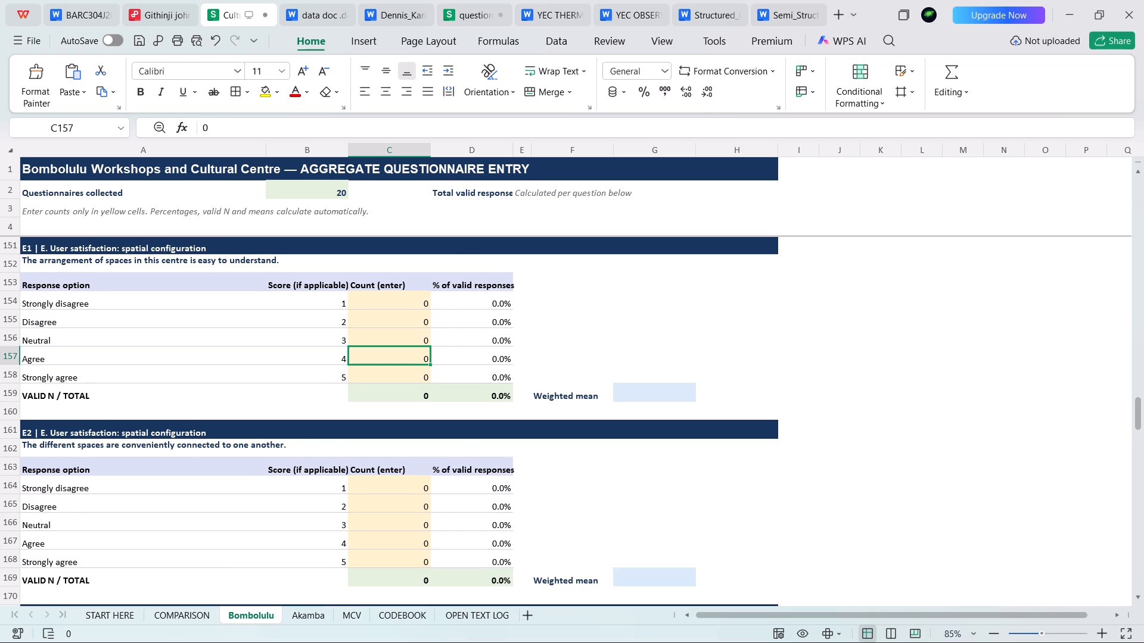
pyautogui.press('9')
pyautogui.click(417, 343)
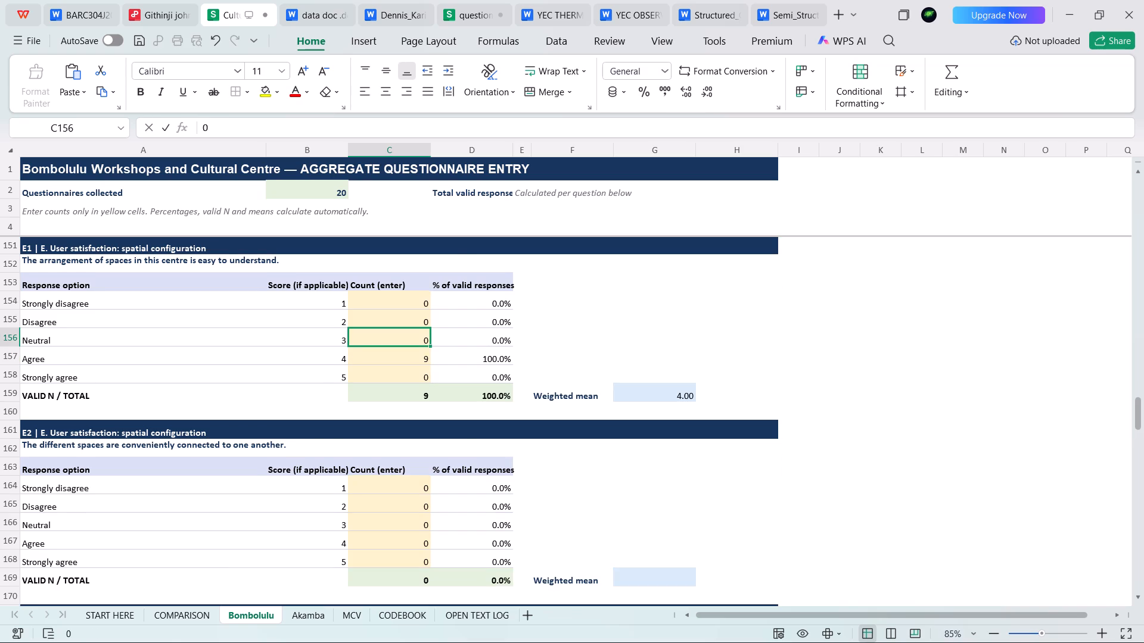
pyautogui.press('7')
pyautogui.click(420, 322)
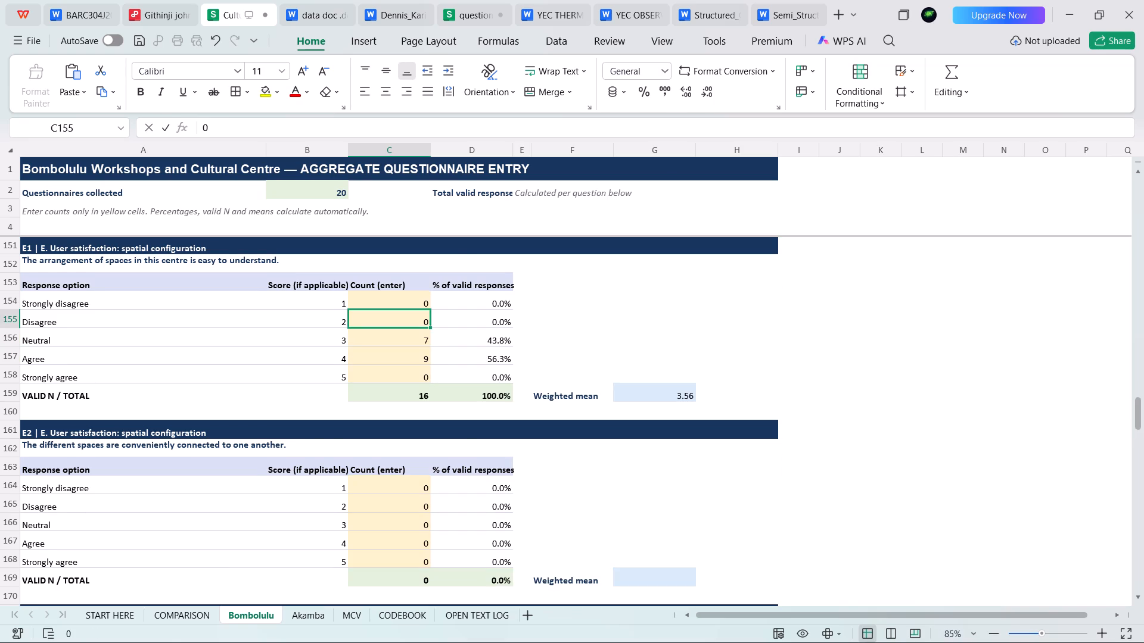
pyautogui.press('2')
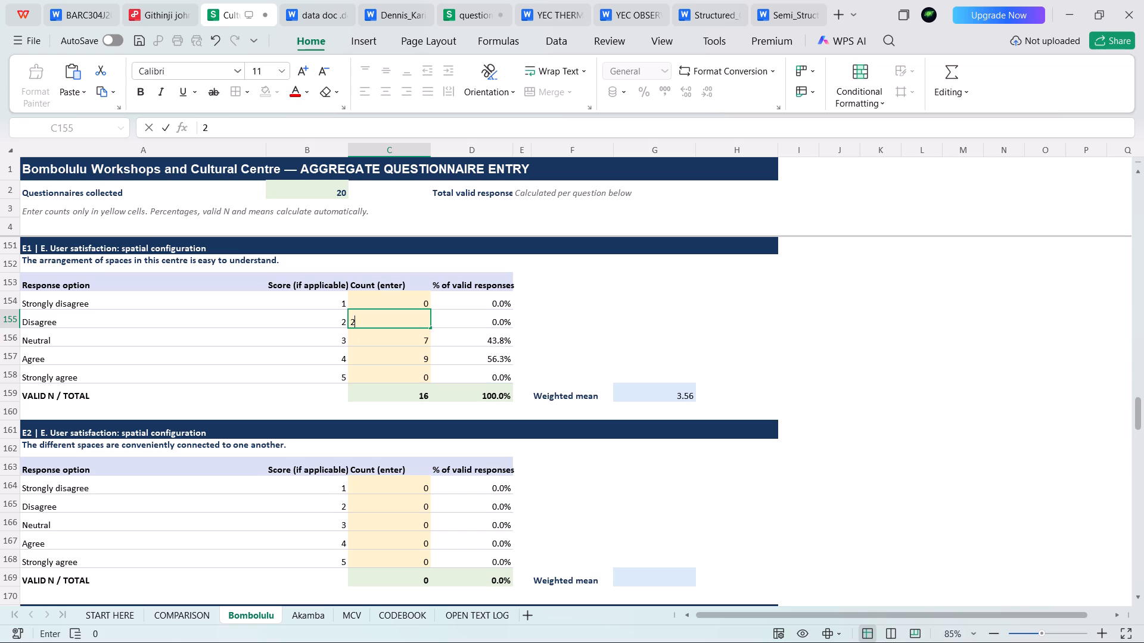
pyautogui.click(416, 374)
pyautogui.press('3')
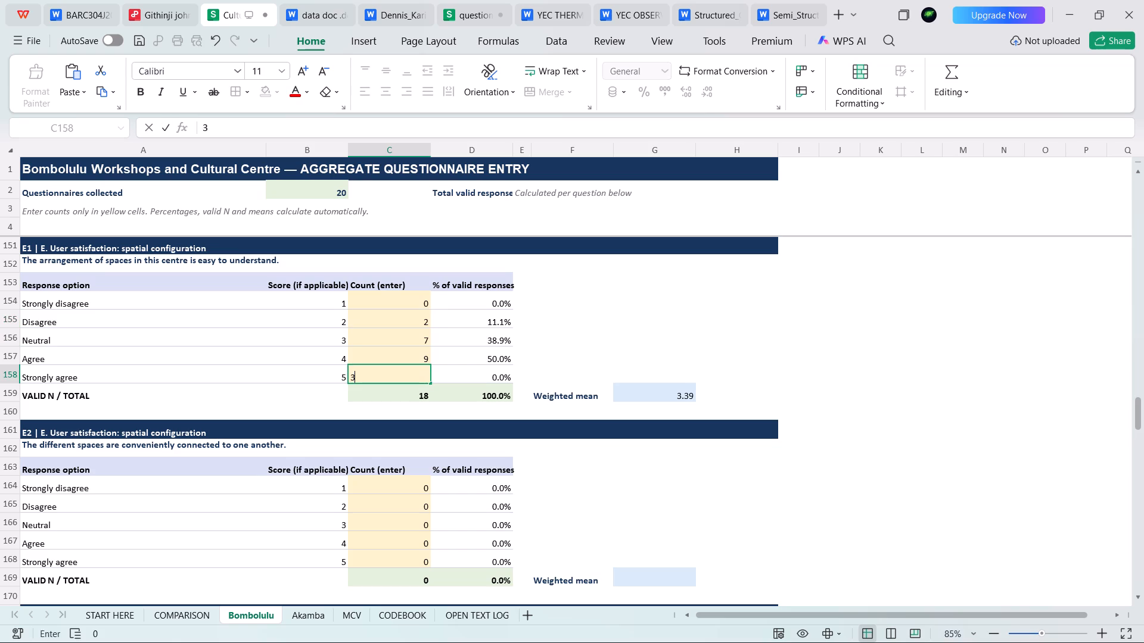
# Correct the question E1 counts by re-entering Strongly agree as 3 and setting Neutral to 6.
pyautogui.click(414, 348)
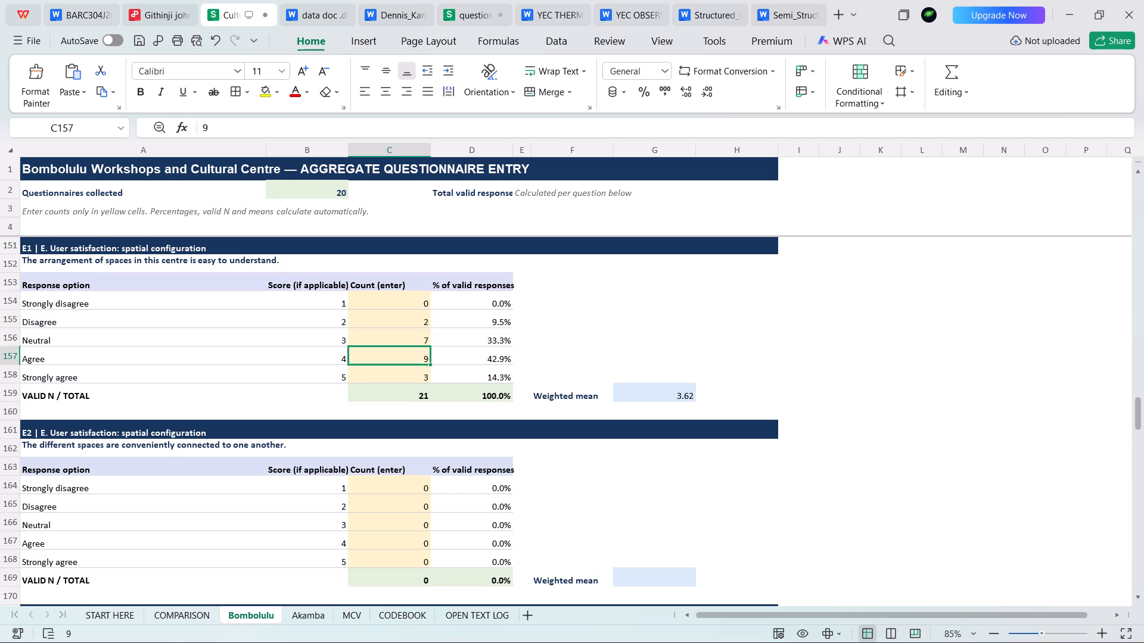
pyautogui.click(411, 318)
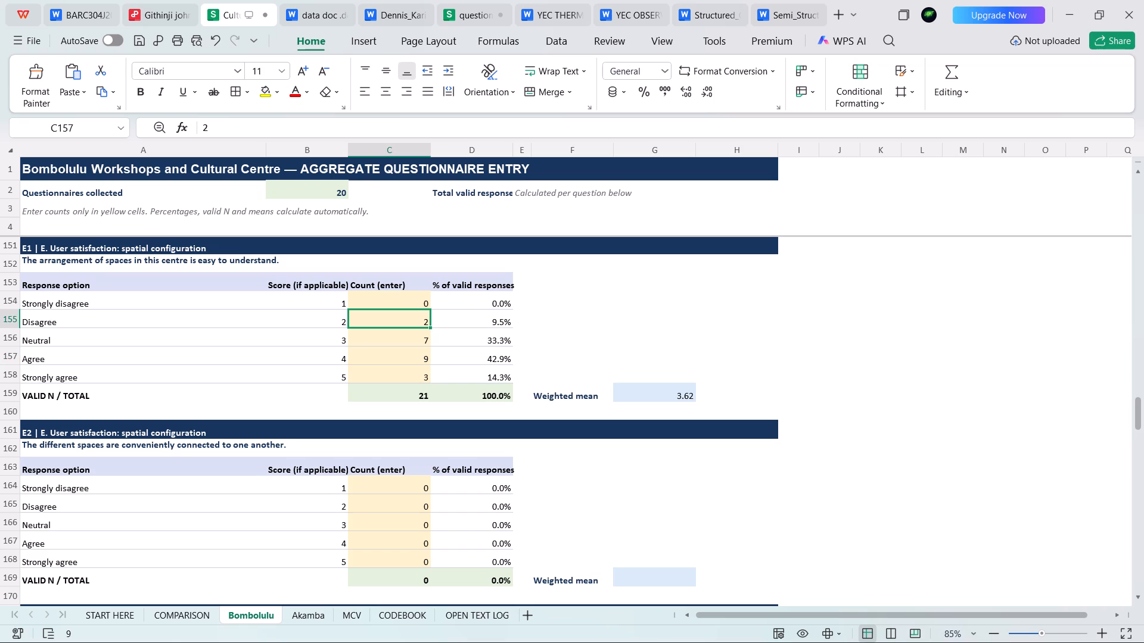
pyautogui.click(412, 377)
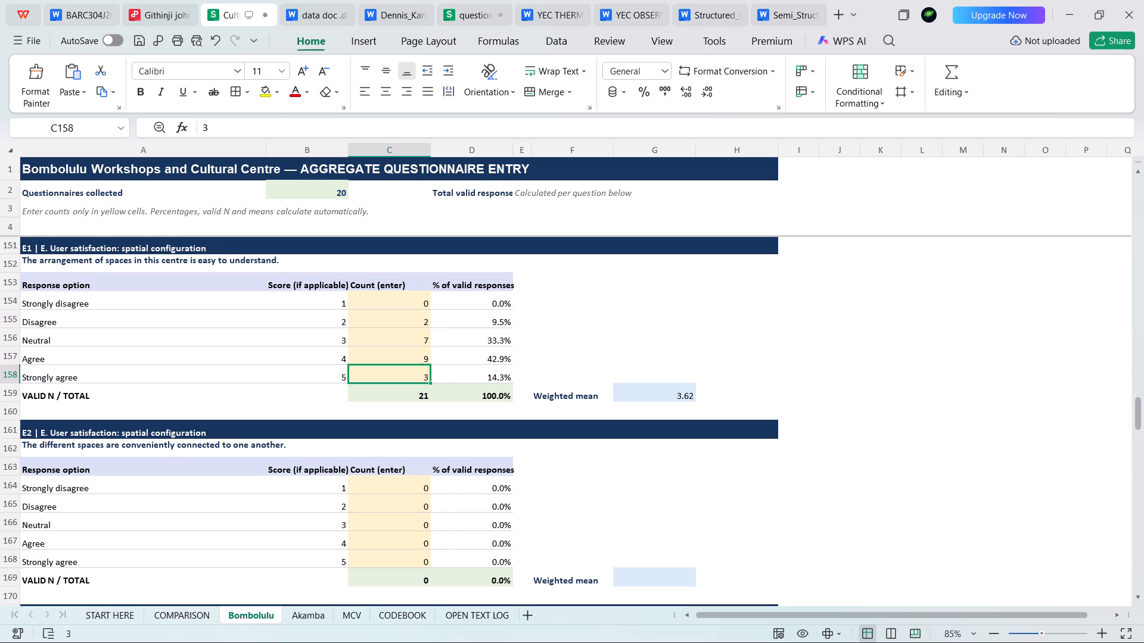
pyautogui.press('2')
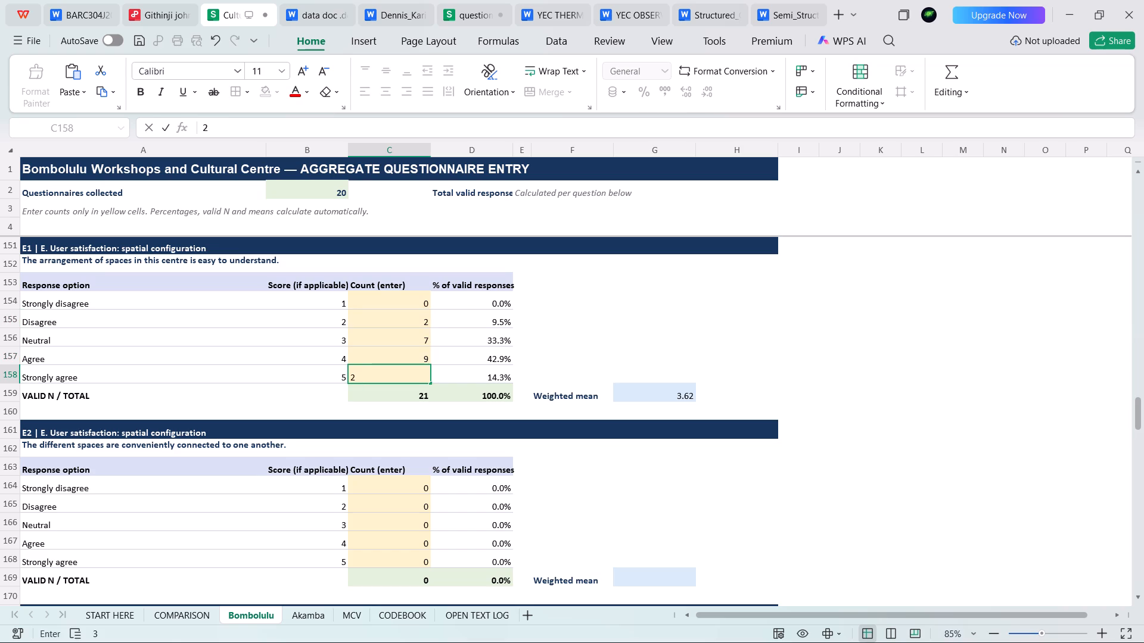
pyautogui.press('BackSpace')
pyautogui.press('3')
pyautogui.click(405, 336)
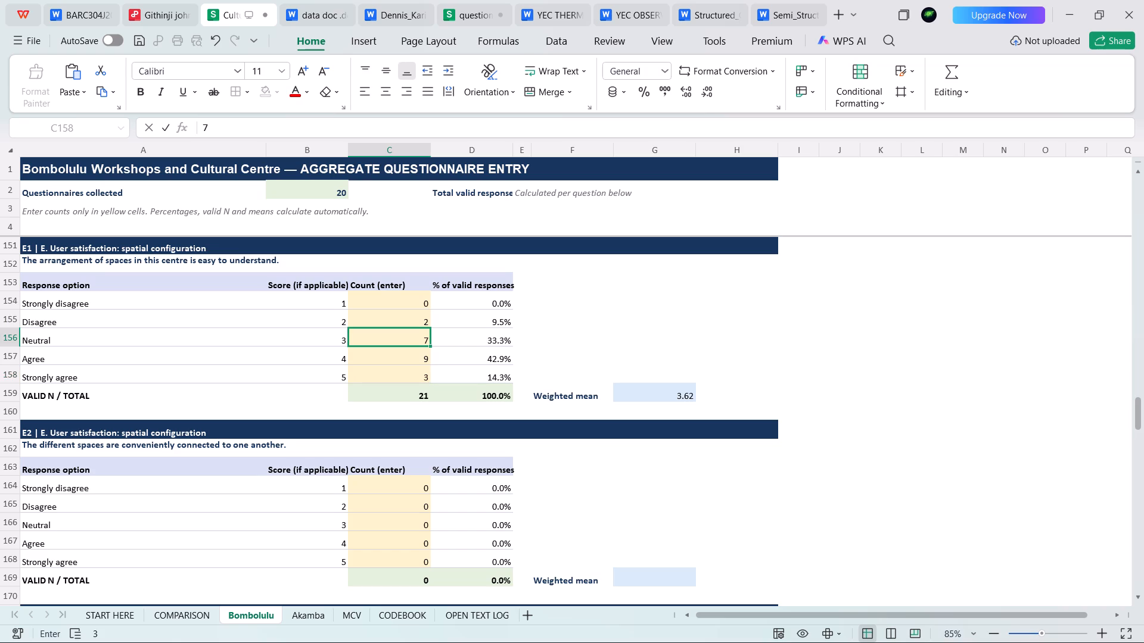
pyautogui.press('6')
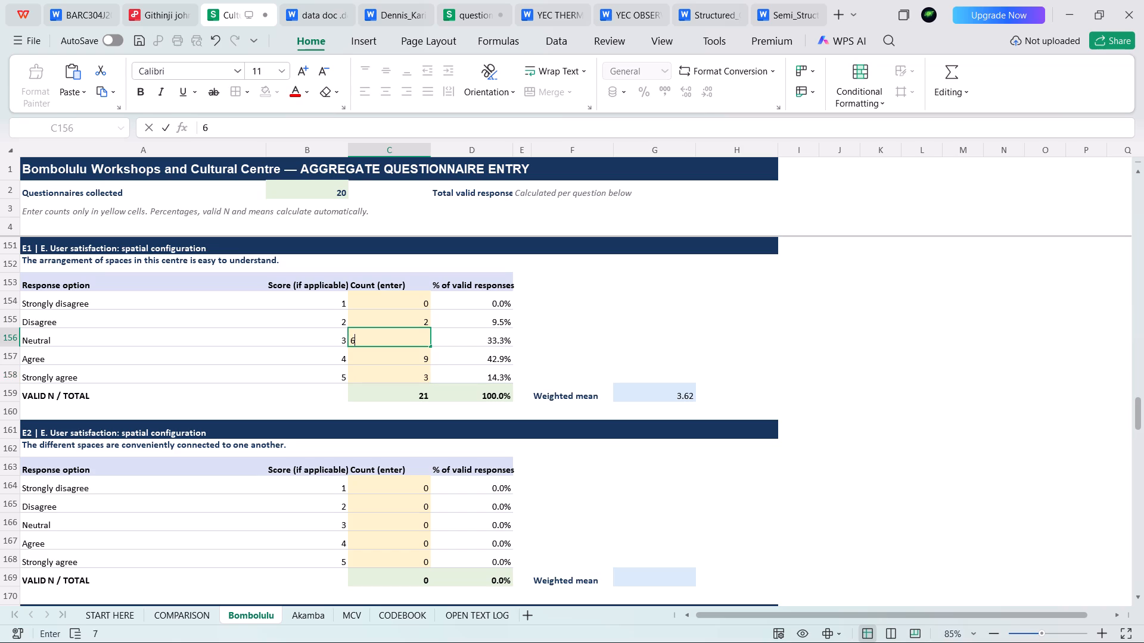
pyautogui.click(420, 319)
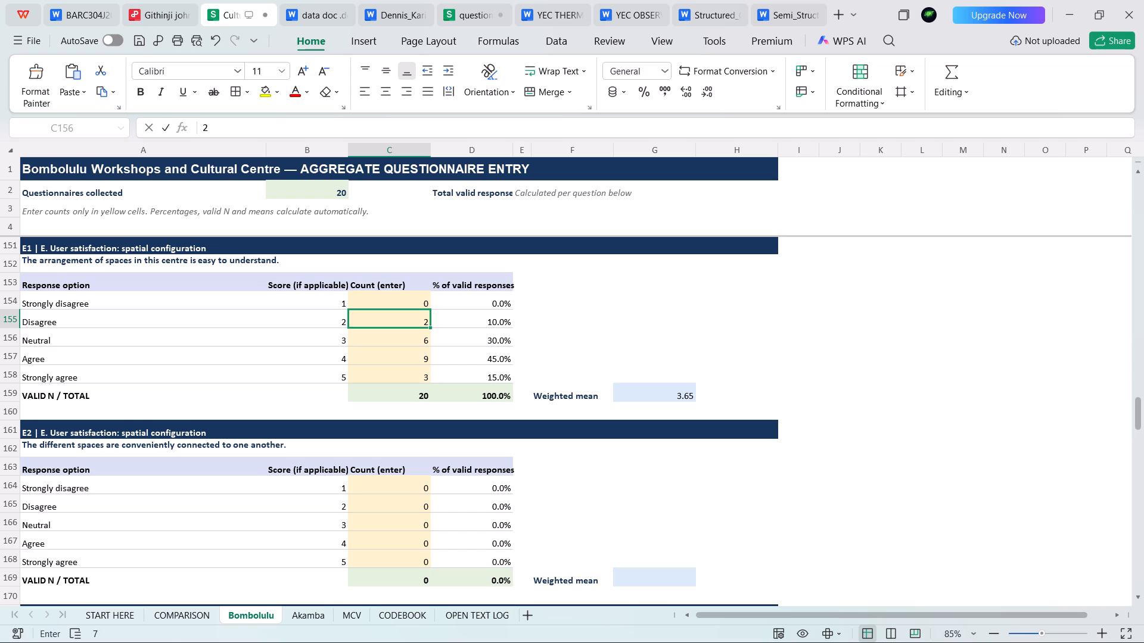
# Look through the remaining section E questions and the open-ended response theme tables, returning to question E2.
pyautogui.scroll(-4, 420, 318)
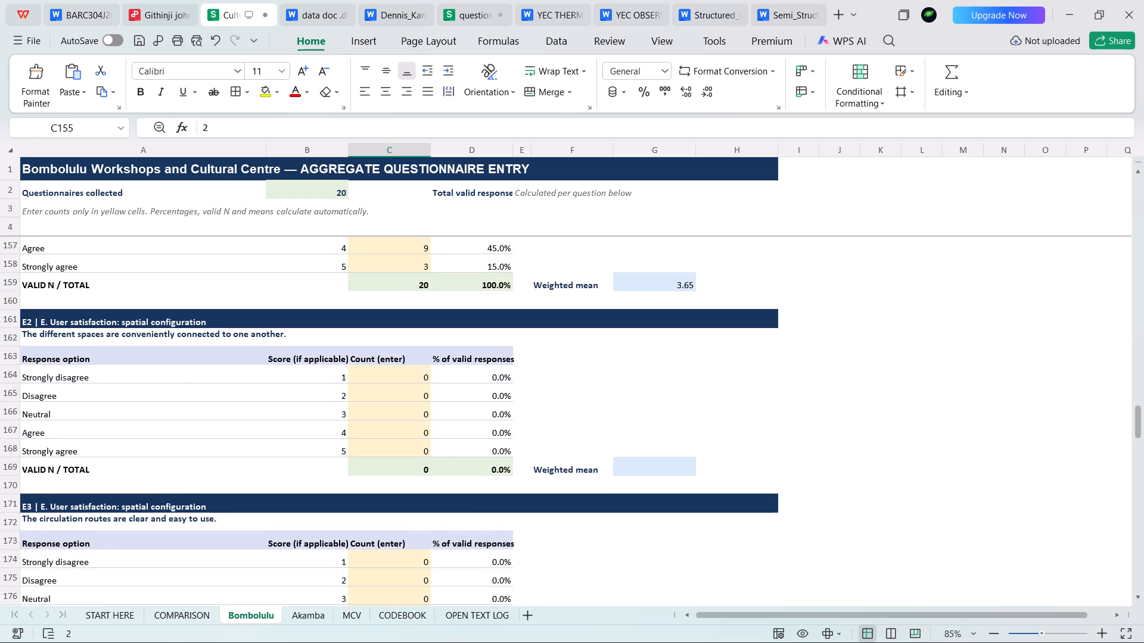
pyautogui.scroll(-11, 406, 397)
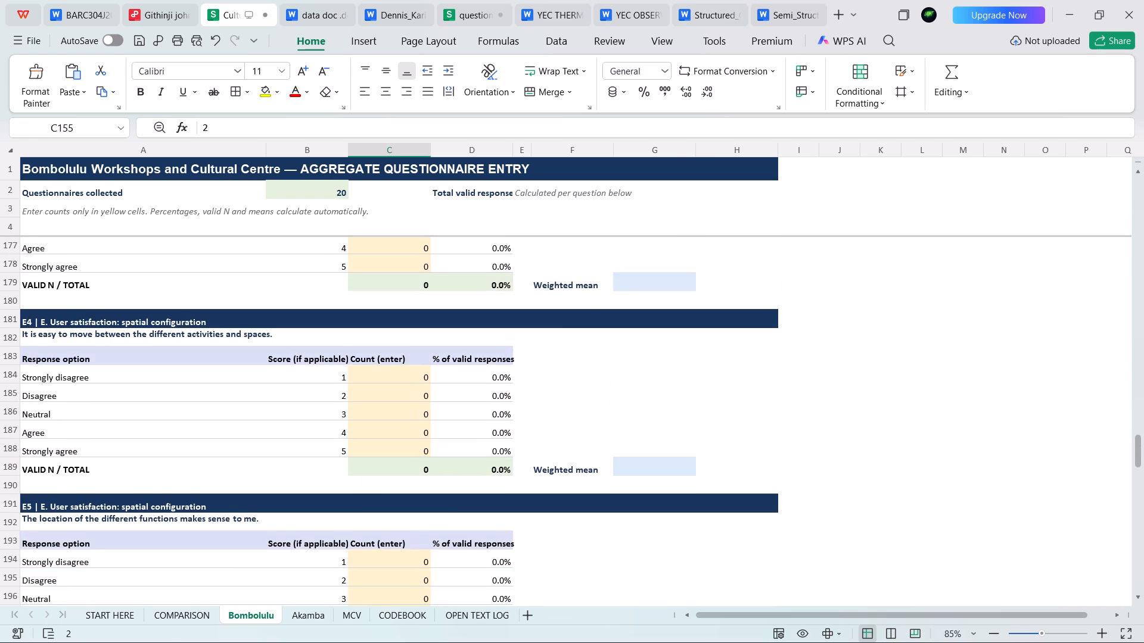
pyautogui.scroll(-20, 406, 397)
pyautogui.scroll(-11, 406, 397)
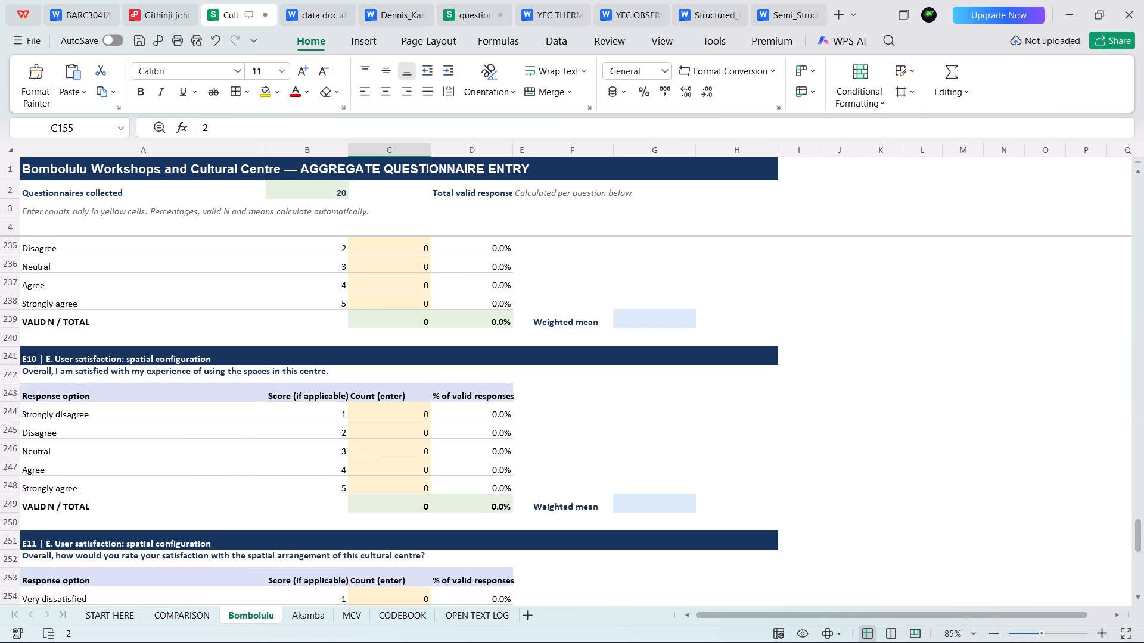
pyautogui.scroll(-13, 406, 397)
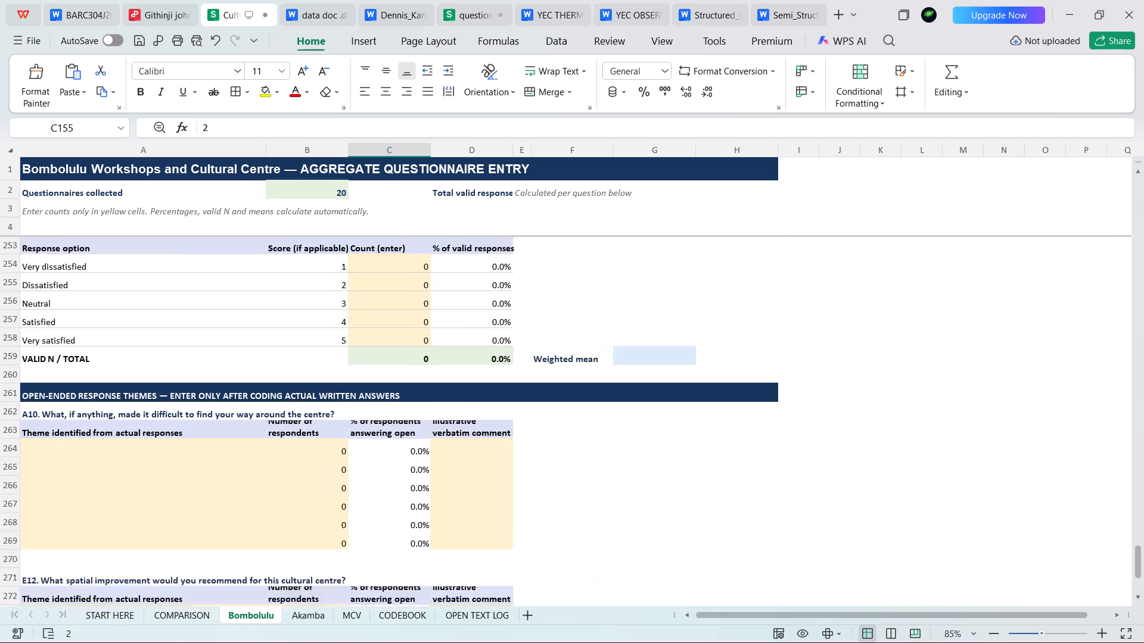
pyautogui.scroll(-2, 406, 397)
pyautogui.scroll(14, 406, 397)
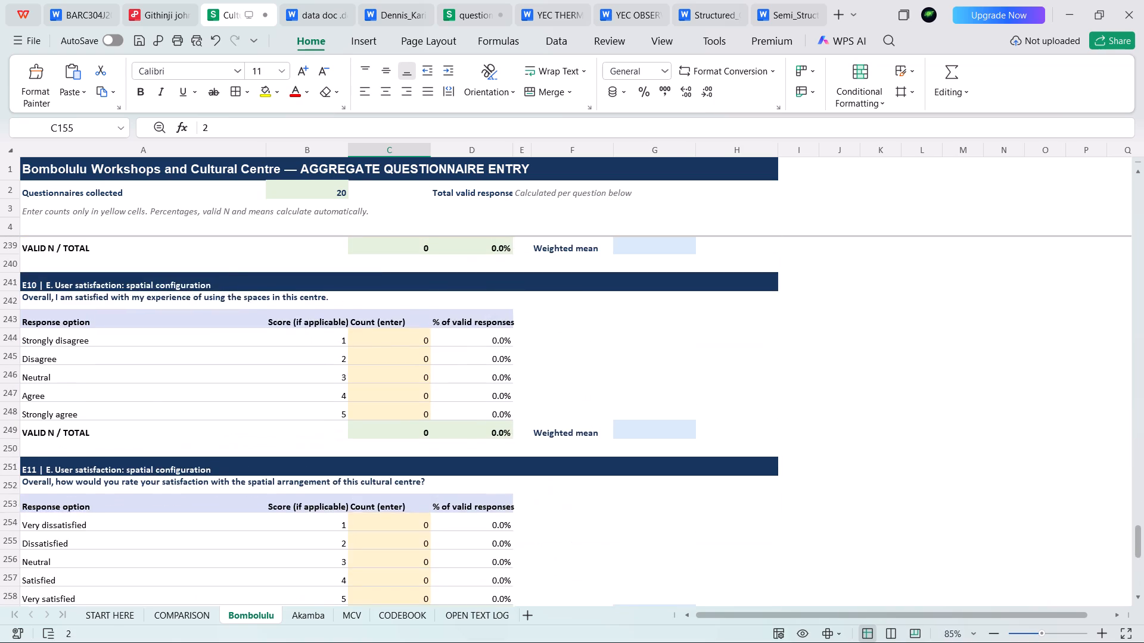
pyautogui.scroll(20, 406, 397)
pyautogui.scroll(12, 406, 397)
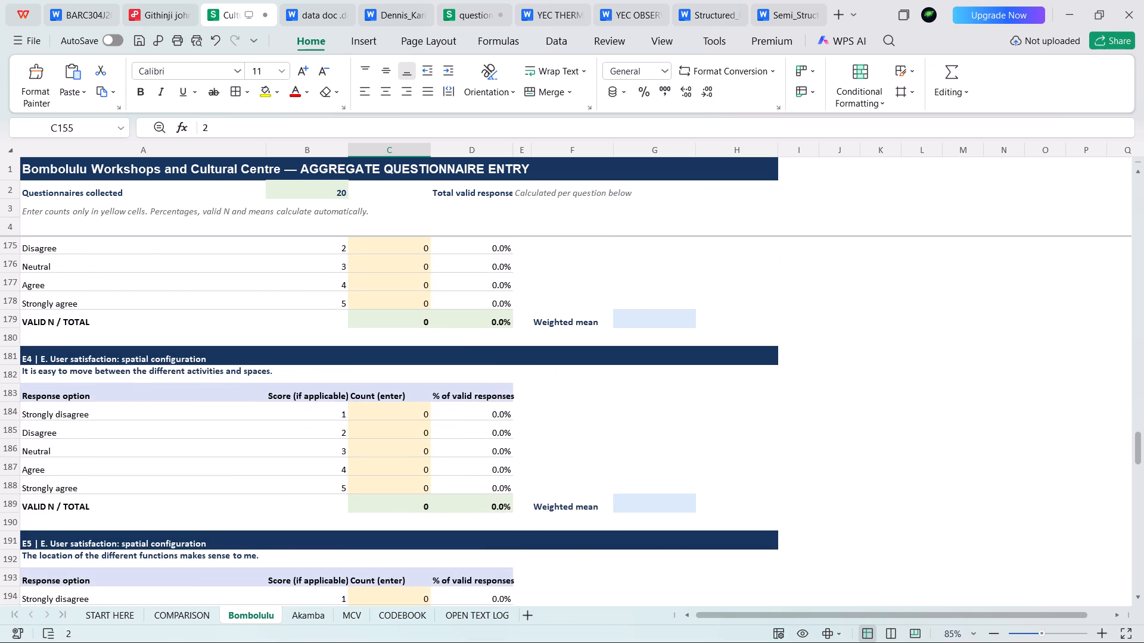
pyautogui.scroll(11, 406, 397)
pyautogui.scroll(-4, 406, 397)
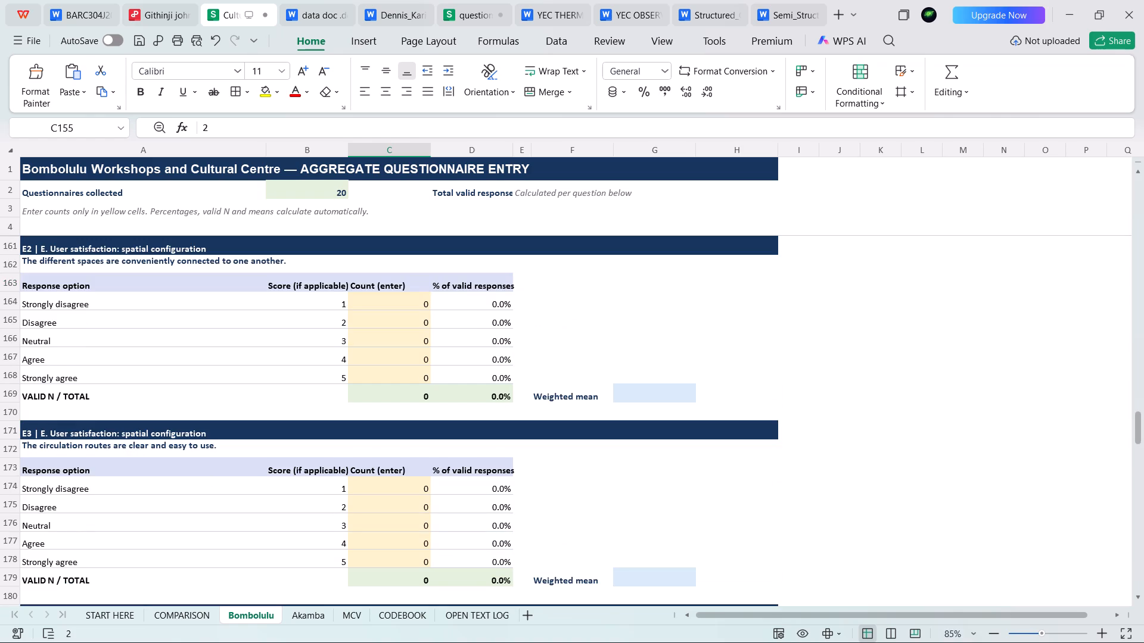
# Enter the question E2 counts: Neutral 6, Agree 11, Disagree 2 and Strongly agree 2.
pyautogui.click(406, 336)
pyautogui.press('6')
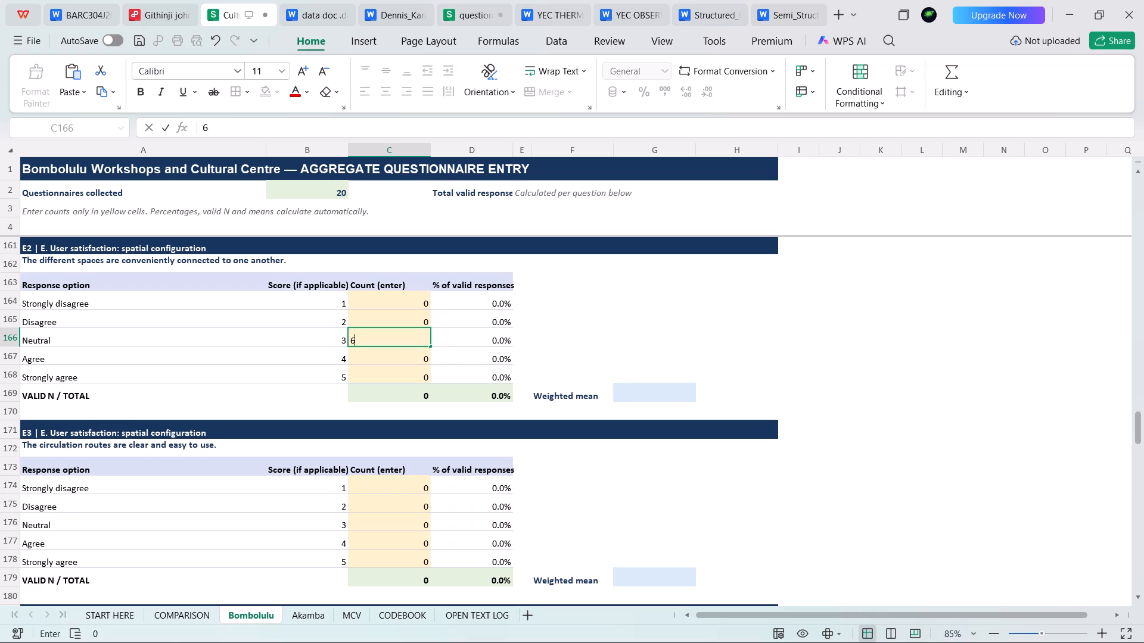
pyautogui.click(411, 362)
pyautogui.write('11')
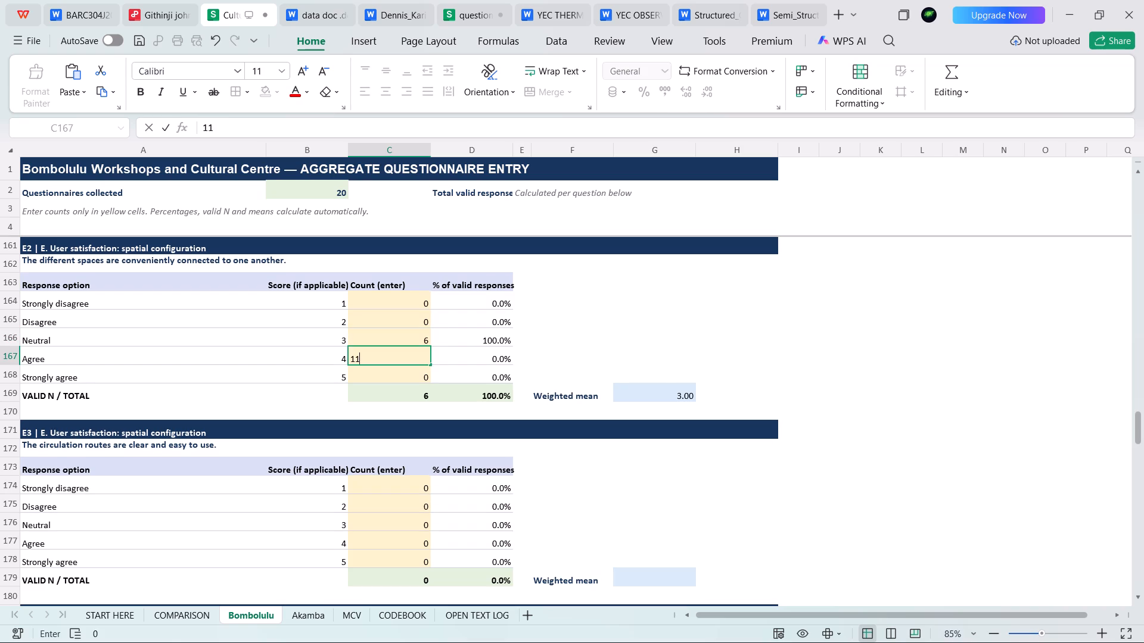
pyautogui.click(412, 379)
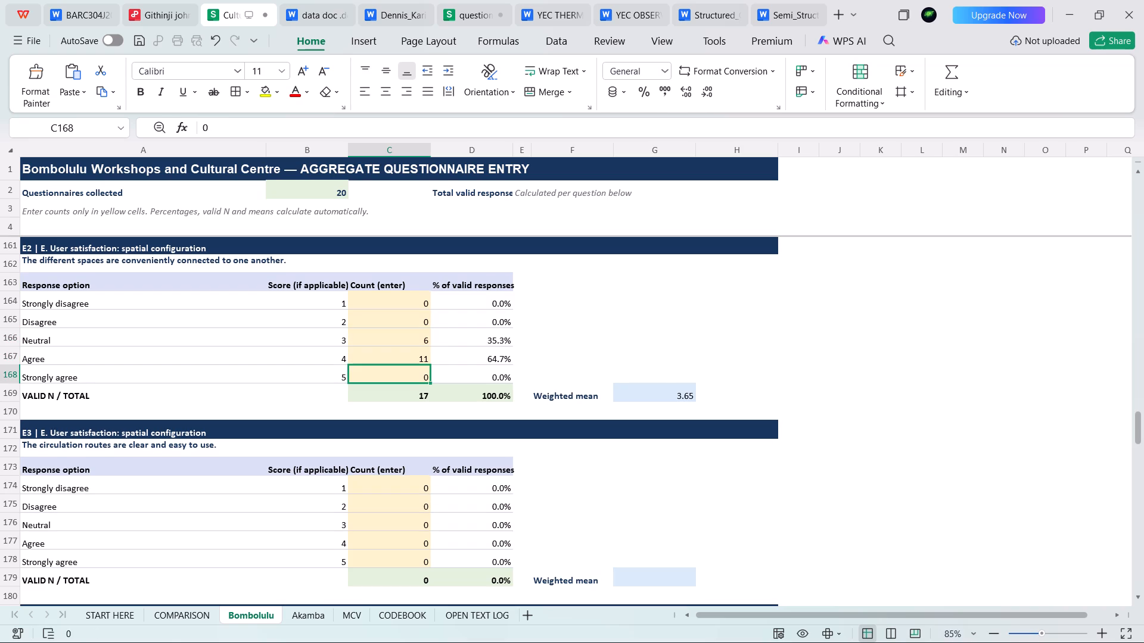
pyautogui.click(411, 321)
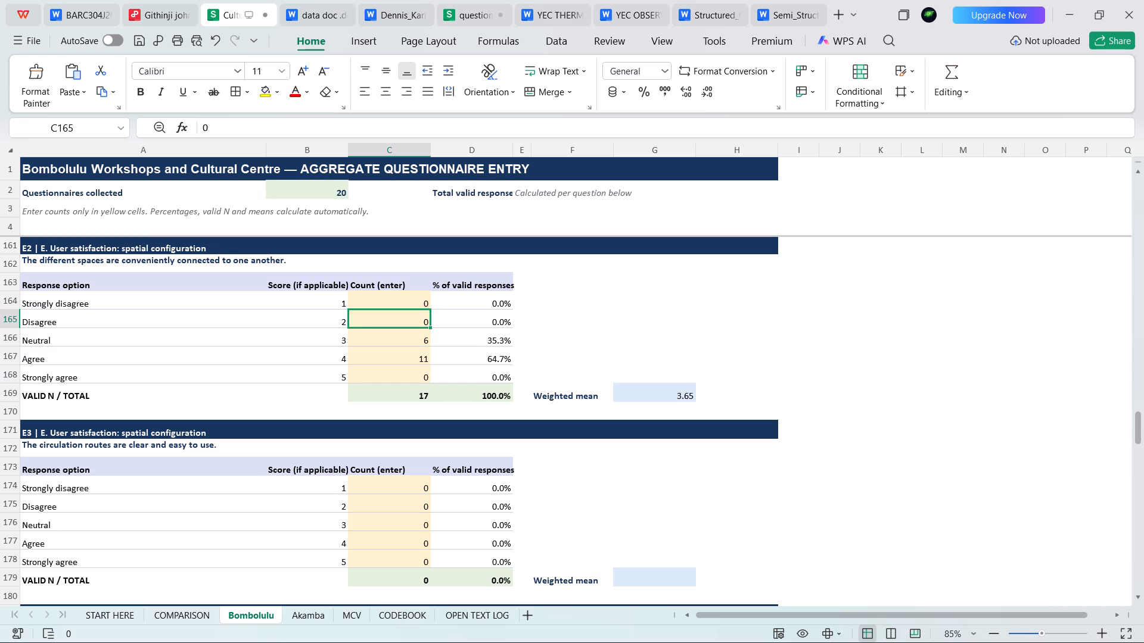
pyautogui.press('2')
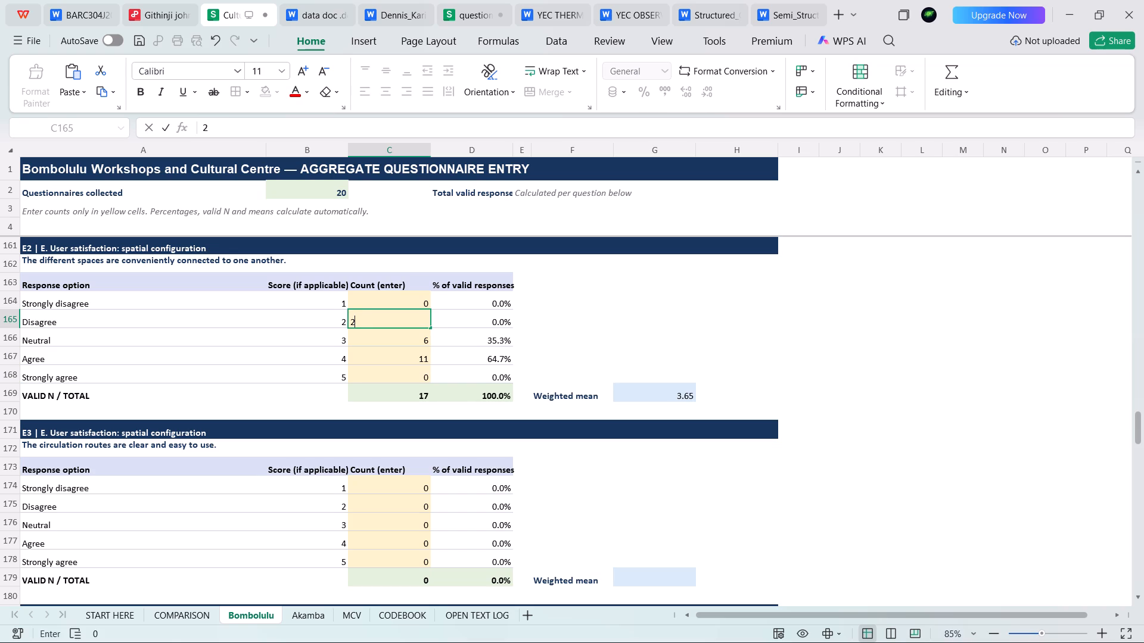
pyautogui.click(411, 380)
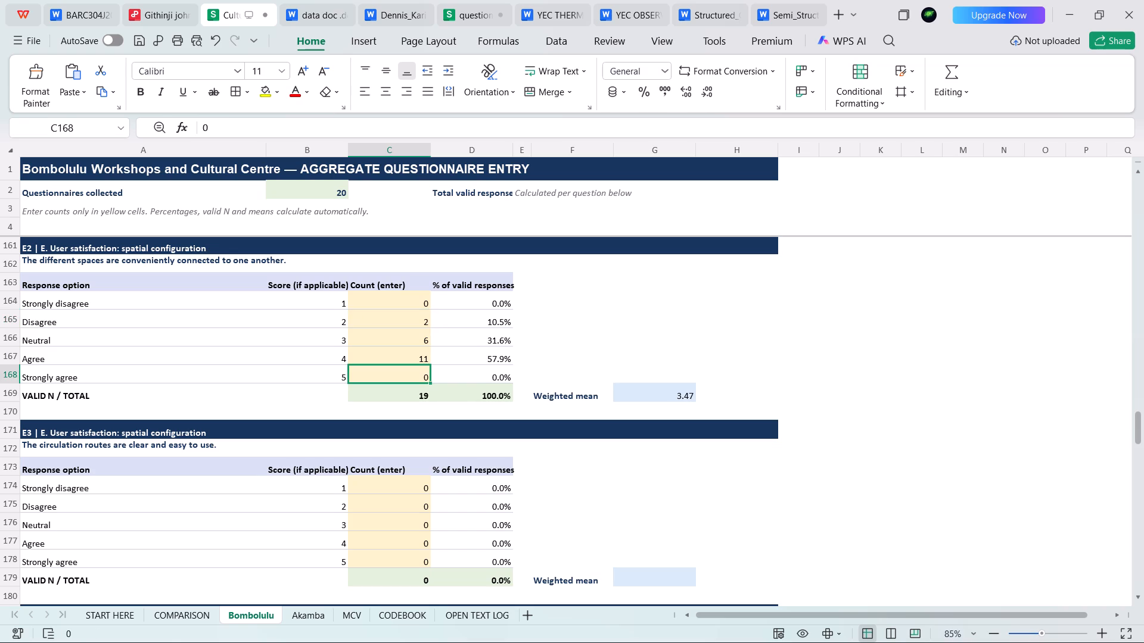
pyautogui.press('2')
# Correct the question E2 Agree count to 10.
pyautogui.click(412, 354)
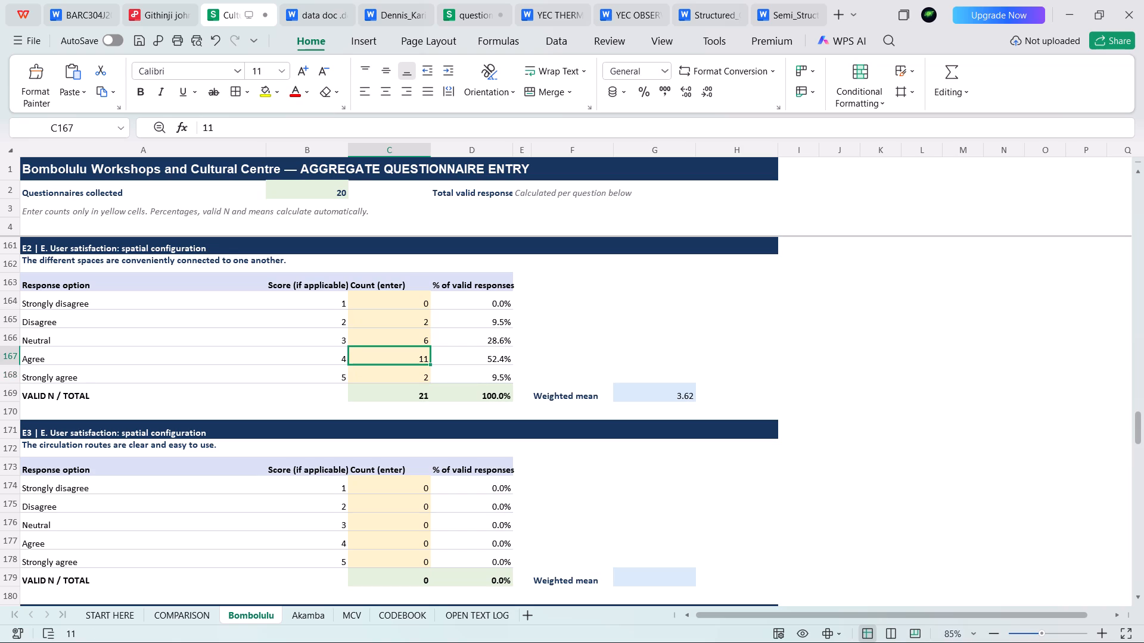
pyautogui.write('10')
pyautogui.click(412, 371)
# Enter the question E3 counts: Agree 11, Strongly agree 7 and Neutral 3.
pyautogui.scroll(-2, 412, 371)
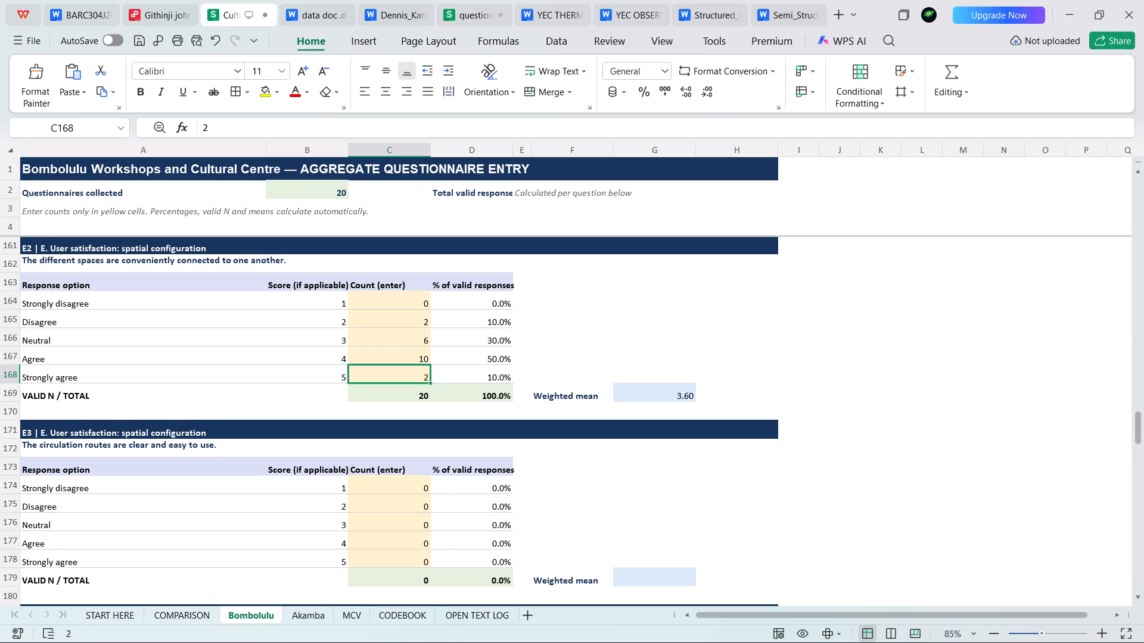
pyautogui.scroll(-1, 412, 371)
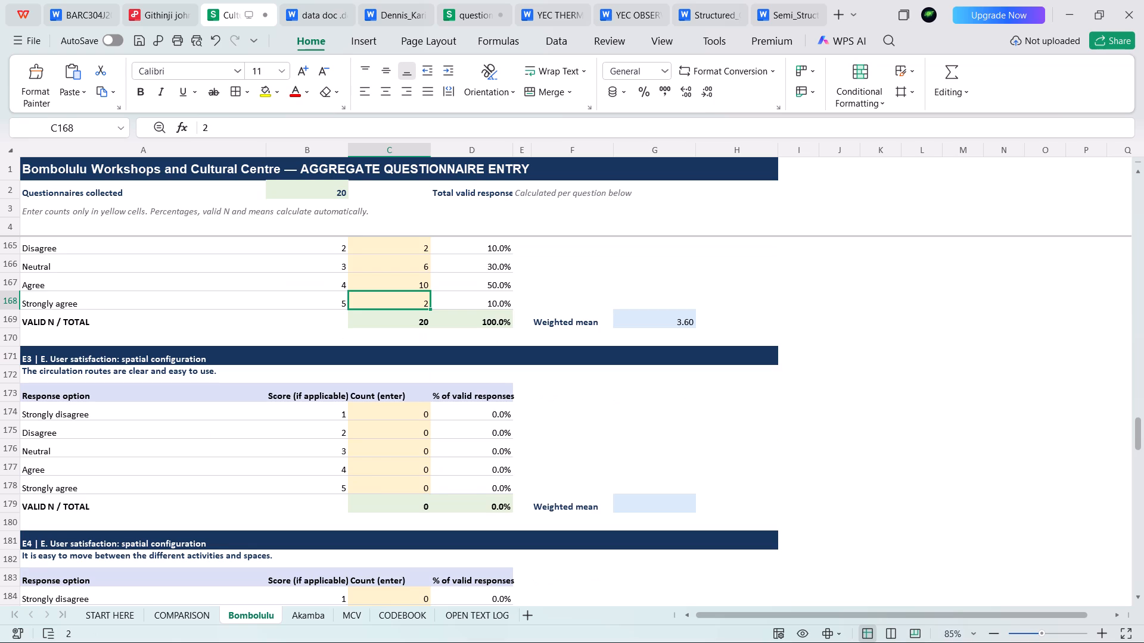
pyautogui.click(405, 427)
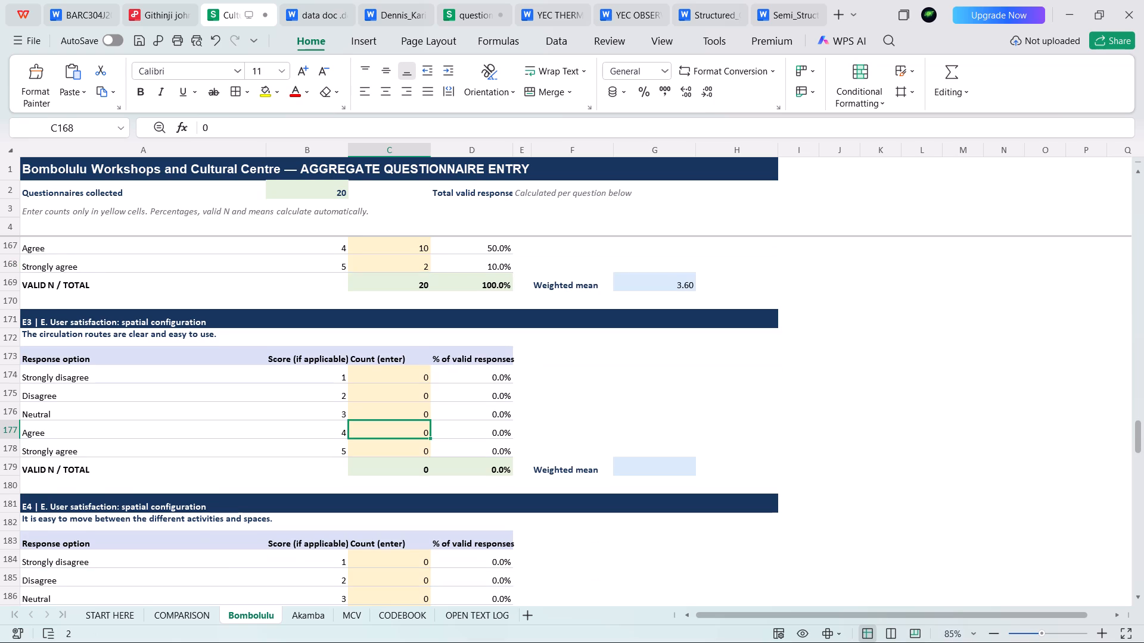
pyautogui.write('11')
pyautogui.click(417, 451)
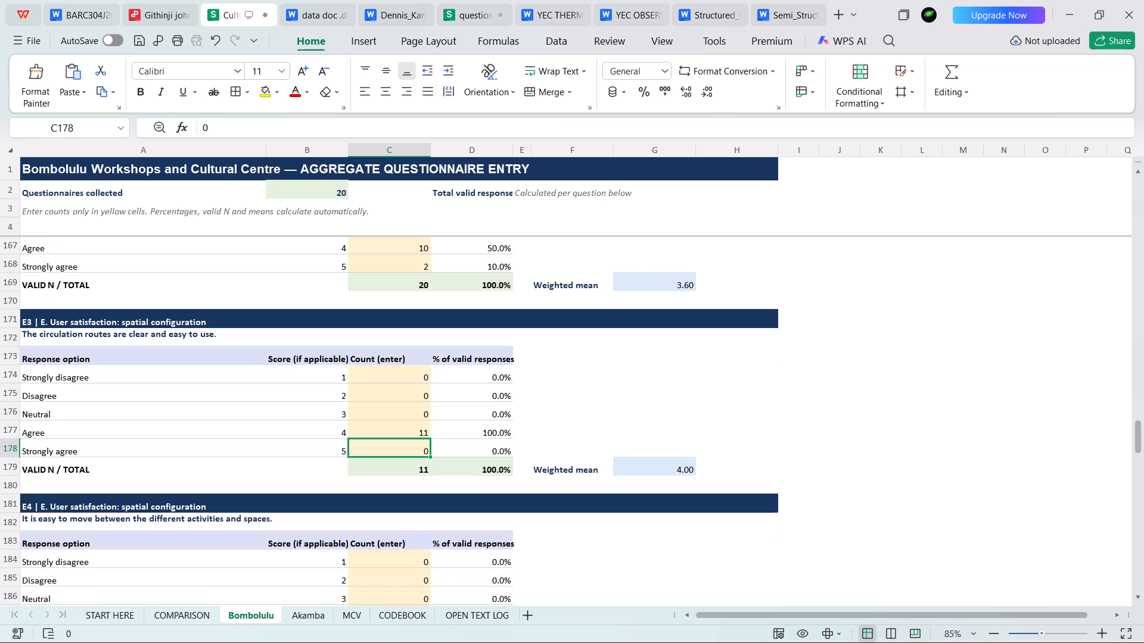
pyautogui.press('7')
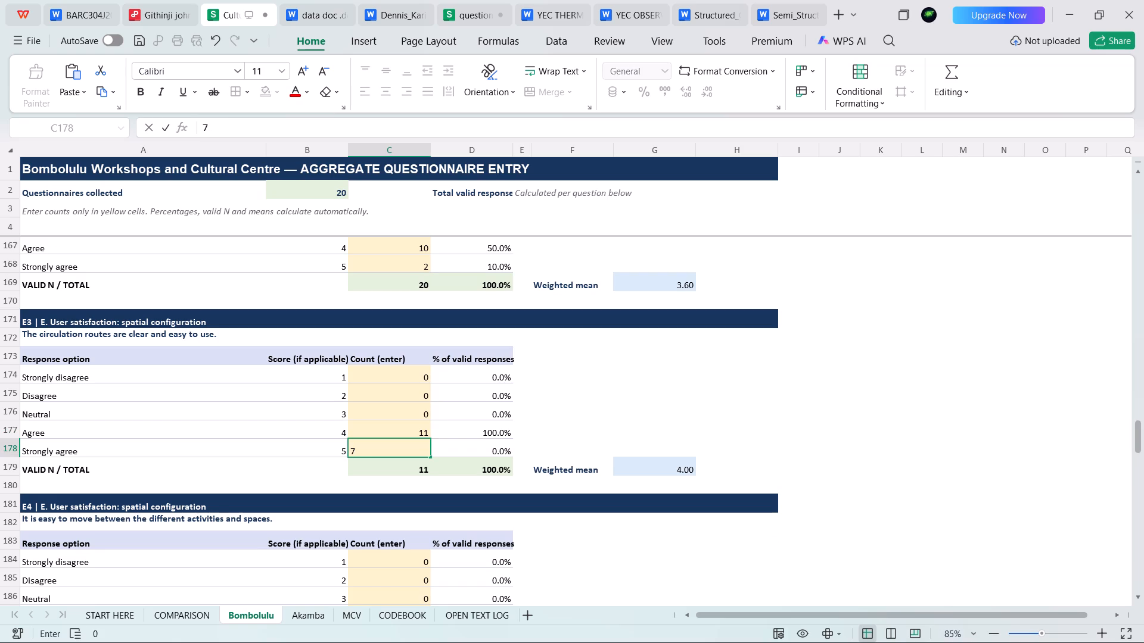
pyautogui.click(399, 413)
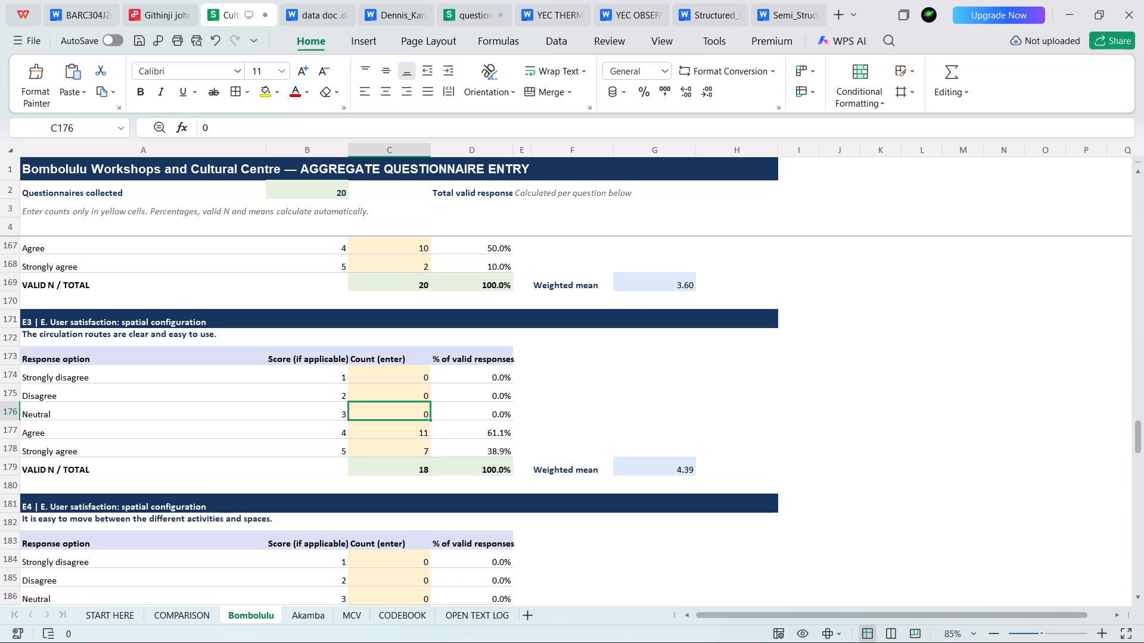
pyautogui.press('4')
pyautogui.press('BackSpace')
pyautogui.press('3')
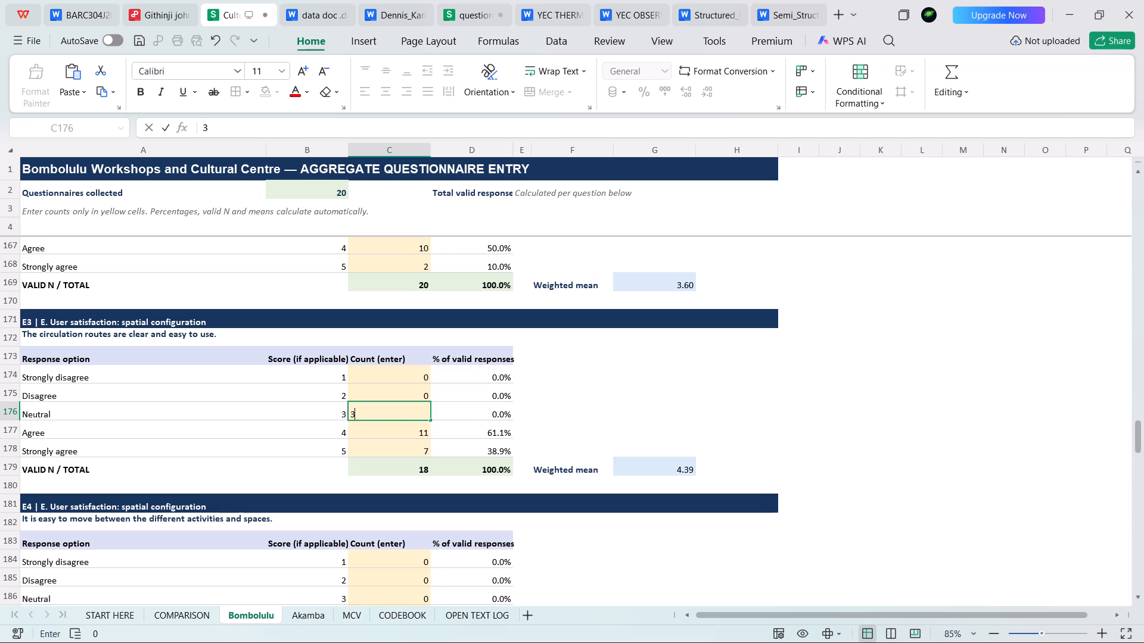
# Correct the question E3 Strongly agree count to 6.
pyautogui.click(419, 431)
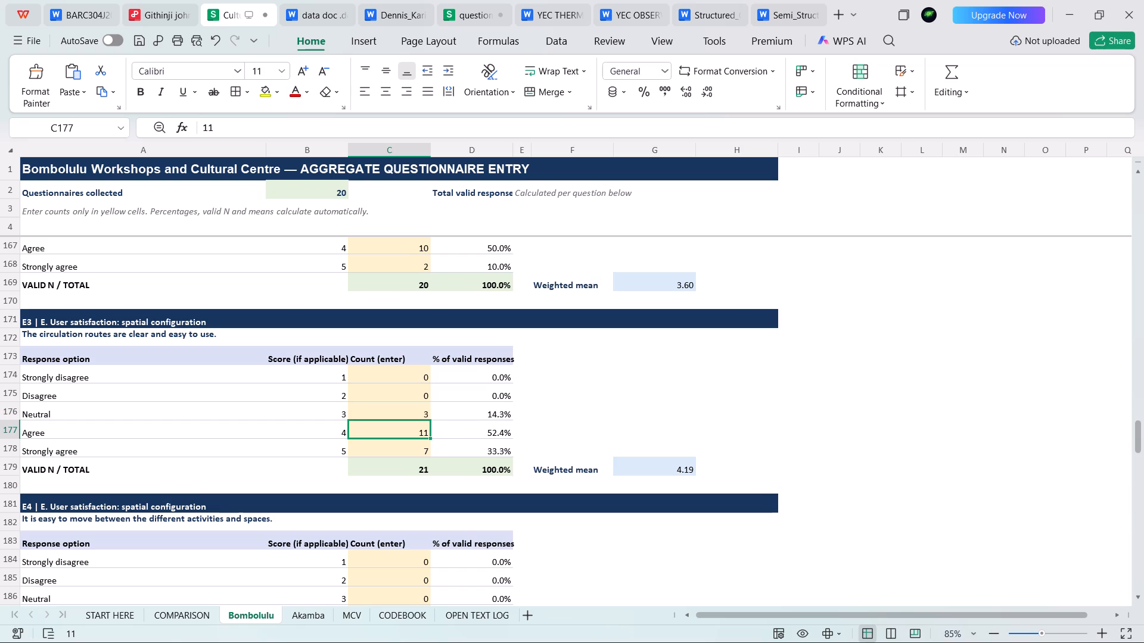
pyautogui.click(417, 452)
pyautogui.press('6')
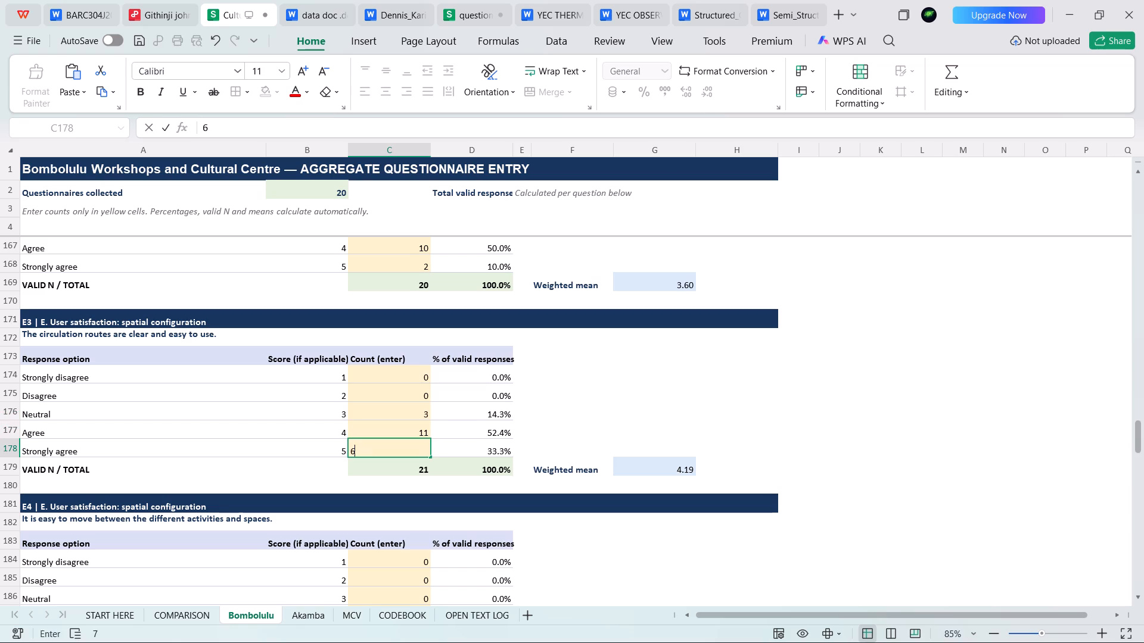
pyautogui.click(421, 428)
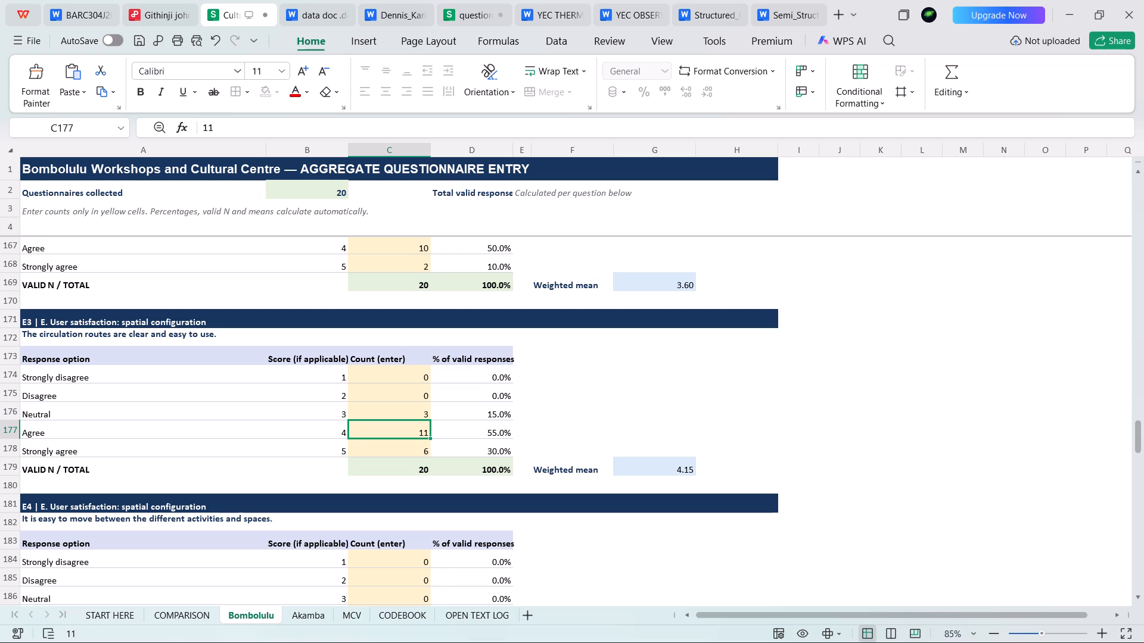
# Review the counts already entered for questions E1 to E3 before moving on to question E4.
pyautogui.scroll(-3, 421, 428)
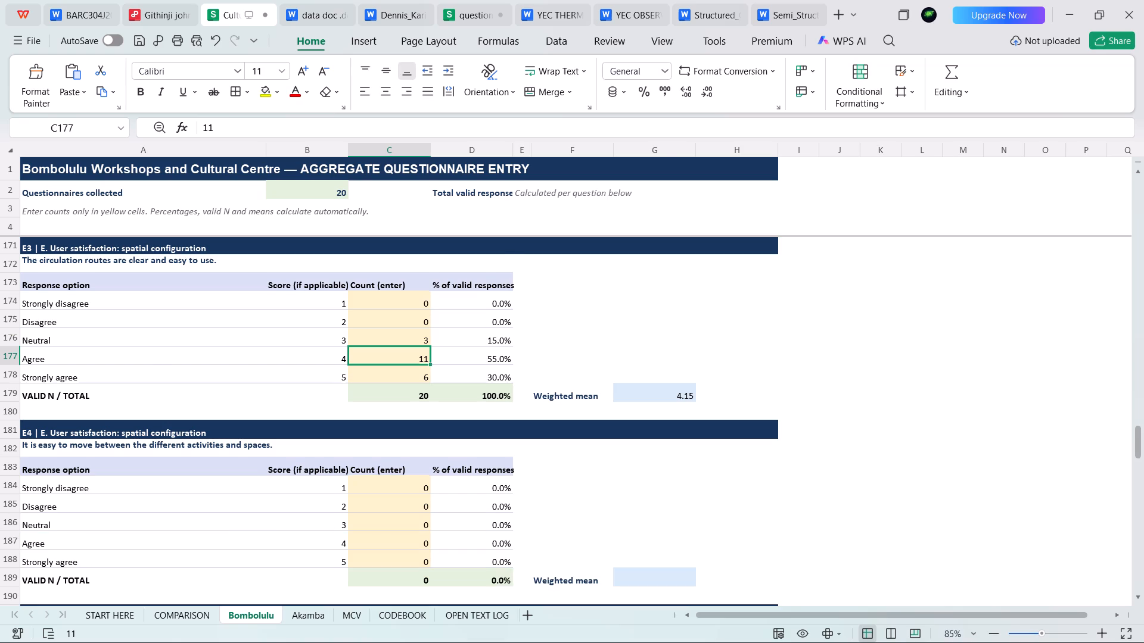
pyautogui.scroll(2, 395, 445)
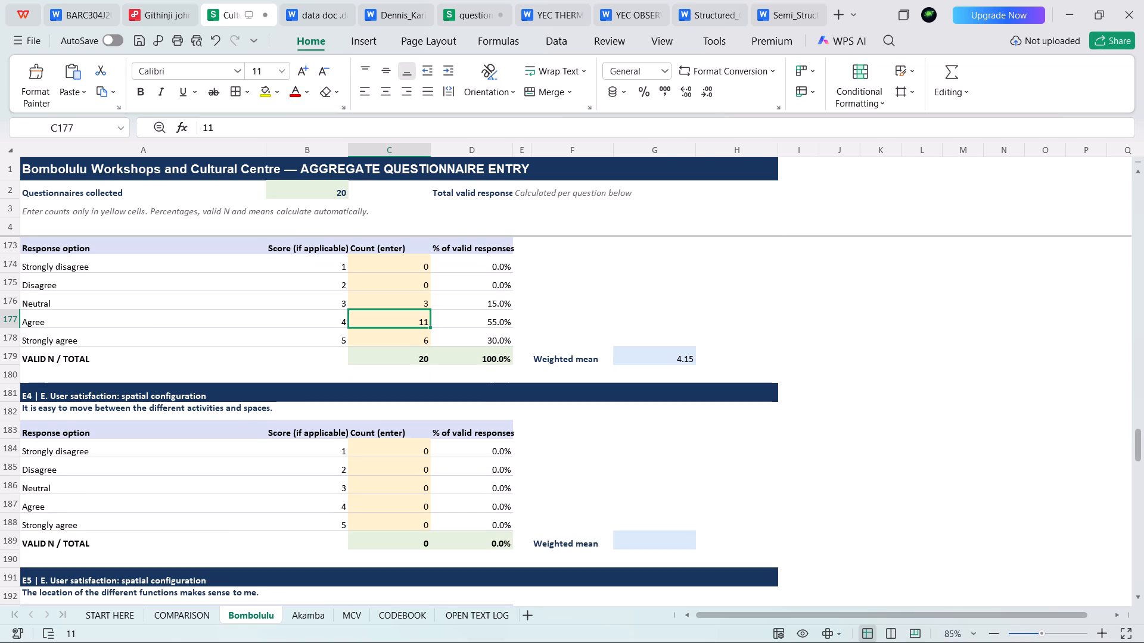
pyautogui.scroll(9, 395, 445)
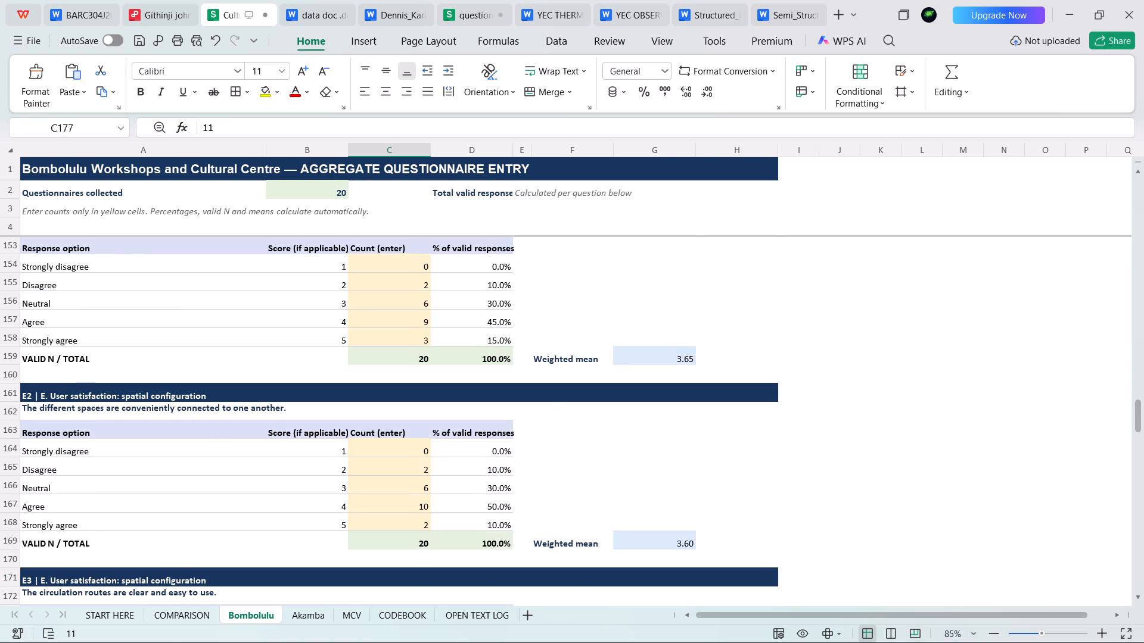
pyautogui.scroll(8, 395, 445)
pyautogui.scroll(-7, 395, 445)
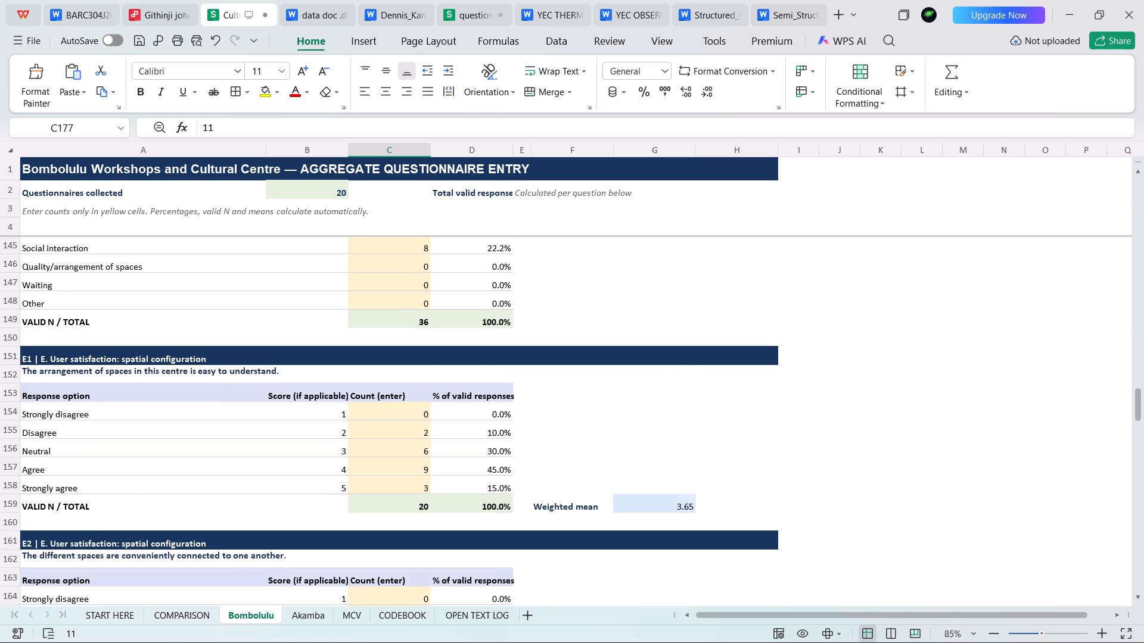
pyautogui.scroll(-9, 395, 445)
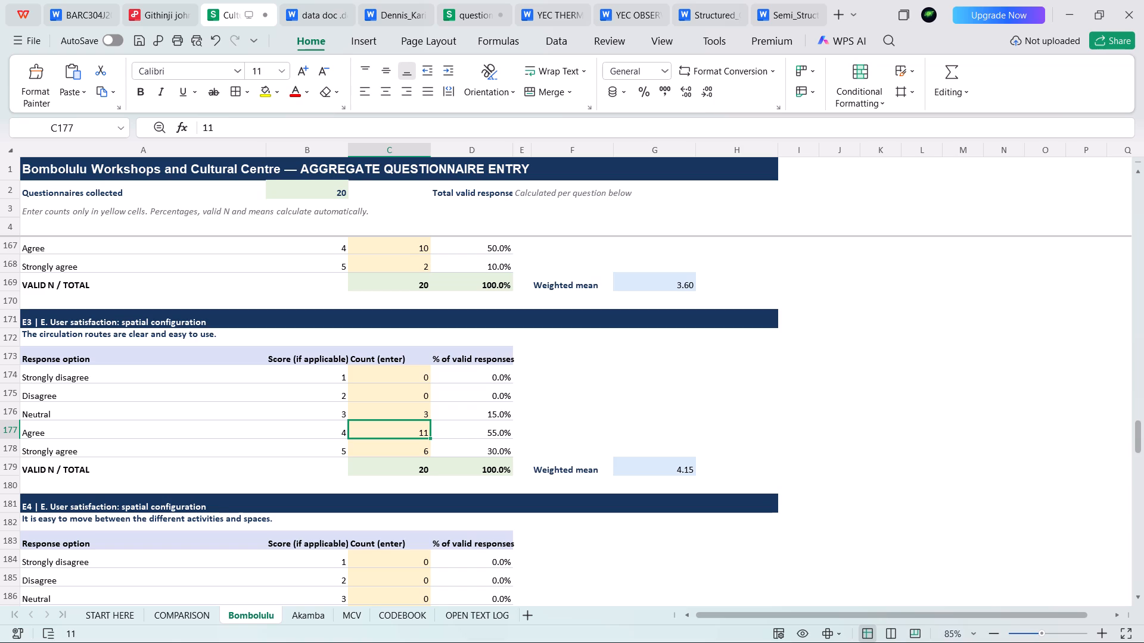
# Enter the question E4 counts: Agree 10, Strongly agree 7 and Neutral 3.
pyautogui.scroll(-3, 393, 409)
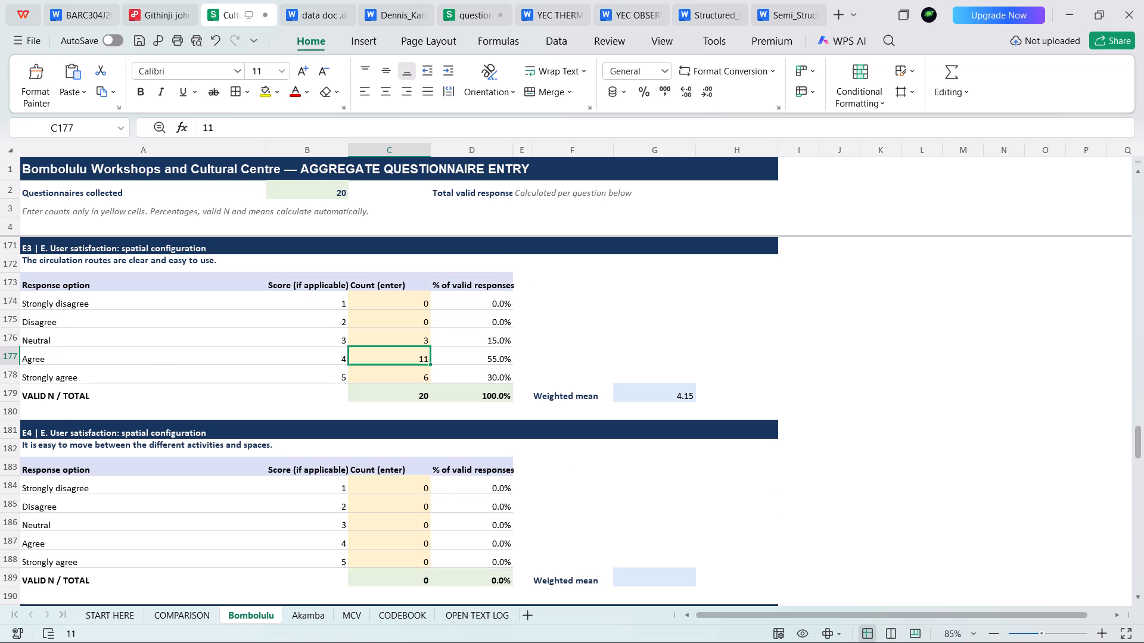
pyautogui.scroll(-2, 421, 419)
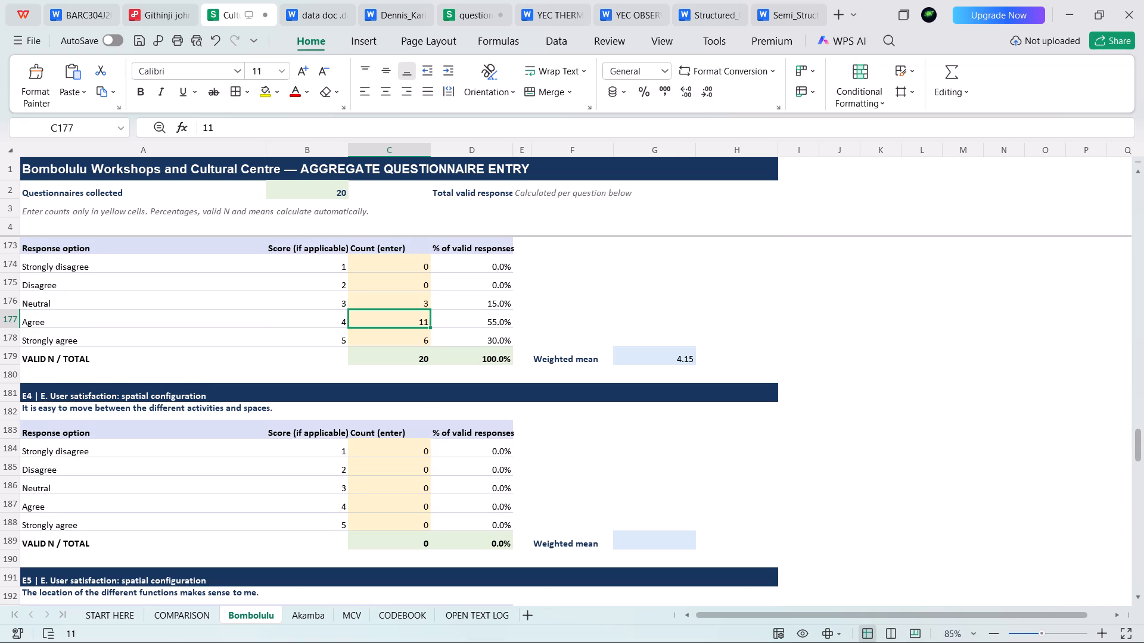
pyautogui.scroll(2, 421, 419)
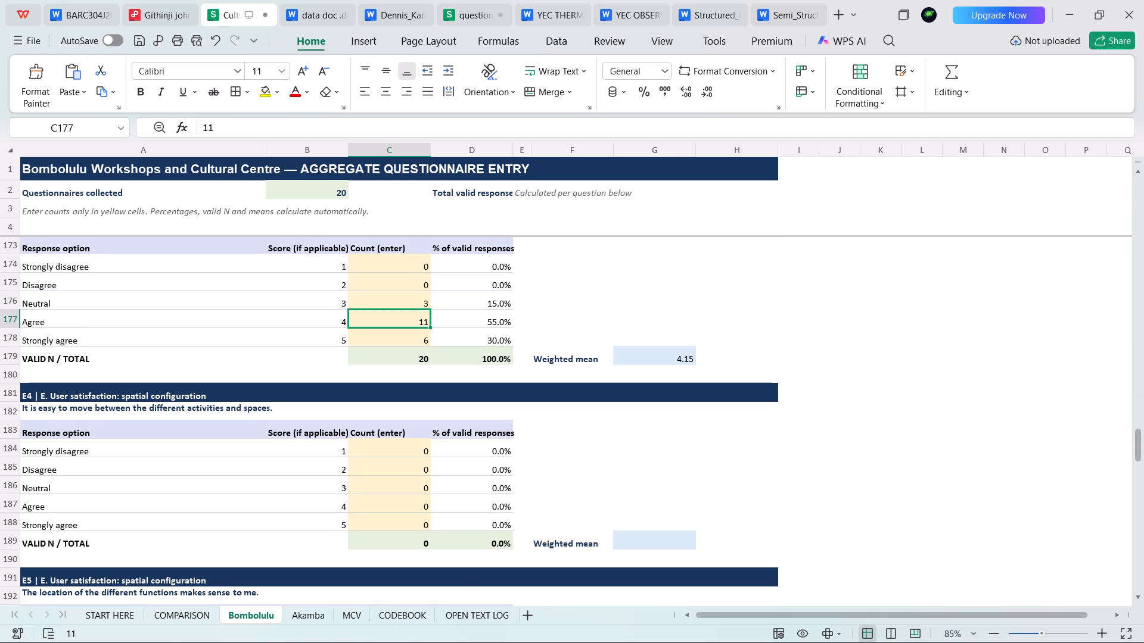
pyautogui.scroll(-3, 421, 419)
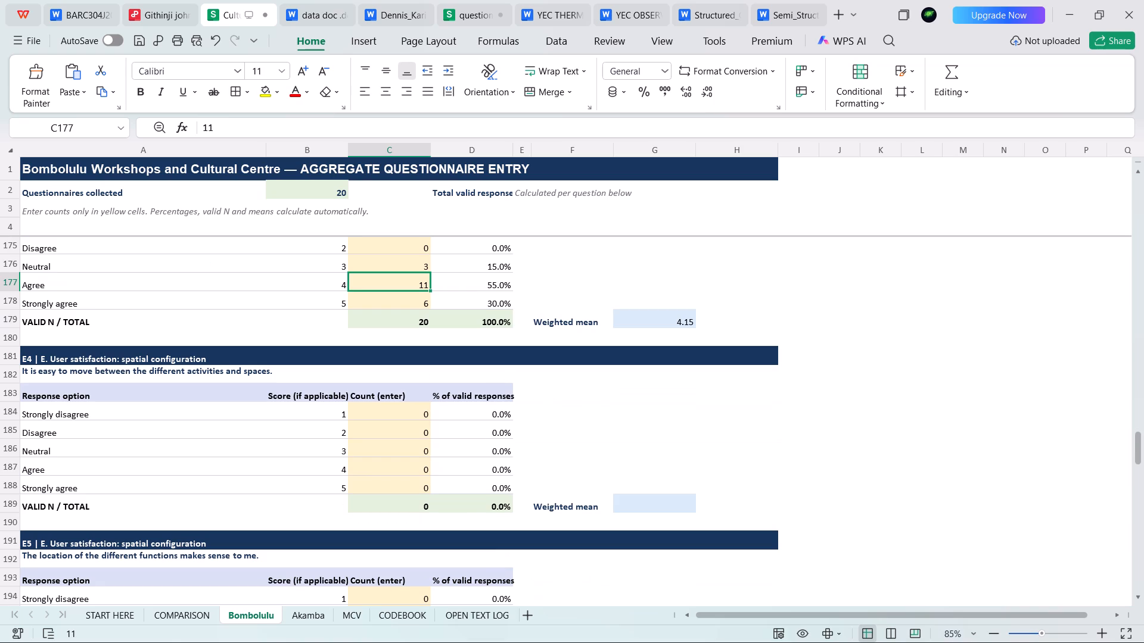
pyautogui.click(412, 436)
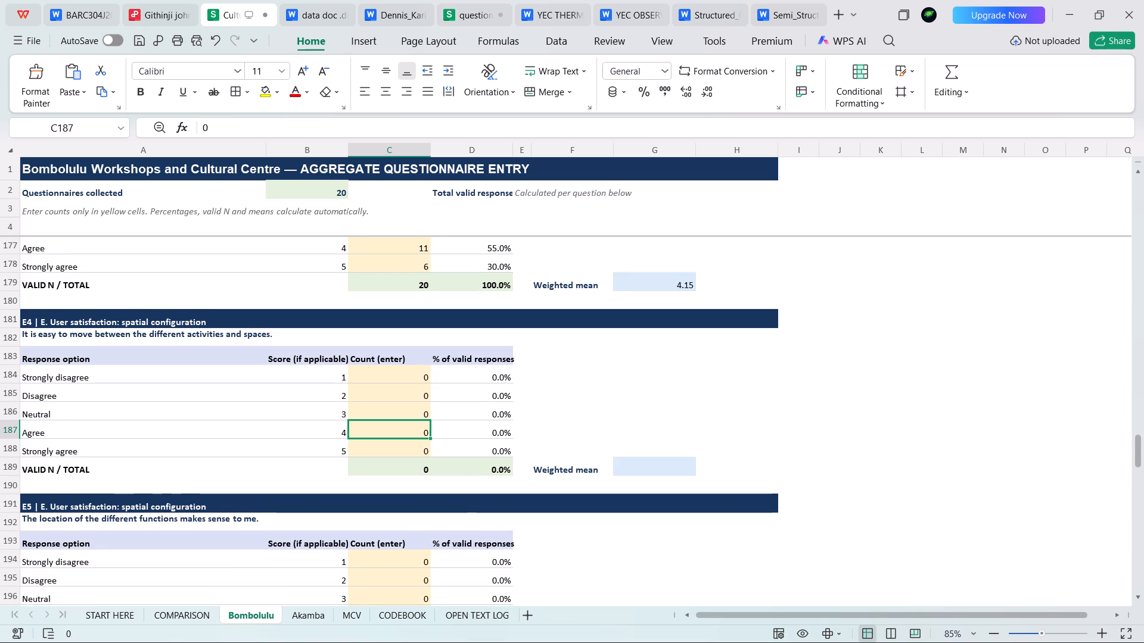
pyautogui.scroll(3, 412, 436)
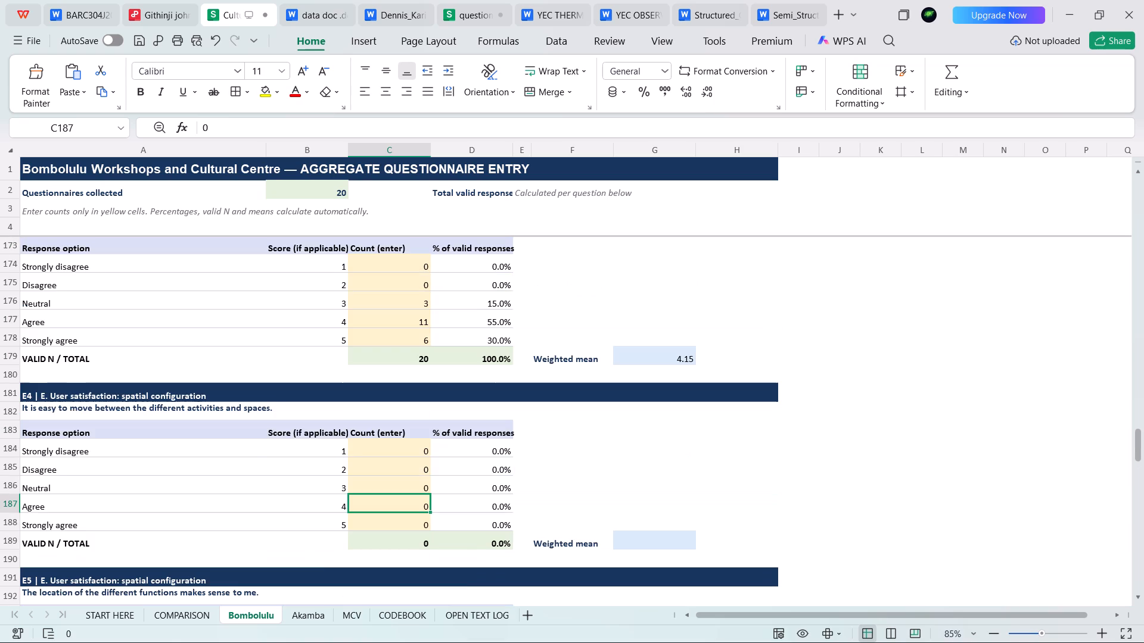
pyautogui.scroll(-2, 412, 436)
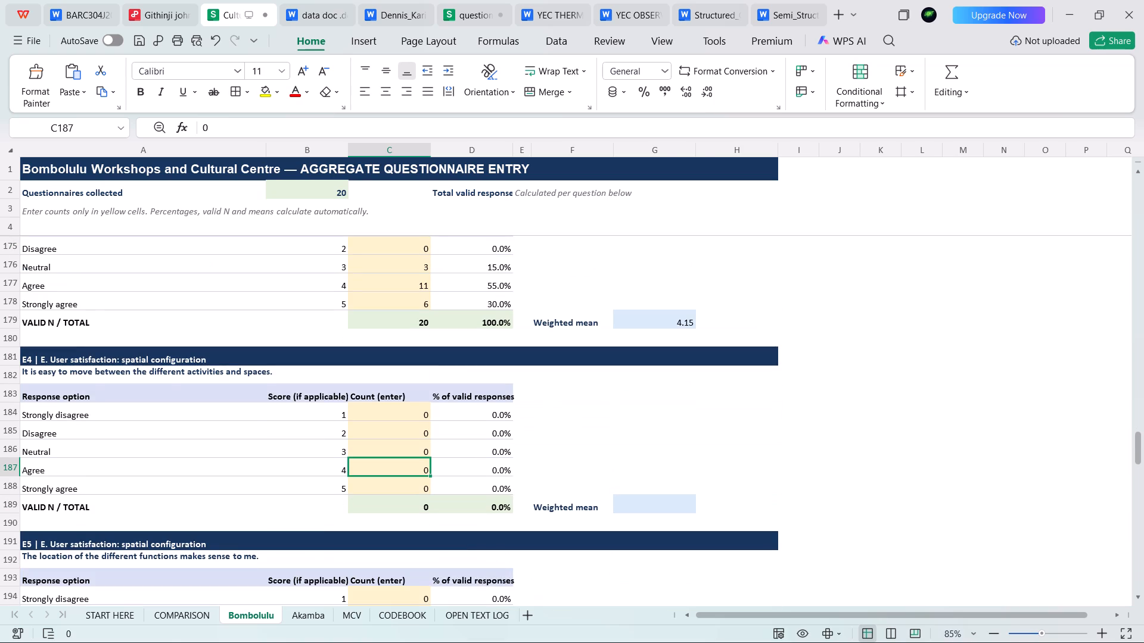
pyautogui.write('10')
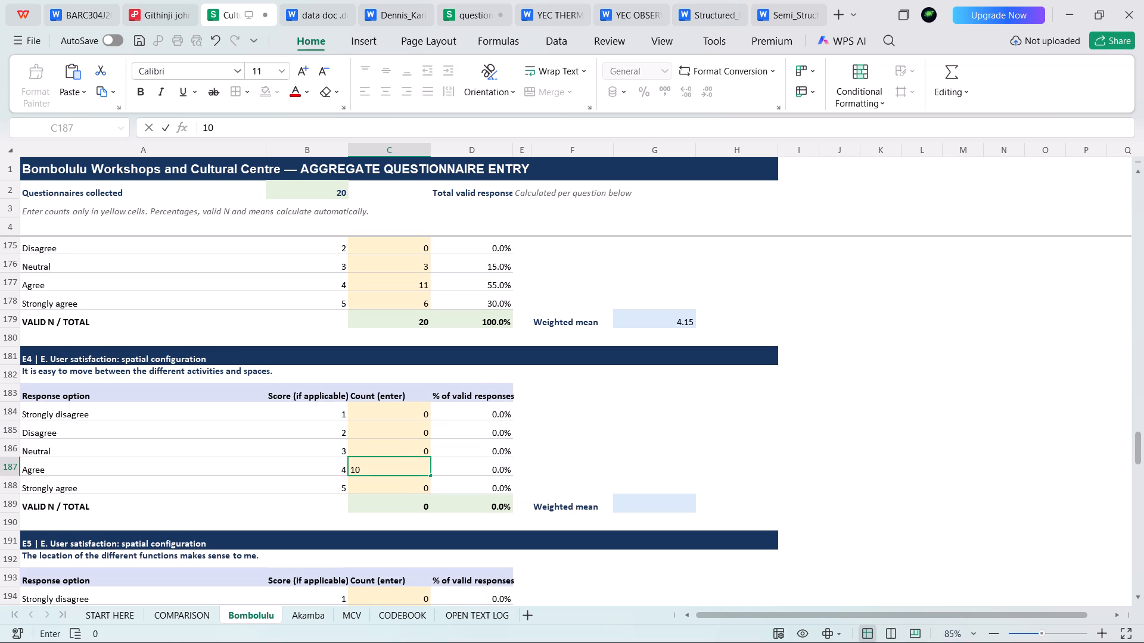
pyautogui.click(385, 488)
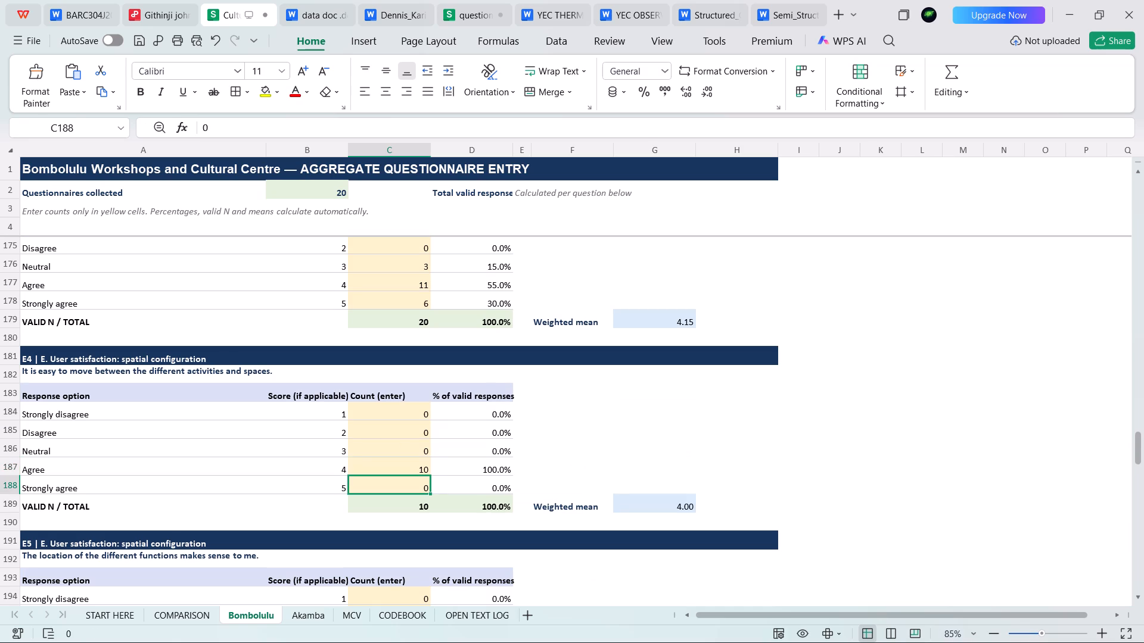
pyautogui.press('7')
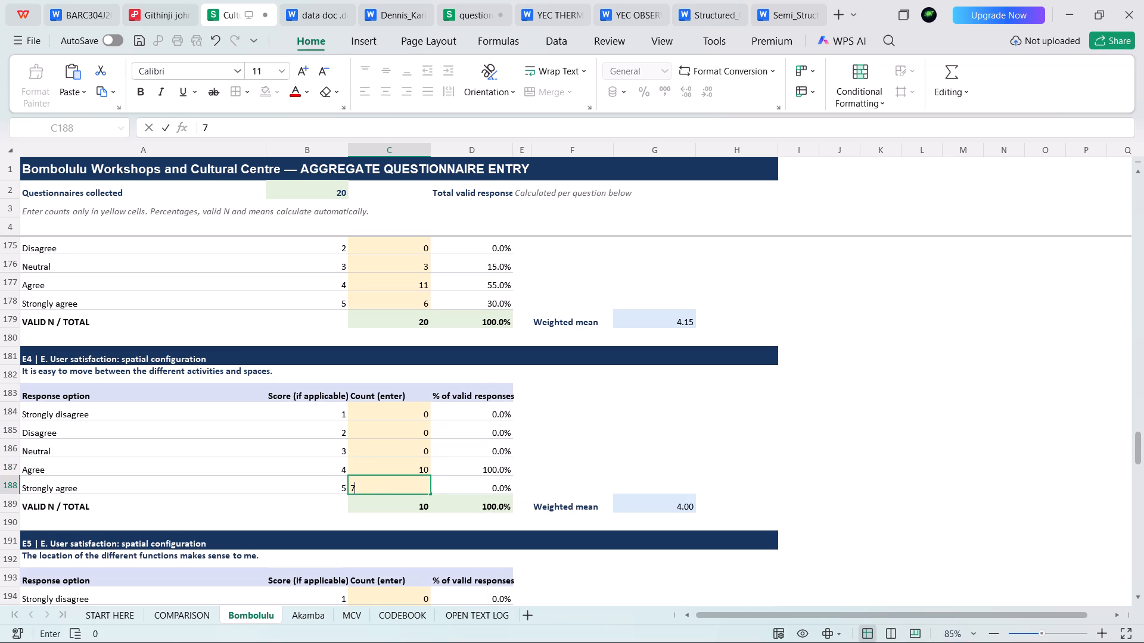
pyautogui.click(403, 452)
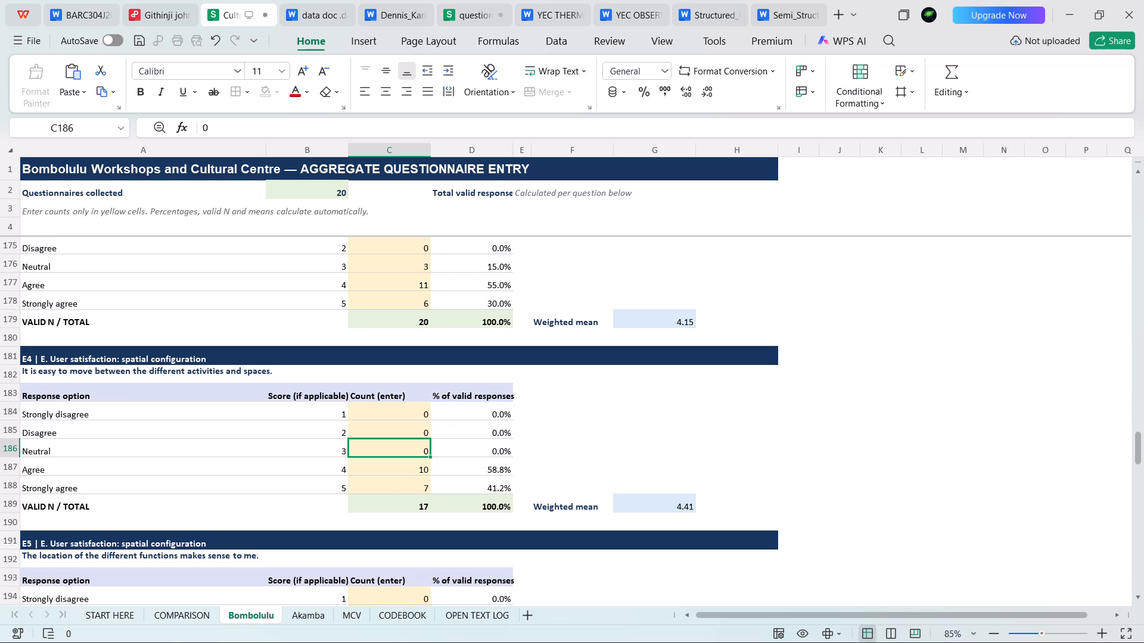
pyautogui.press('3')
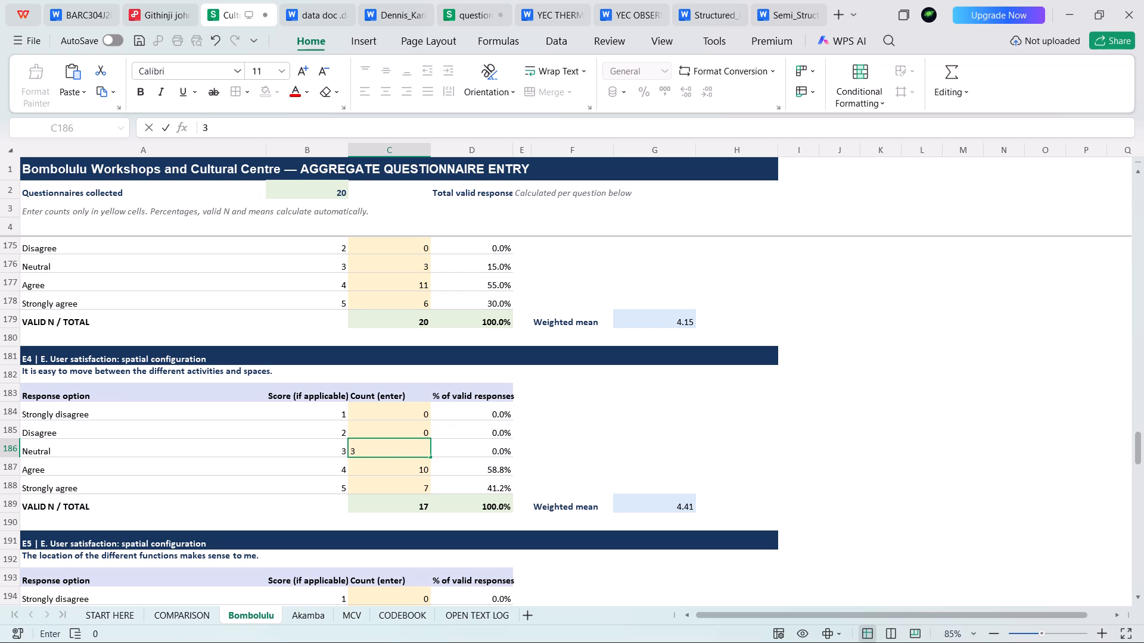
# Enter the question E5 counts: Disagree 3, Neutral 9, Agree 5 and Strongly agree 3.
pyautogui.scroll(-3, 404, 437)
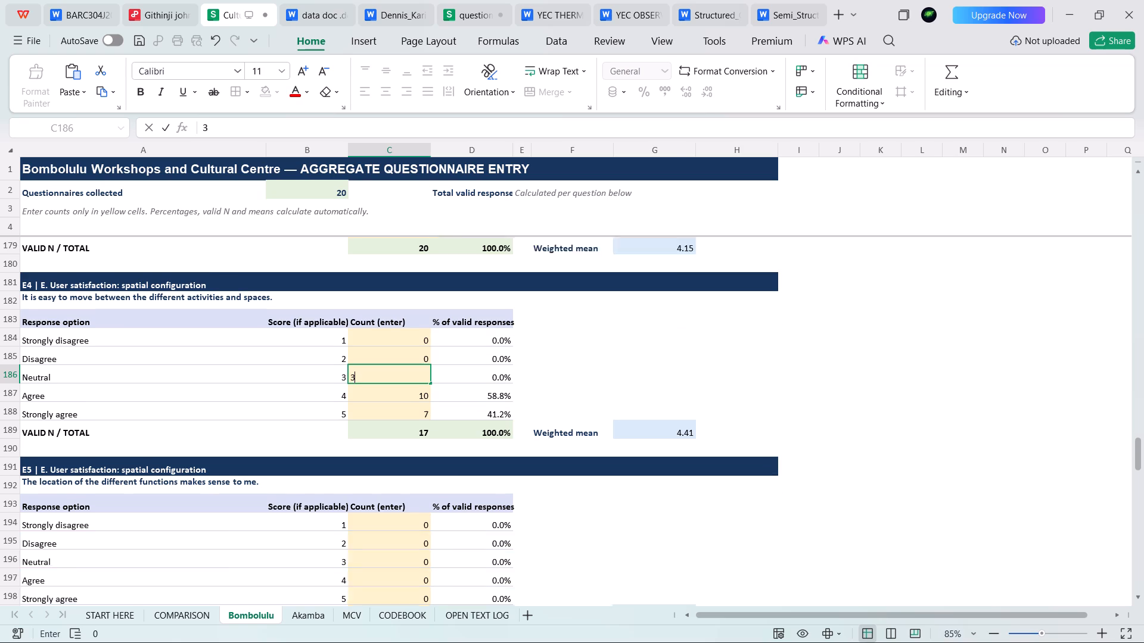
pyautogui.scroll(-1, 404, 437)
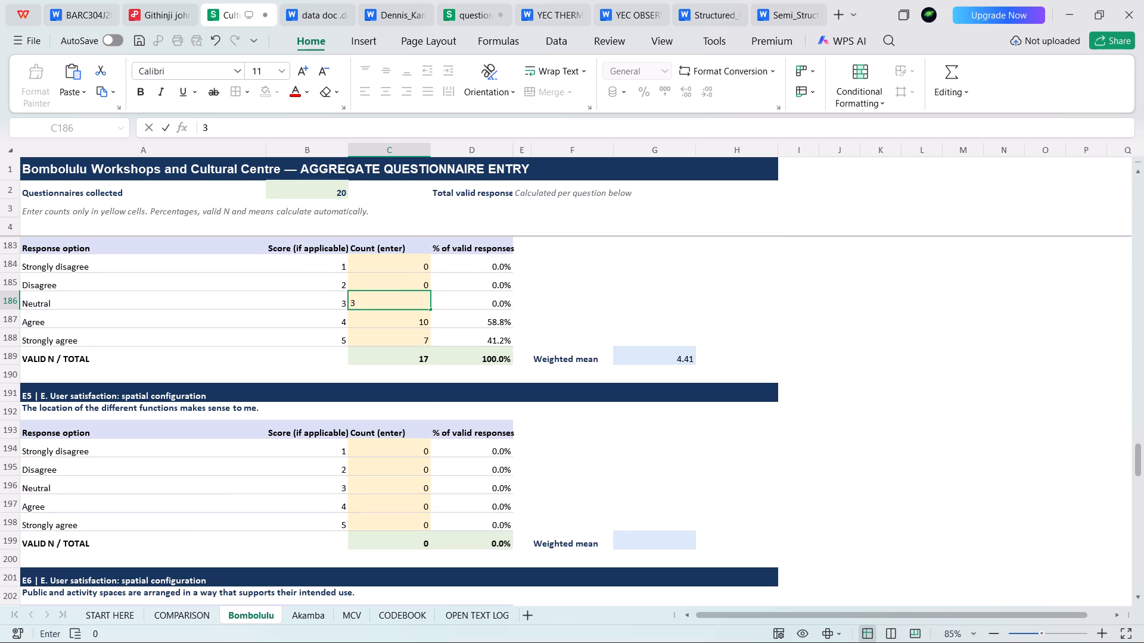
pyautogui.scroll(5, 381, 451)
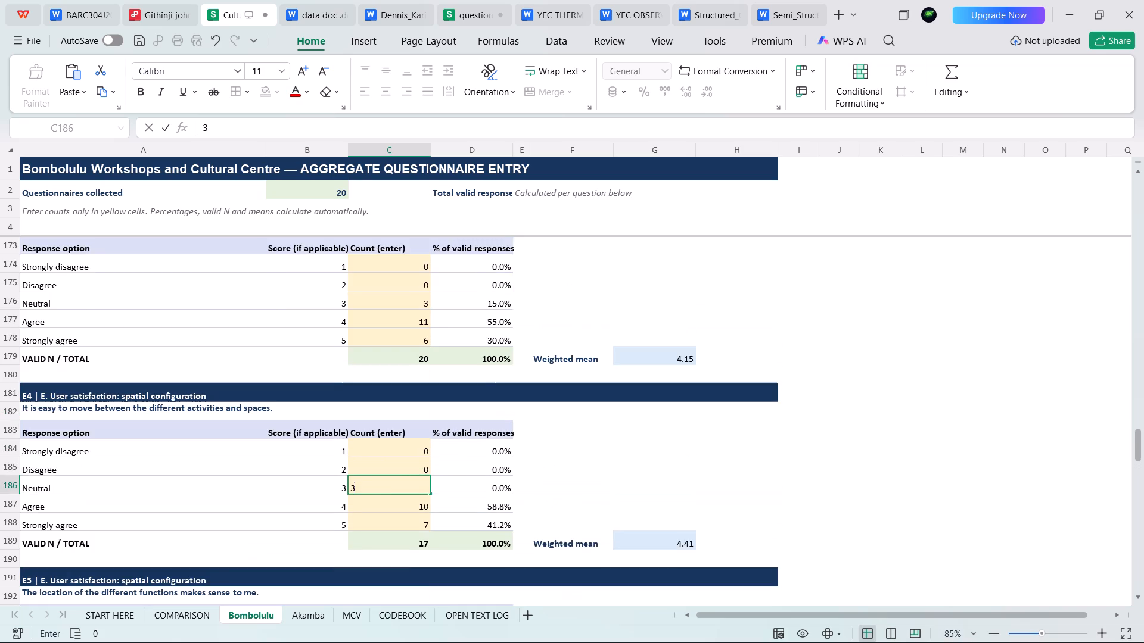
pyautogui.scroll(-4, 381, 451)
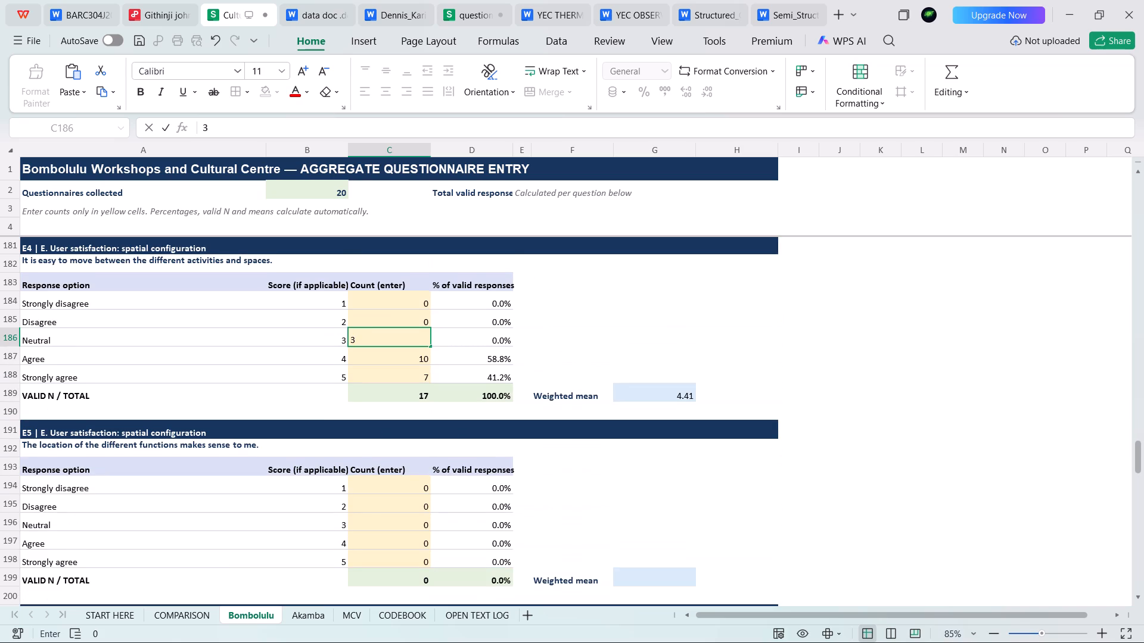
pyautogui.scroll(-1, 381, 451)
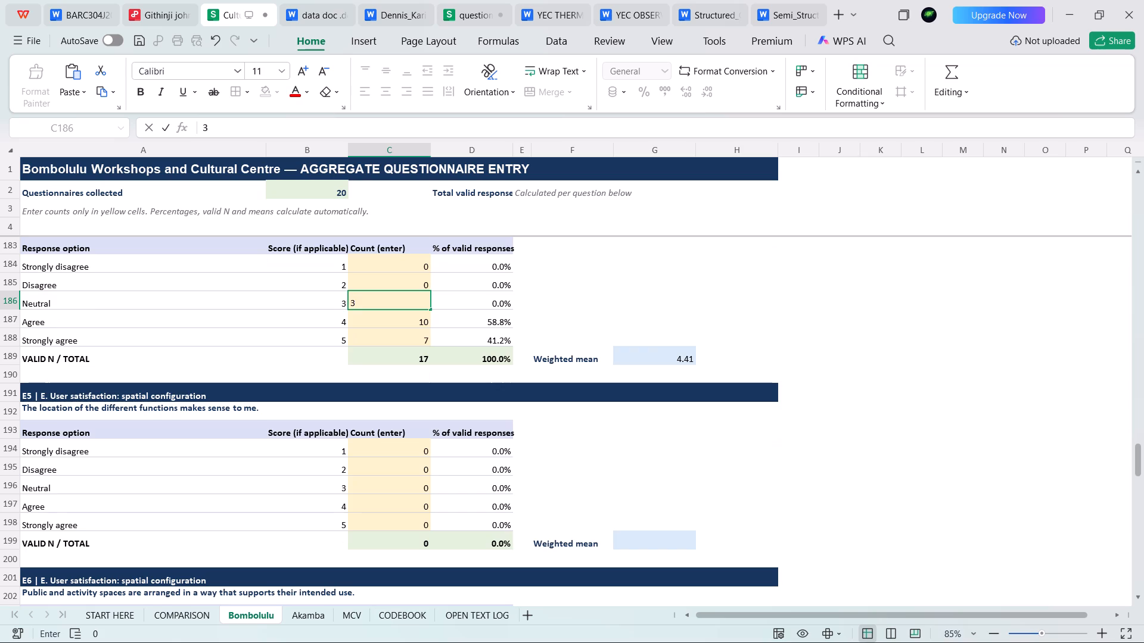
pyautogui.scroll(-1, 381, 451)
pyautogui.click(408, 437)
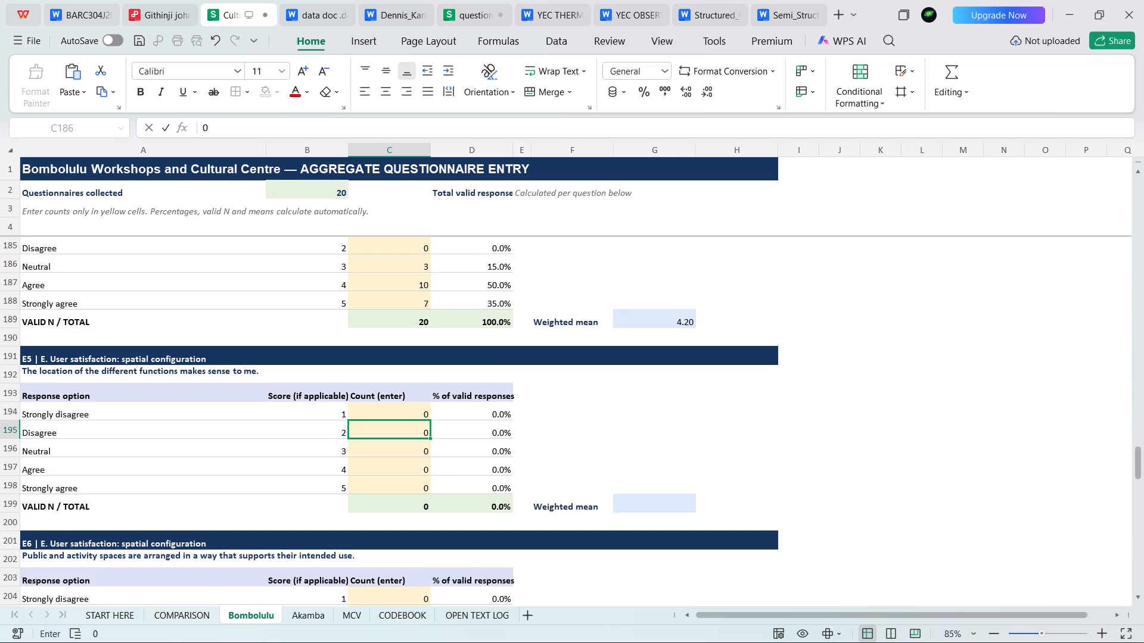
pyautogui.press('3')
pyautogui.click(415, 449)
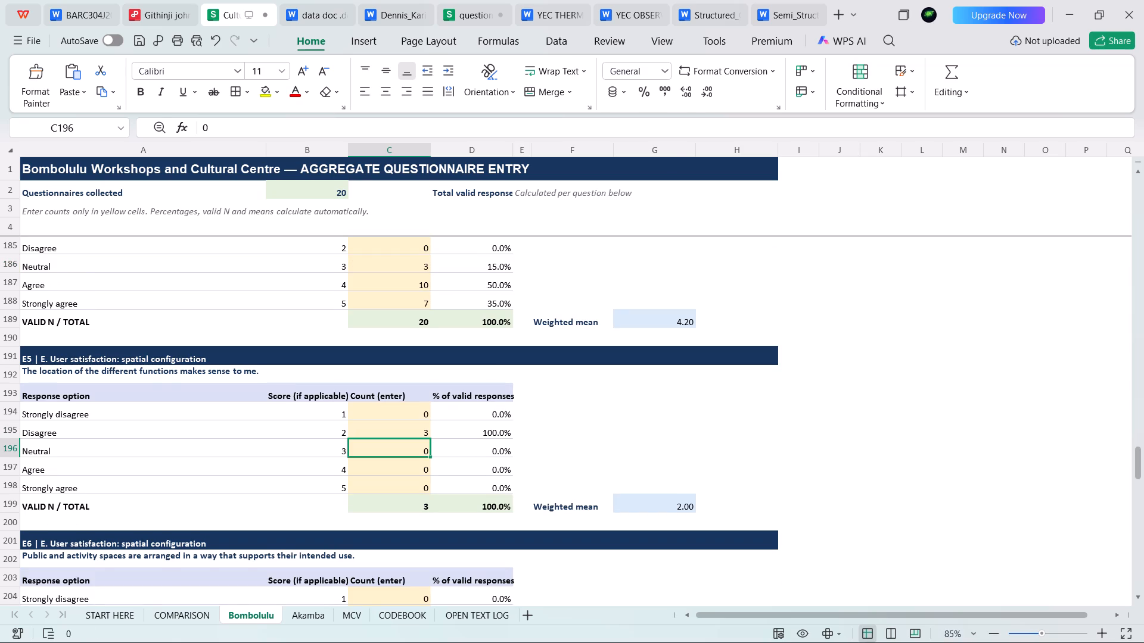
pyautogui.press('9')
pyautogui.click(410, 473)
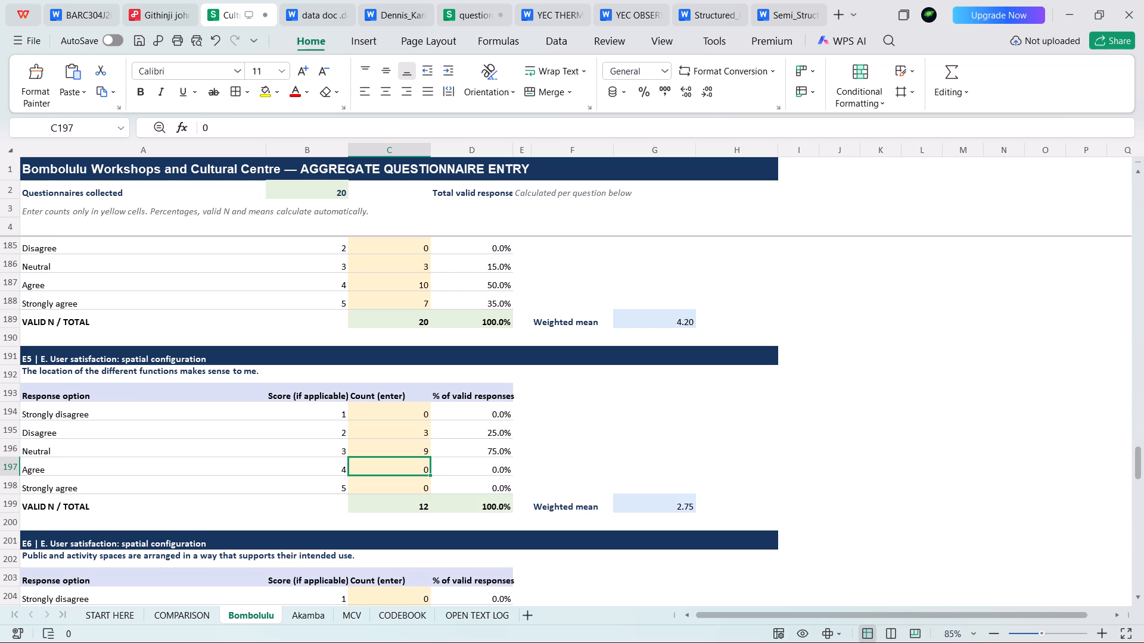
pyautogui.press('5')
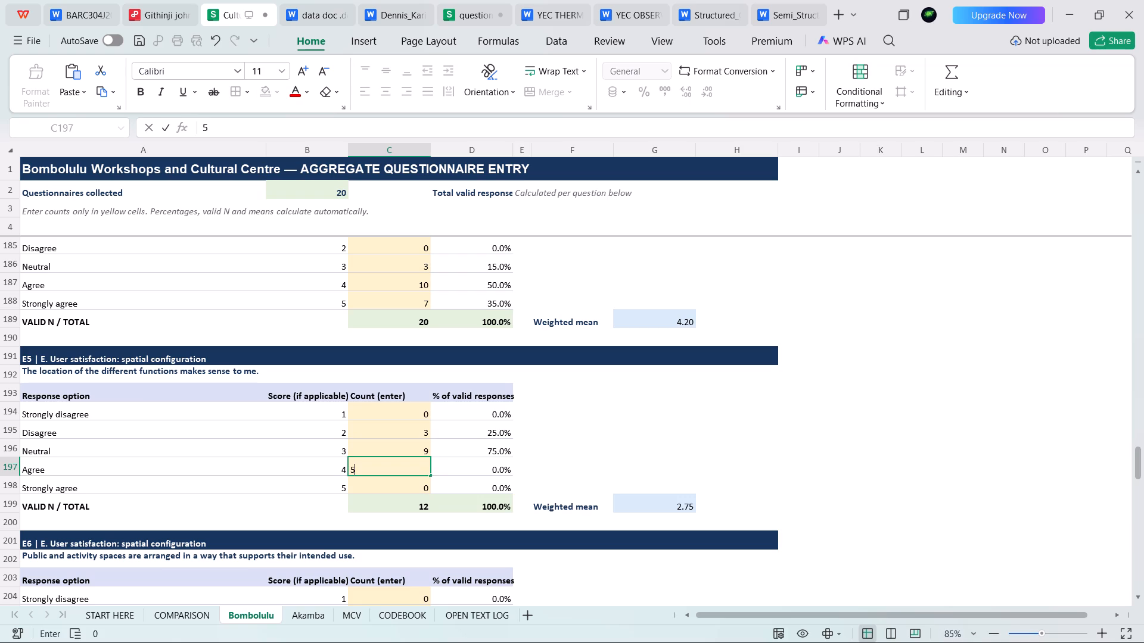
pyautogui.click(417, 486)
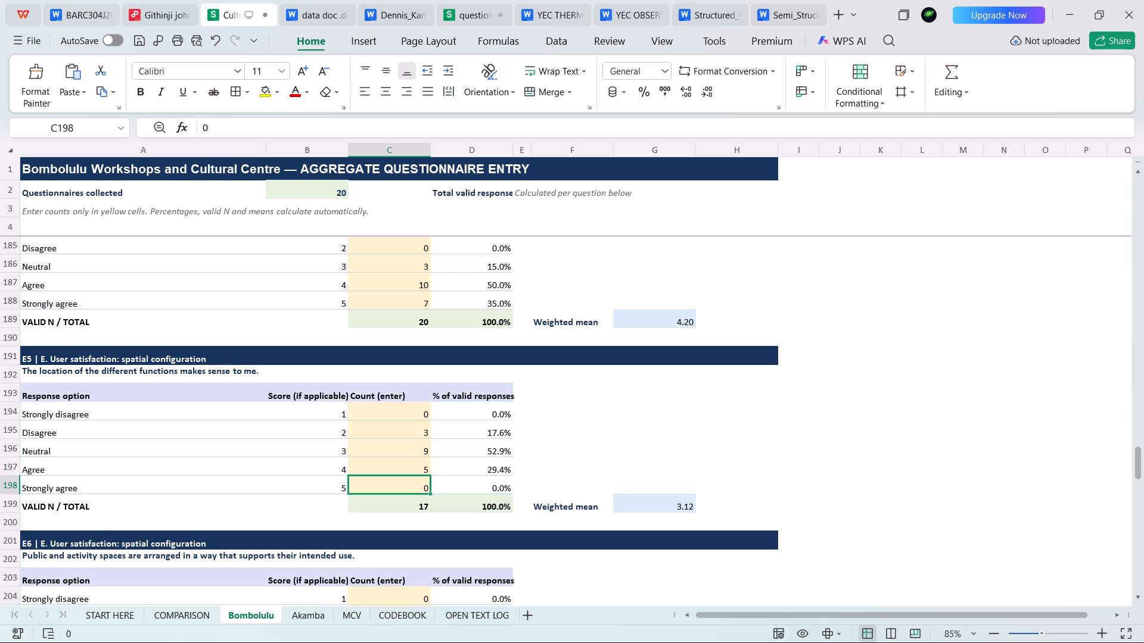
pyautogui.press('3')
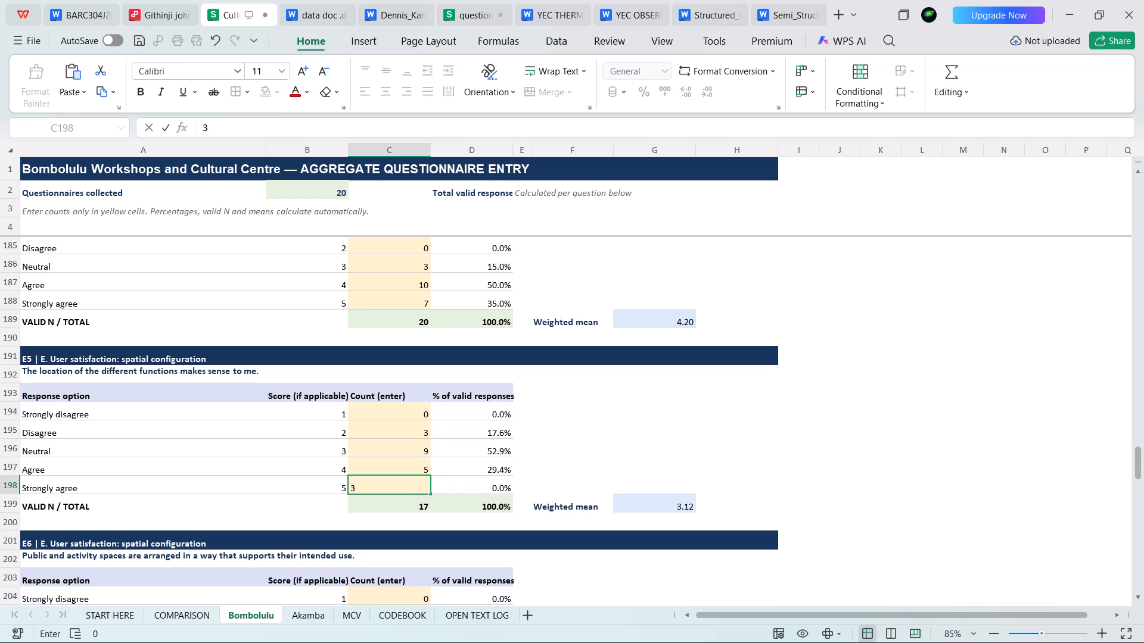
pyautogui.click(413, 449)
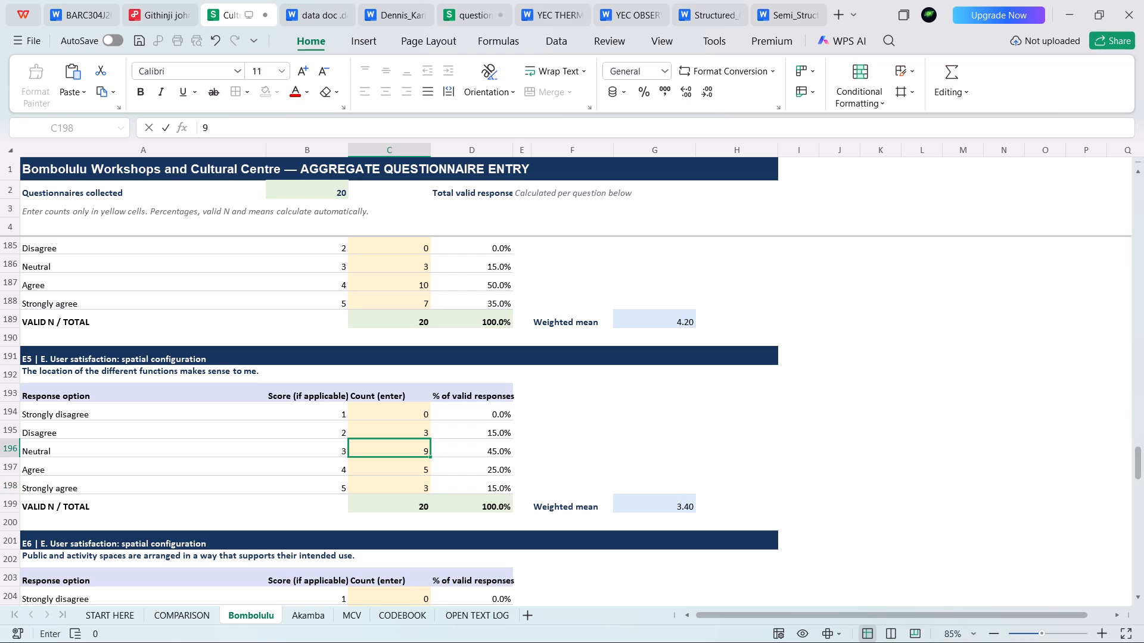
pyautogui.scroll(-6, 413, 449)
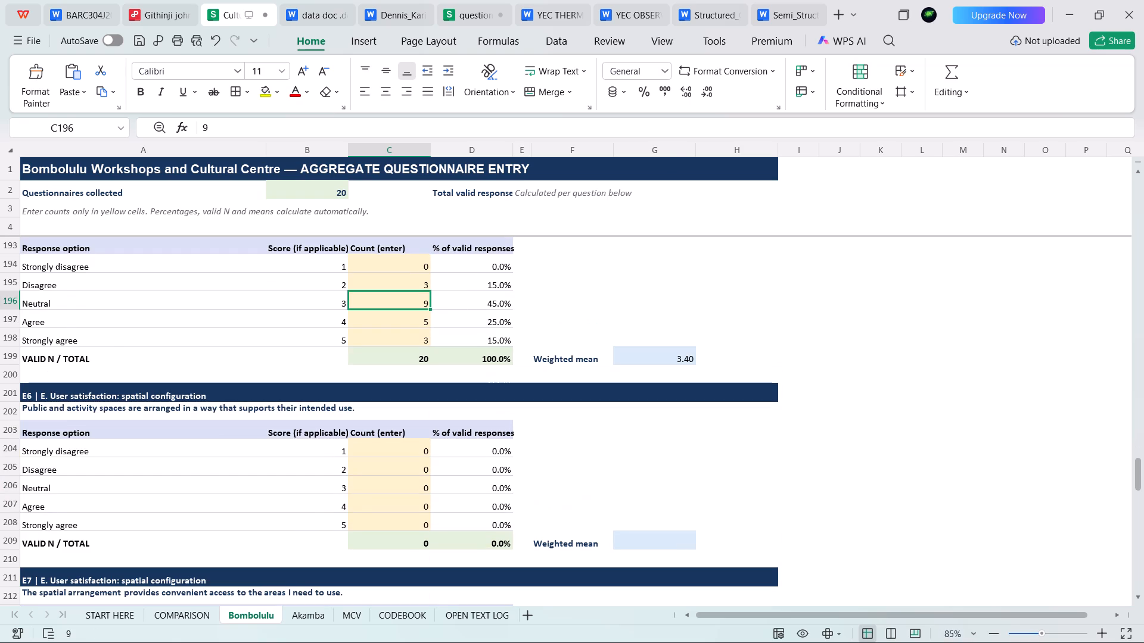
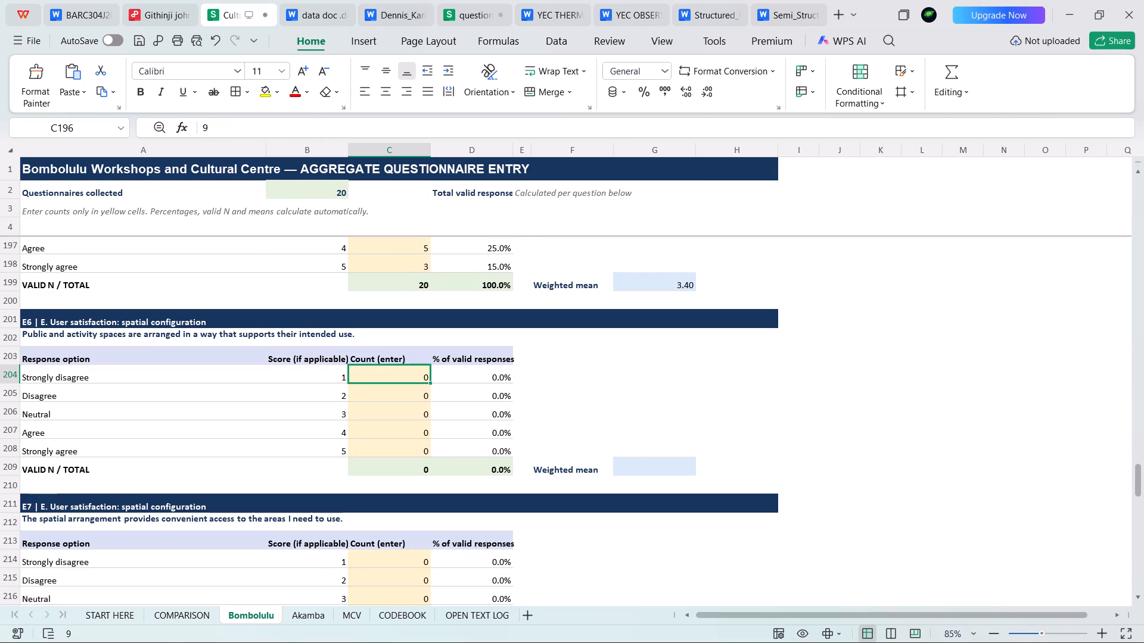
# Enter the question E6 counts: Agree 7, Neutral 9, Strongly agree 2 and Disagree 2.
pyautogui.click(412, 433)
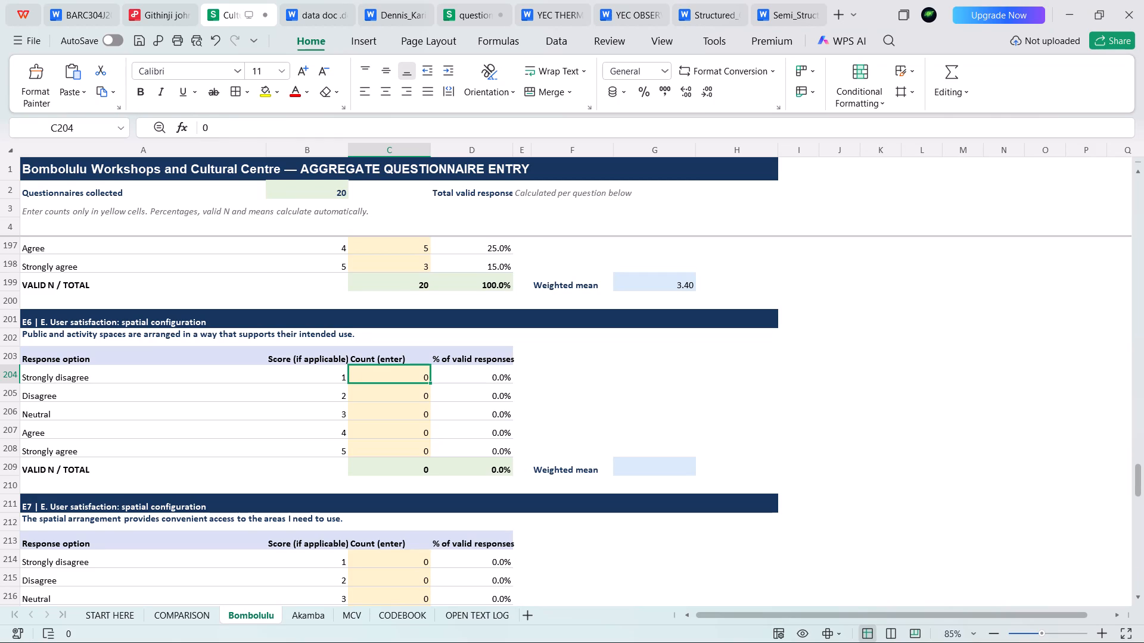
pyautogui.press('7')
pyautogui.click(414, 420)
pyautogui.click(407, 414)
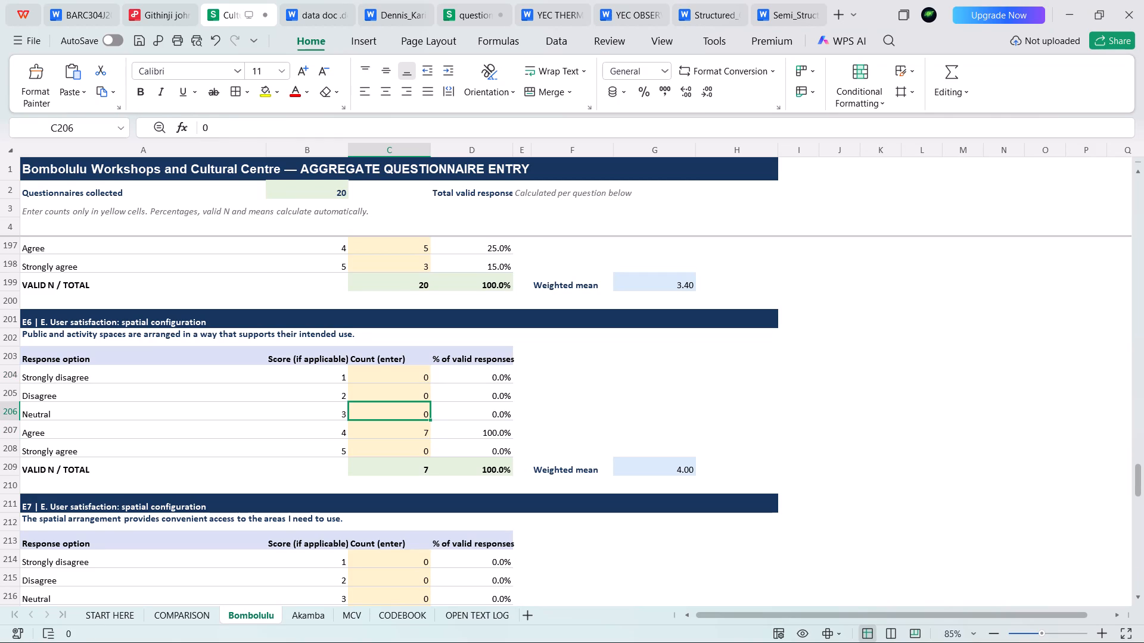
pyautogui.press('9')
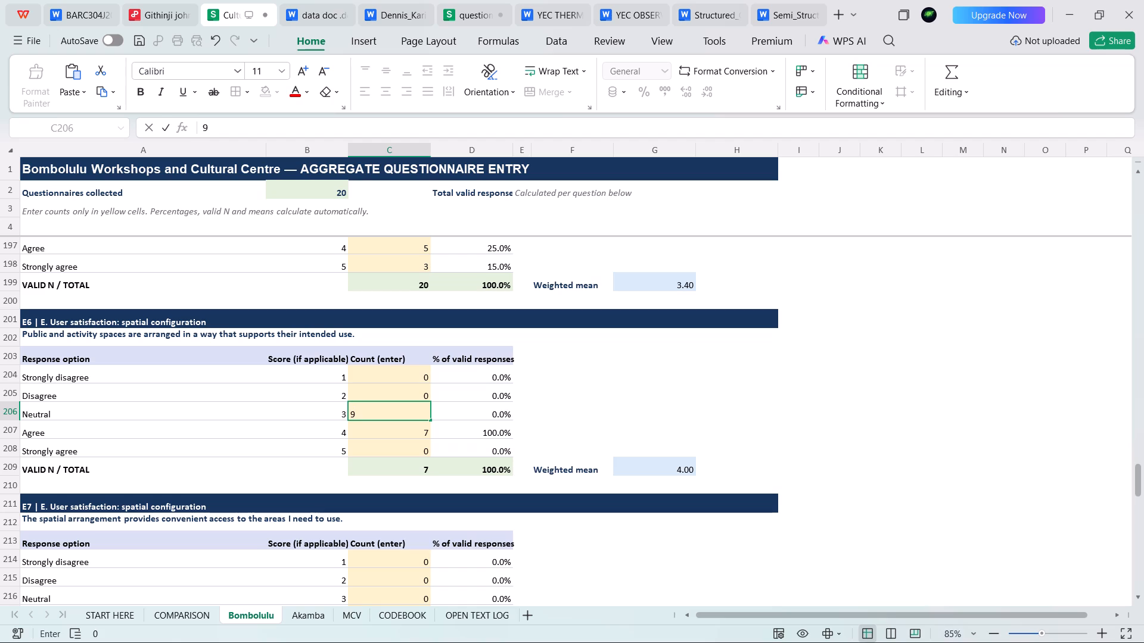
pyautogui.click(409, 444)
pyautogui.press('2')
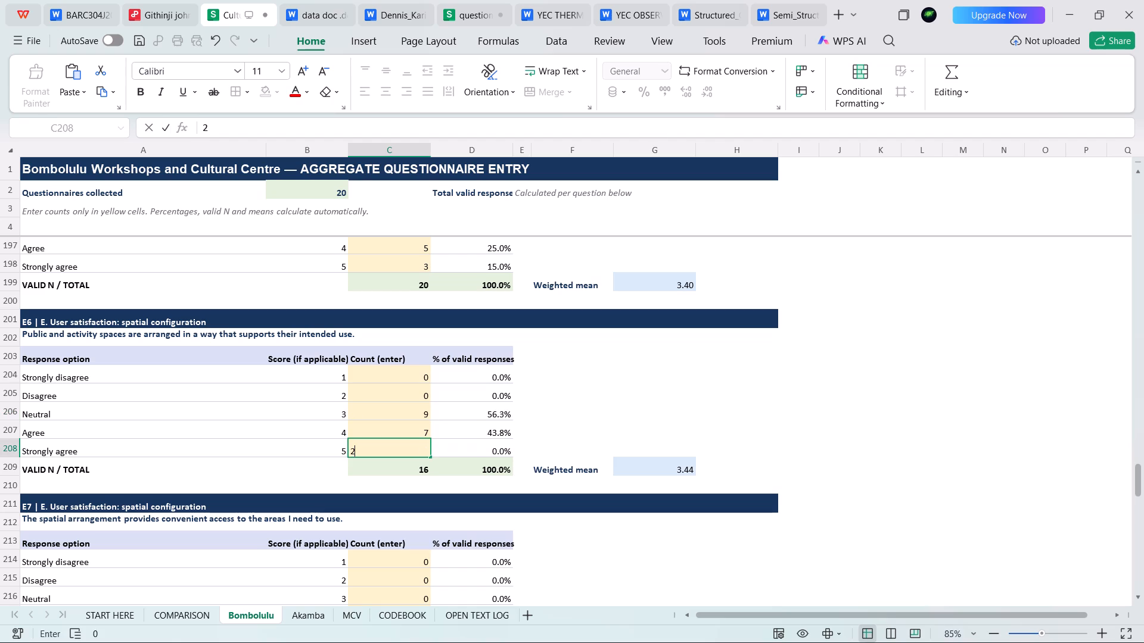
pyautogui.click(412, 398)
pyautogui.press('2')
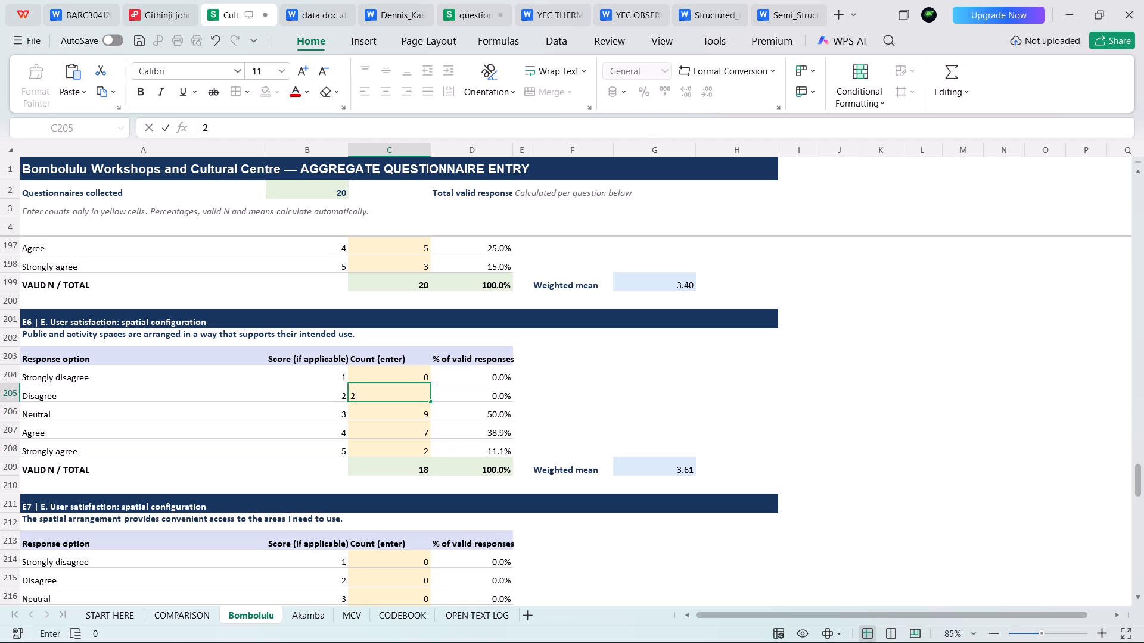
pyautogui.click(408, 424)
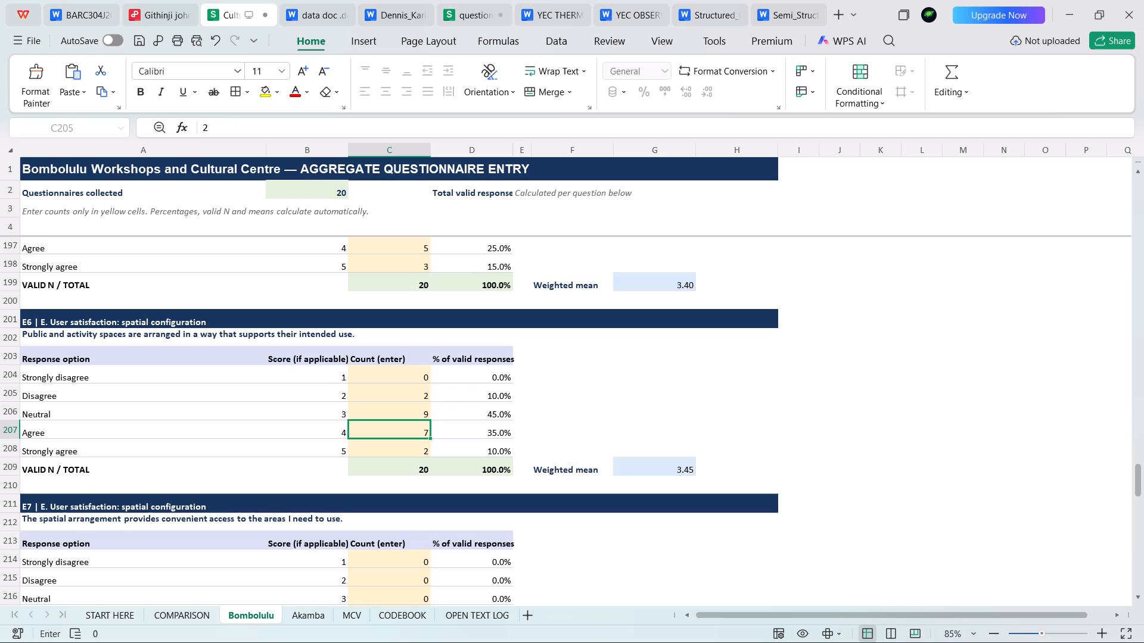
# Enter the question E7 counts: Neutral 6, Agree 8, Strongly agree 3 and Disagree 2.
pyautogui.scroll(-2, 408, 424)
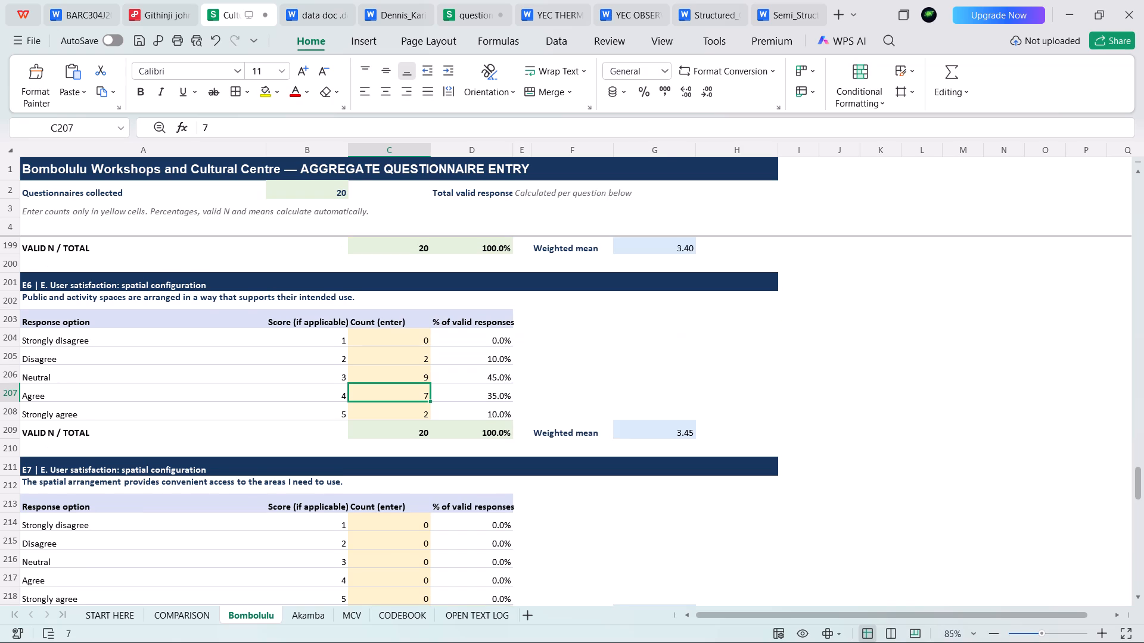
pyautogui.scroll(-2, 408, 424)
pyautogui.click(419, 413)
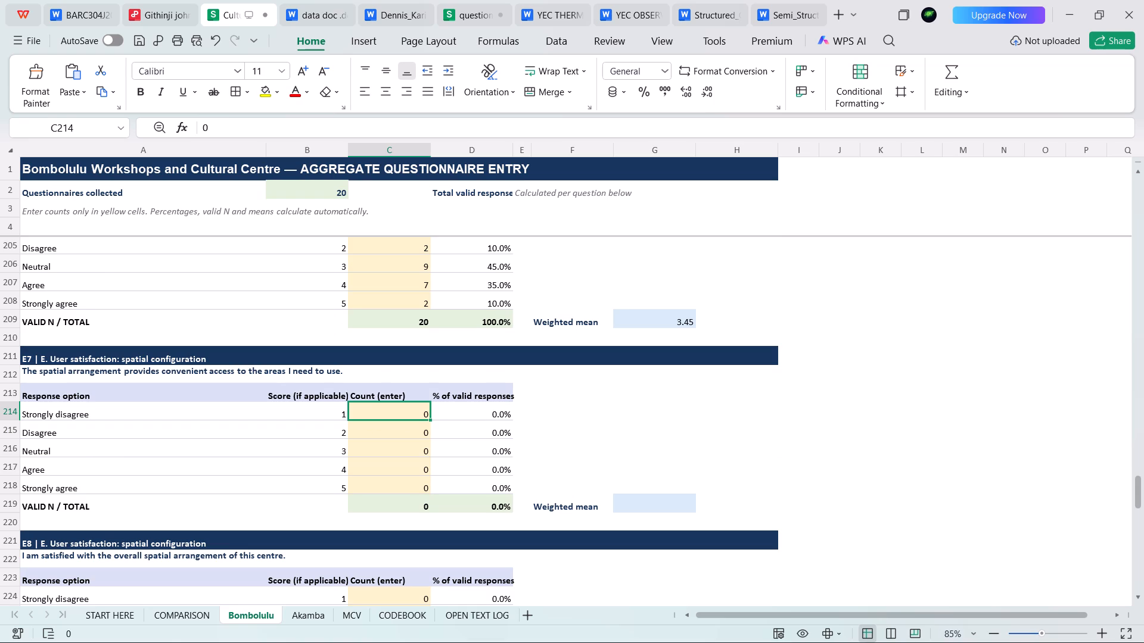
pyautogui.click(416, 449)
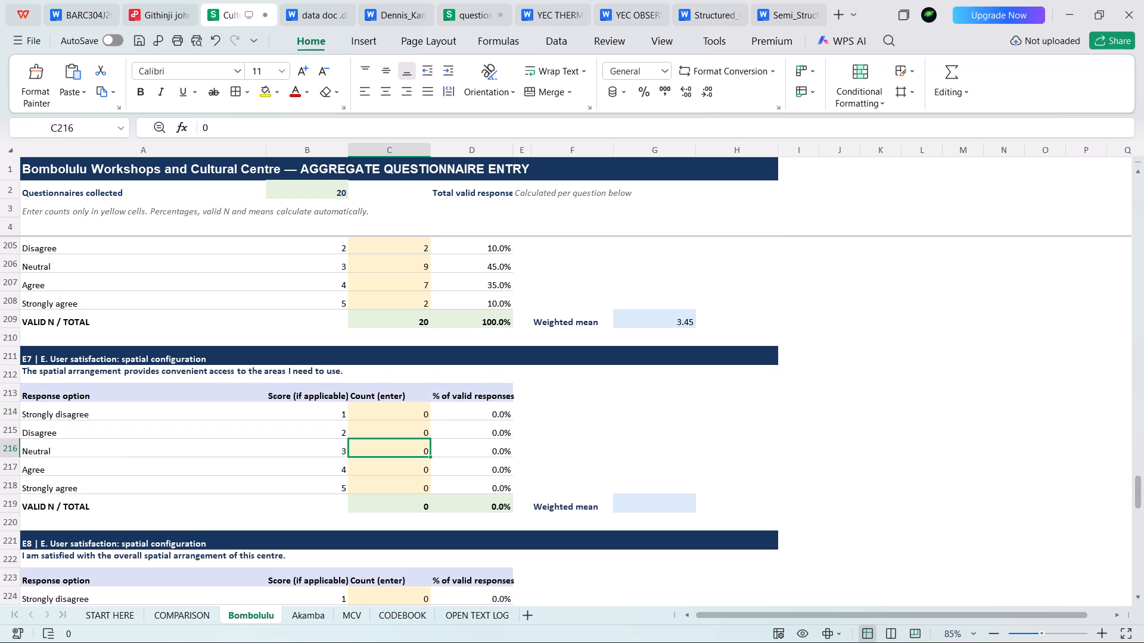
pyautogui.press('6')
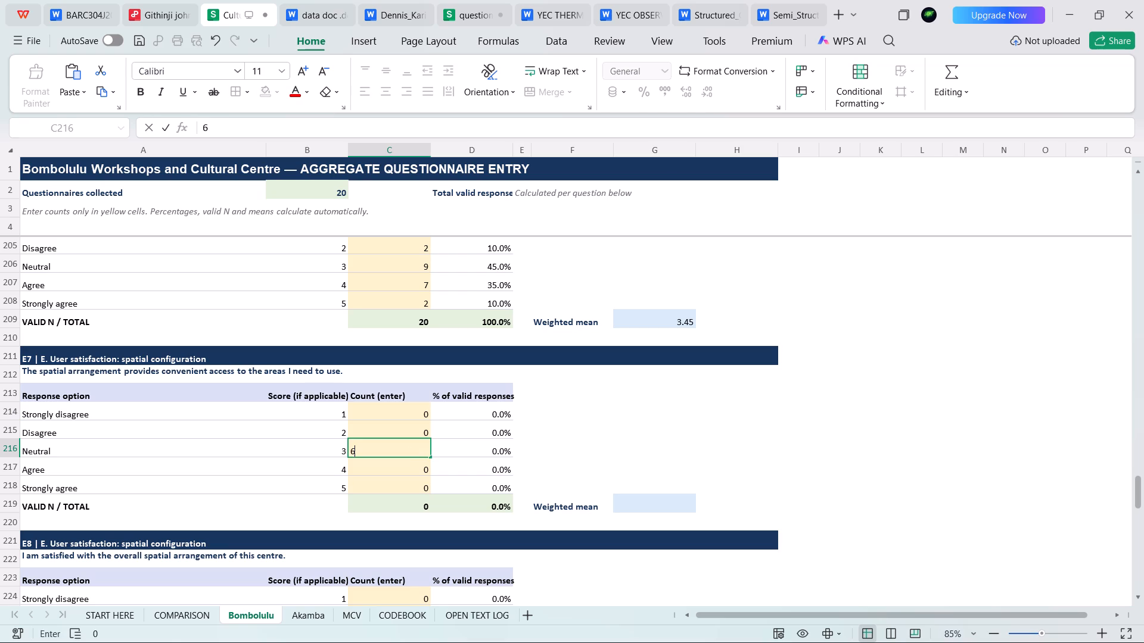
pyautogui.click(409, 471)
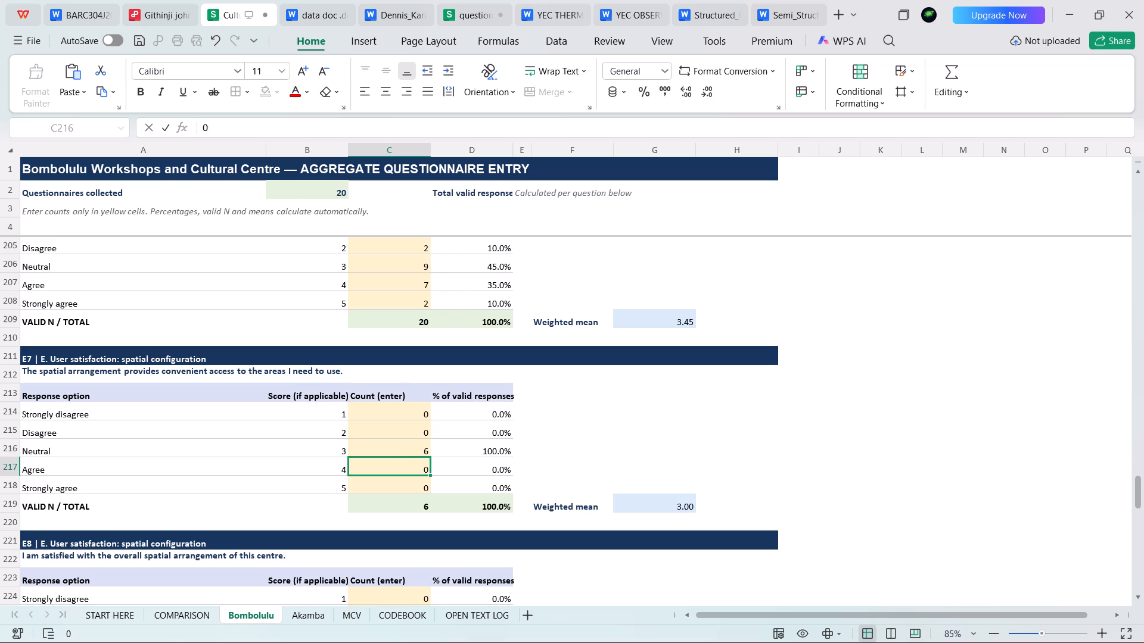
pyautogui.press('8')
pyautogui.click(412, 483)
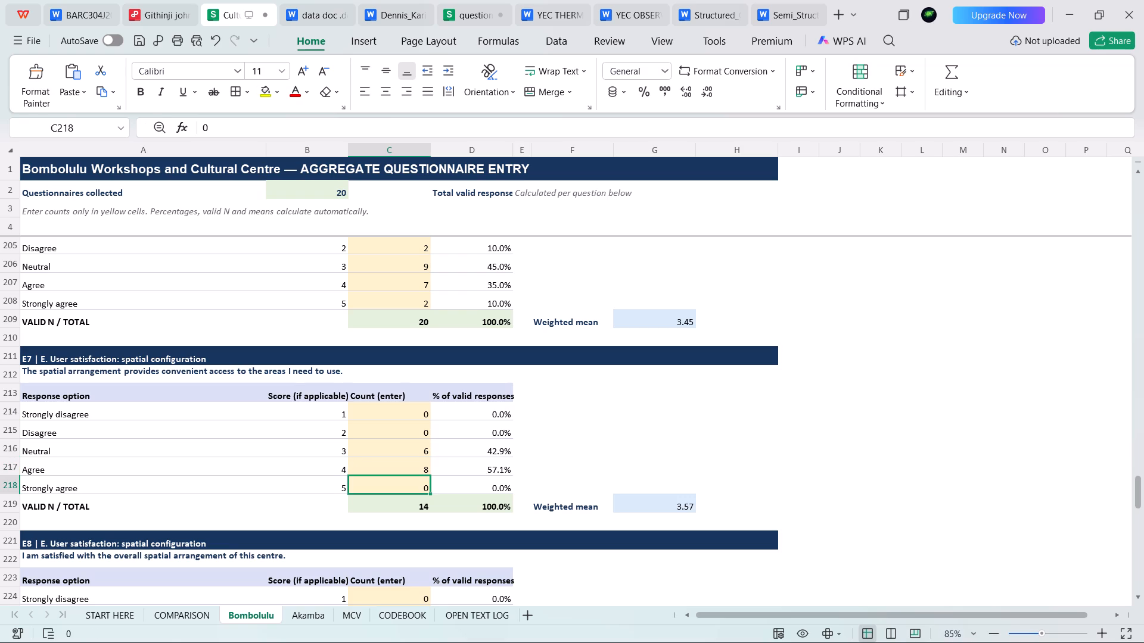
pyautogui.press('3')
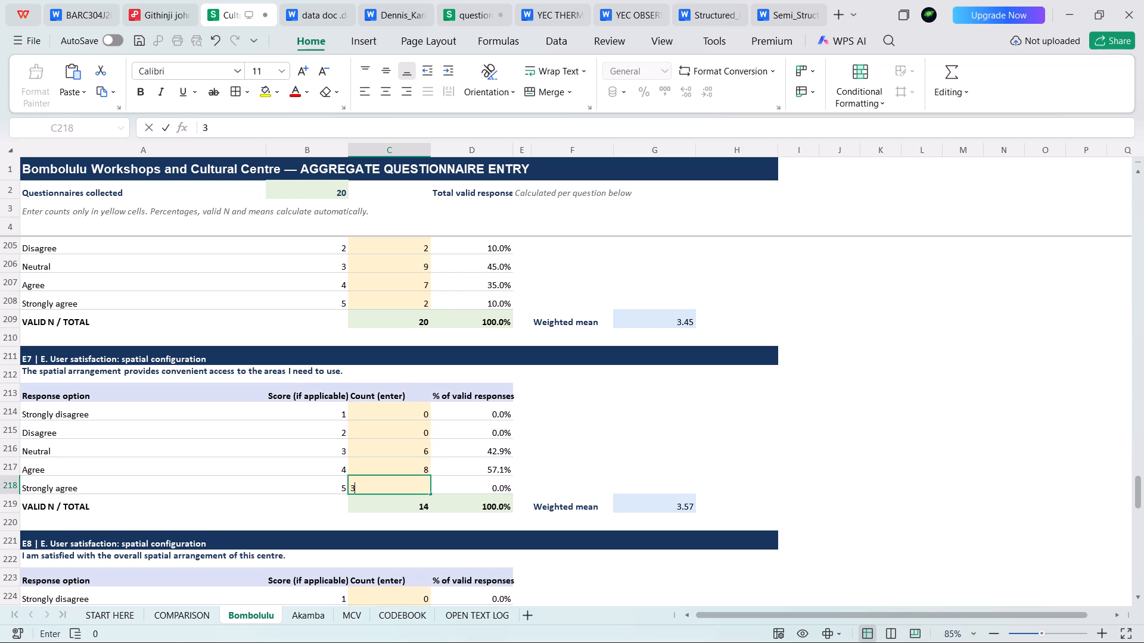
pyautogui.click(413, 432)
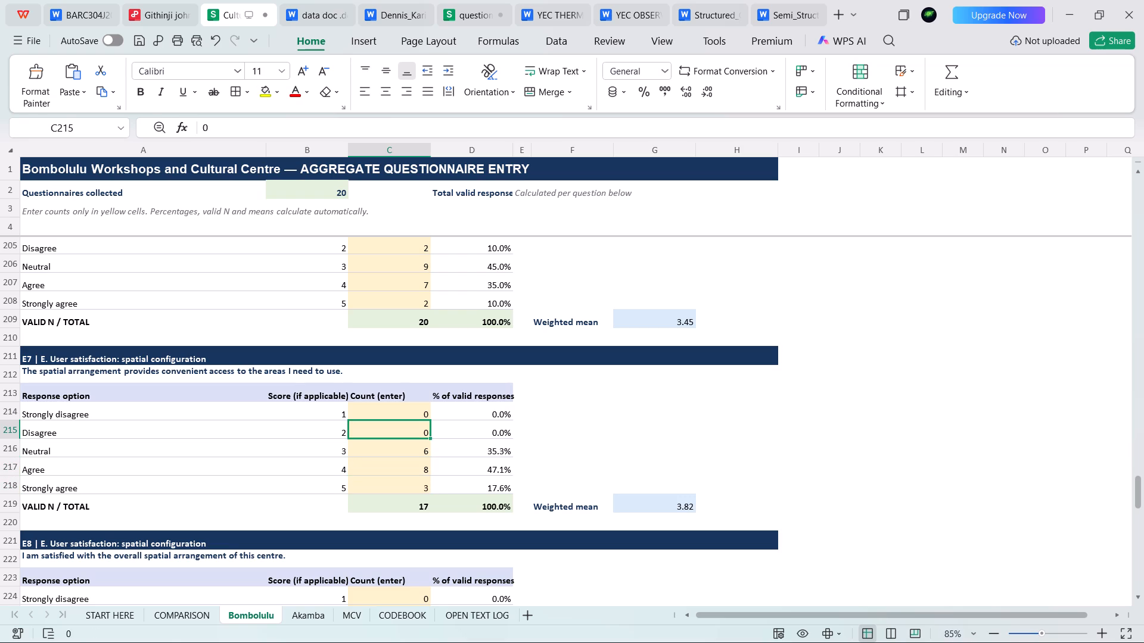
pyautogui.press('2')
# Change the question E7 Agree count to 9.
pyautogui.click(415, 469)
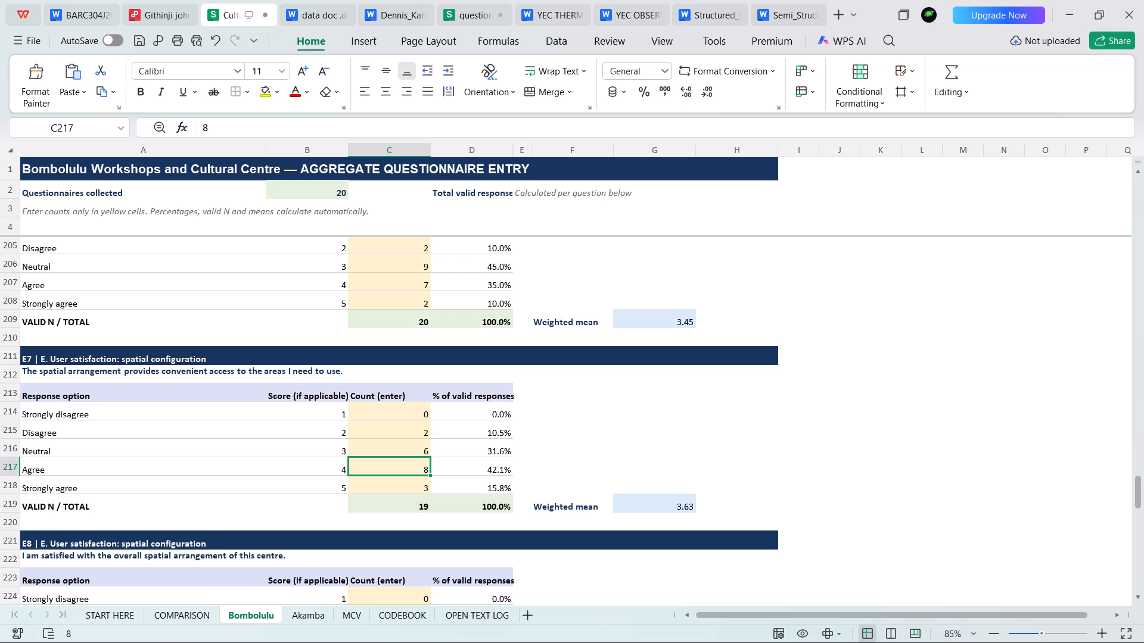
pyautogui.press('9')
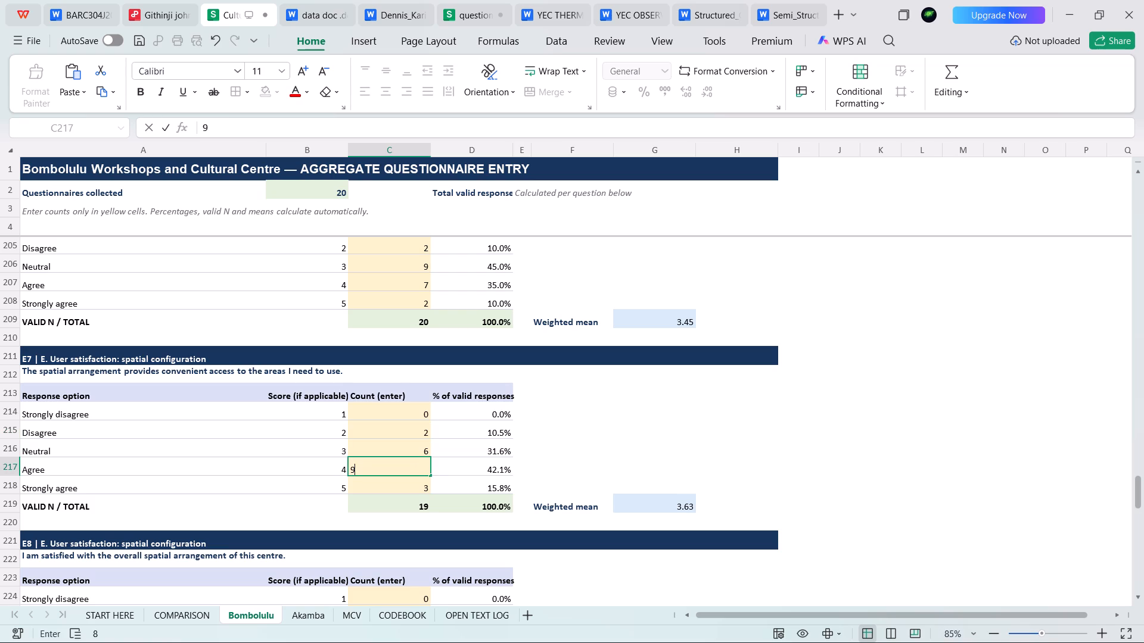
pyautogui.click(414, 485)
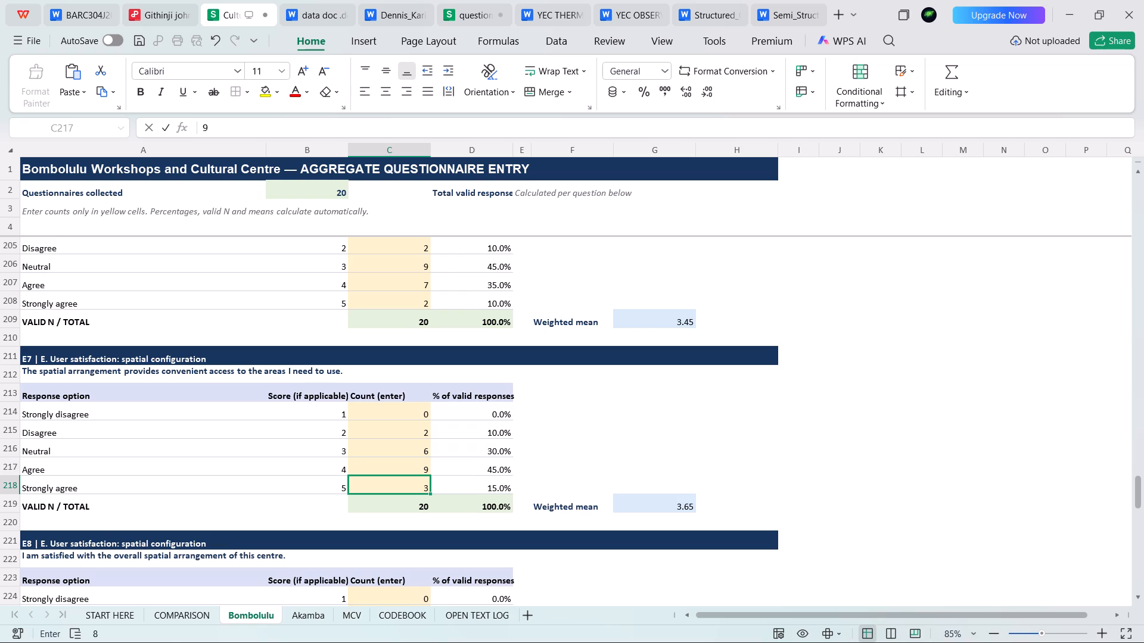
# Correct the question E7 counts to Disagree 1 and Agree 10.
pyautogui.click(409, 433)
pyautogui.press('1')
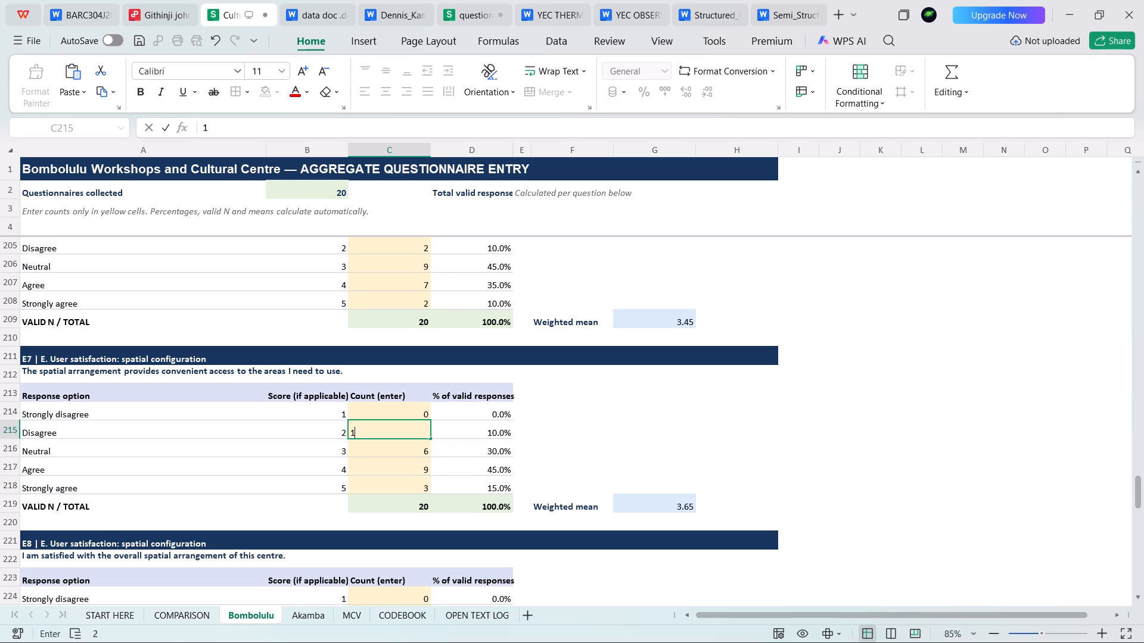
pyautogui.click(413, 463)
pyautogui.write('10')
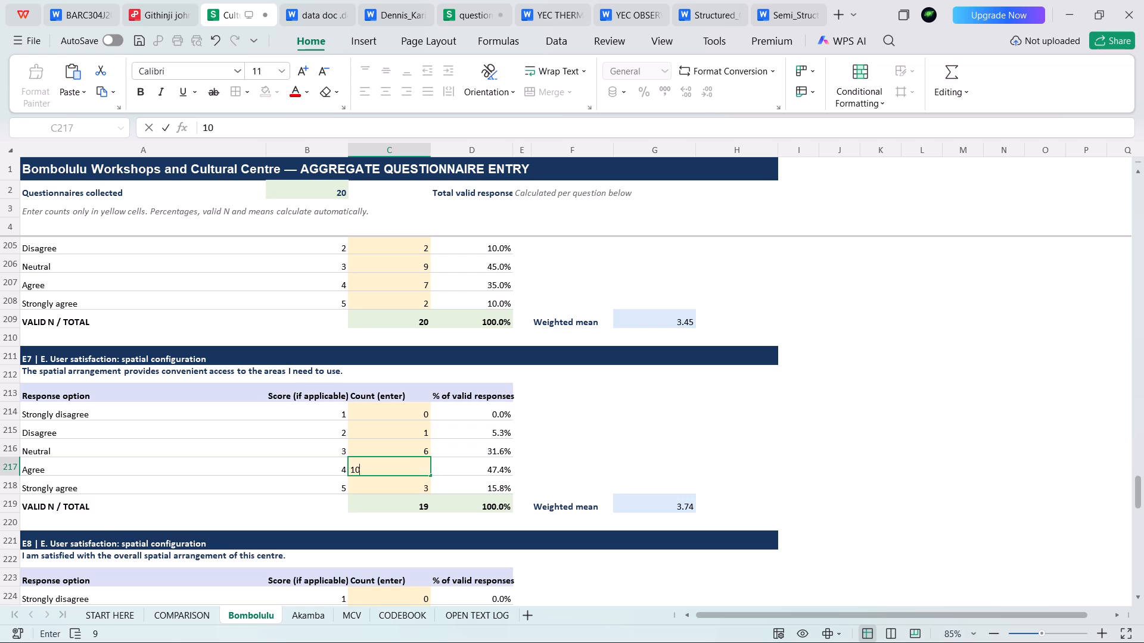
pyautogui.click(436, 430)
# Enter the question E8 counts: Neutral 6, Agree 11 and Strongly agree 3.
pyautogui.scroll(-2, 428, 447)
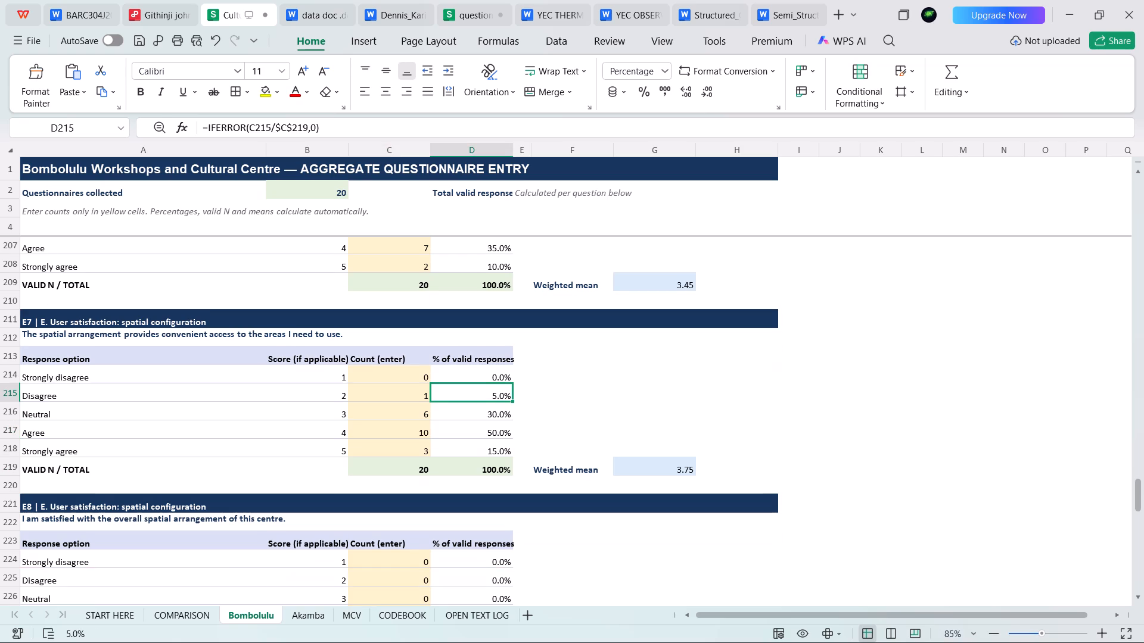
pyautogui.scroll(-3, 381, 445)
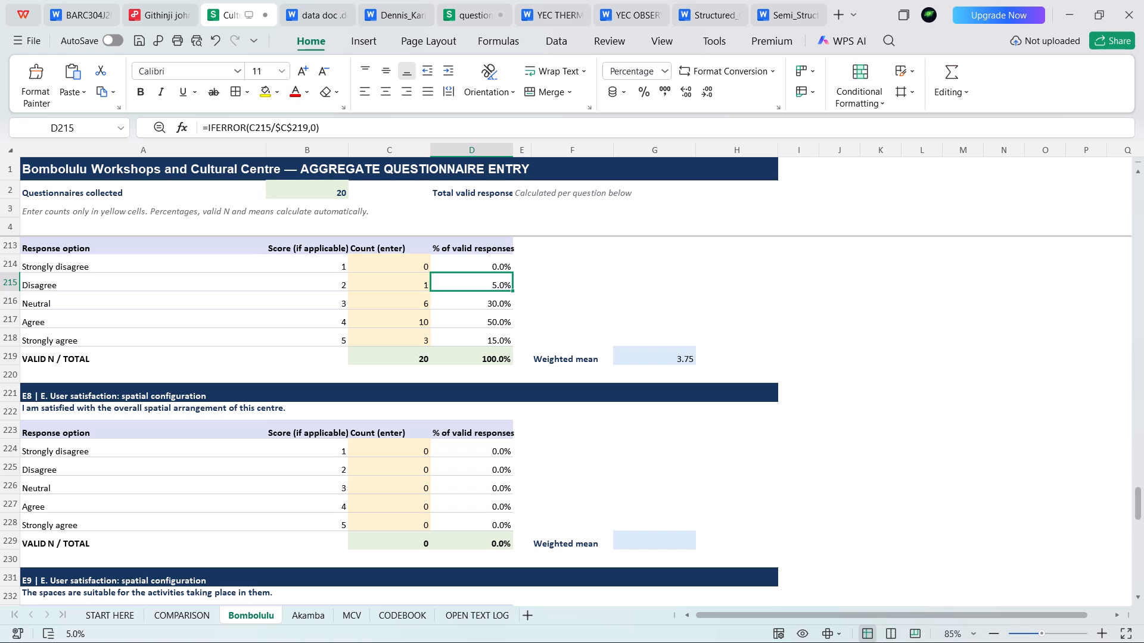
pyautogui.click(391, 452)
pyautogui.press('6')
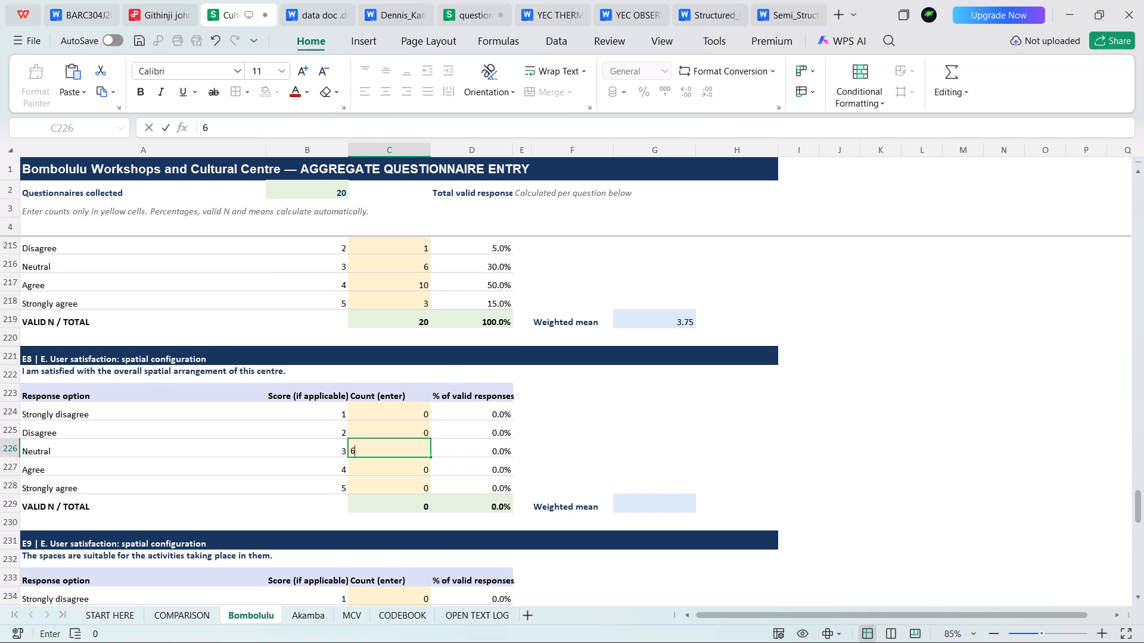
pyautogui.click(405, 466)
pyautogui.write('11')
pyautogui.click(410, 491)
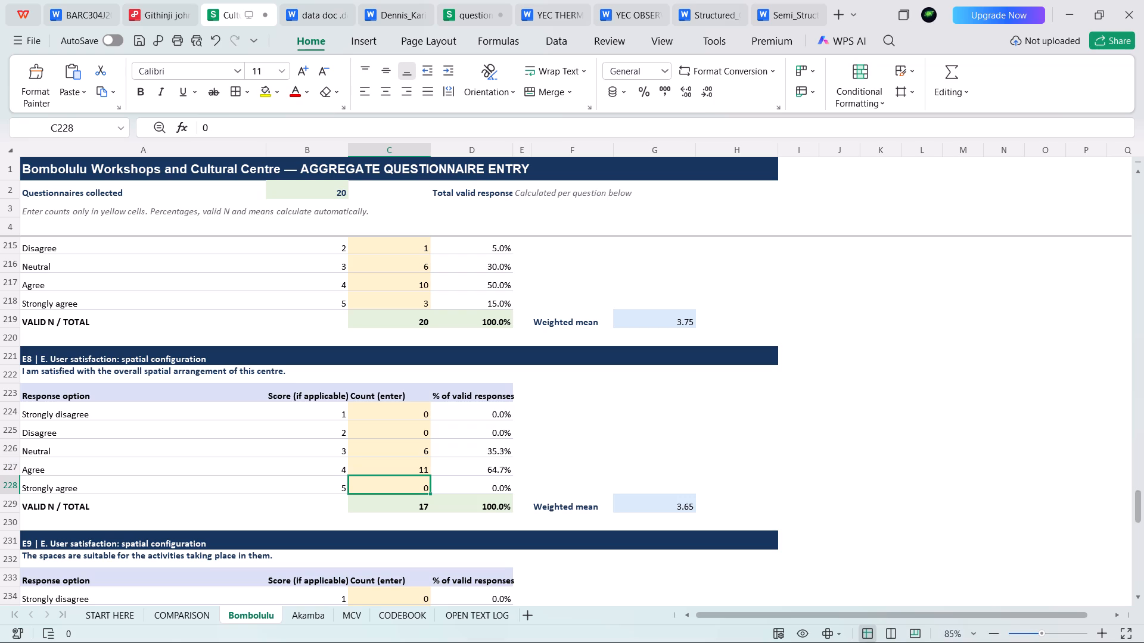
pyautogui.press('3')
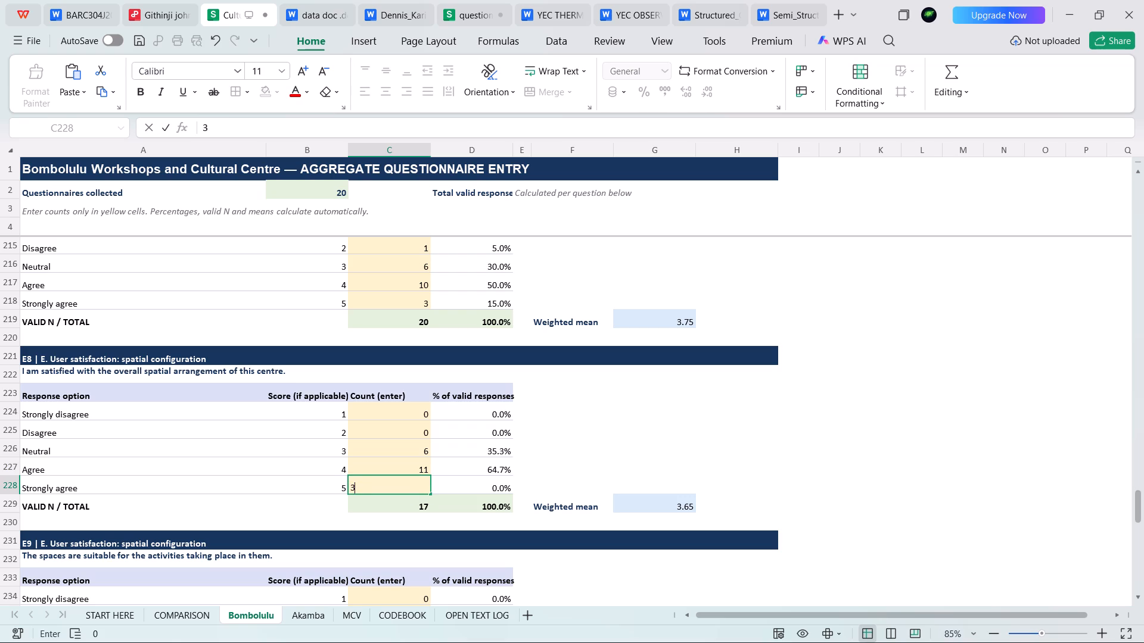
pyautogui.scroll(-1, 416, 434)
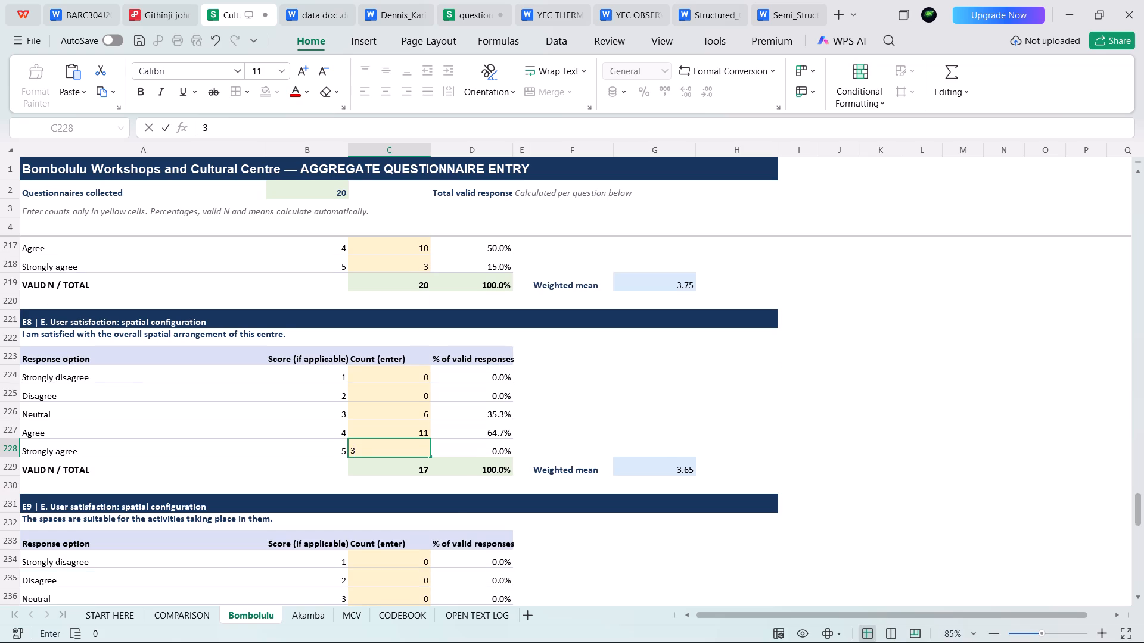
pyautogui.click(414, 405)
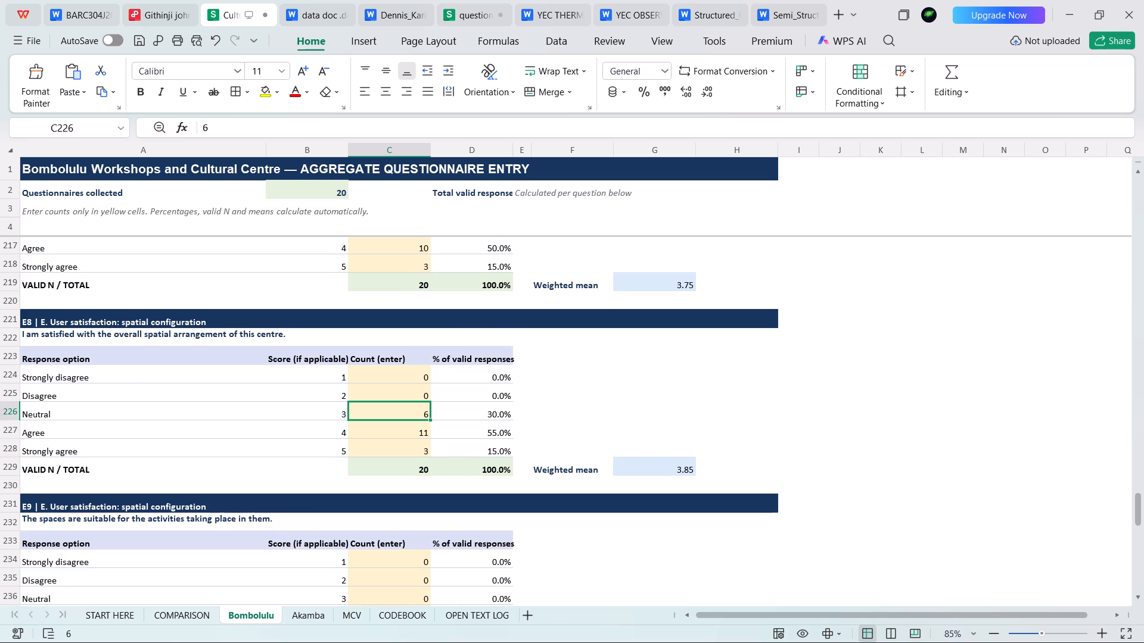
# Enter the question E9 counts: Agree 7, Neutral 9, Strongly agree 2 and Disagree 1.
pyautogui.scroll(-3, 414, 405)
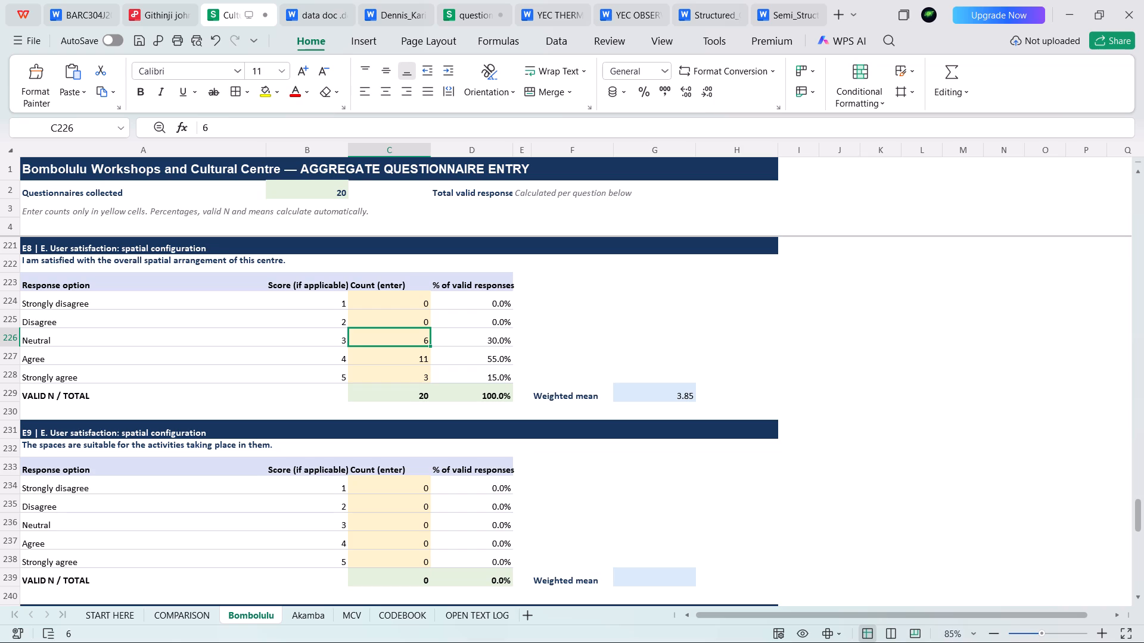
pyautogui.click(408, 501)
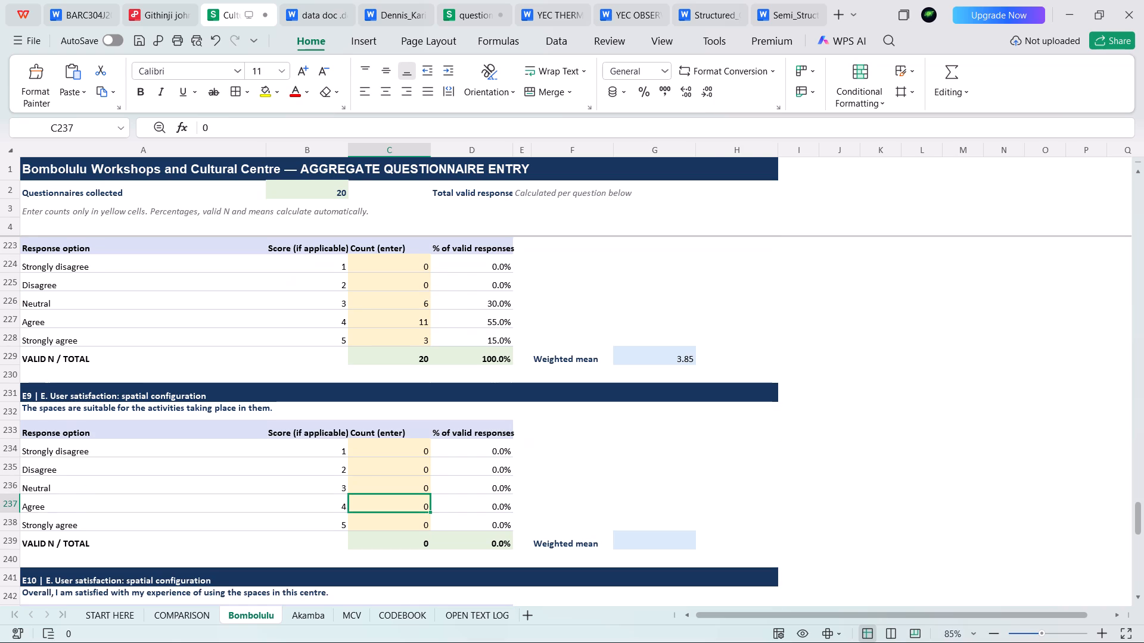
pyautogui.press('7')
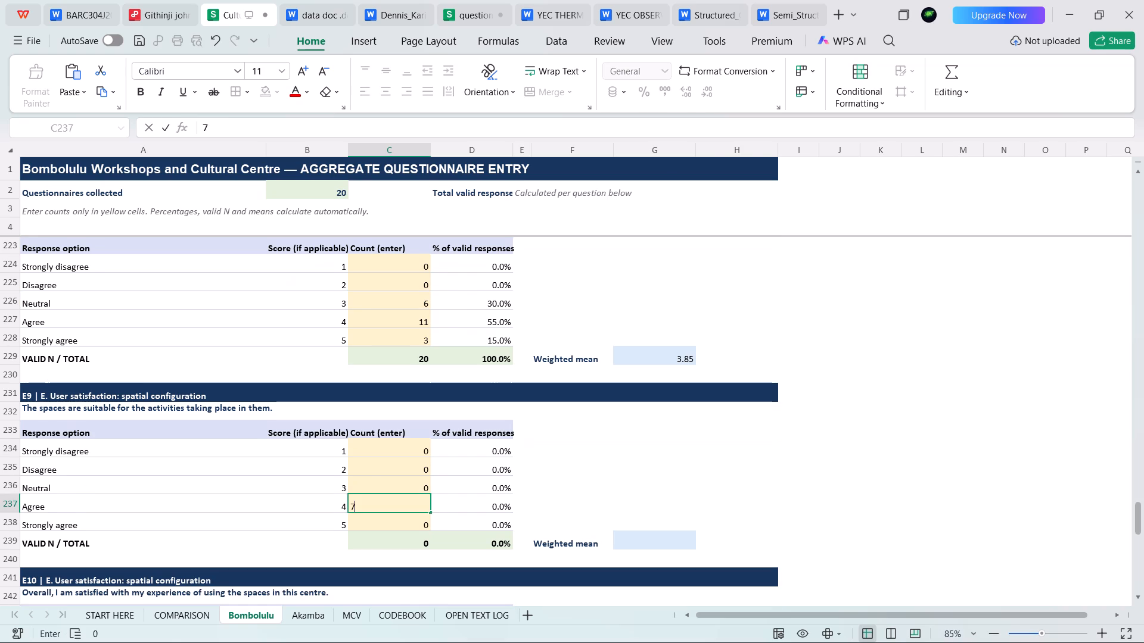
pyautogui.click(415, 488)
pyautogui.press('9')
pyautogui.click(420, 519)
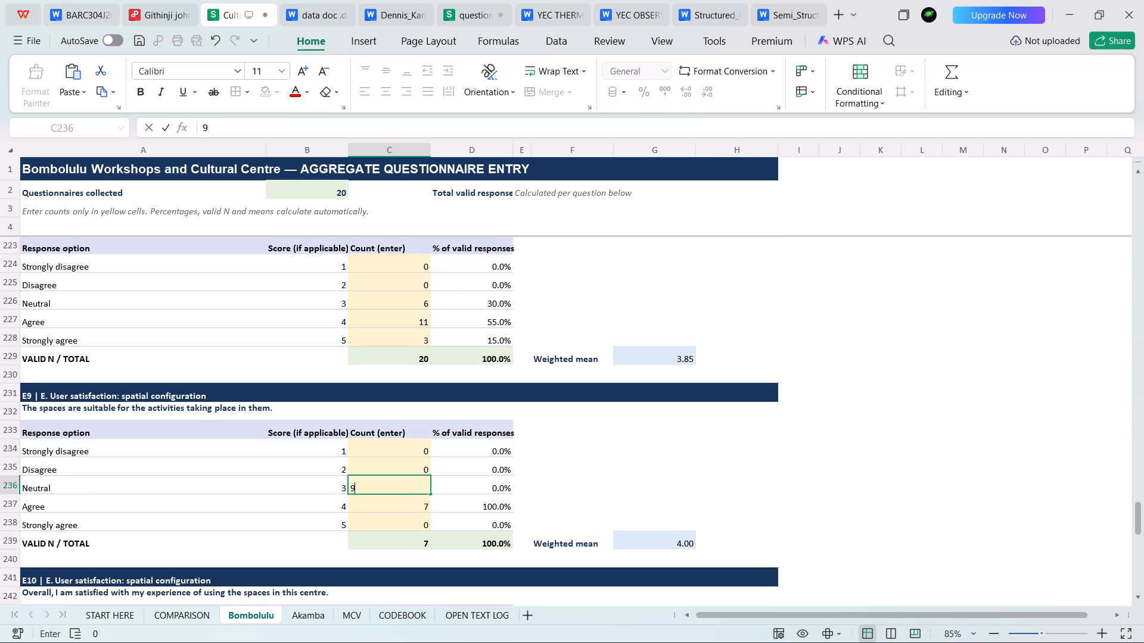
pyautogui.press('2')
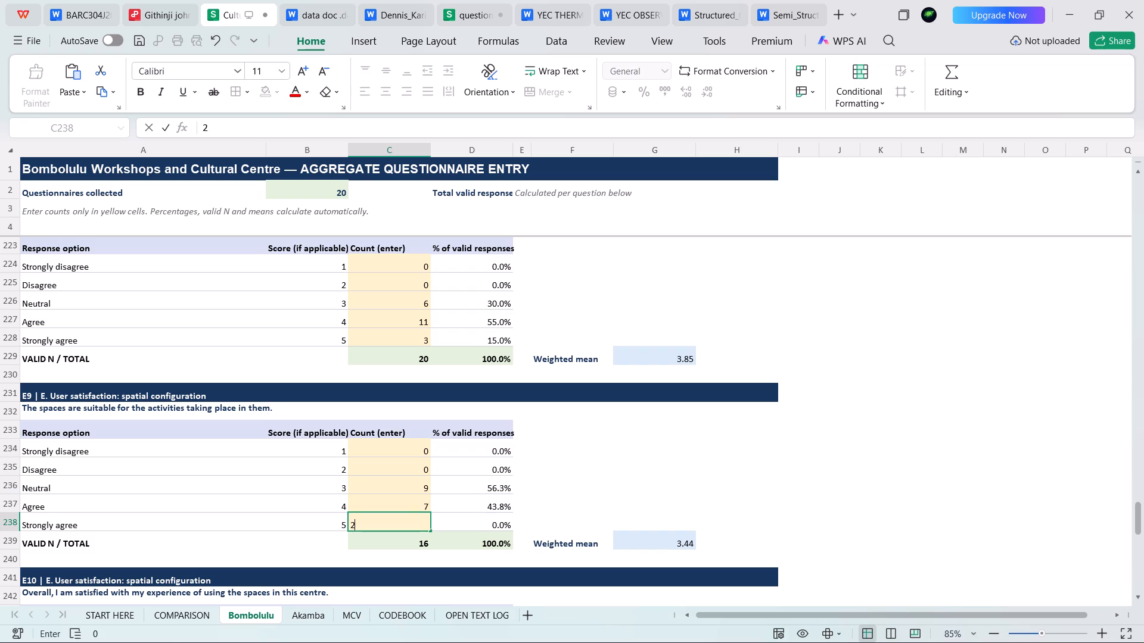
pyautogui.click(420, 468)
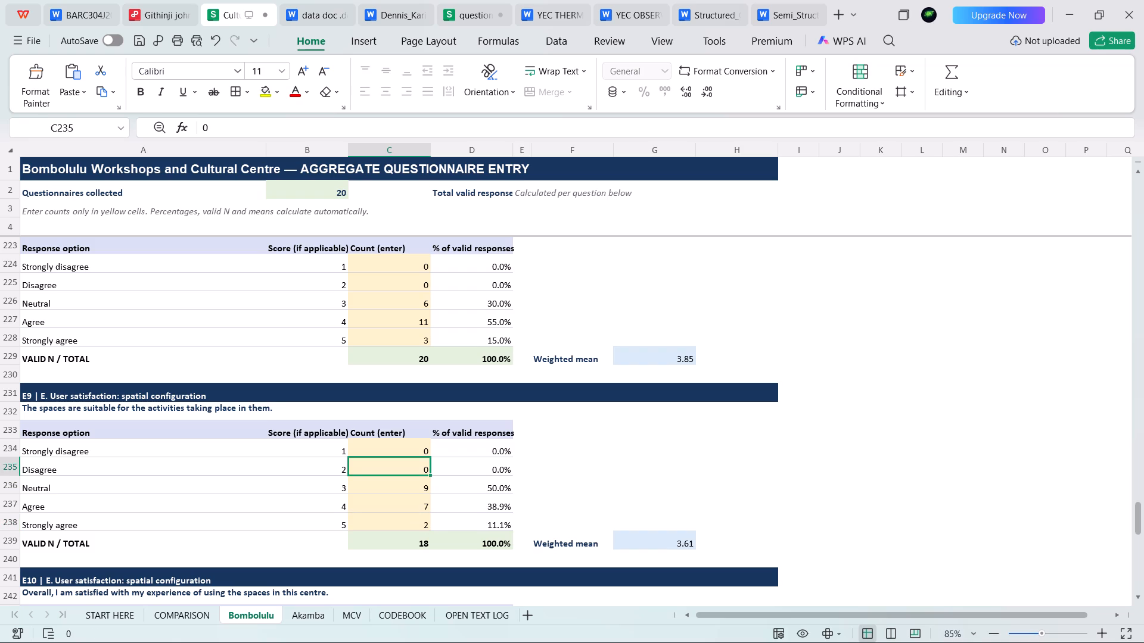
pyautogui.press('1')
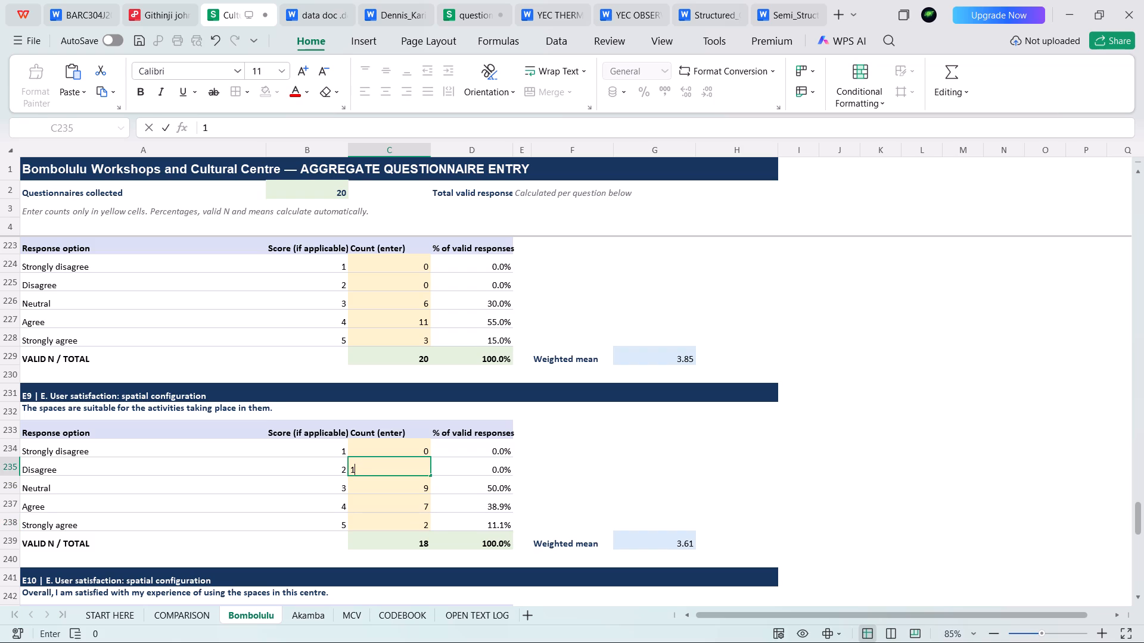
pyautogui.click(414, 490)
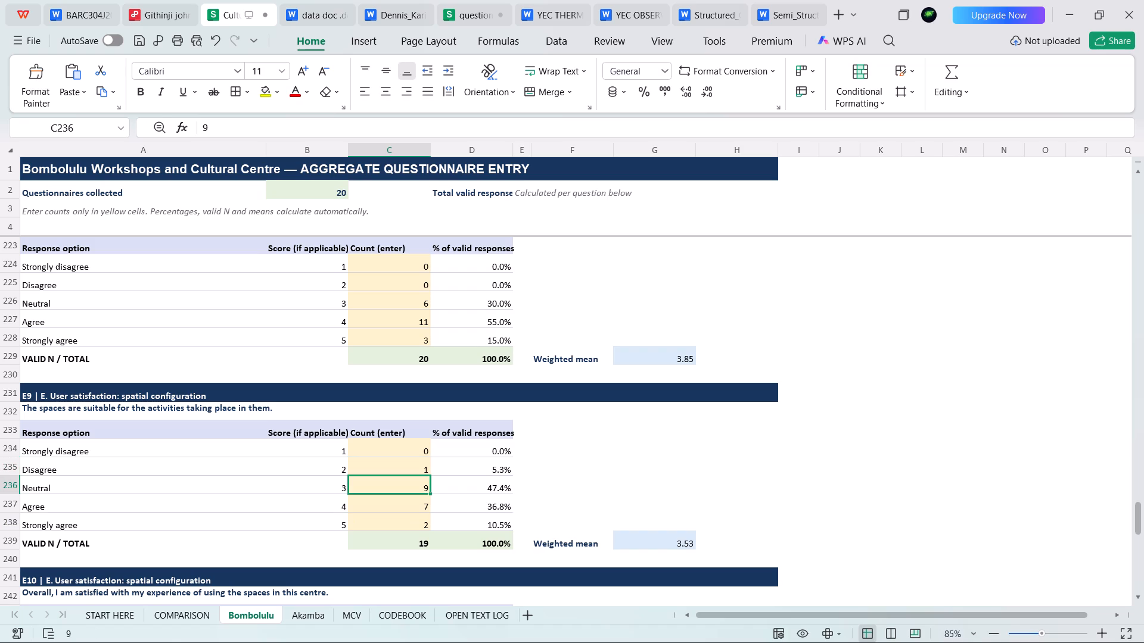
# Change the question E9 Strongly agree count to 3.
pyautogui.click(412, 504)
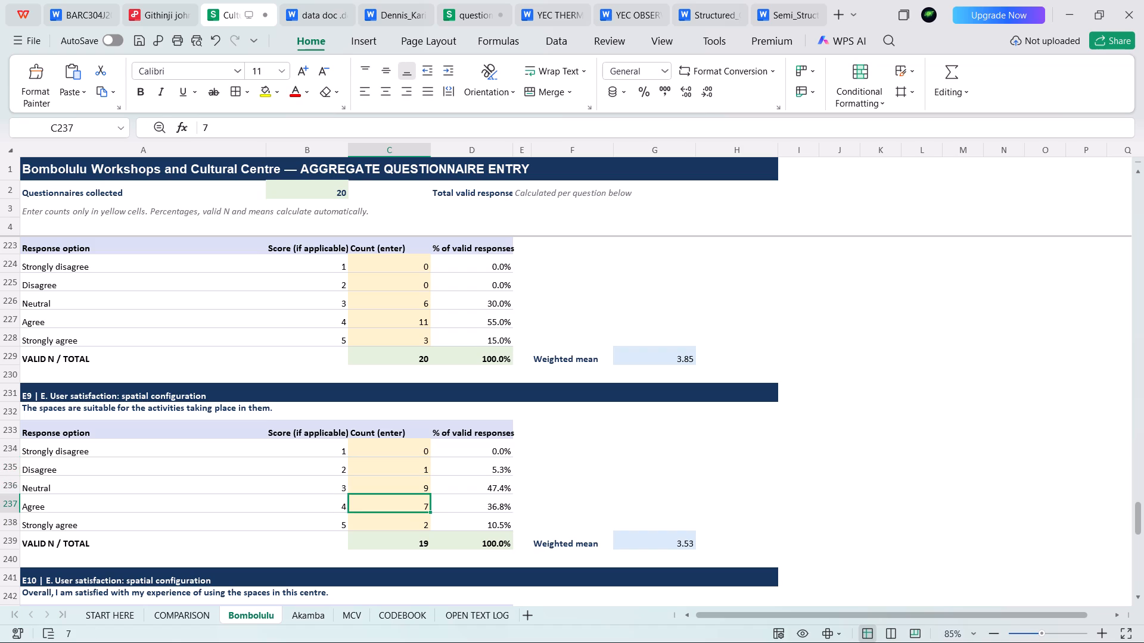
pyautogui.click(417, 527)
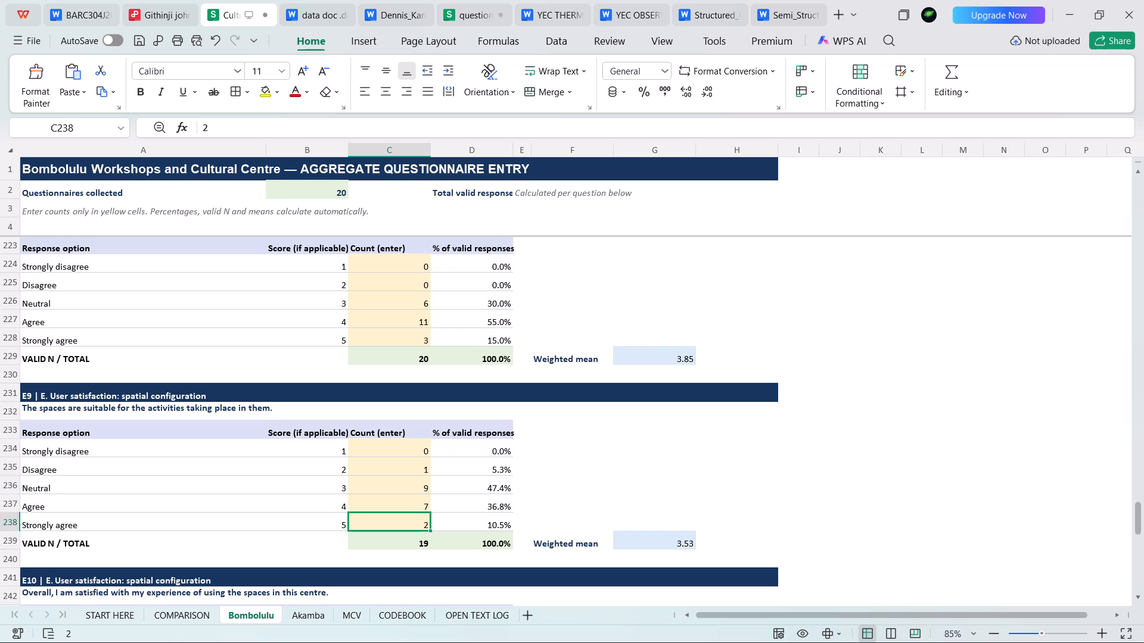
pyautogui.press('3')
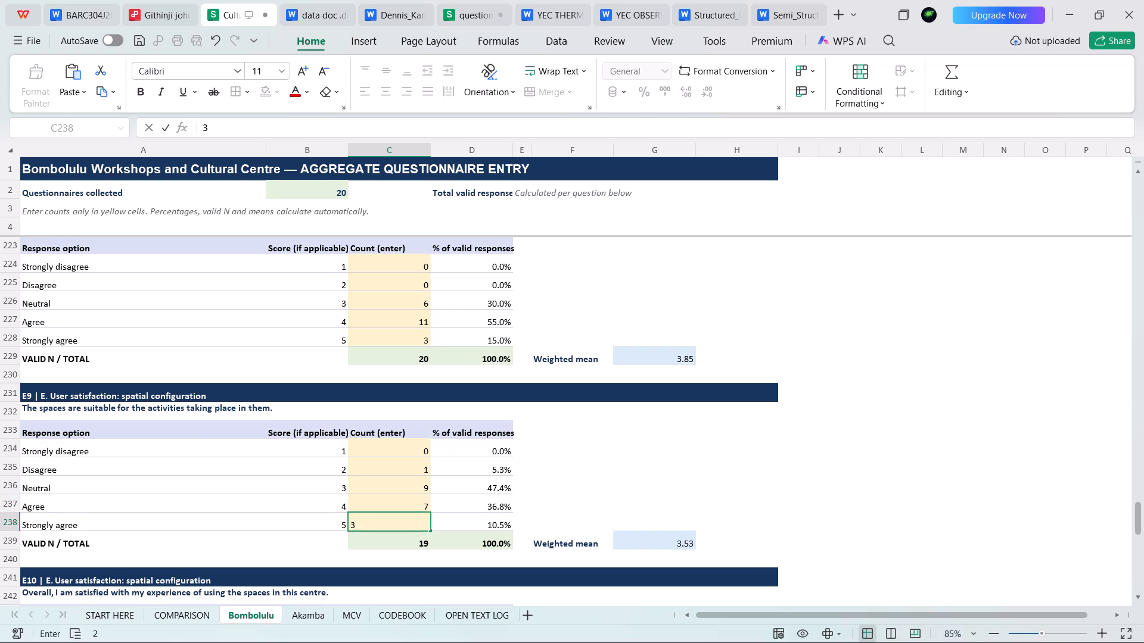
pyautogui.click(414, 497)
# Enter the question E10 counts: Agree 11, Neutral 5 and Strongly agree 4.
pyautogui.scroll(-5, 414, 497)
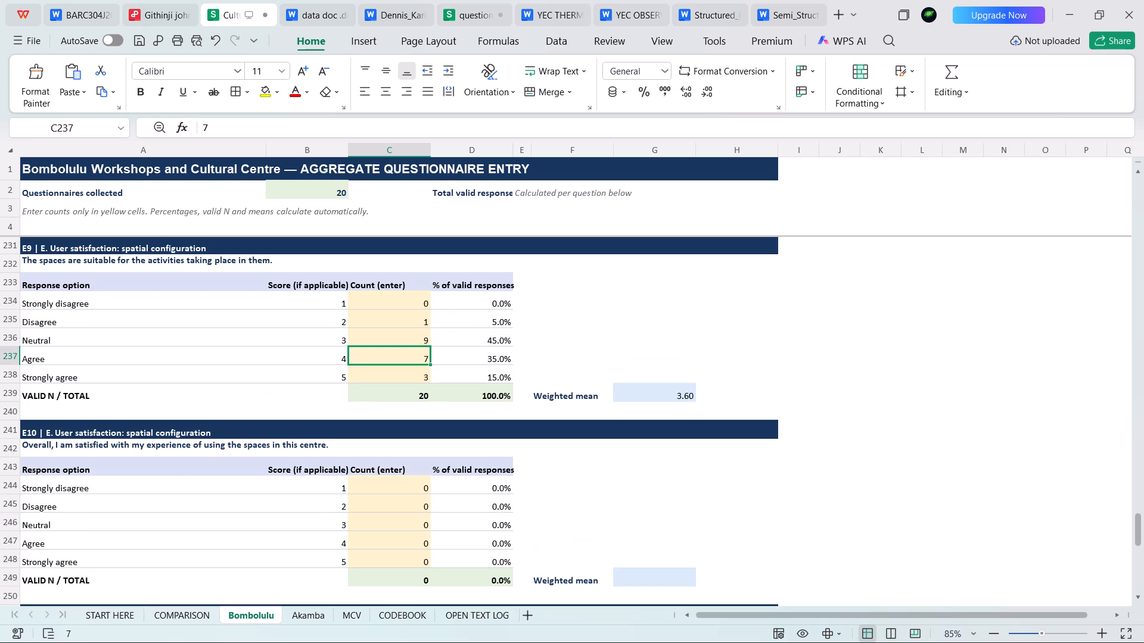
pyautogui.click(405, 452)
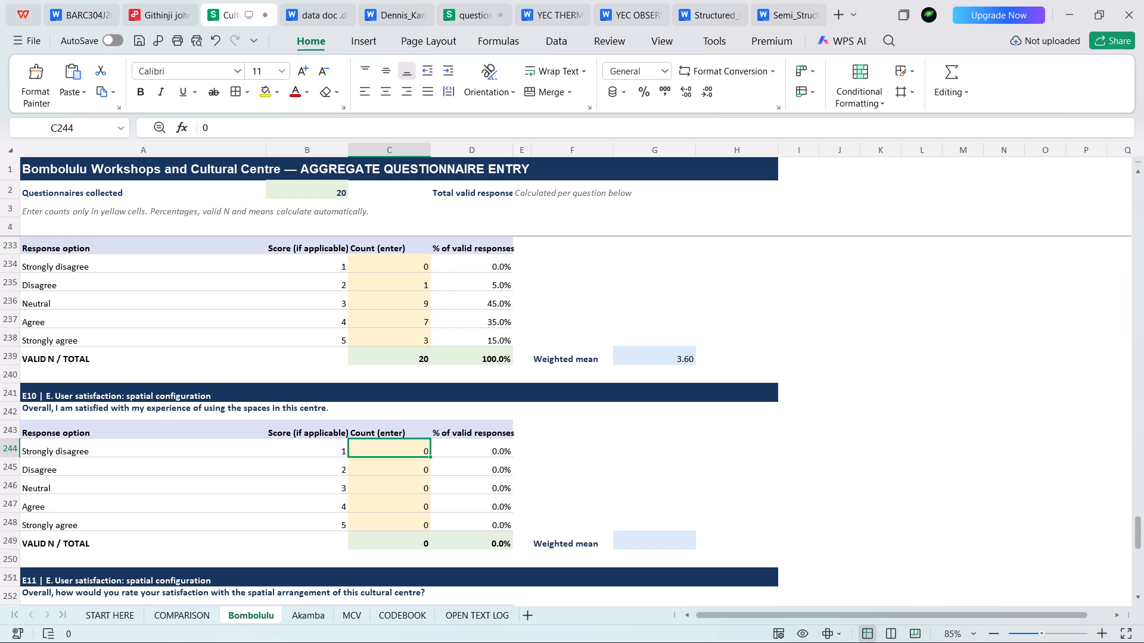
pyautogui.scroll(-1, 401, 460)
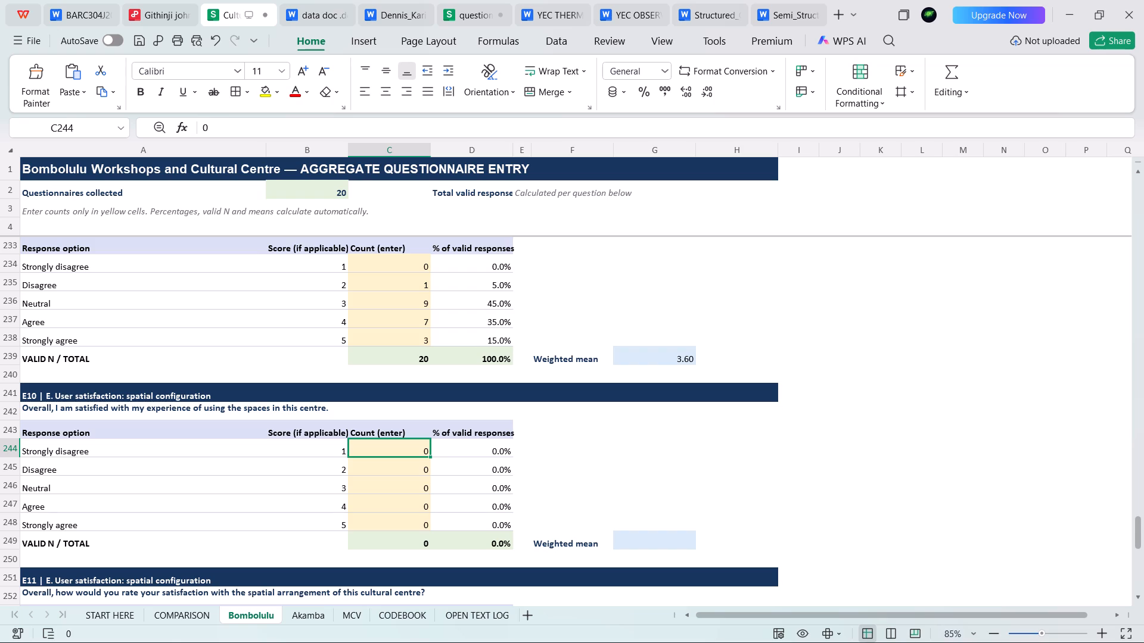
pyautogui.click(411, 469)
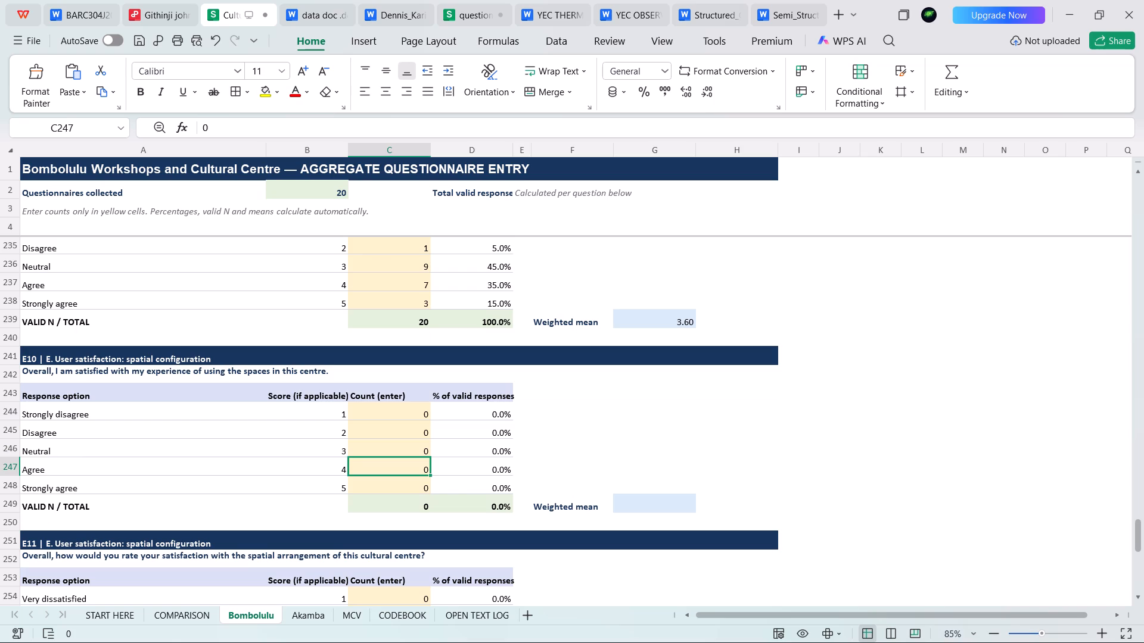
pyautogui.write('11')
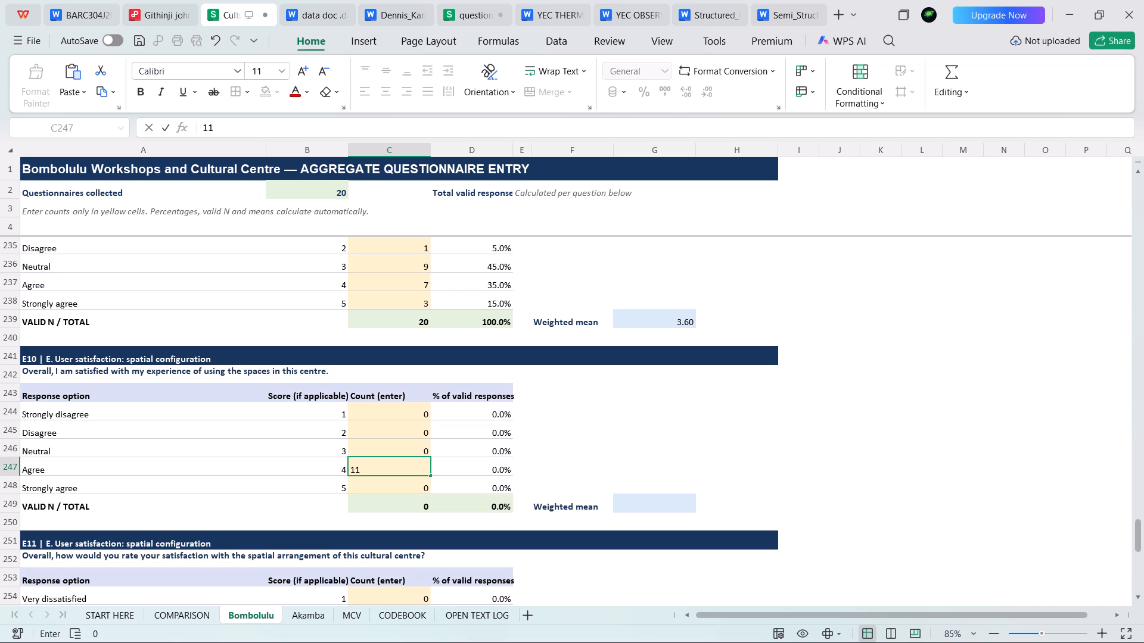
pyautogui.click(418, 451)
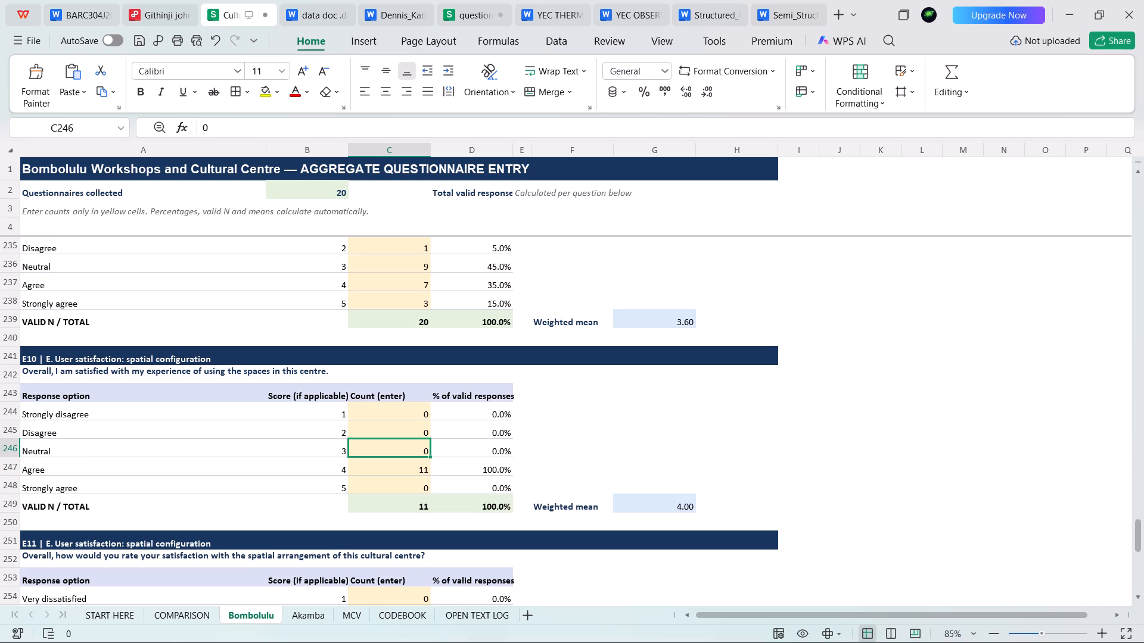
pyautogui.press('5')
pyautogui.click(411, 488)
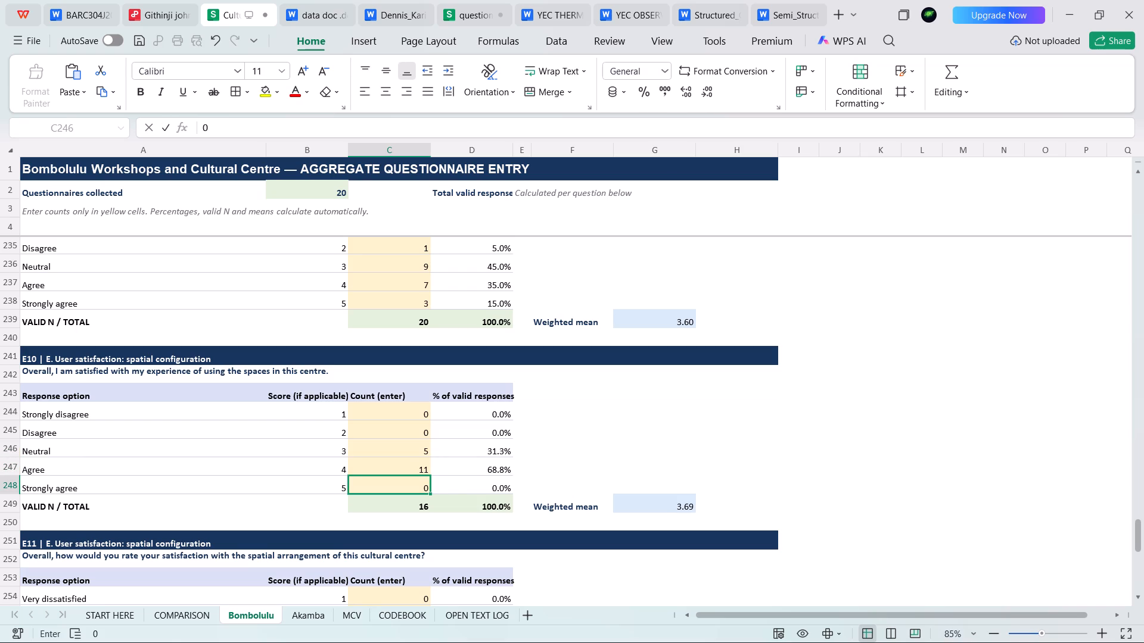
pyautogui.press('4')
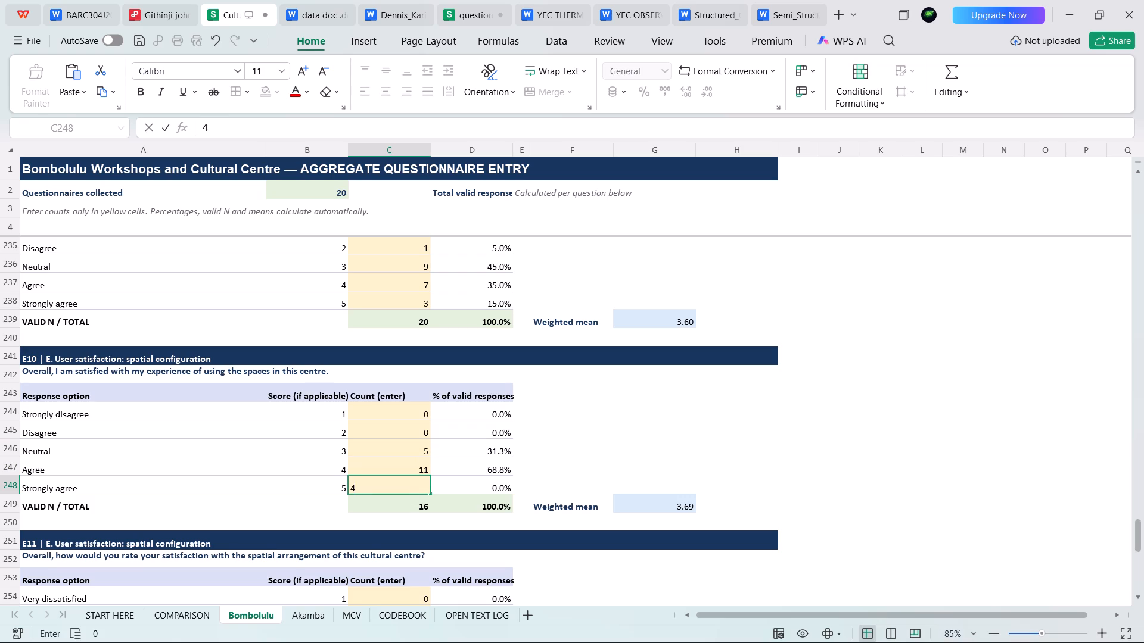
pyautogui.click(412, 426)
# Enter the question E11 counts: Satisfied 11, Very satisfied 3 and Neutral 5.
pyautogui.scroll(-7, 412, 426)
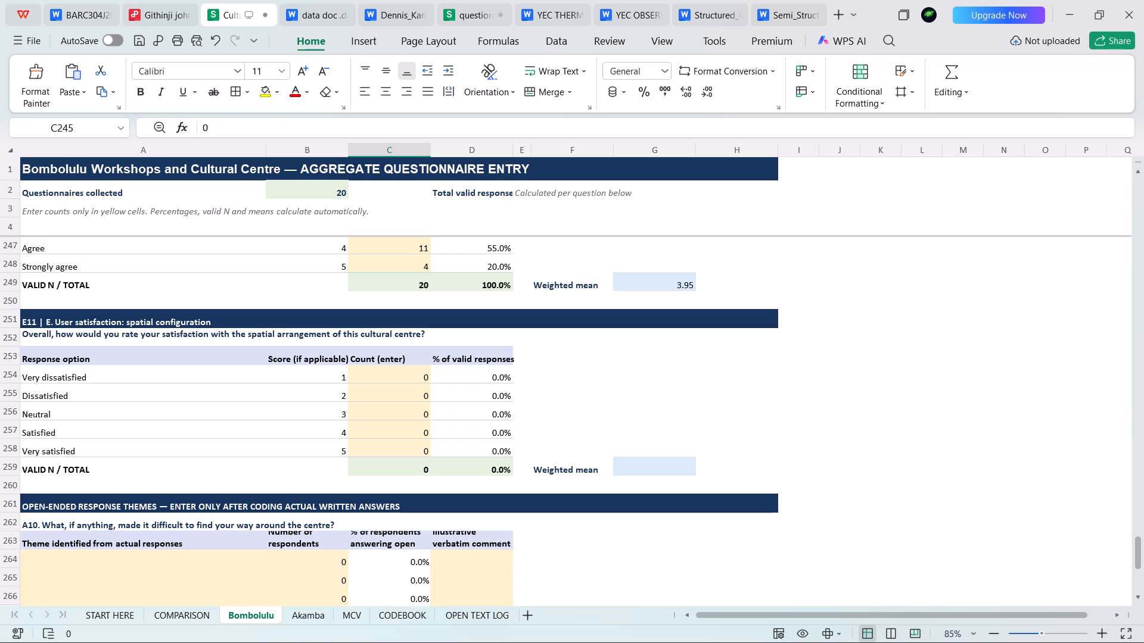
pyautogui.click(425, 394)
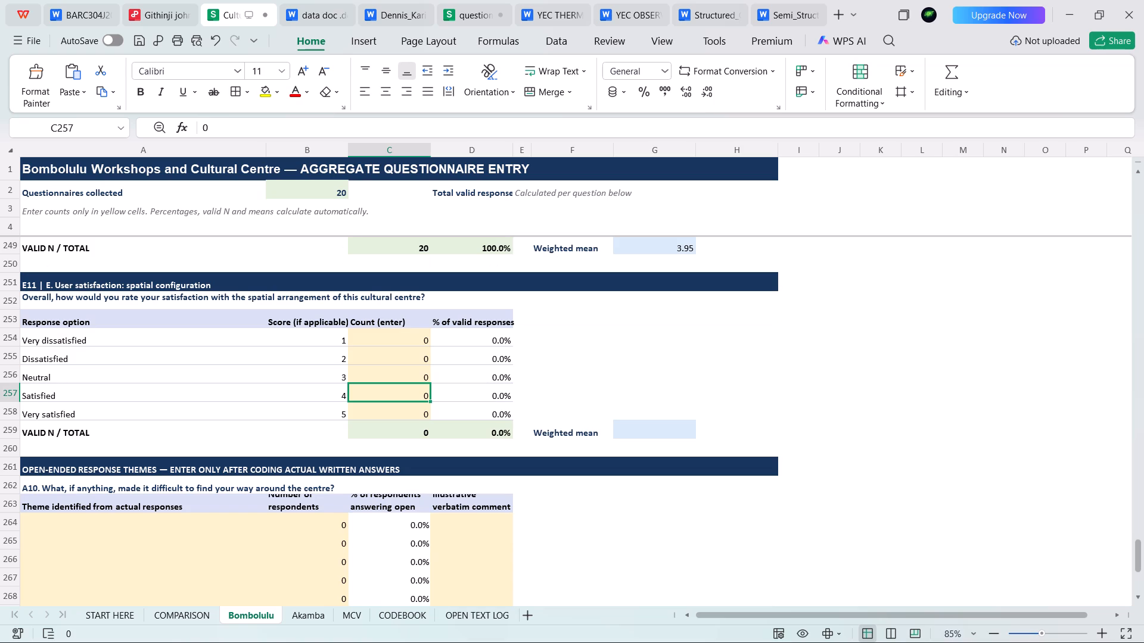
pyautogui.write('11')
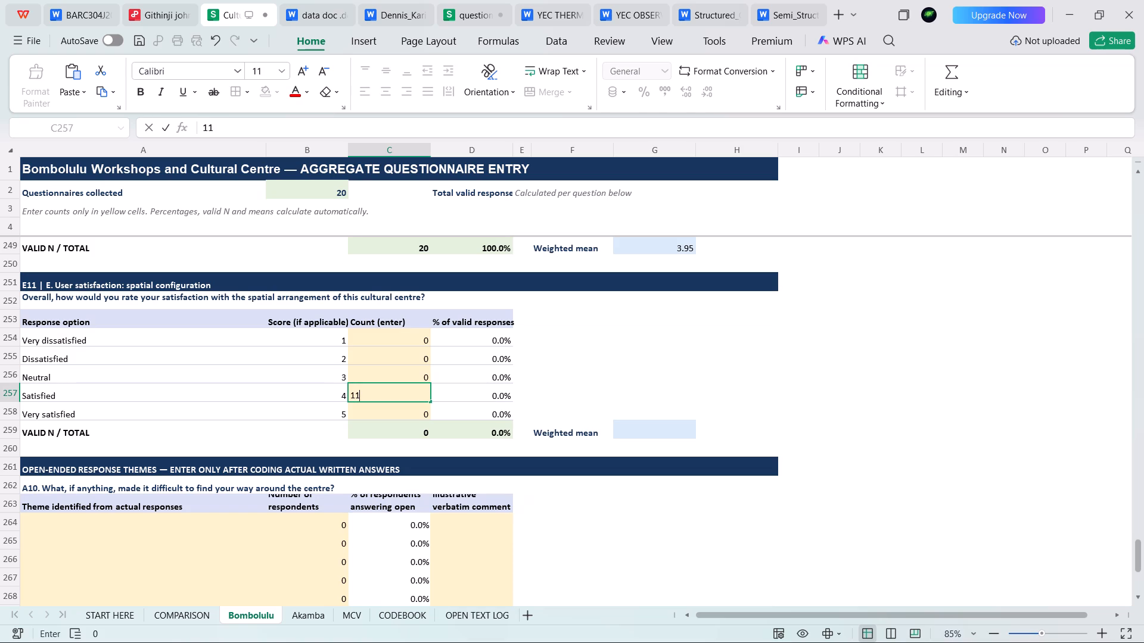
pyautogui.click(409, 416)
pyautogui.press('3')
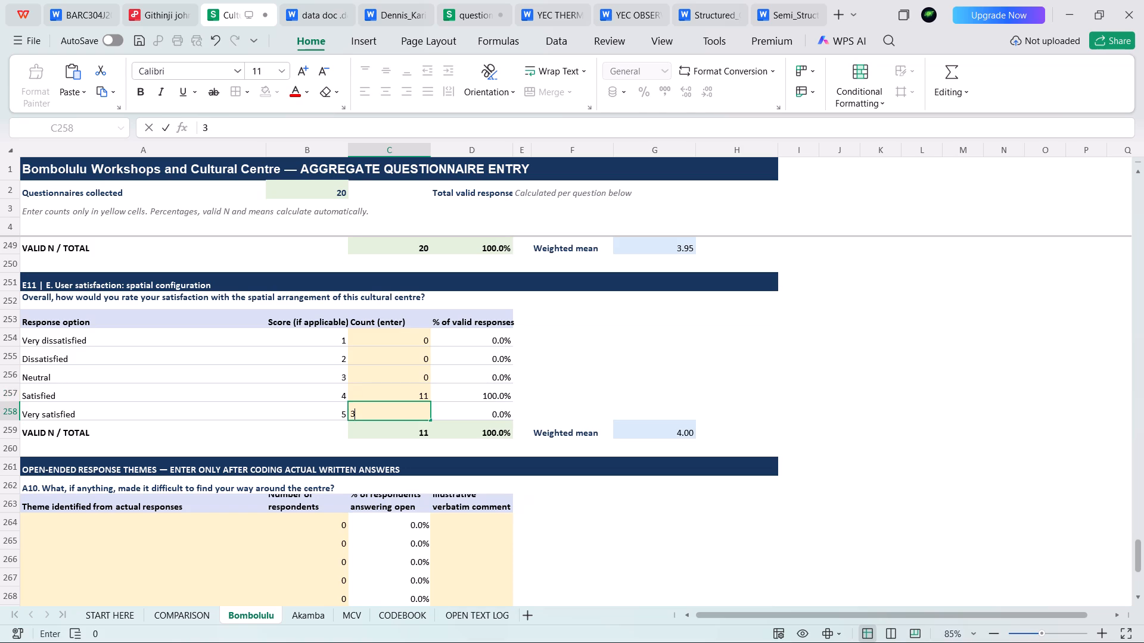
pyautogui.click(409, 370)
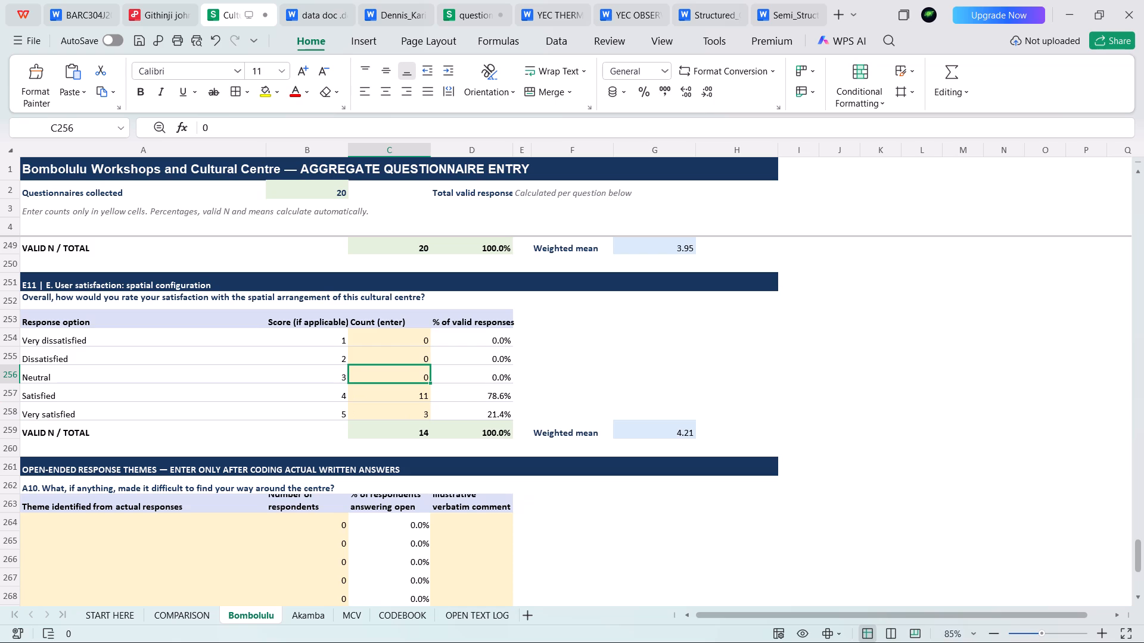
pyautogui.press('5')
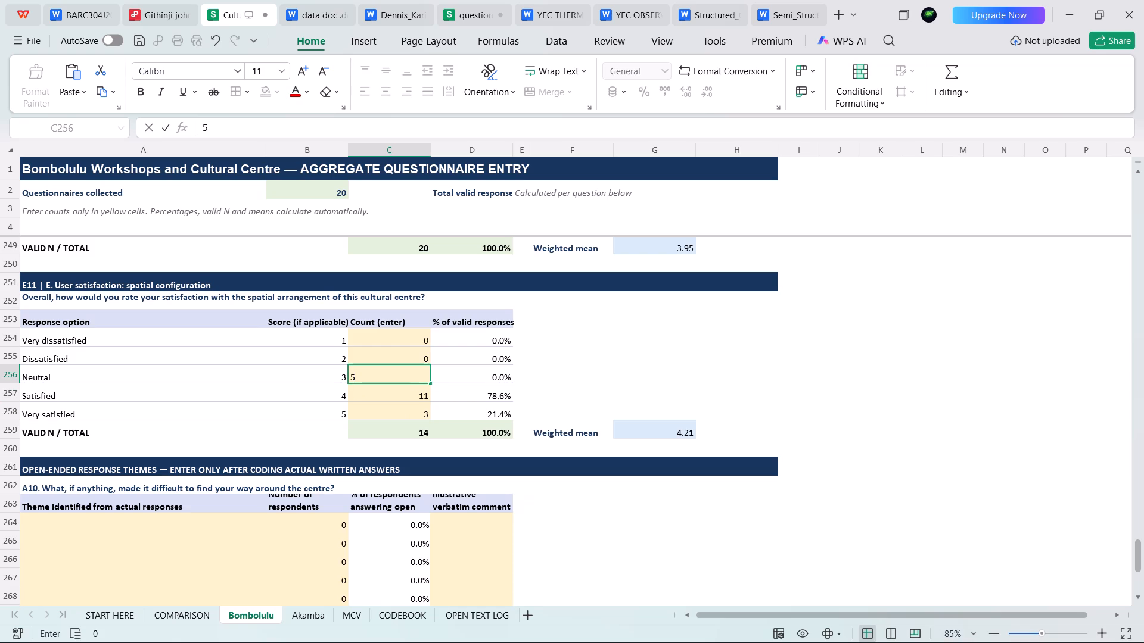
pyautogui.click(417, 392)
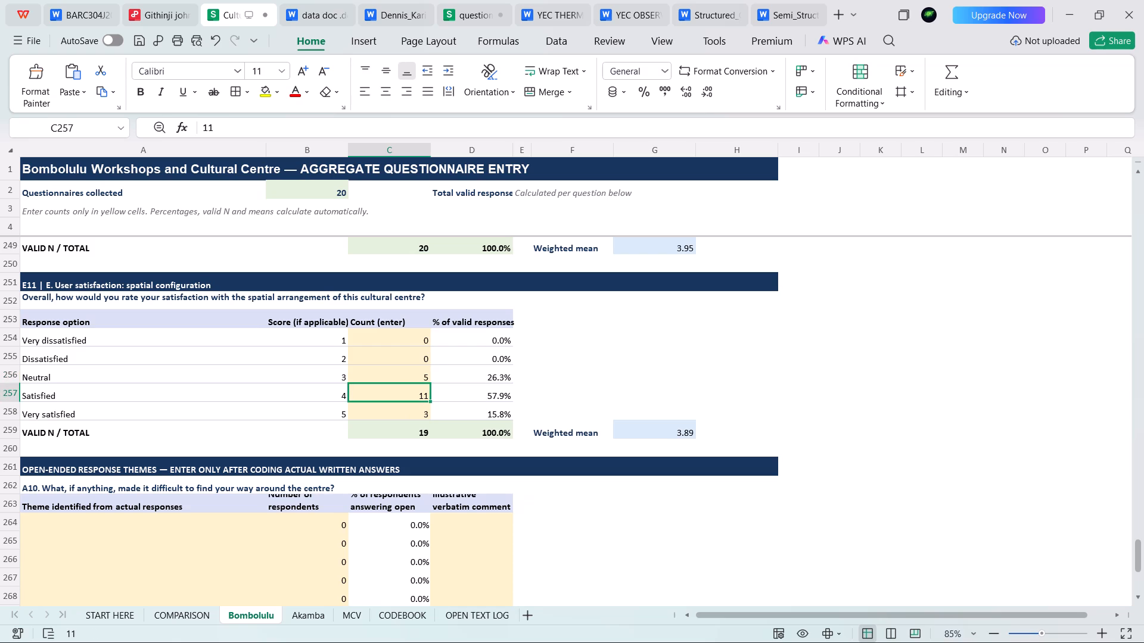
# Change the question E11 Very satisfied count to 4.
pyautogui.click(421, 413)
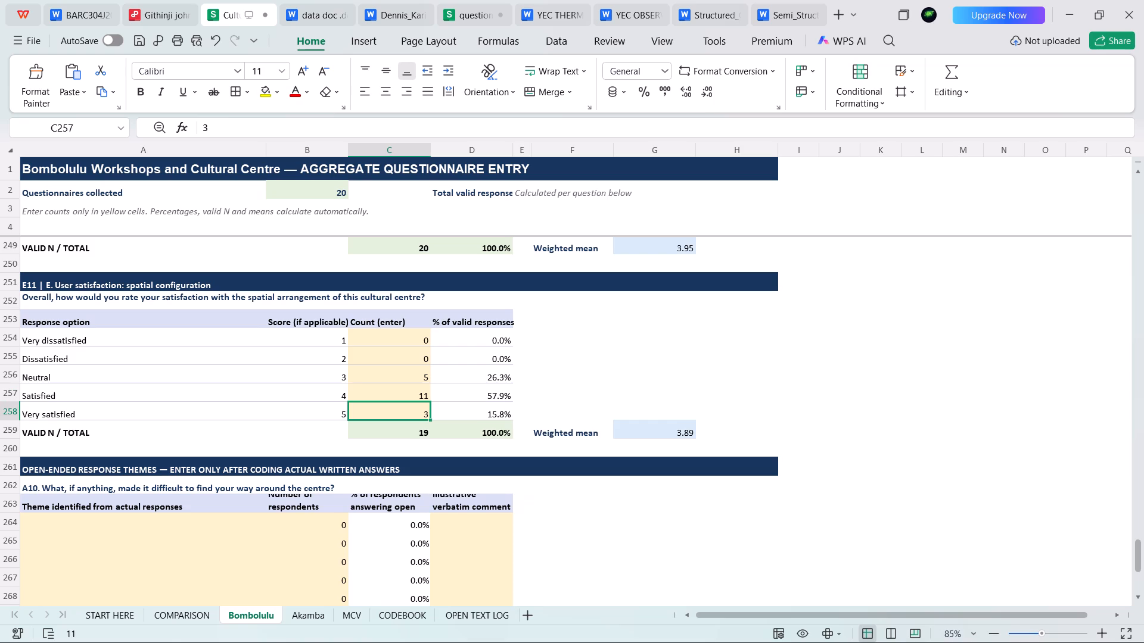
pyautogui.press('4')
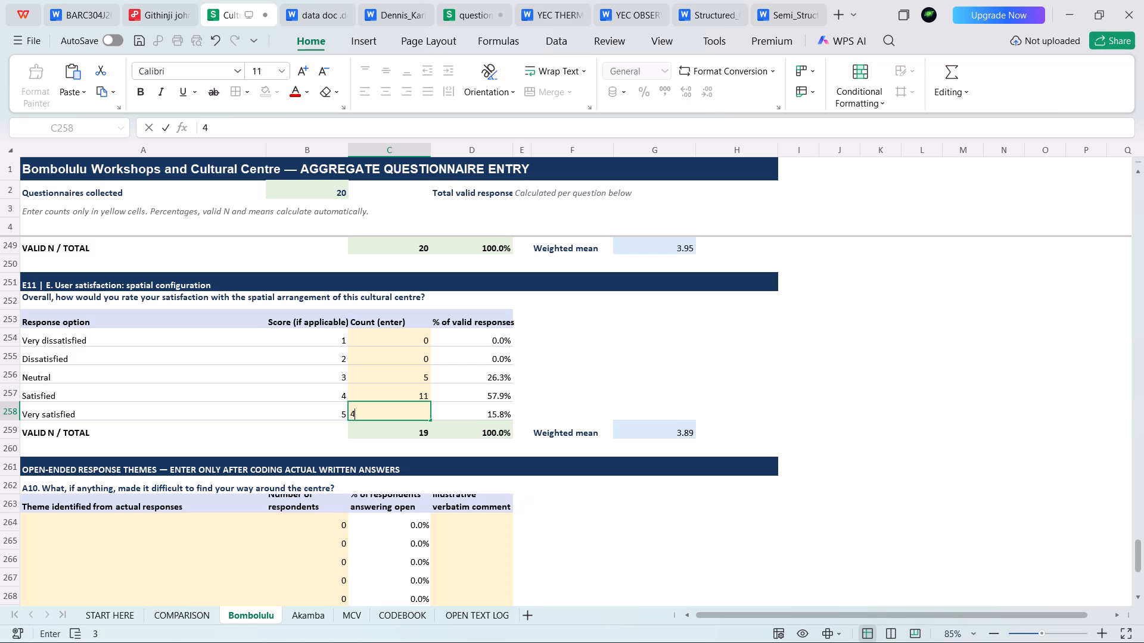
pyautogui.click(418, 390)
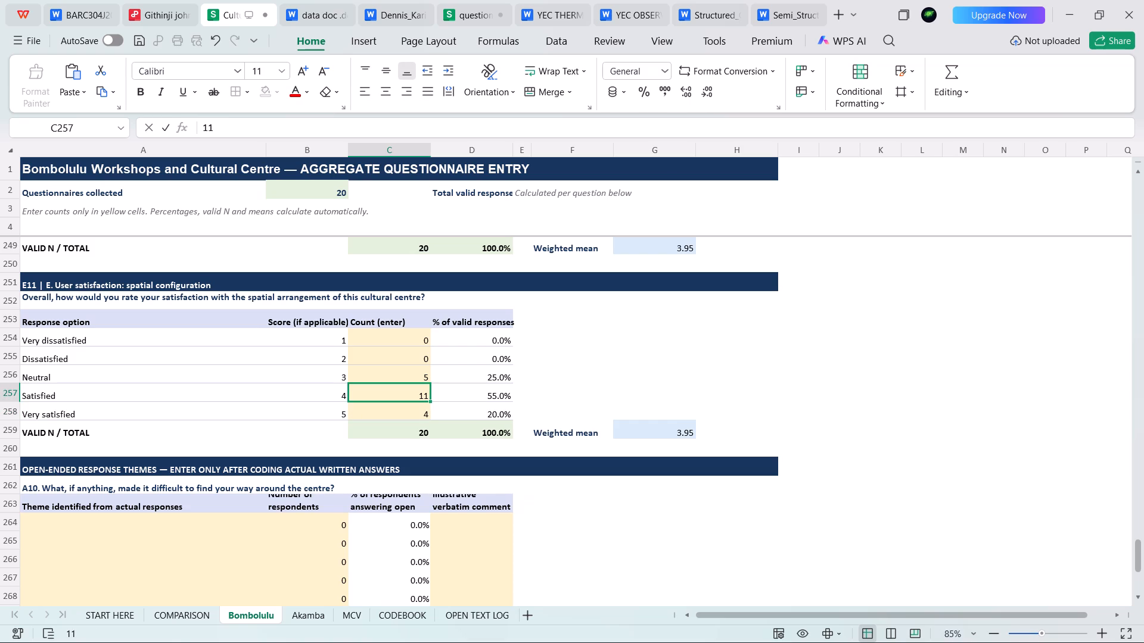
# Correct the question E11 counts to Neutral 6 and Satisfied 10.
pyautogui.scroll(2, 418, 390)
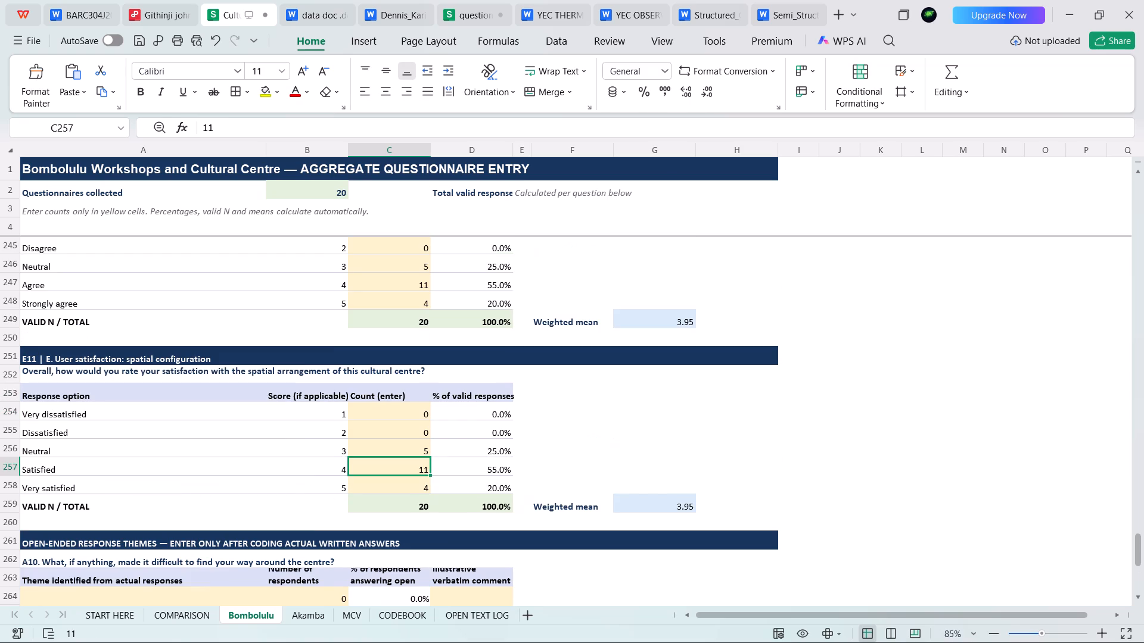
pyautogui.click(409, 489)
pyautogui.click(411, 468)
pyautogui.click(415, 451)
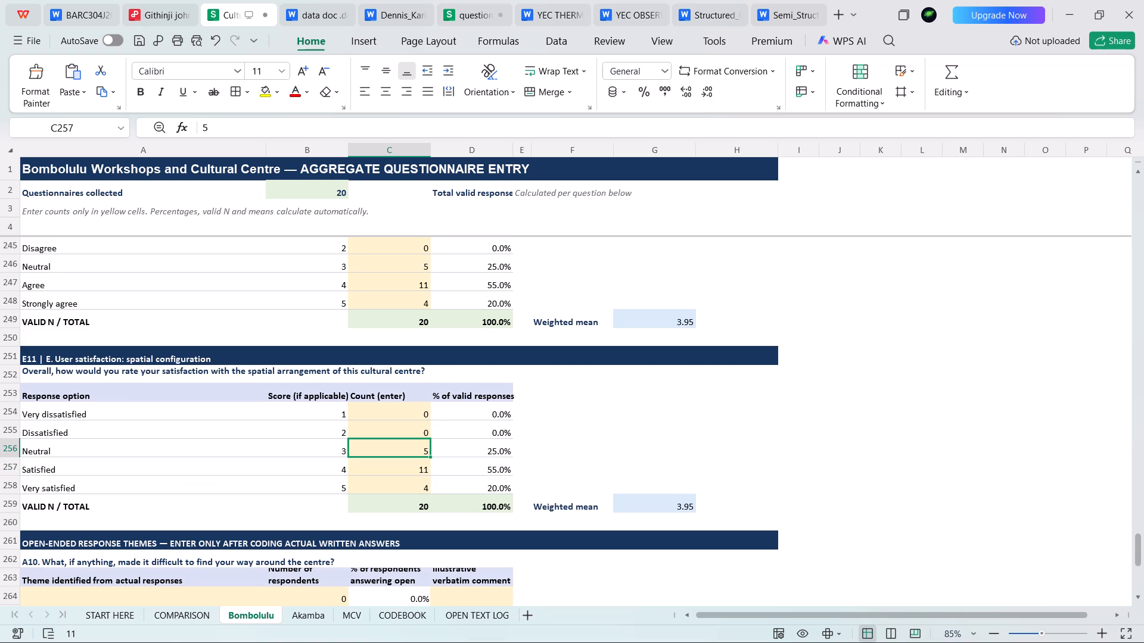
pyautogui.press('6')
pyautogui.click(415, 472)
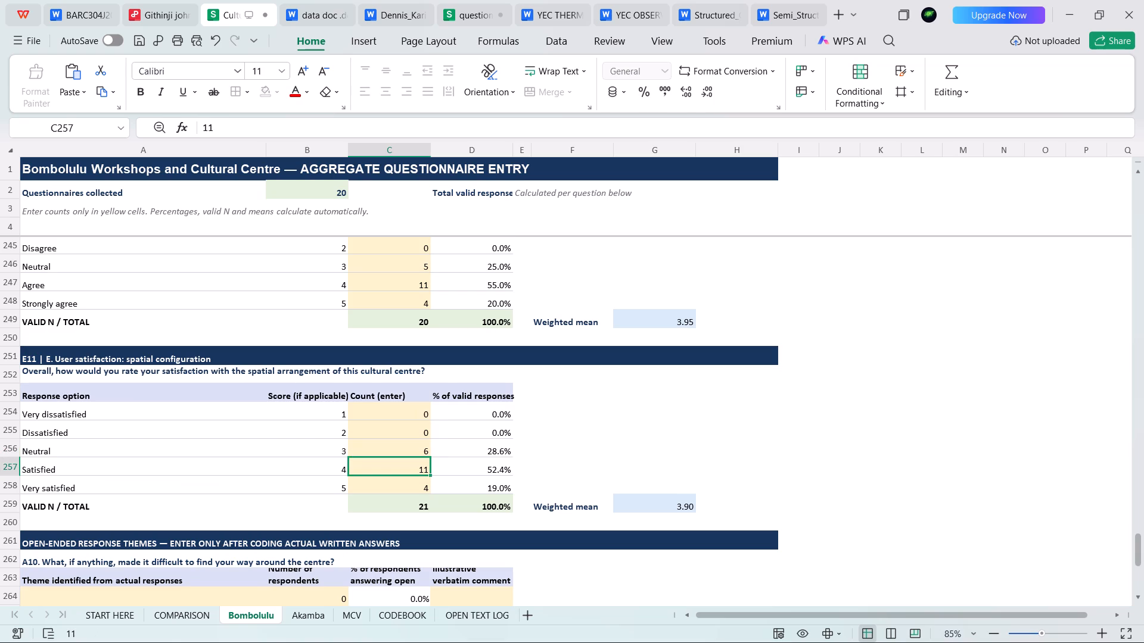
pyautogui.press('1')
pyautogui.press('0')
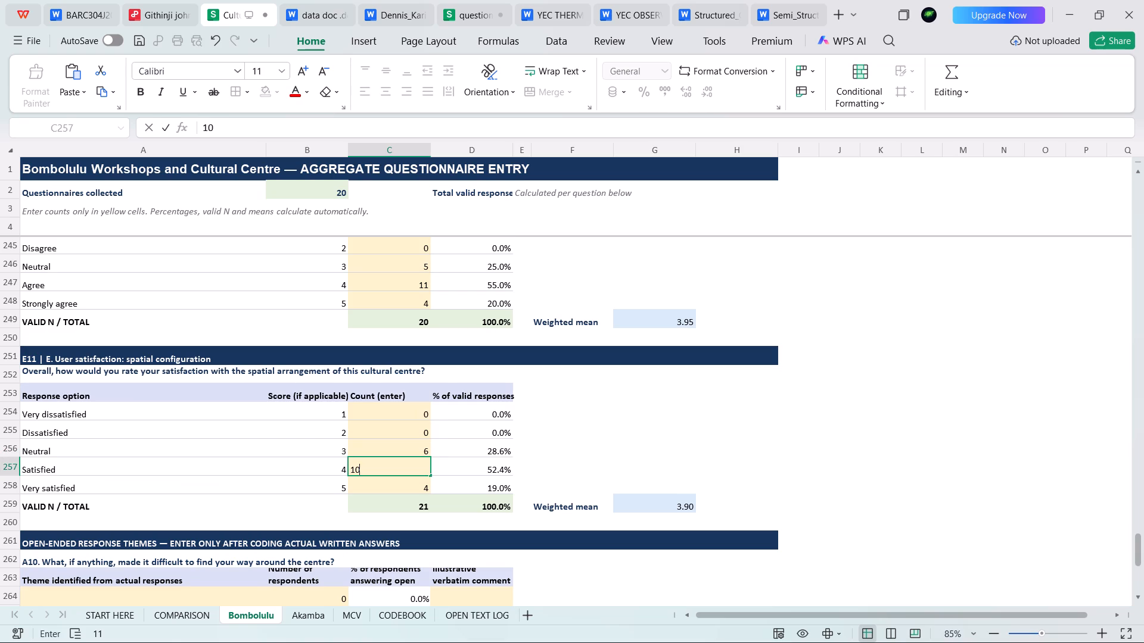
pyautogui.click(413, 447)
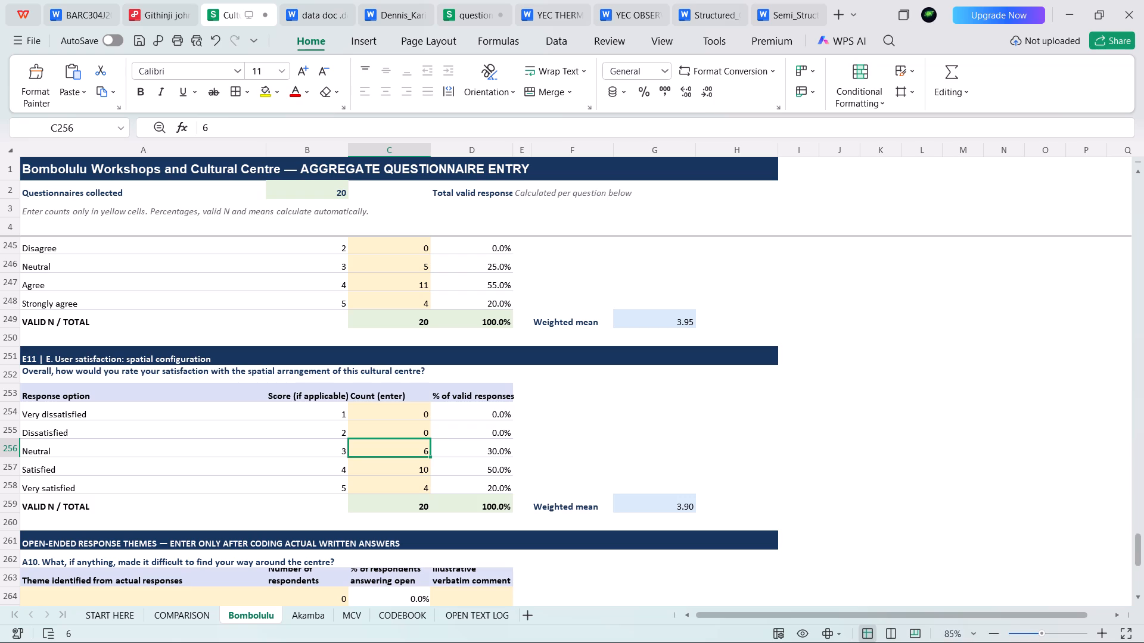
# Correct the question E11 counts to Neutral 5, Satisfied 12 and Very satisfied 3.
pyautogui.scroll(-3, 419, 444)
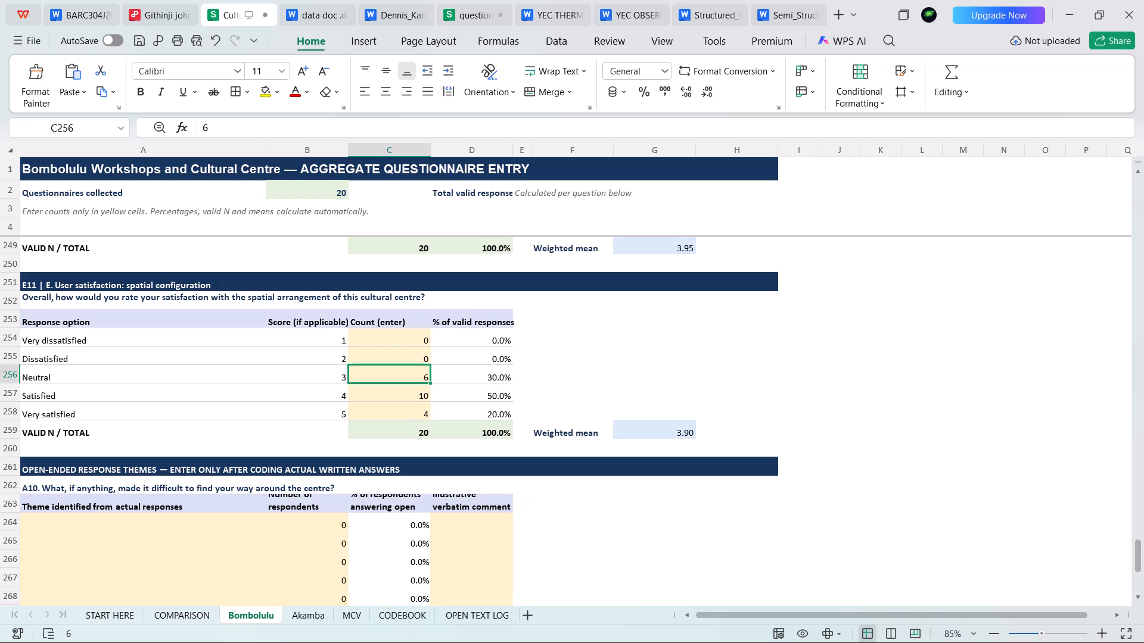
pyautogui.click(425, 359)
pyautogui.write('13')
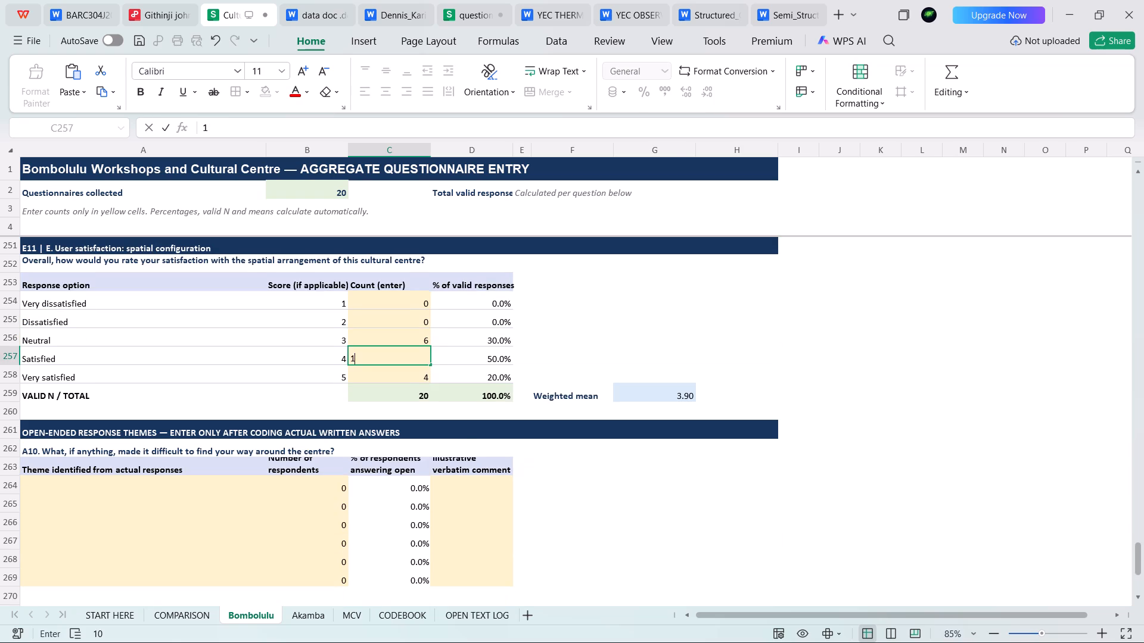
pyautogui.click(396, 336)
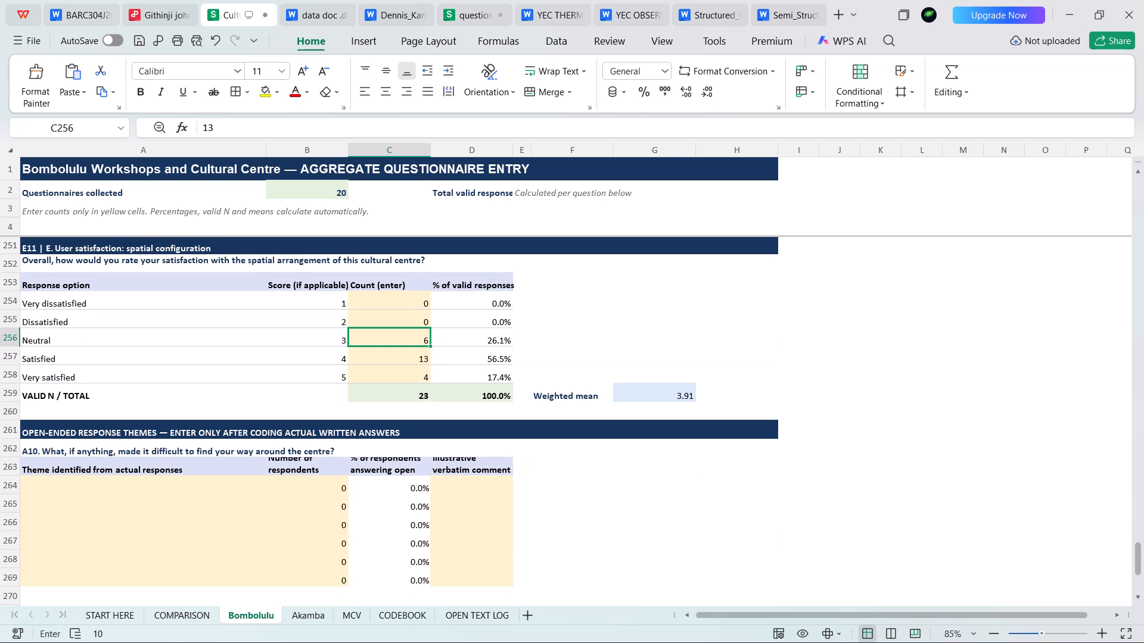
pyautogui.press('5')
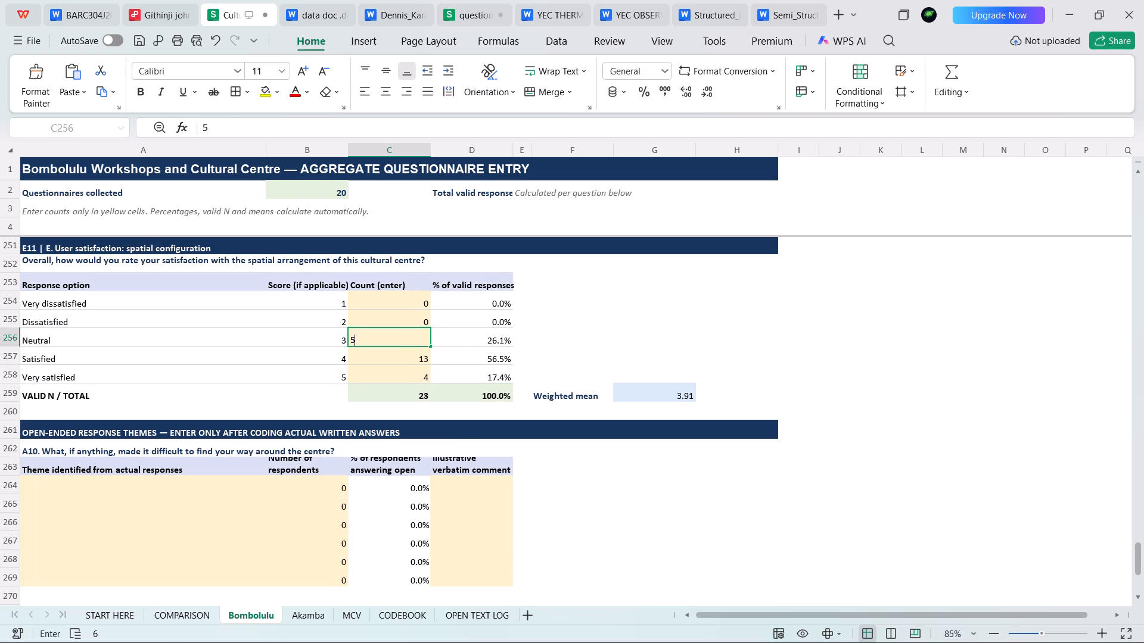
pyautogui.click(407, 376)
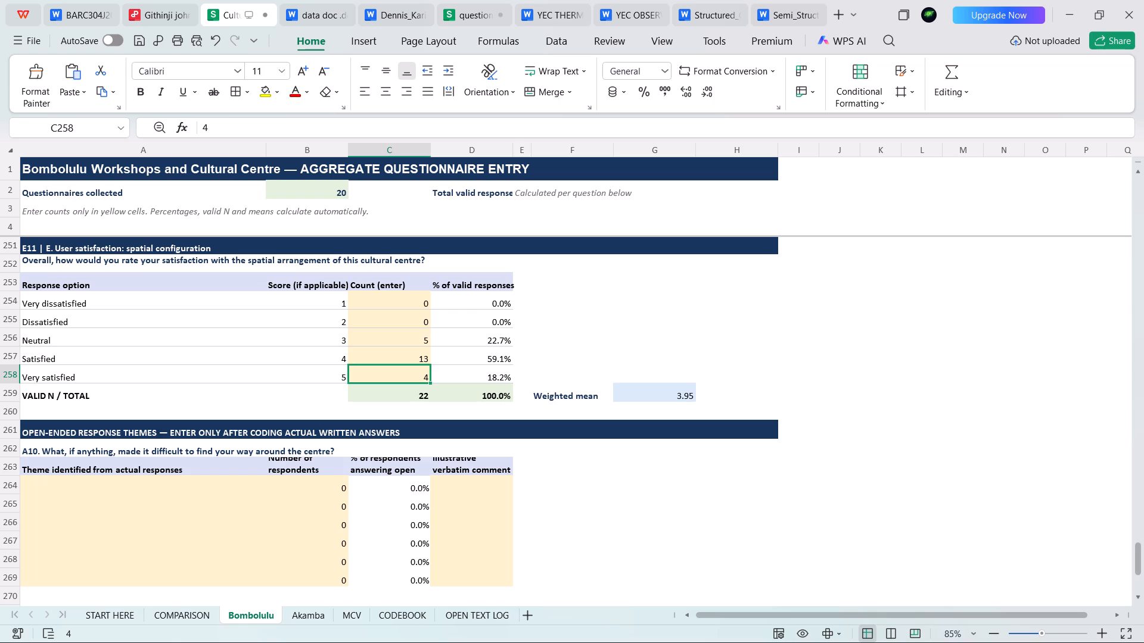
pyautogui.press('2')
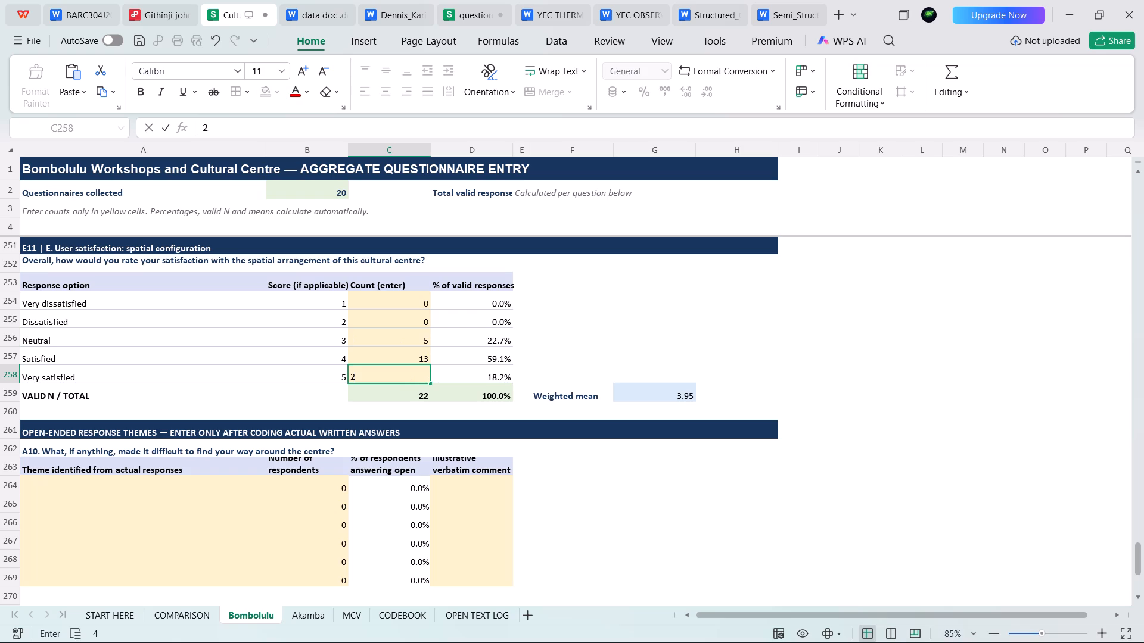
pyautogui.moveTo(403, 370); pyautogui.dragTo(324, 376)
pyautogui.press('3')
pyautogui.click(389, 355)
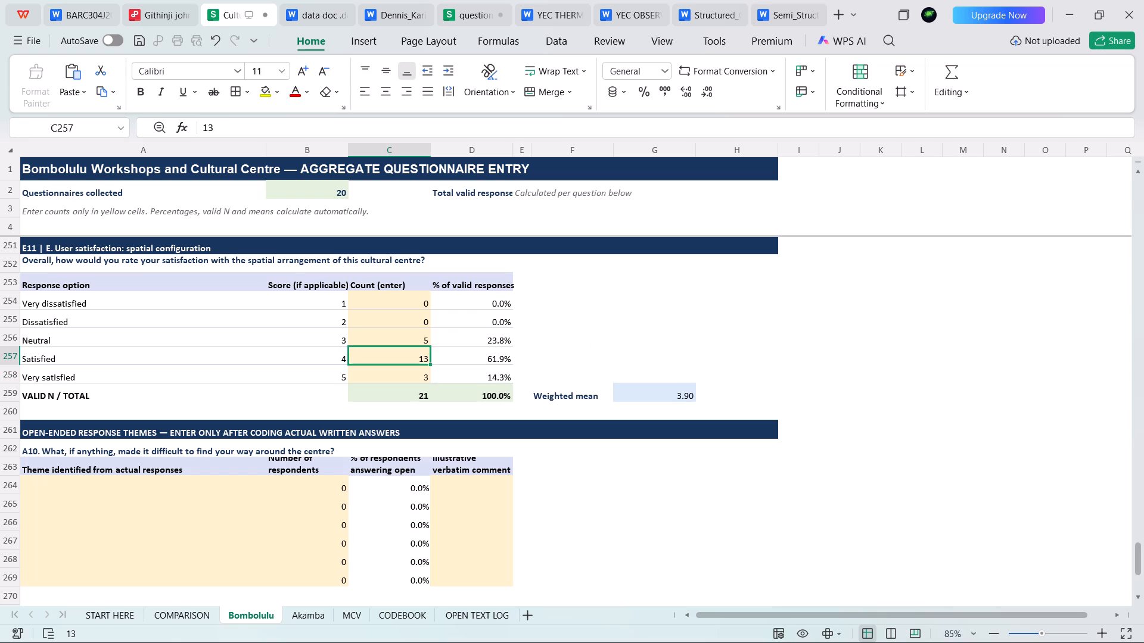
pyautogui.write('12')
pyautogui.click(405, 333)
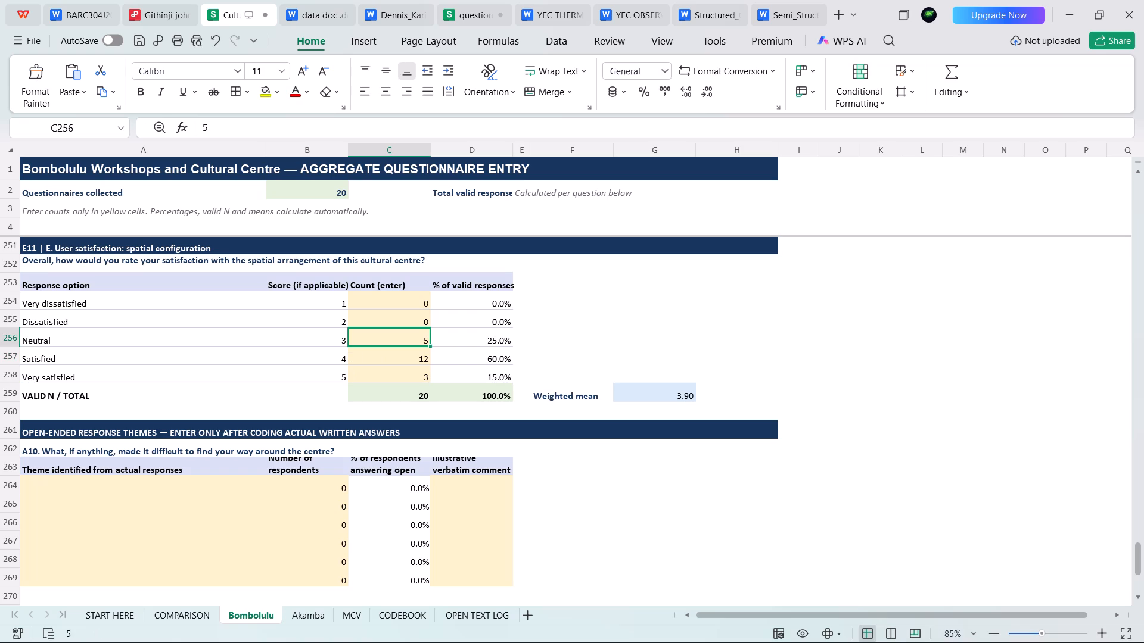
# Review the end of the Bombolulu sheet, including questions E10 and E11 and the open-ended theme tables A10 and E12.
pyautogui.scroll(-3, 409, 391)
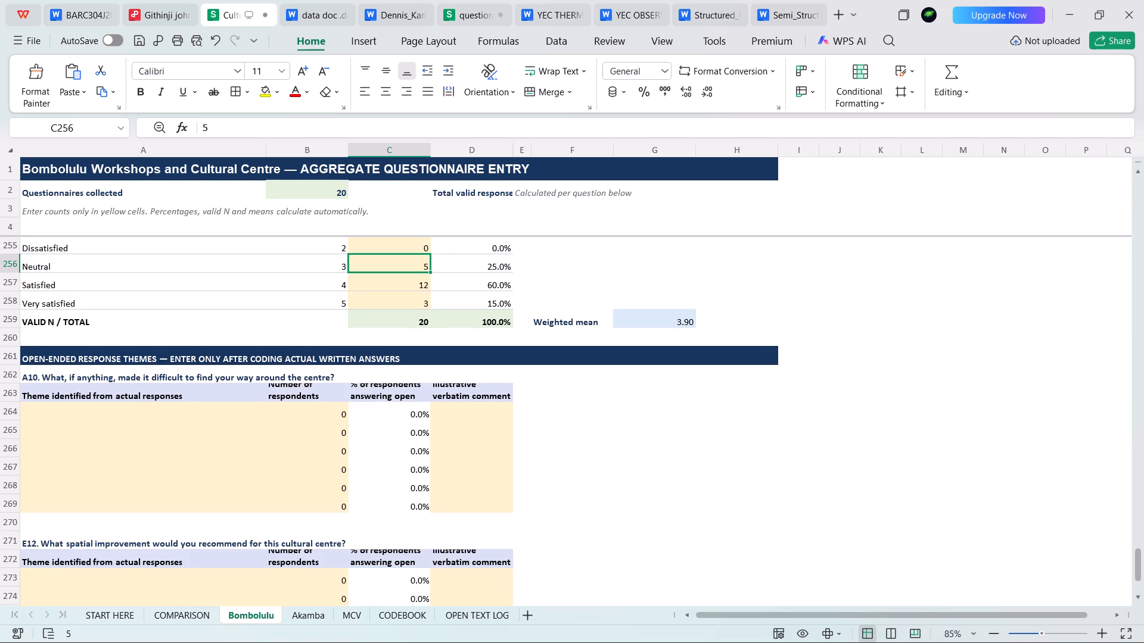
pyautogui.scroll(-4, 409, 391)
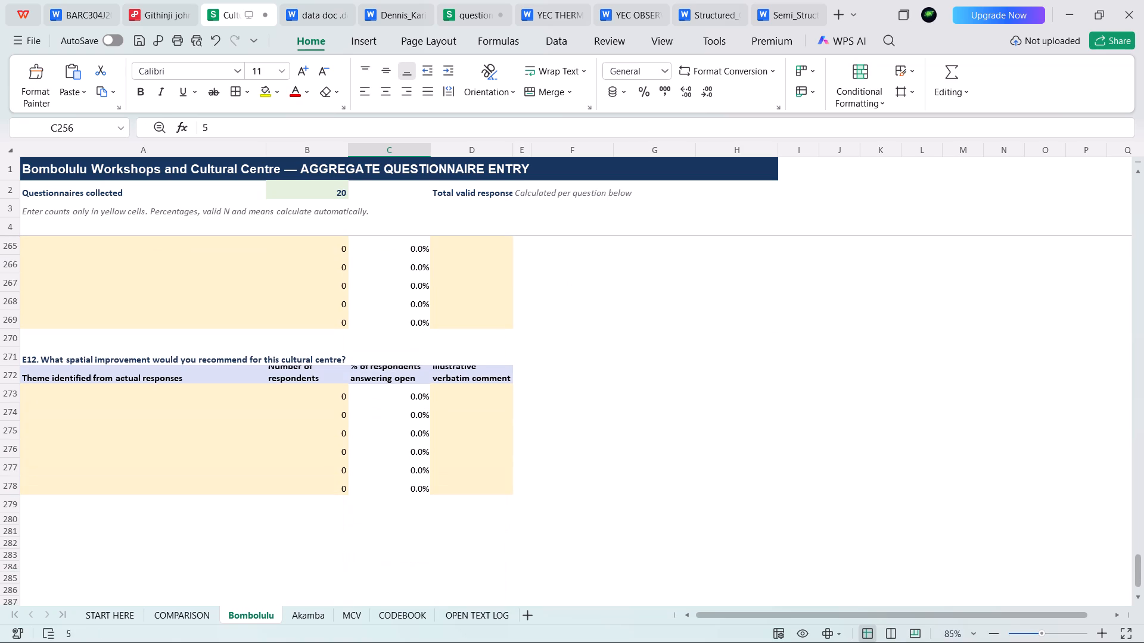
pyautogui.scroll(2, 409, 391)
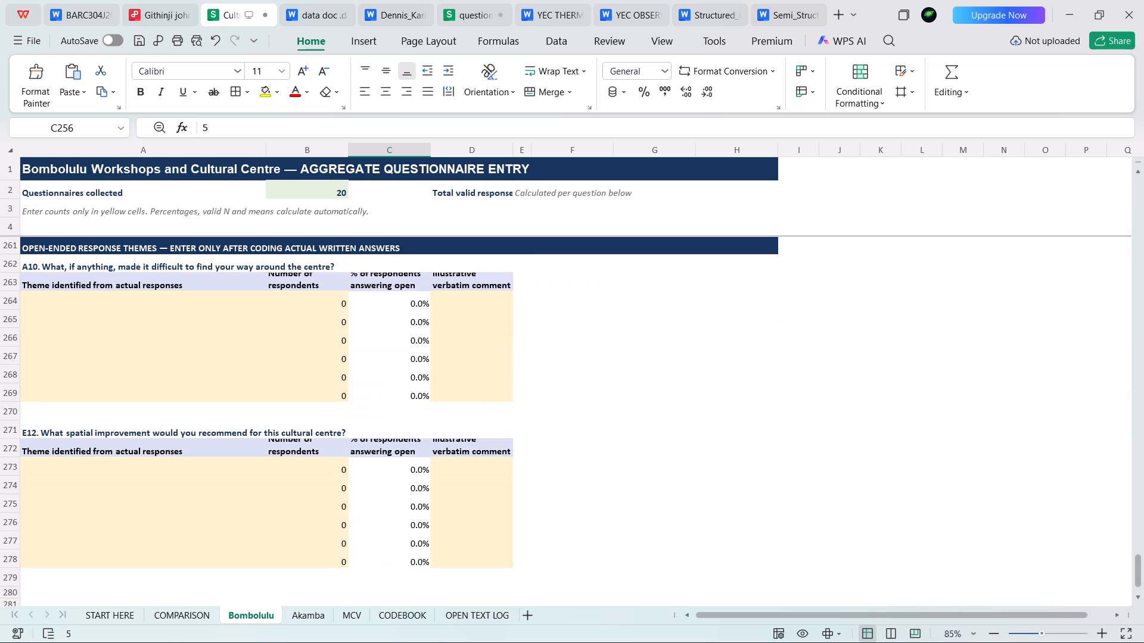
pyautogui.scroll(2, 409, 391)
pyautogui.scroll(-10, 409, 391)
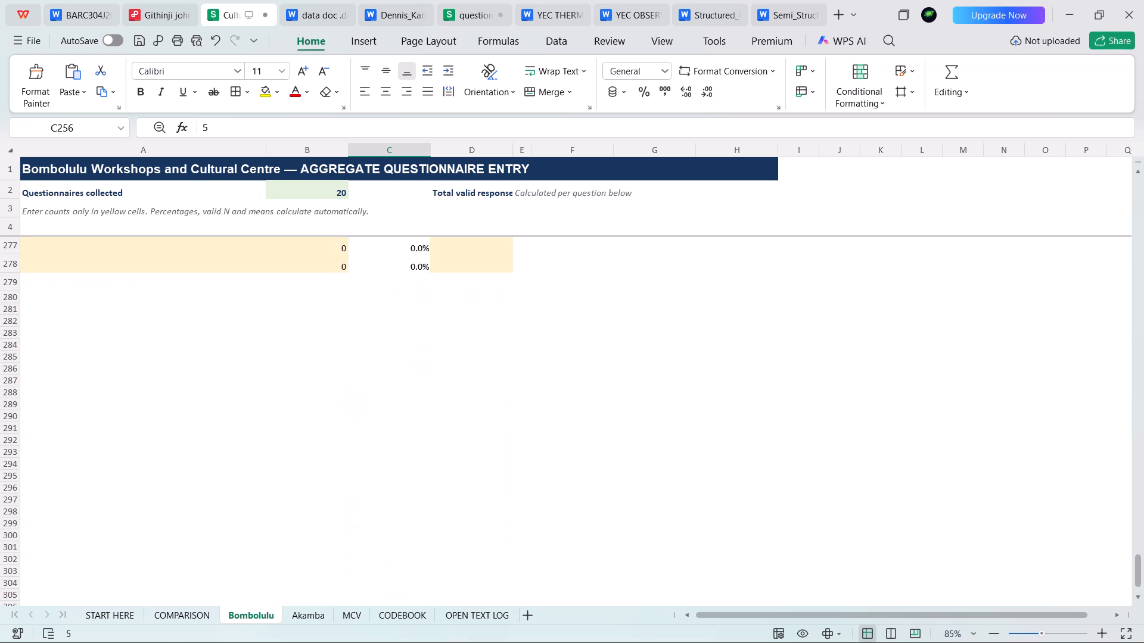
pyautogui.scroll(-5, 312, 513)
pyautogui.scroll(5, 312, 513)
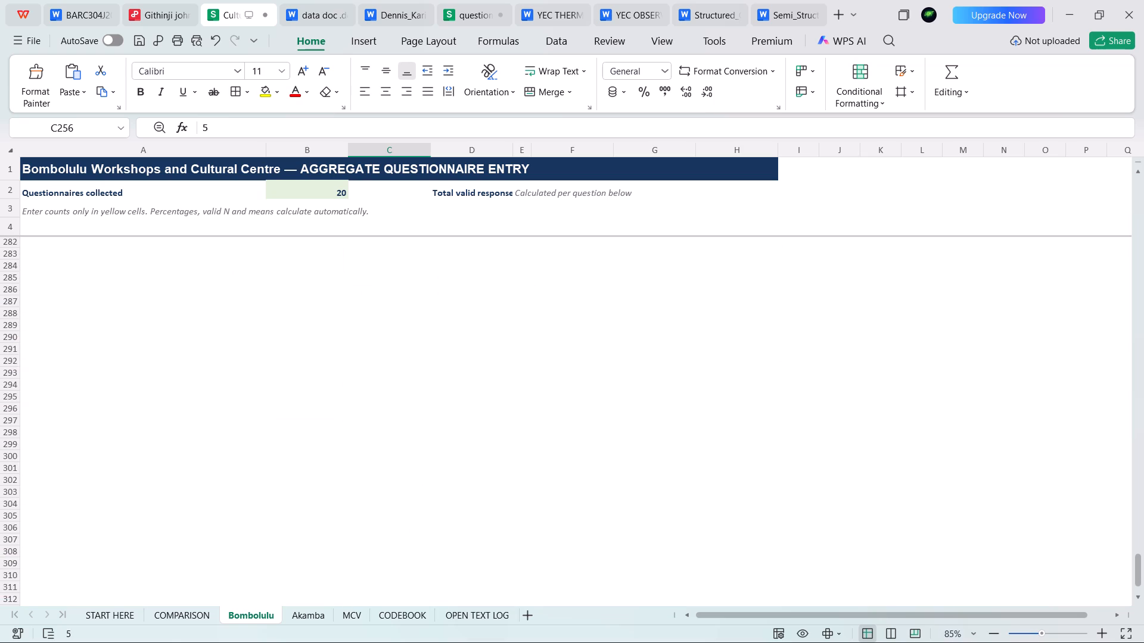
pyautogui.scroll(15, 312, 513)
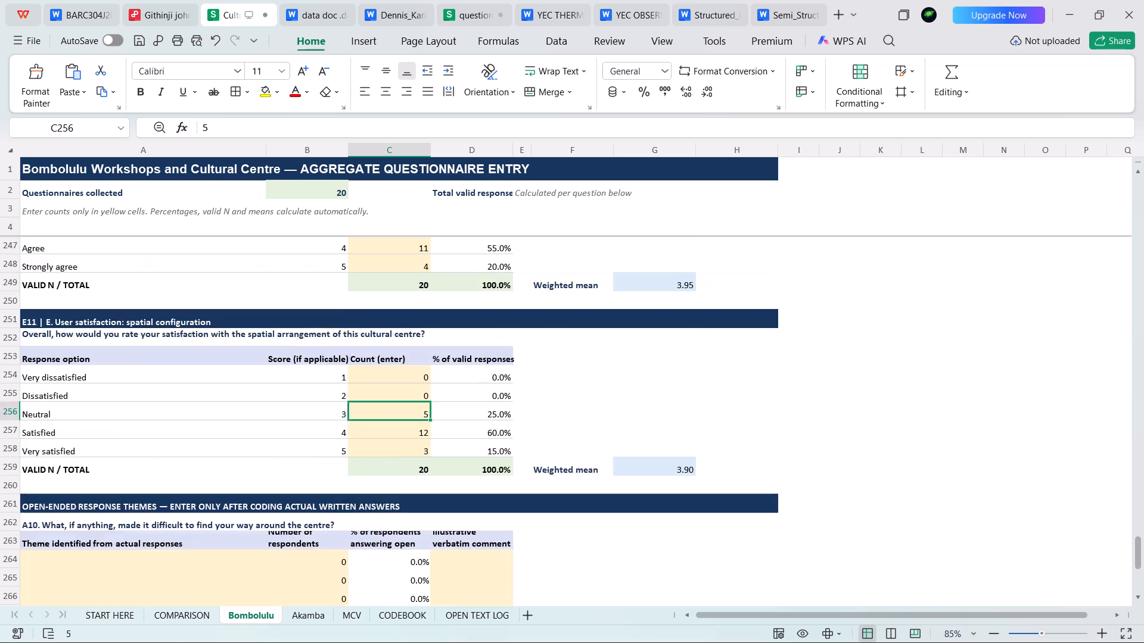
pyautogui.scroll(13, 312, 513)
pyautogui.scroll(-10, 312, 513)
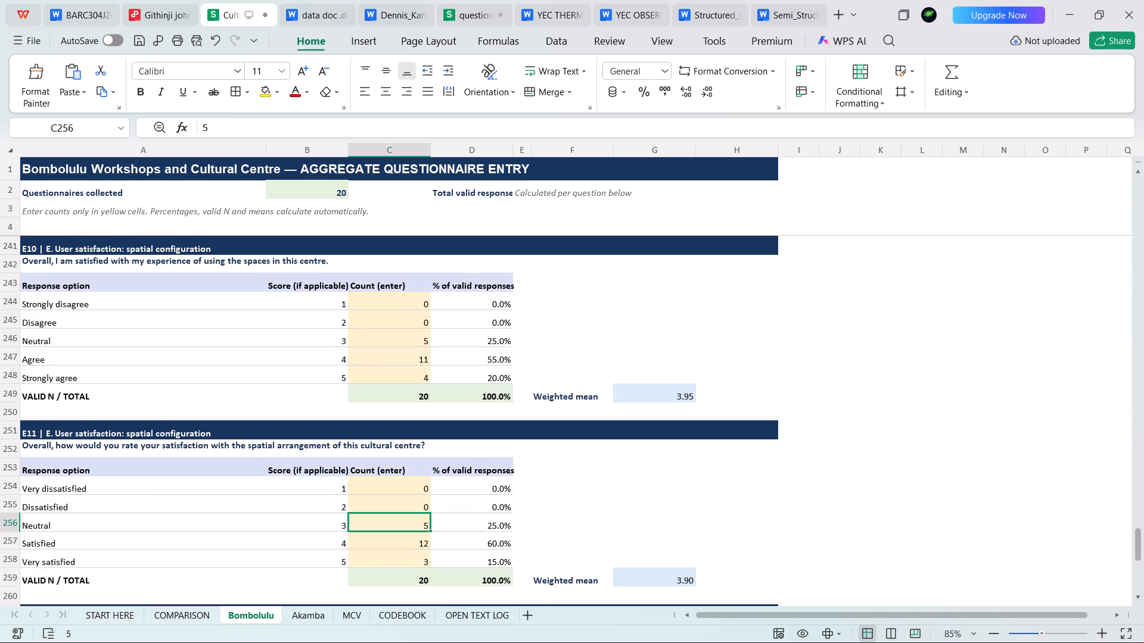
pyautogui.click(380, 168)
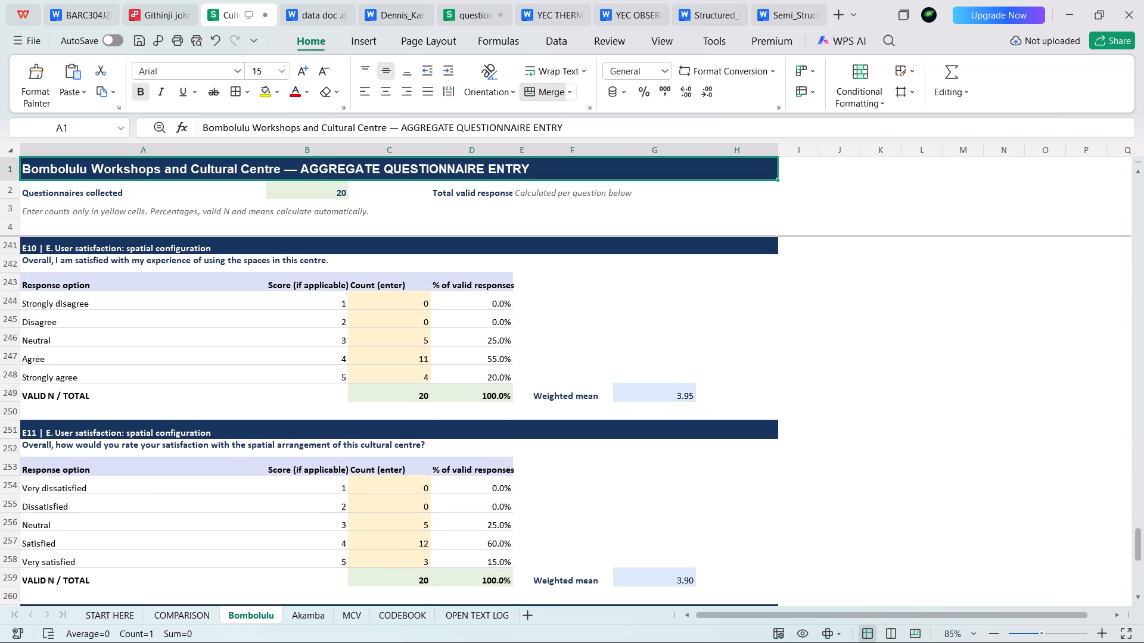
pyautogui.scroll(-3, 359, 310)
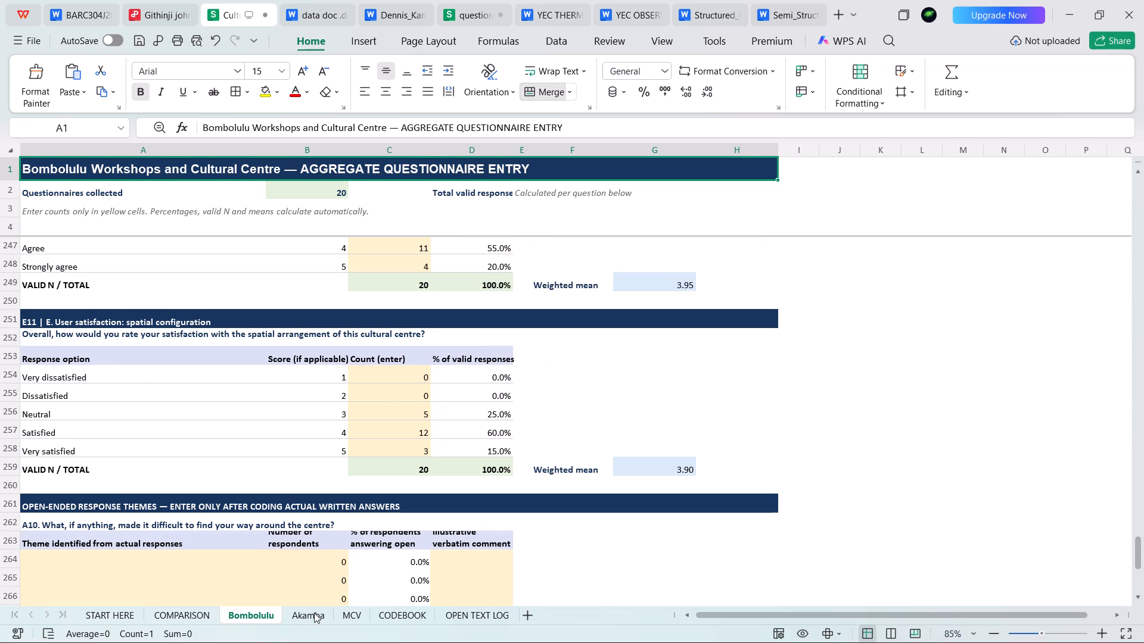
# On the Akamba sheet, enter the question A1 age counts: 21–25 3, 26–35 4, 36–45 11, and 46 and above 7.
pyautogui.click(314, 613)
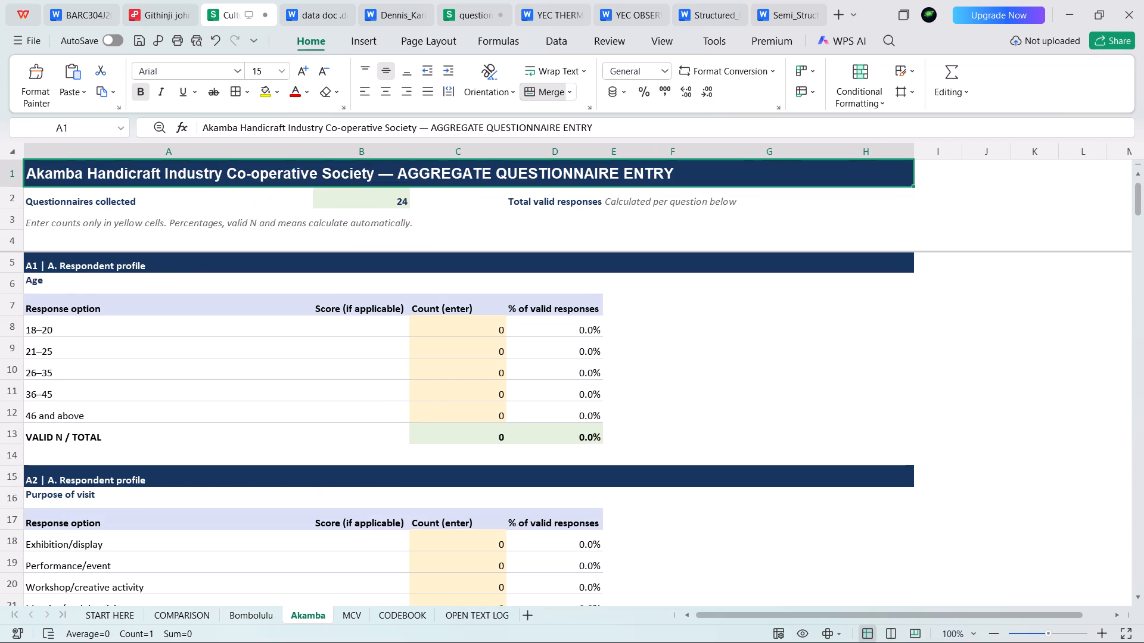
pyautogui.scroll(4, 330, 480)
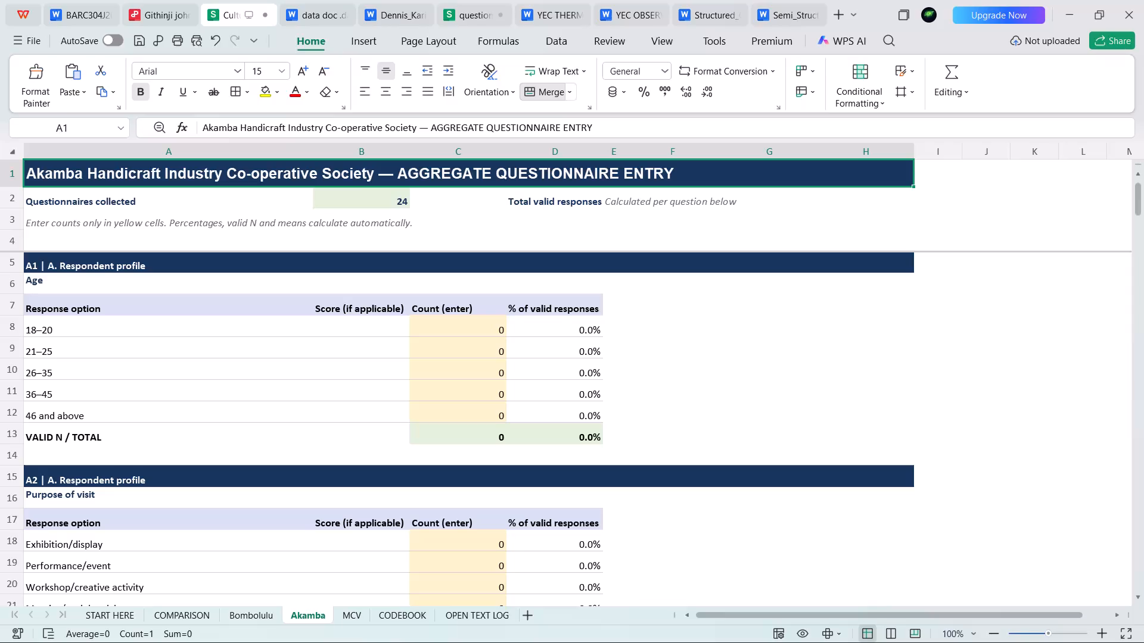
pyautogui.click(490, 391)
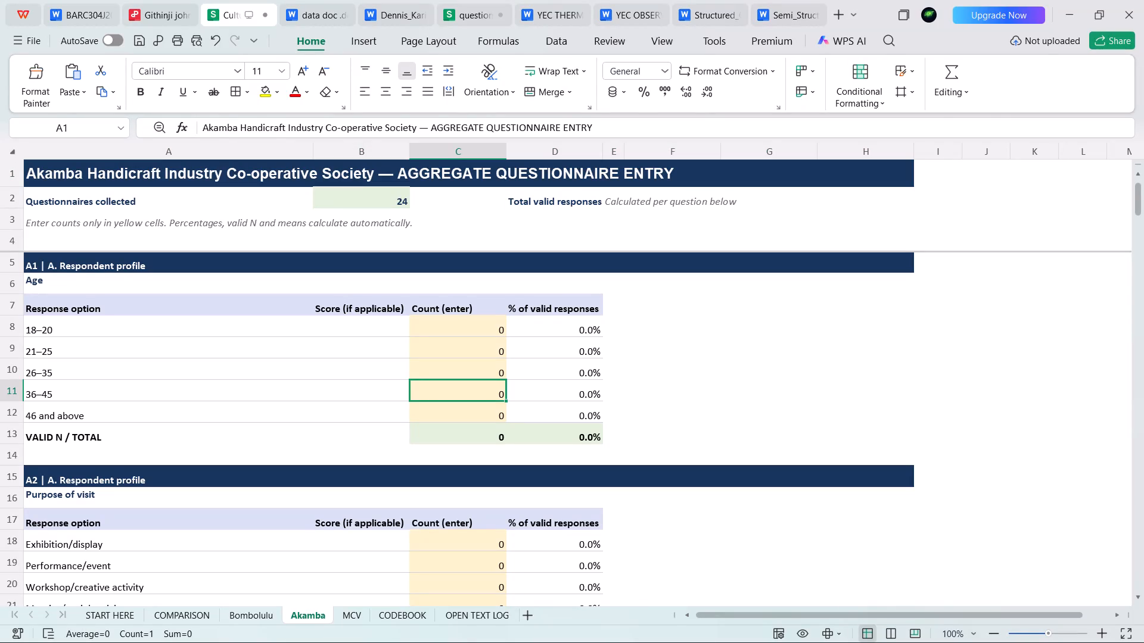
pyautogui.write('11')
pyautogui.click(489, 413)
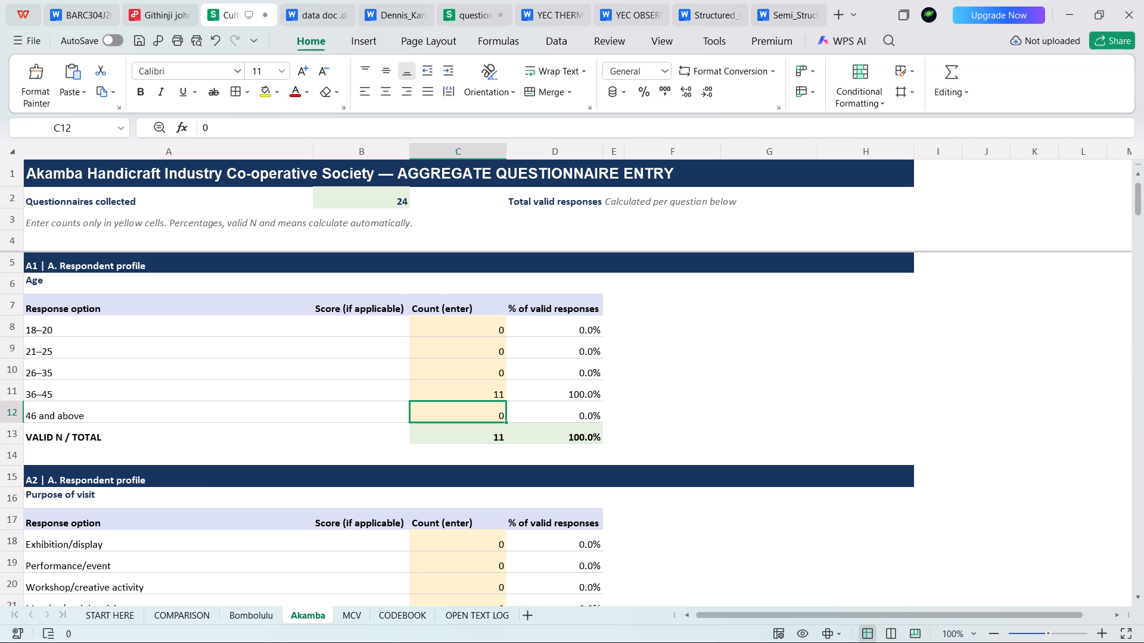
pyautogui.press('5')
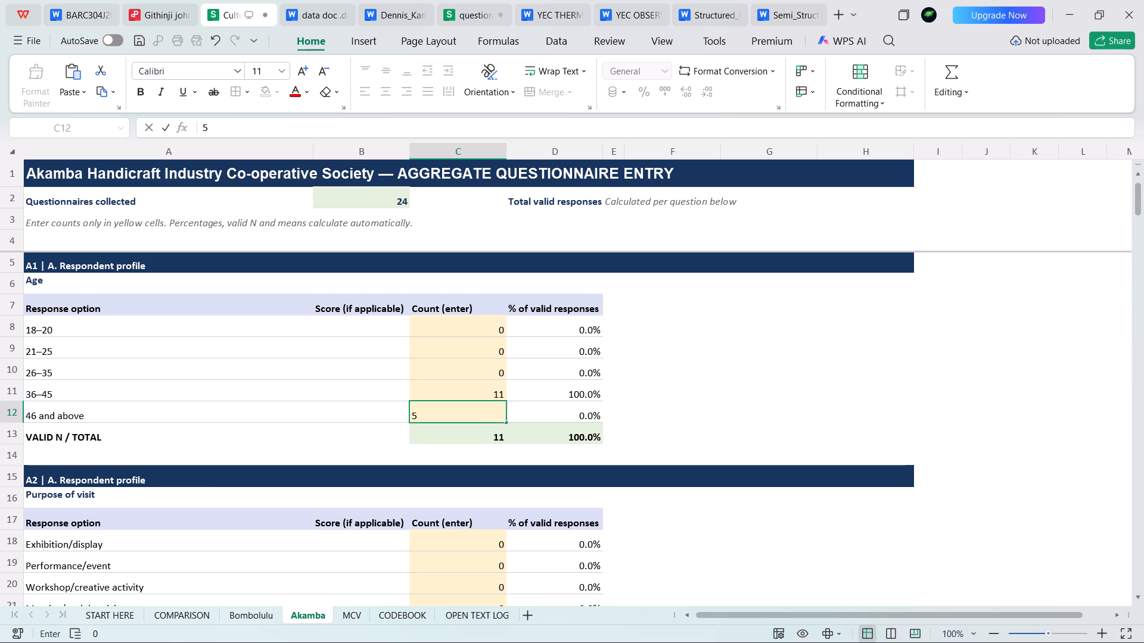
pyautogui.click(484, 371)
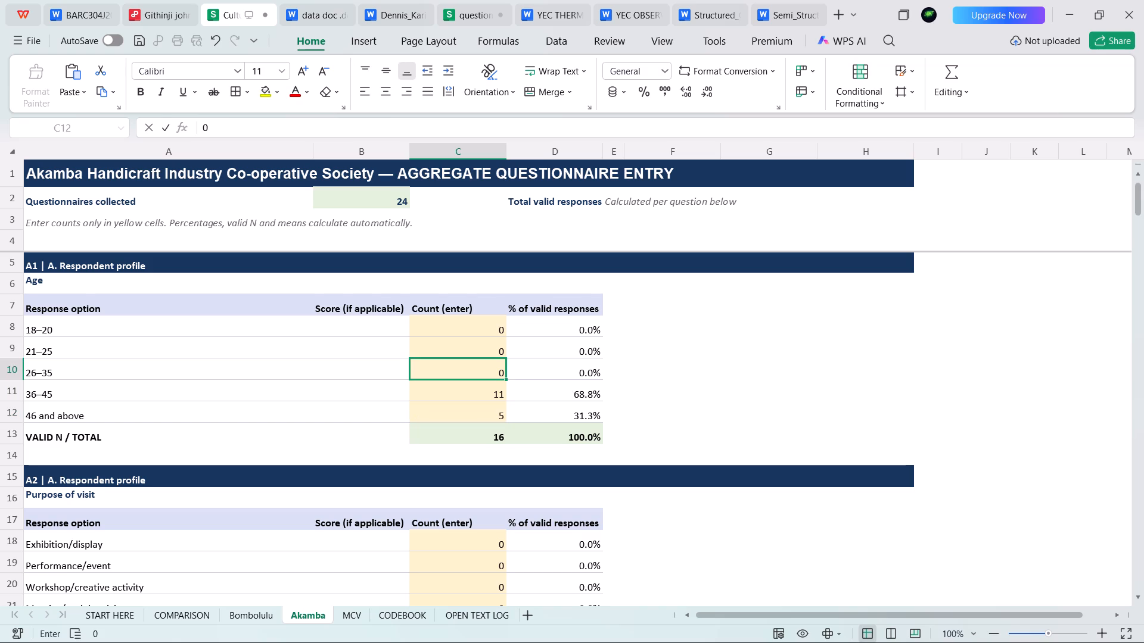
pyautogui.click(485, 419)
pyautogui.press('7')
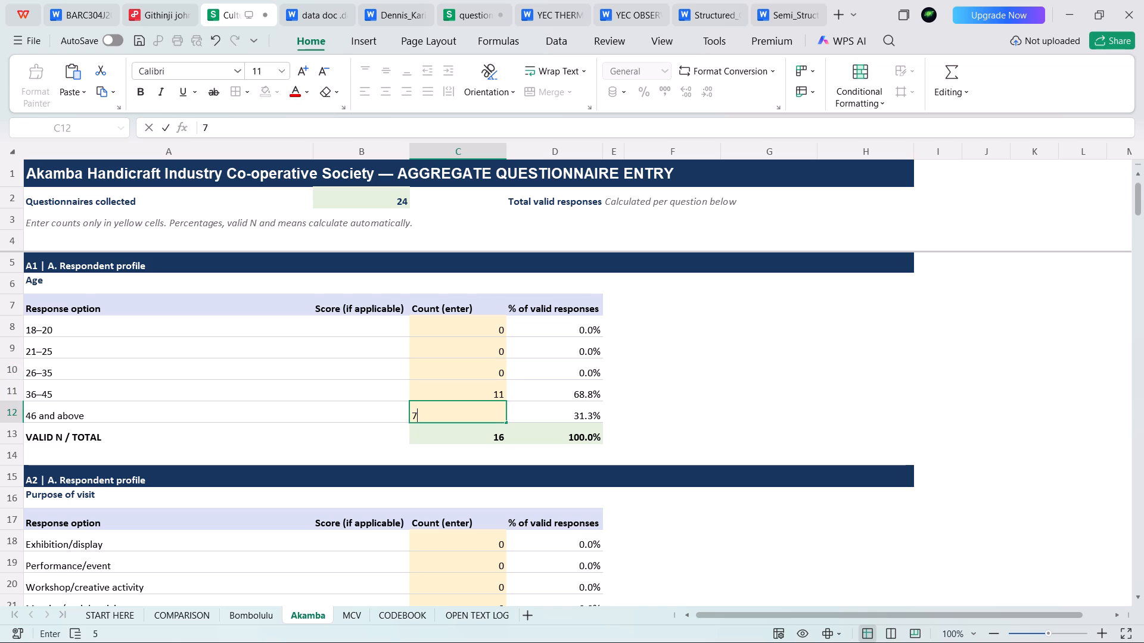
pyautogui.click(487, 366)
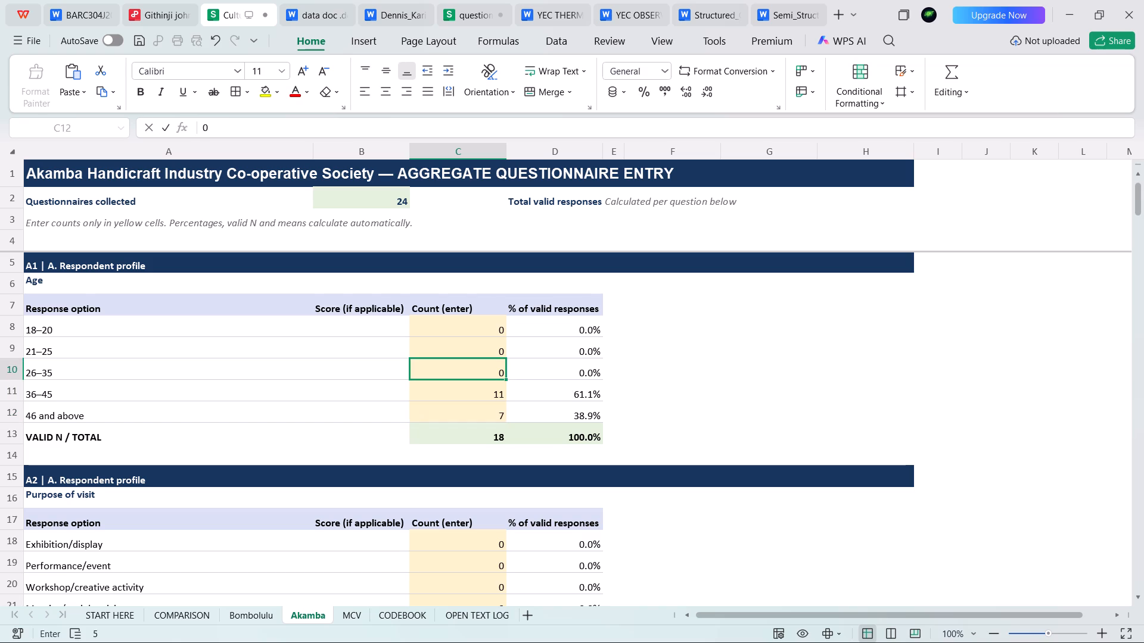
pyautogui.press('4')
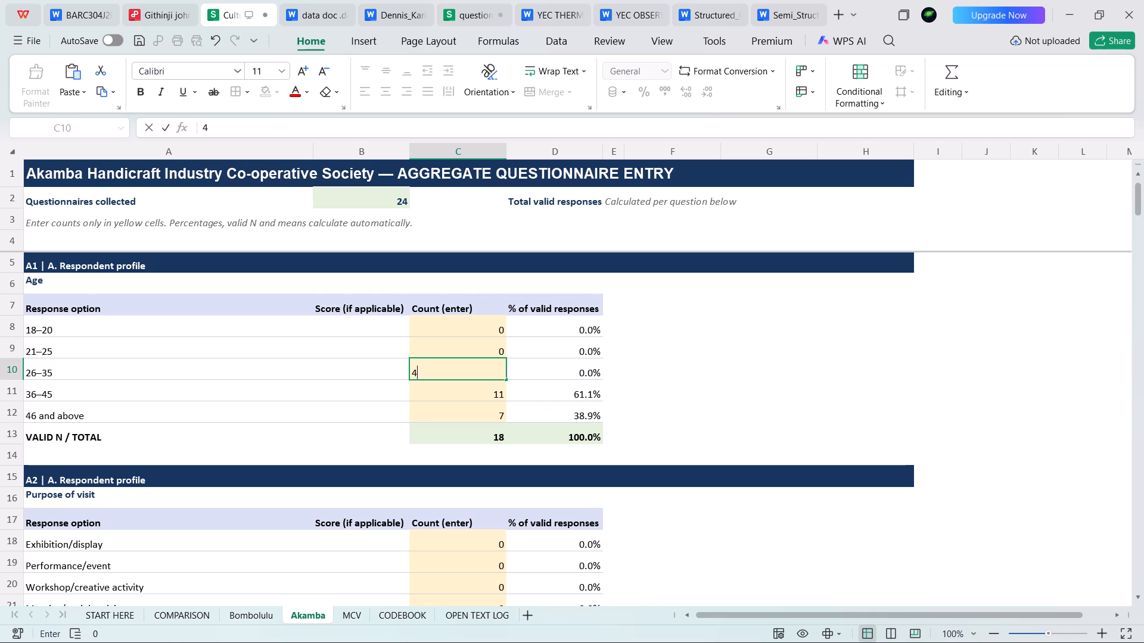
pyautogui.click(475, 336)
pyautogui.click(478, 349)
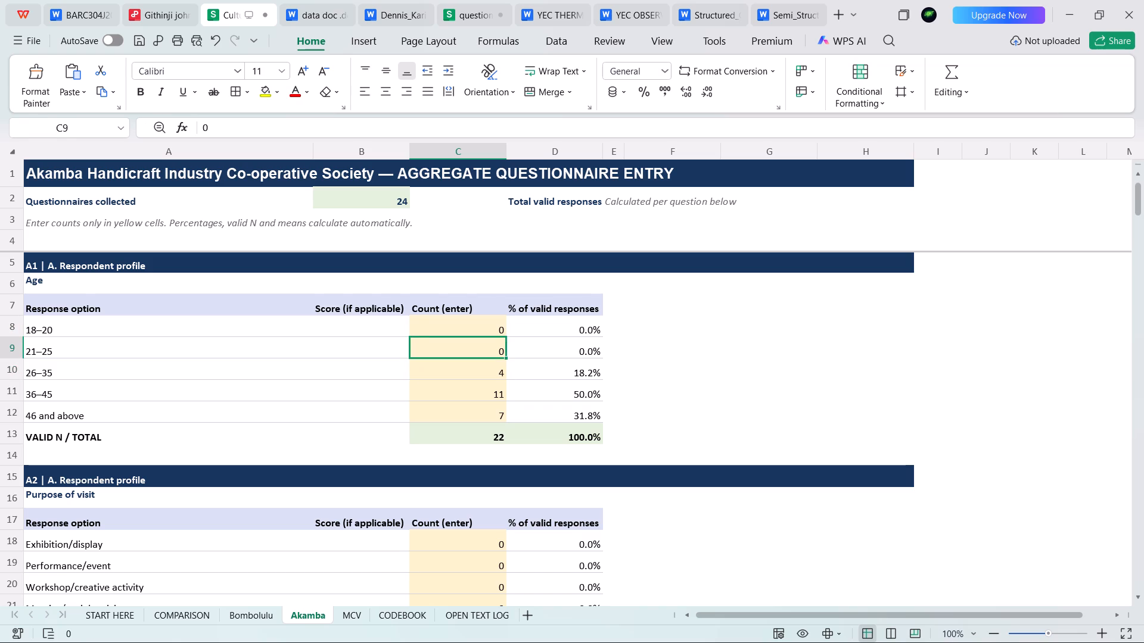
pyautogui.press('3')
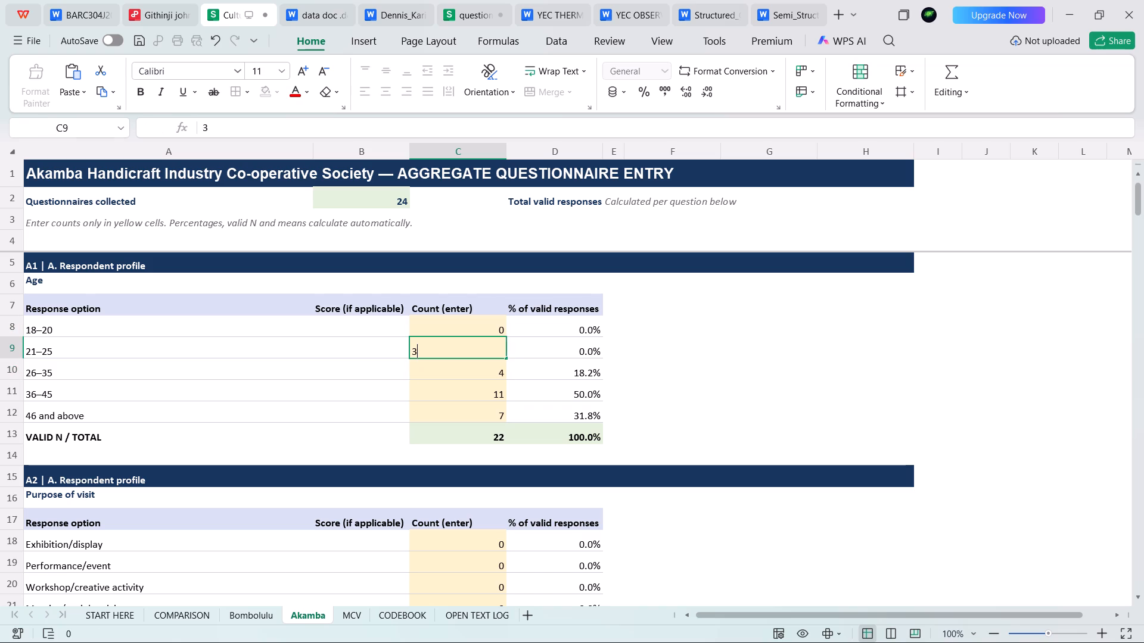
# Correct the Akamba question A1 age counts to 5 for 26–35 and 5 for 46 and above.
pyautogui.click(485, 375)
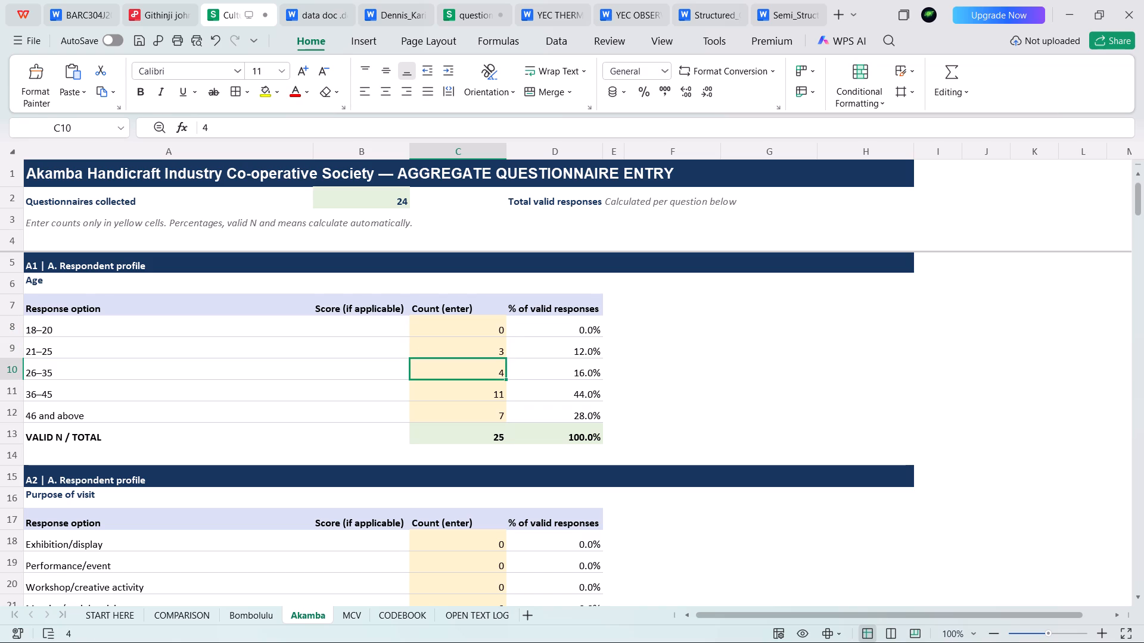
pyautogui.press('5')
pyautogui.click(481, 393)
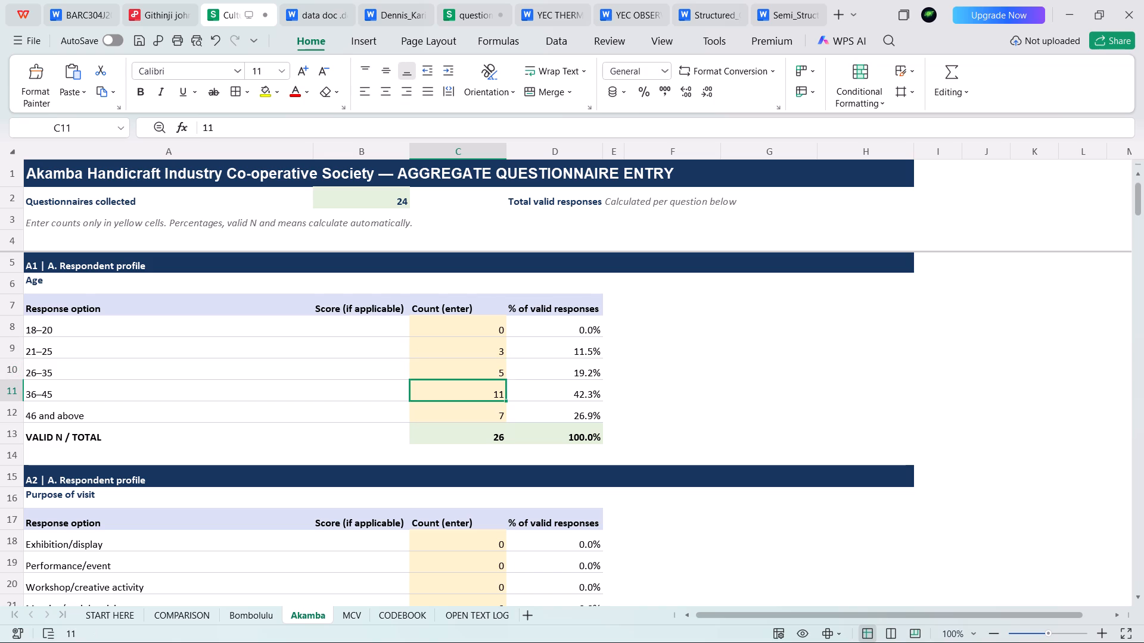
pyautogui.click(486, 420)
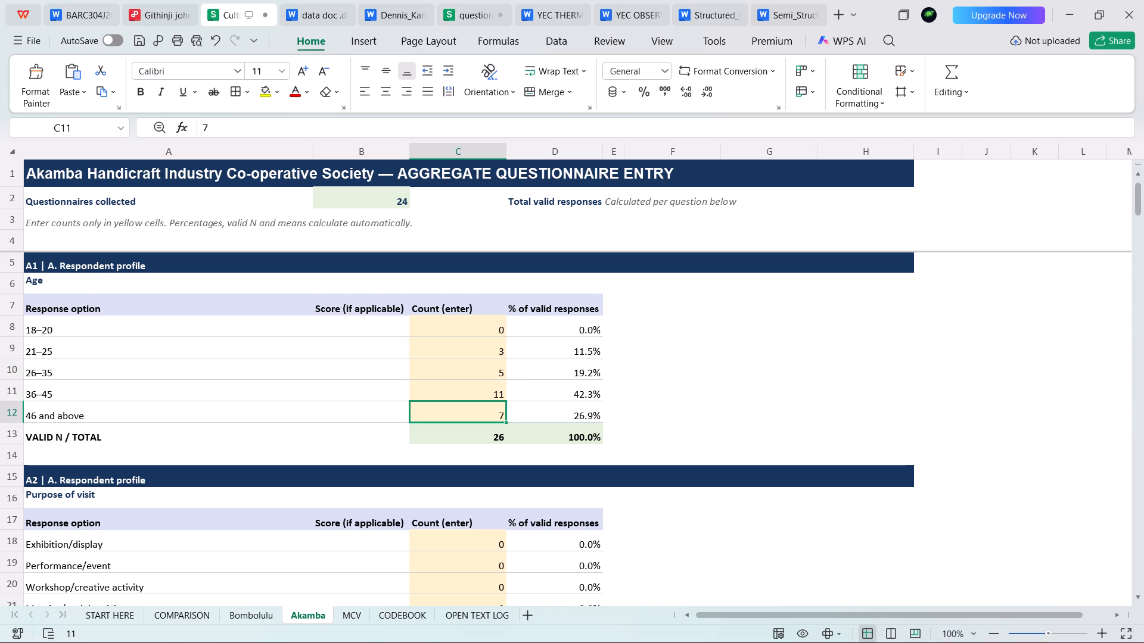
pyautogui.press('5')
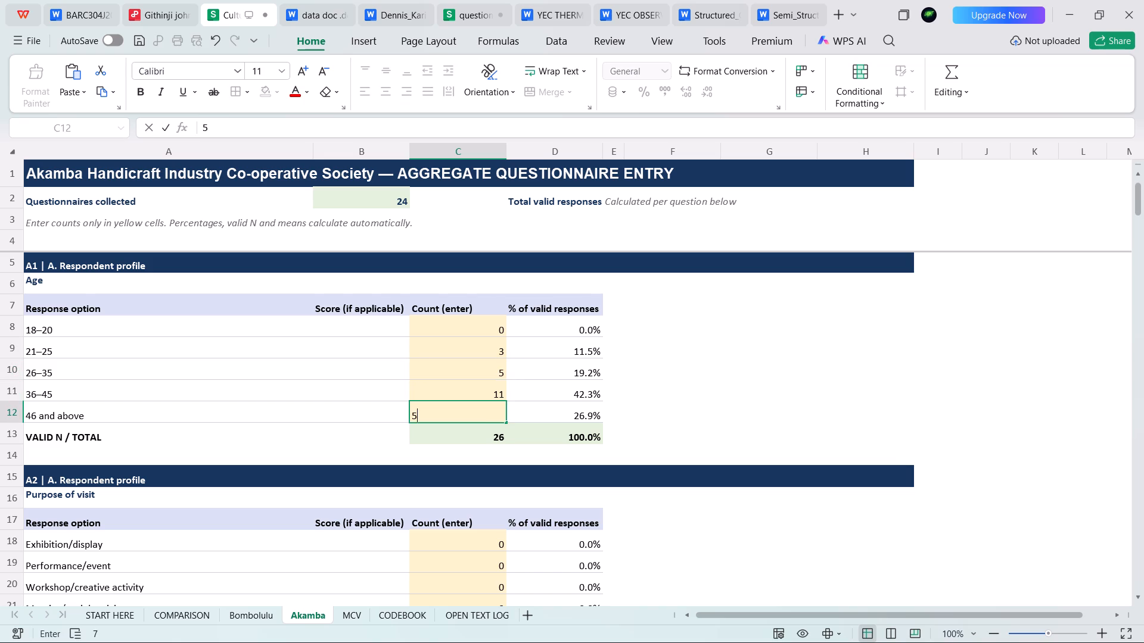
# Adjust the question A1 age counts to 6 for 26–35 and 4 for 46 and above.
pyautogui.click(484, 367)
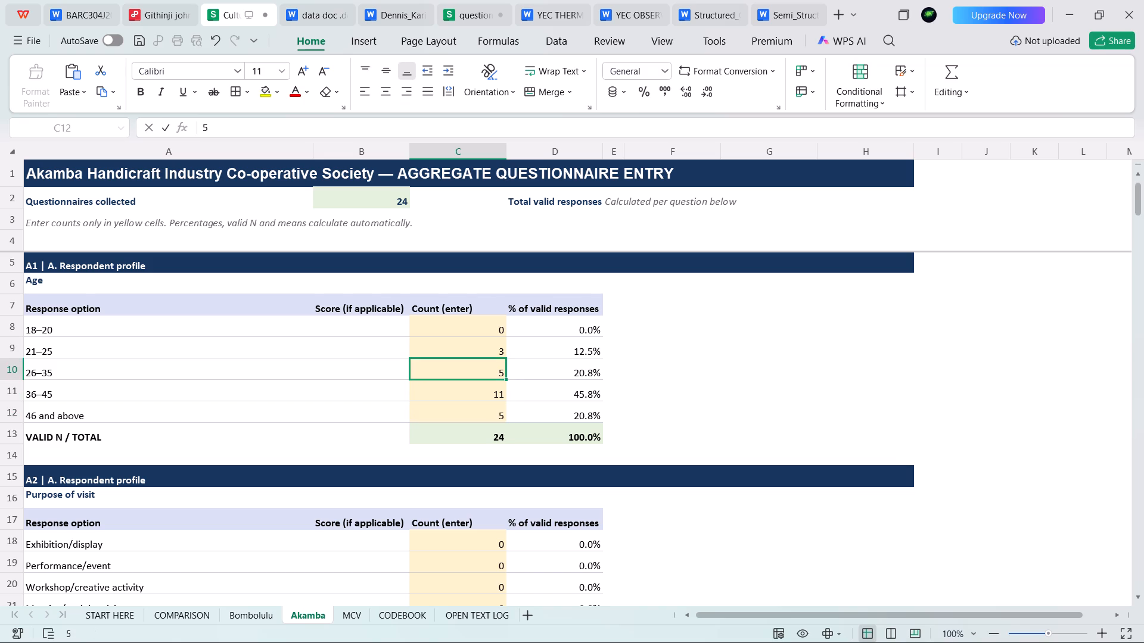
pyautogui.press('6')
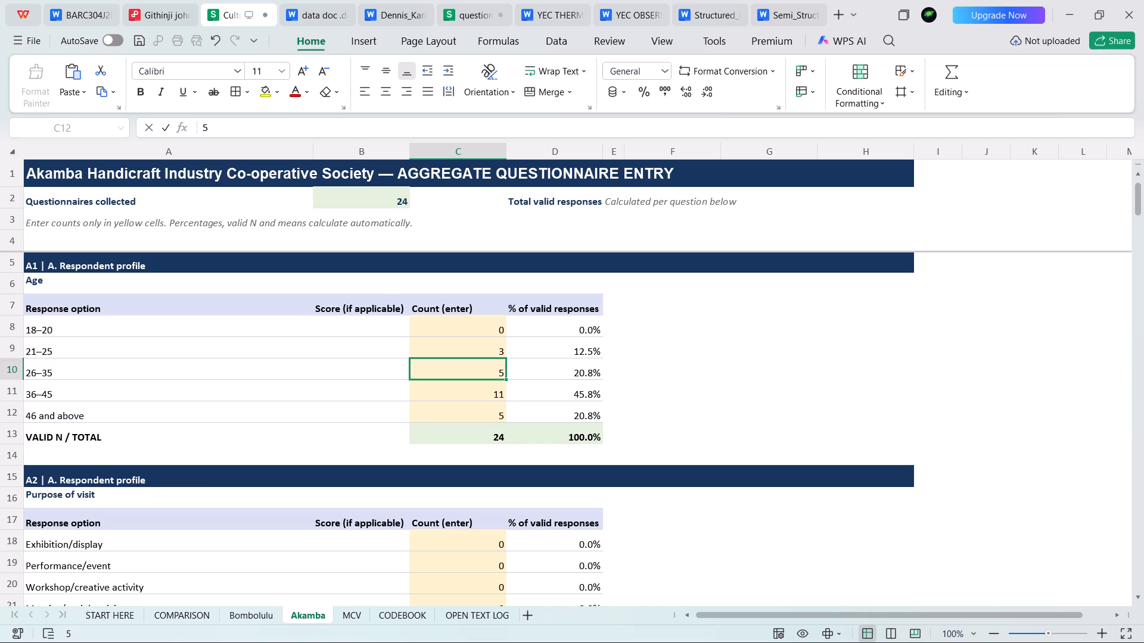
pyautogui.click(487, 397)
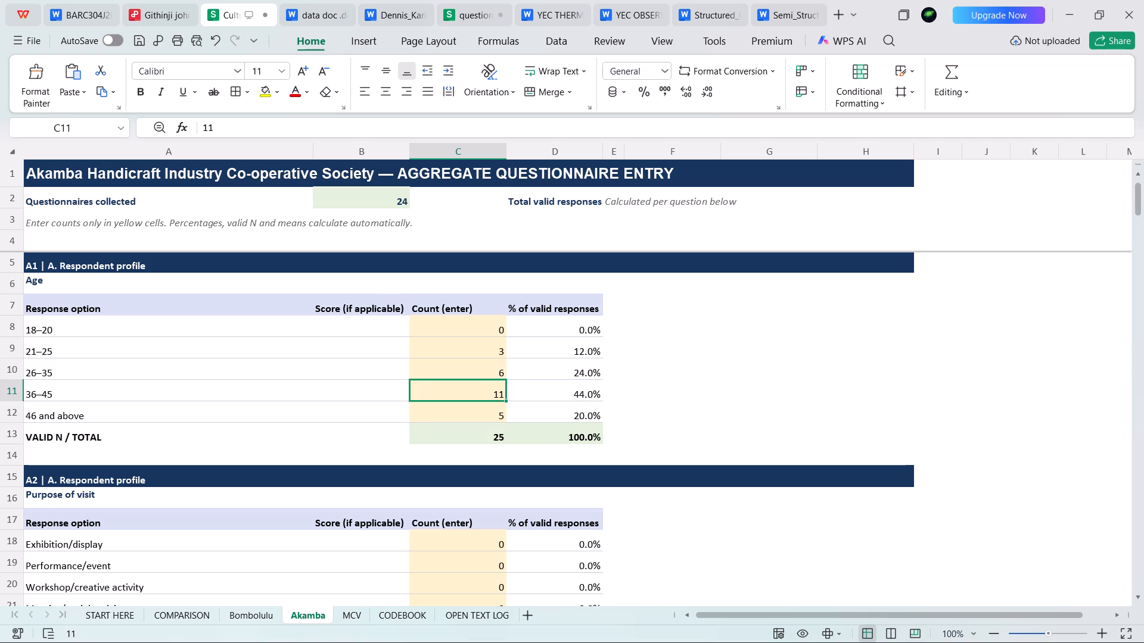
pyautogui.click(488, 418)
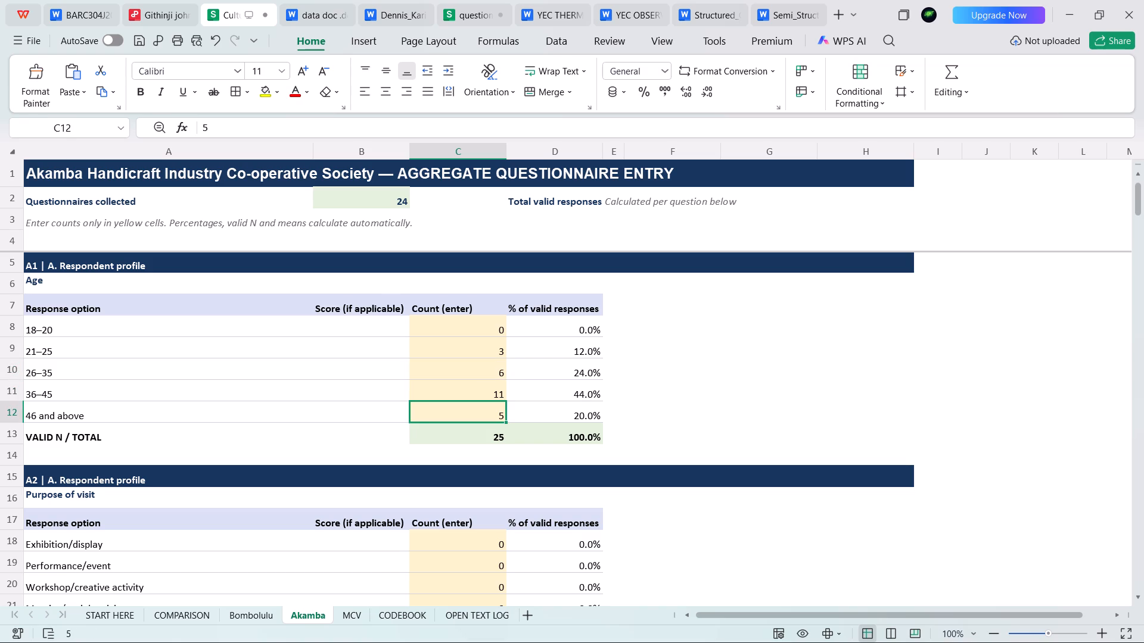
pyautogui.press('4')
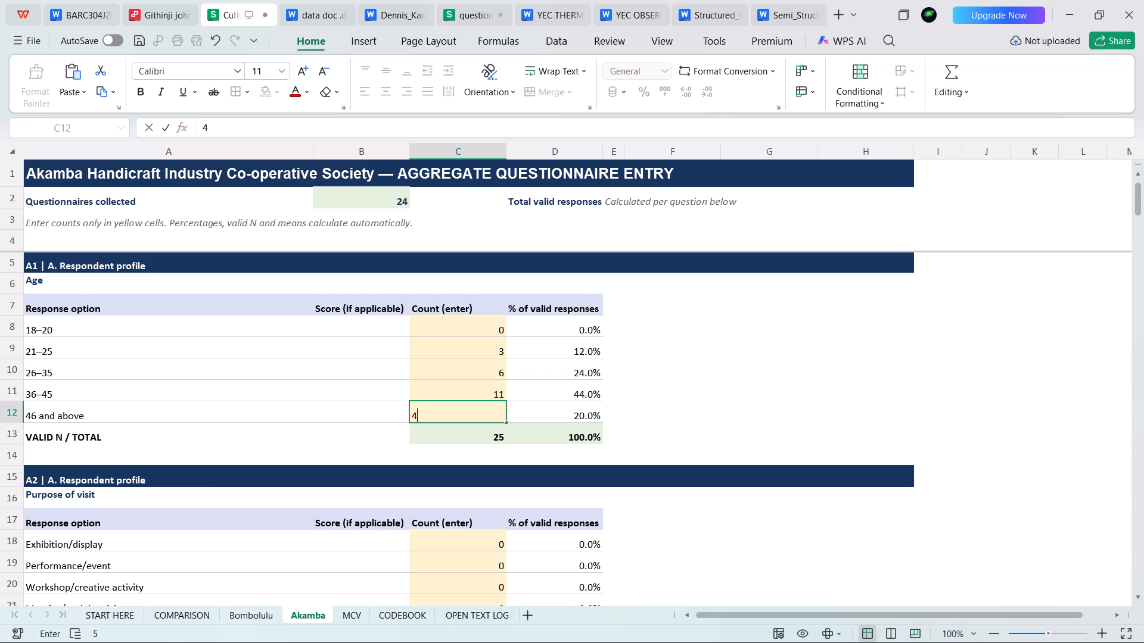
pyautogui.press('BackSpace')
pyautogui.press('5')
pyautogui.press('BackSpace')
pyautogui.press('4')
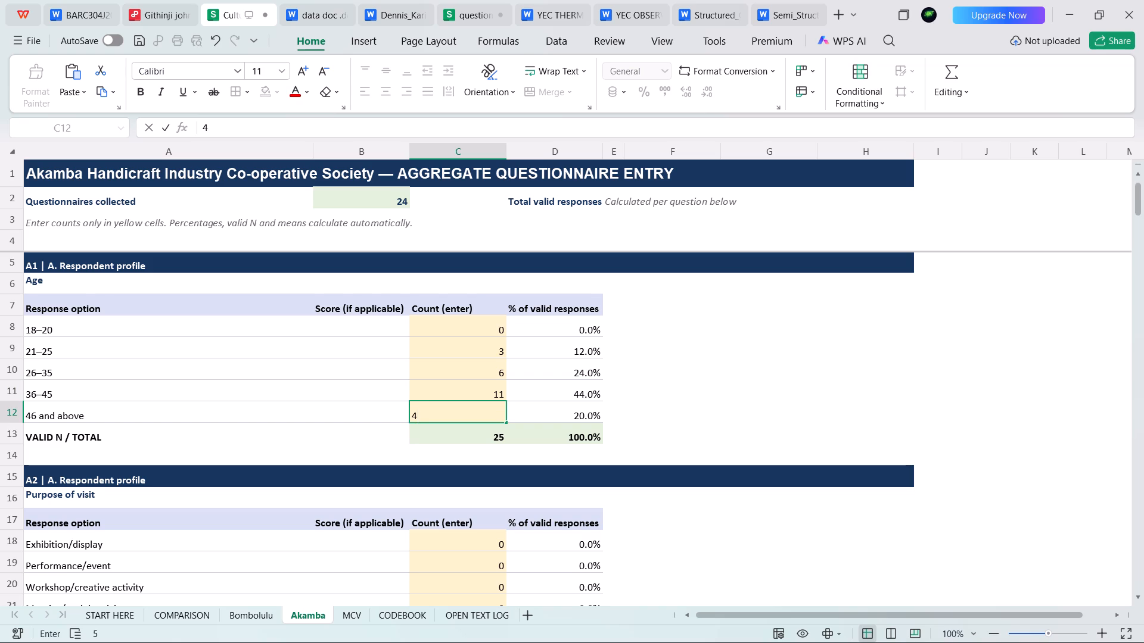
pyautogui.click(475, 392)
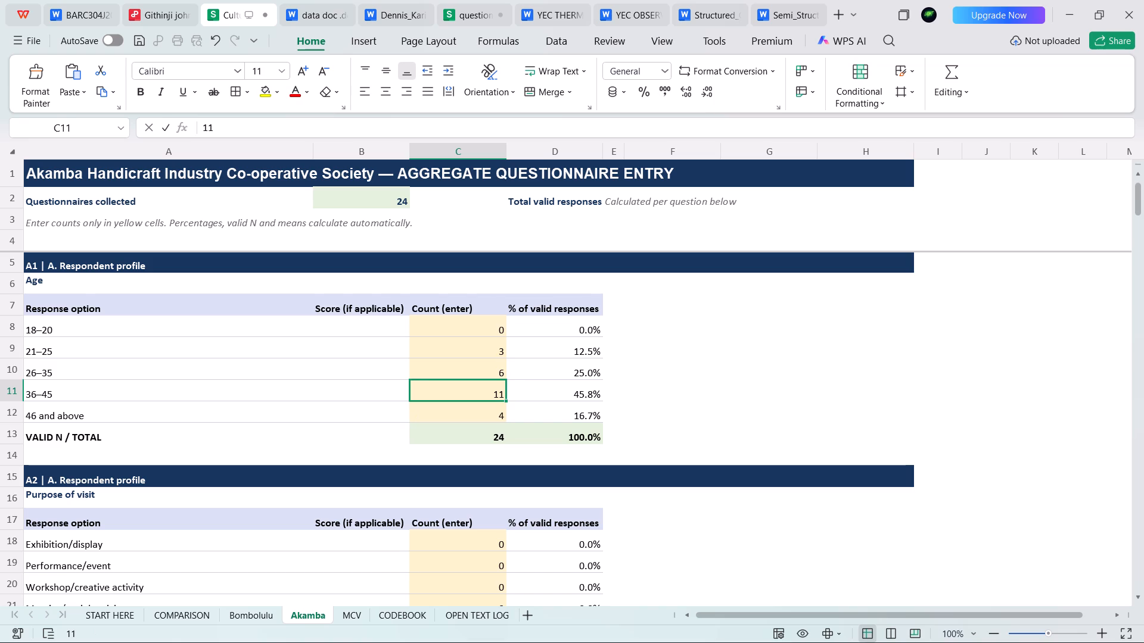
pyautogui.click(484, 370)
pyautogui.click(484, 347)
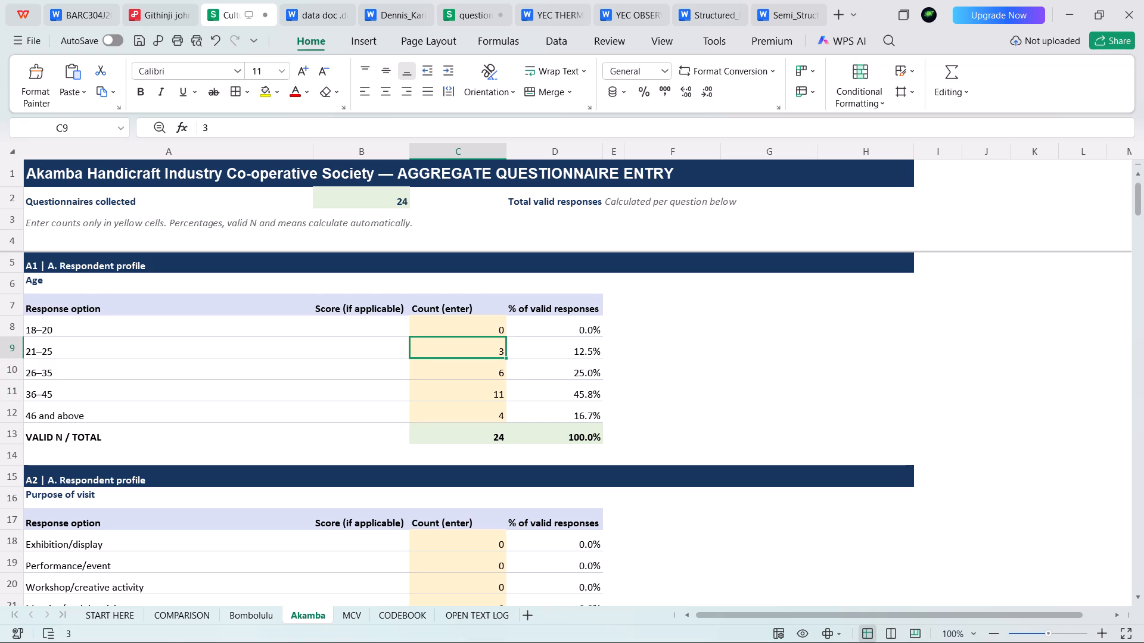
# Correct the question A1 age counts to 46 and above 6, 21–25 2, and 26–35 5.
pyautogui.click(489, 417)
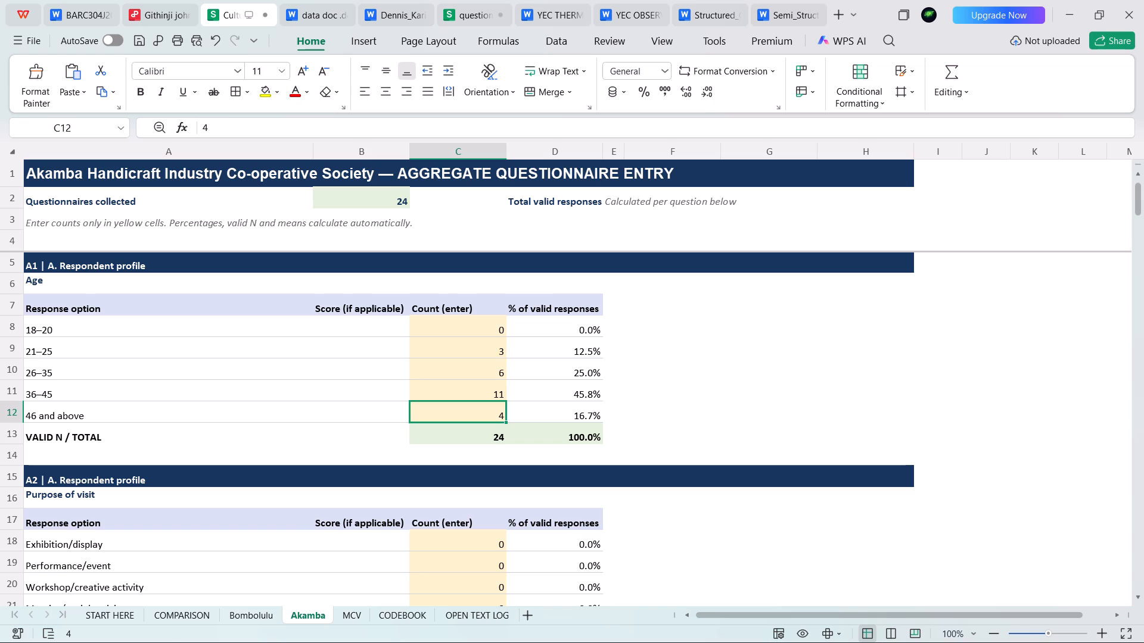
pyautogui.press('6')
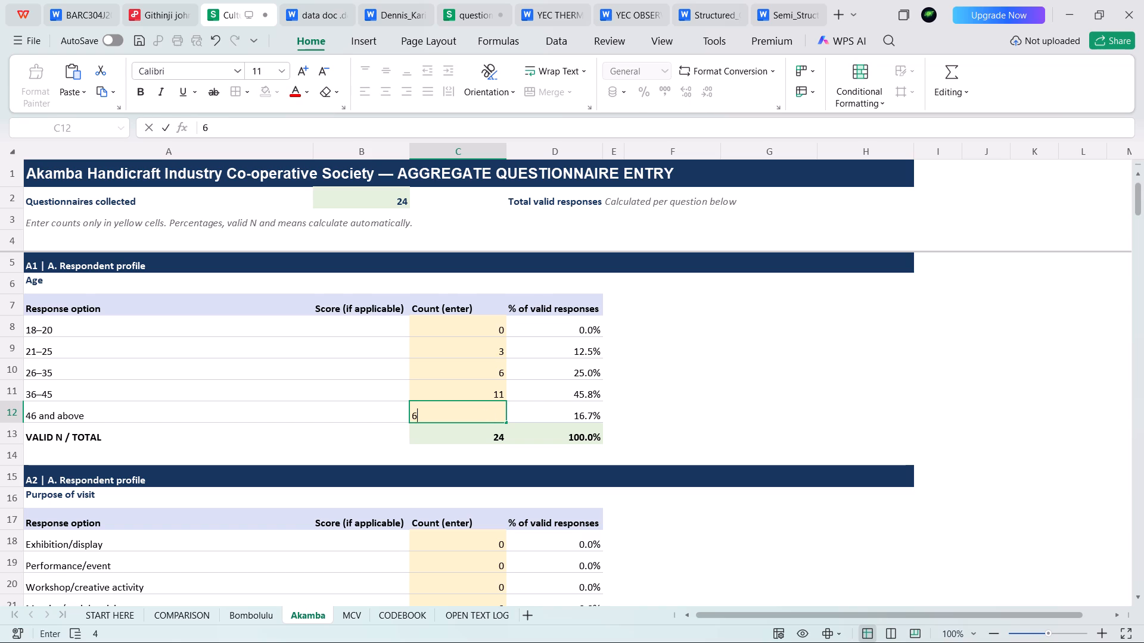
pyautogui.click(479, 371)
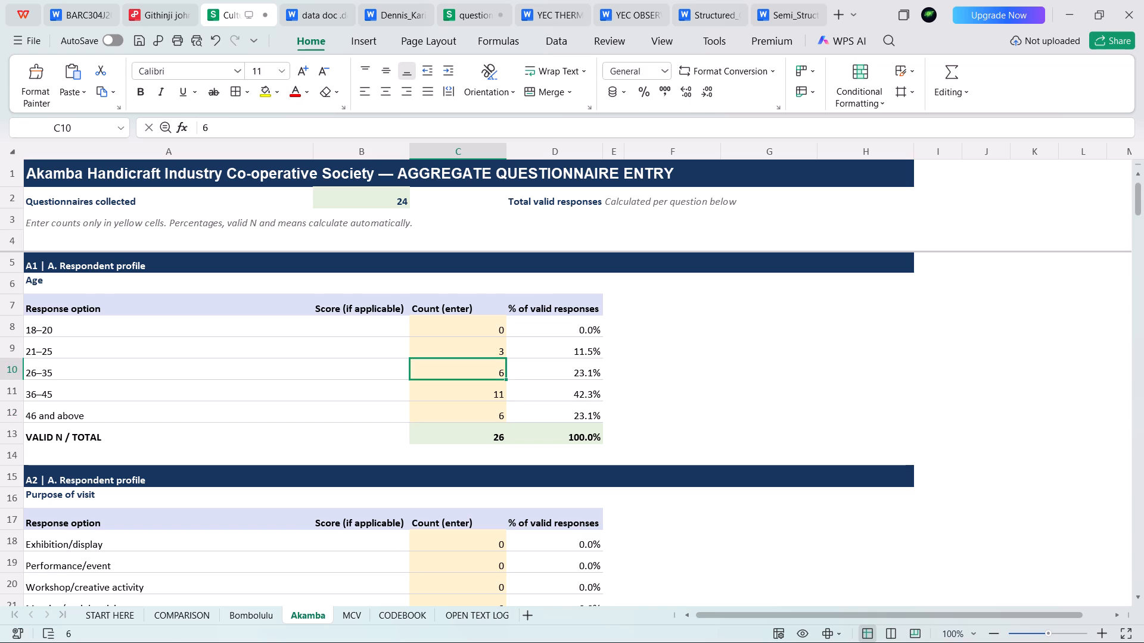
pyautogui.click(489, 348)
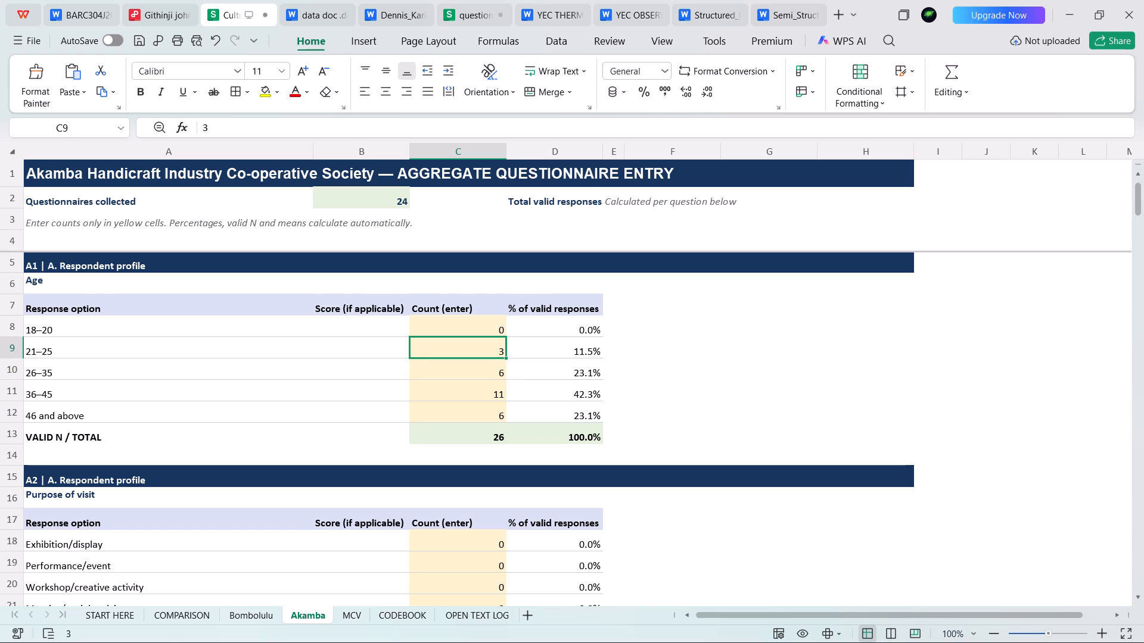
pyautogui.press('4')
pyautogui.press('BackSpace')
pyautogui.press('3')
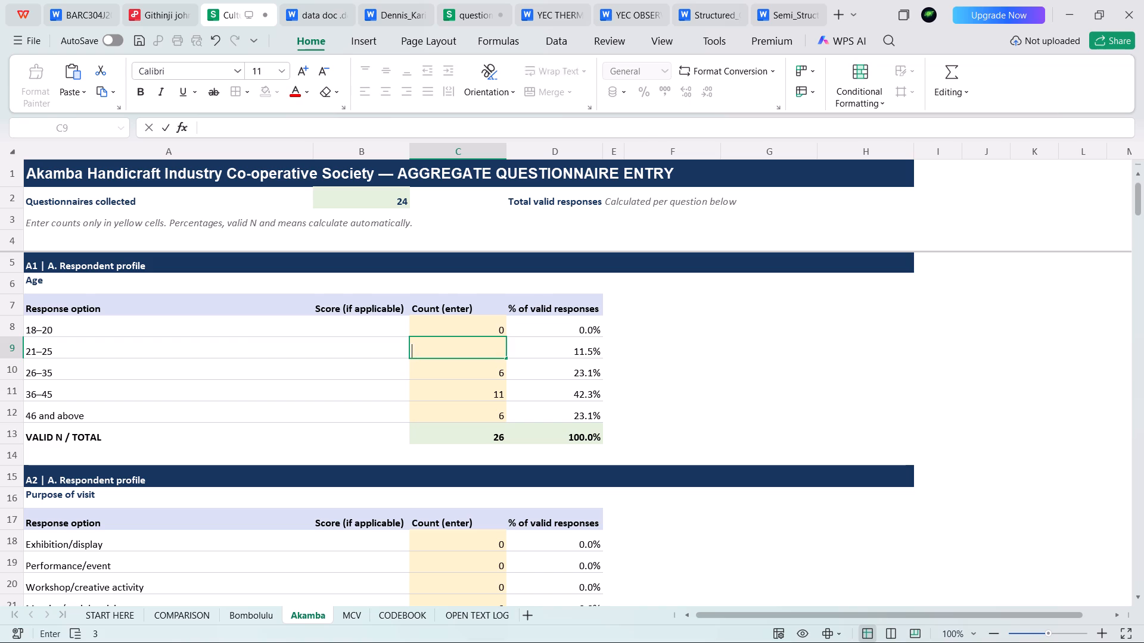
pyautogui.press('BackSpace')
pyautogui.press('2')
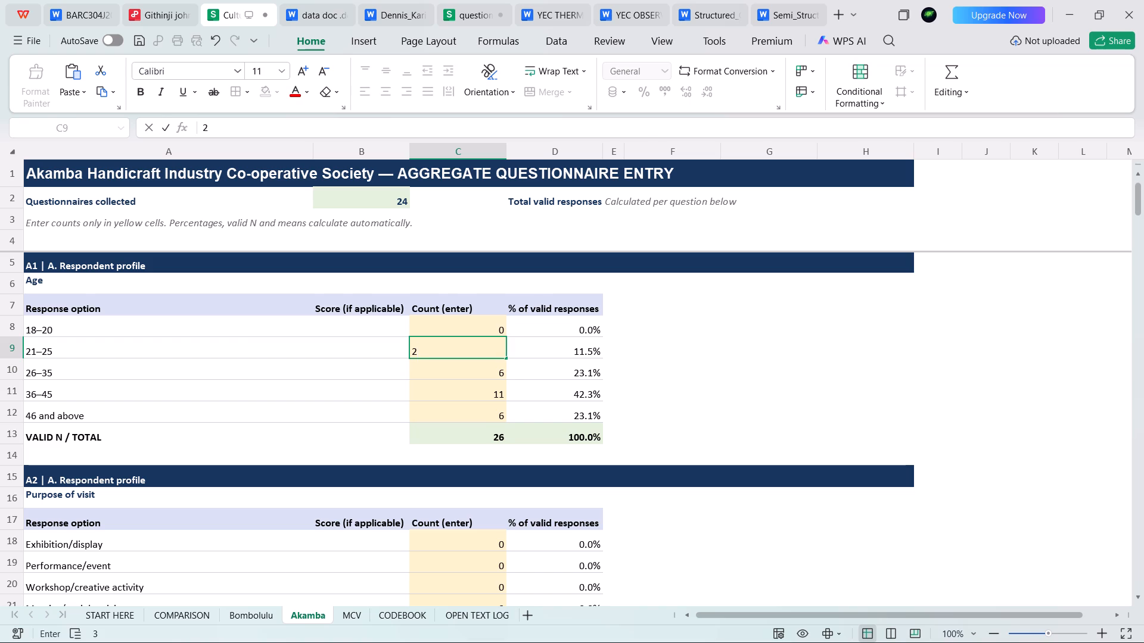
pyautogui.click(490, 369)
pyautogui.press('5')
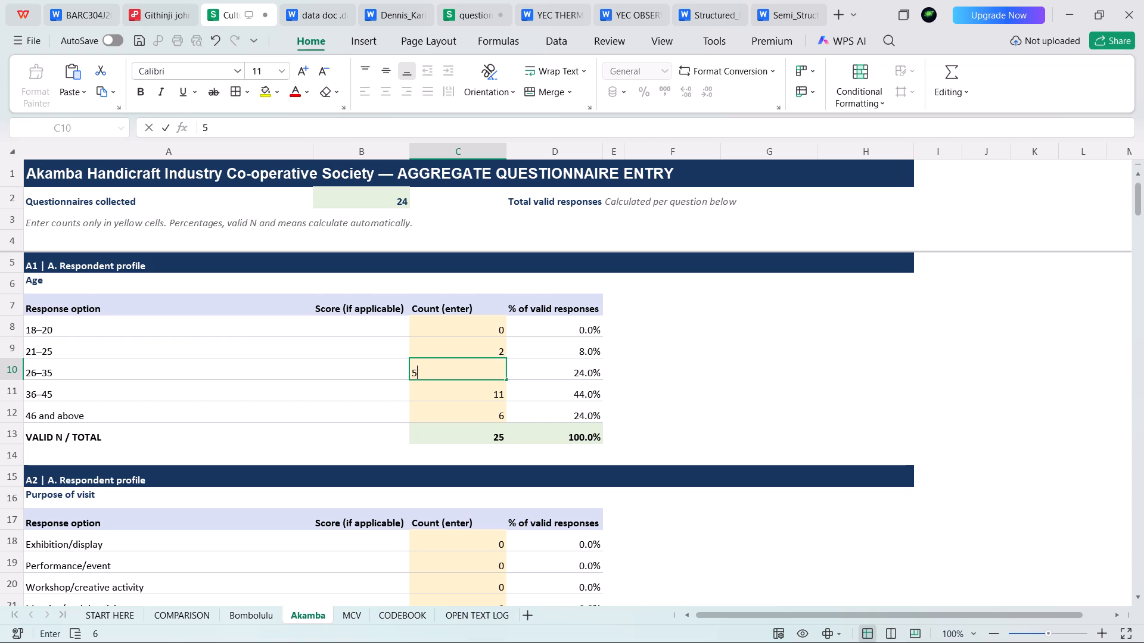
pyautogui.click(486, 402)
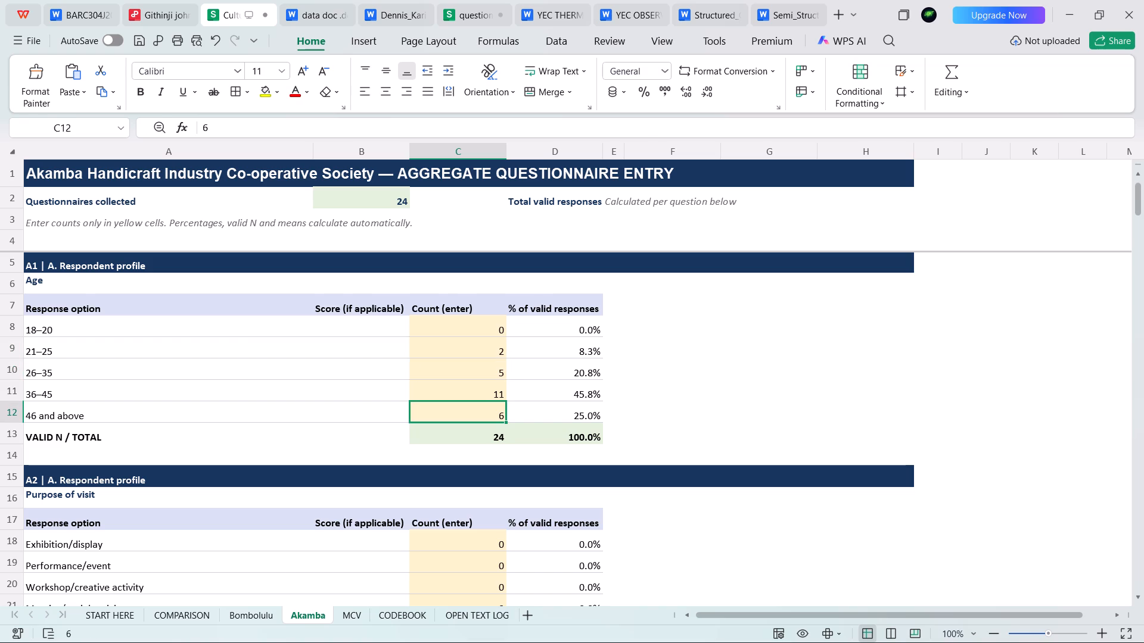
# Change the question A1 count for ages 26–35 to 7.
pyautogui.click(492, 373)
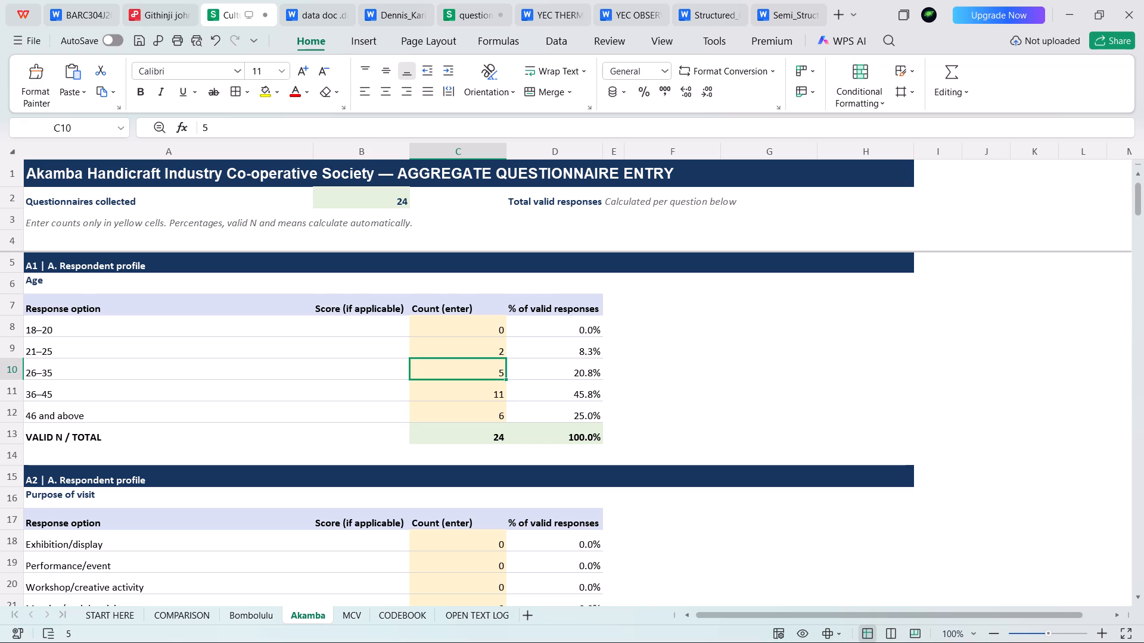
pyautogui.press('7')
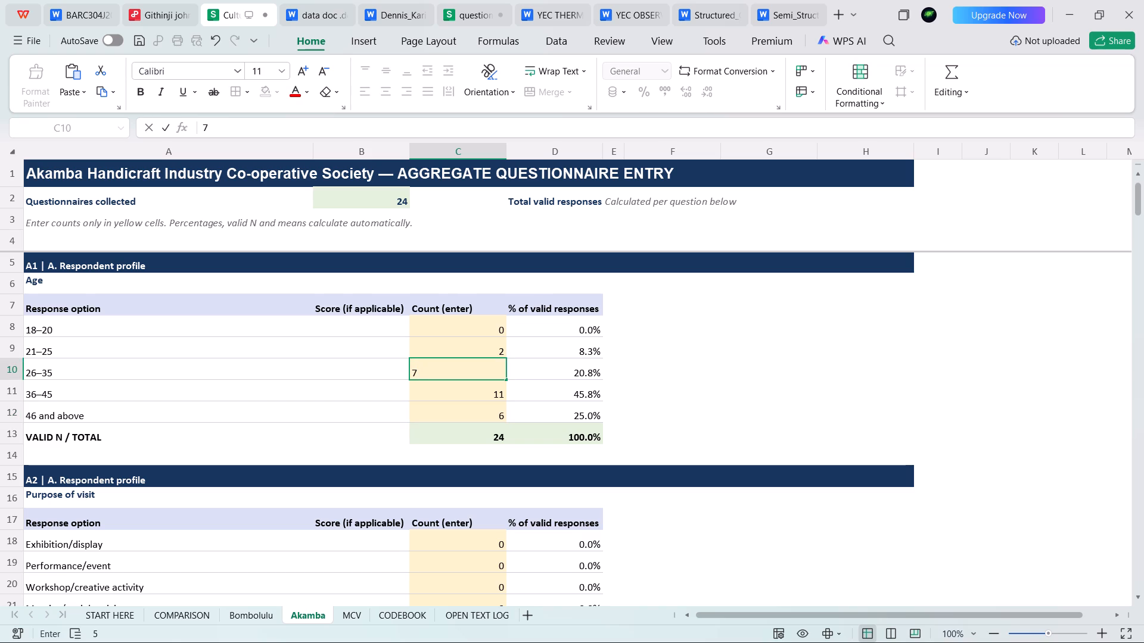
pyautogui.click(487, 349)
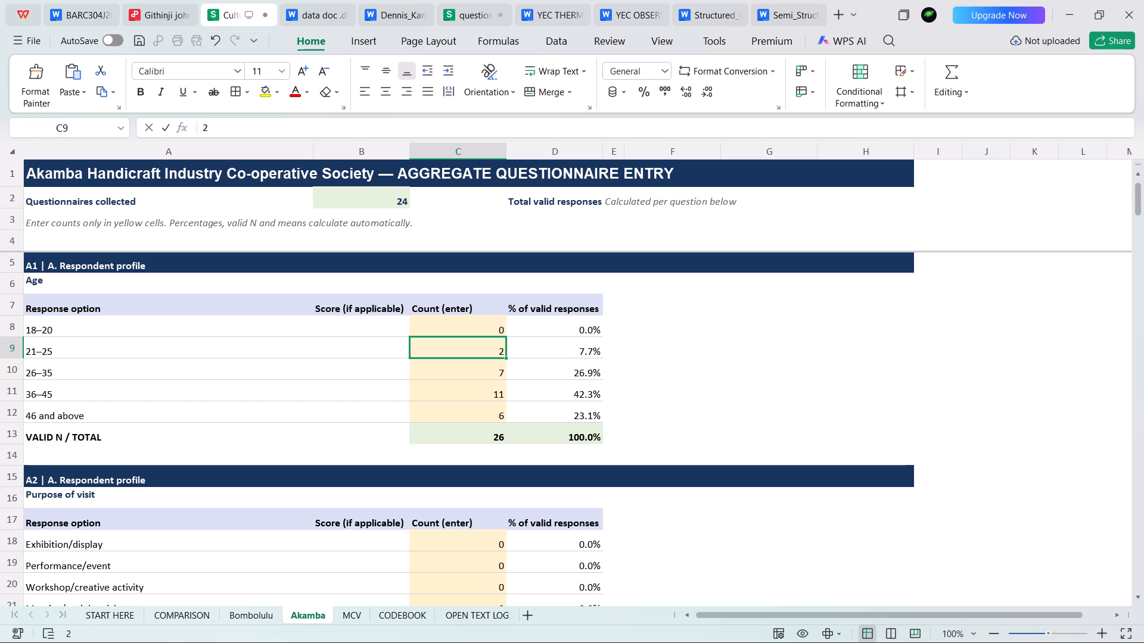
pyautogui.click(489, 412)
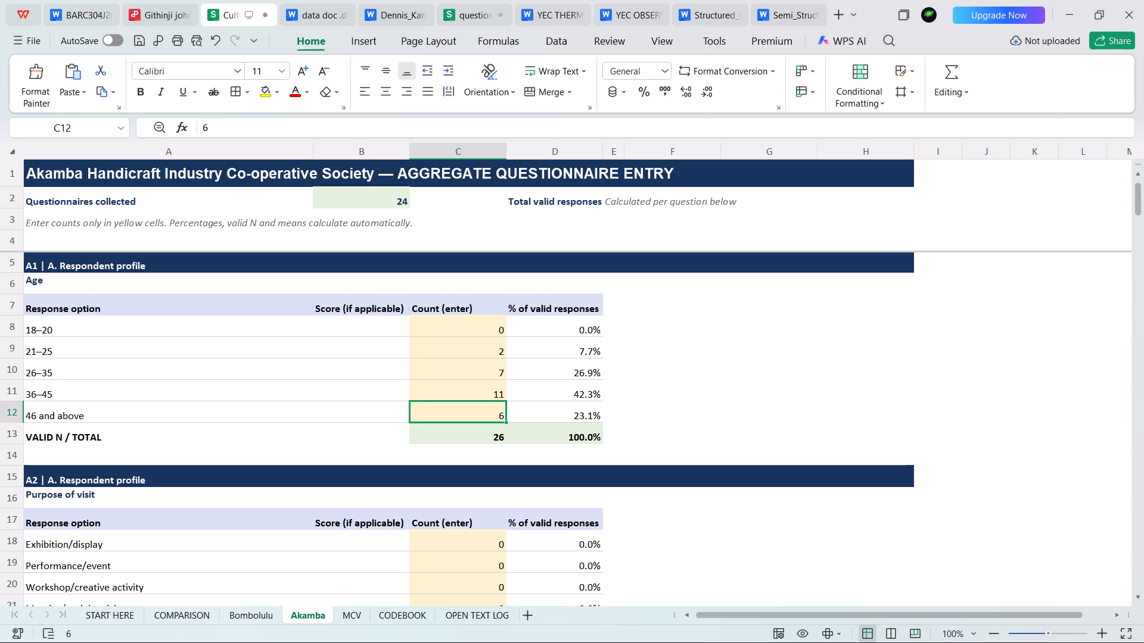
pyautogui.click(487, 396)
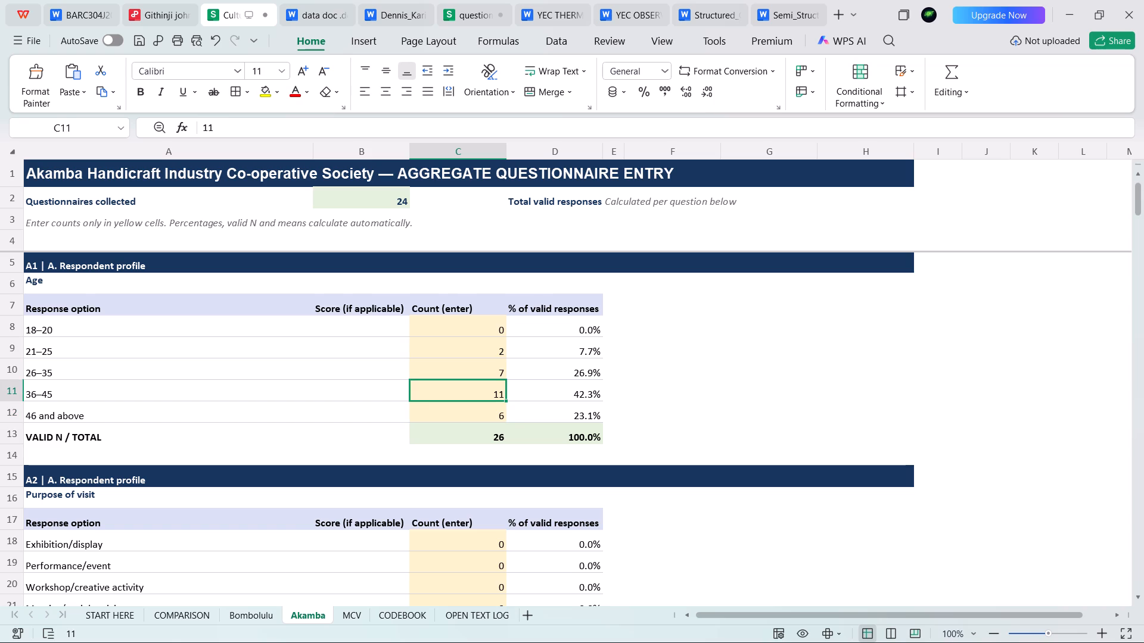
# Correct the question A1 age counts to 6 for 26–35 and 10 for 36–45.
pyautogui.click(485, 371)
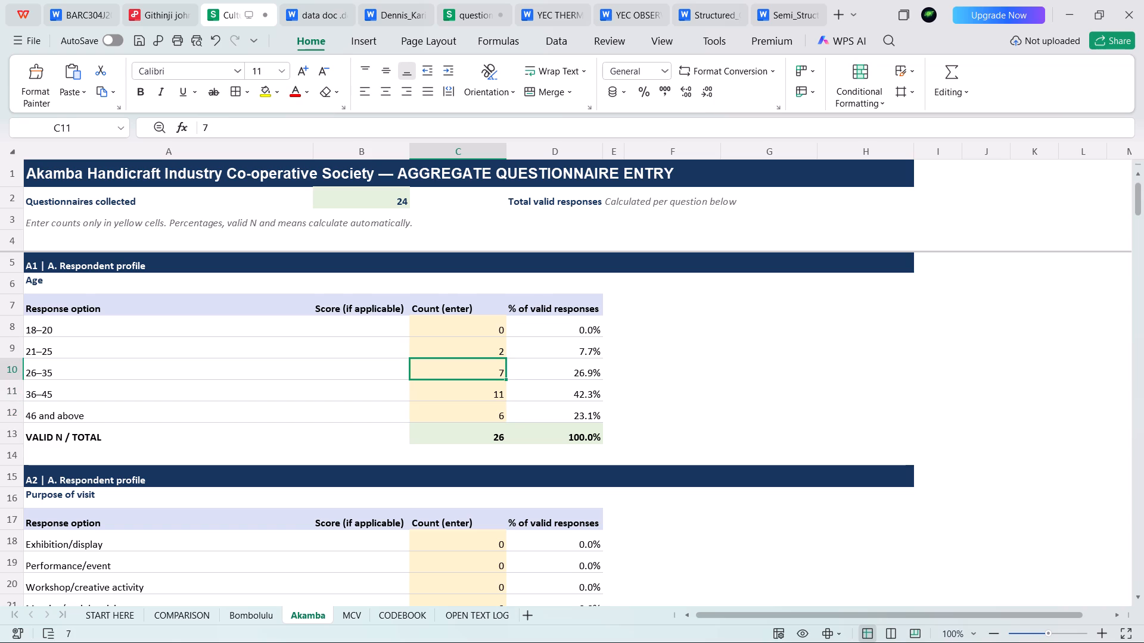
pyautogui.press('6')
pyautogui.click(486, 411)
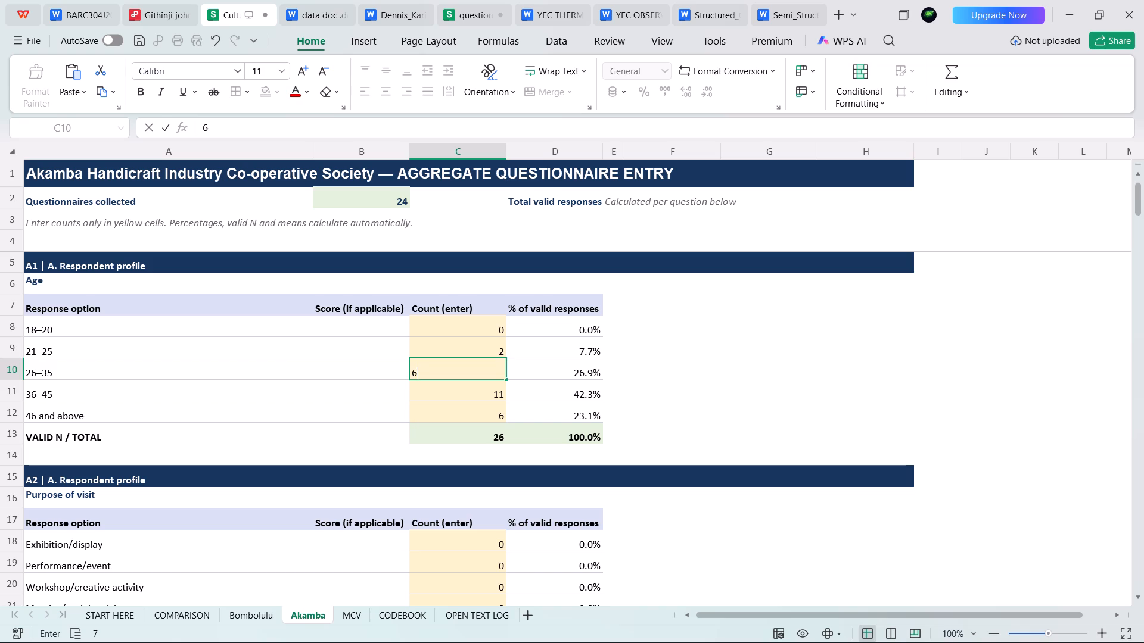
pyautogui.click(492, 391)
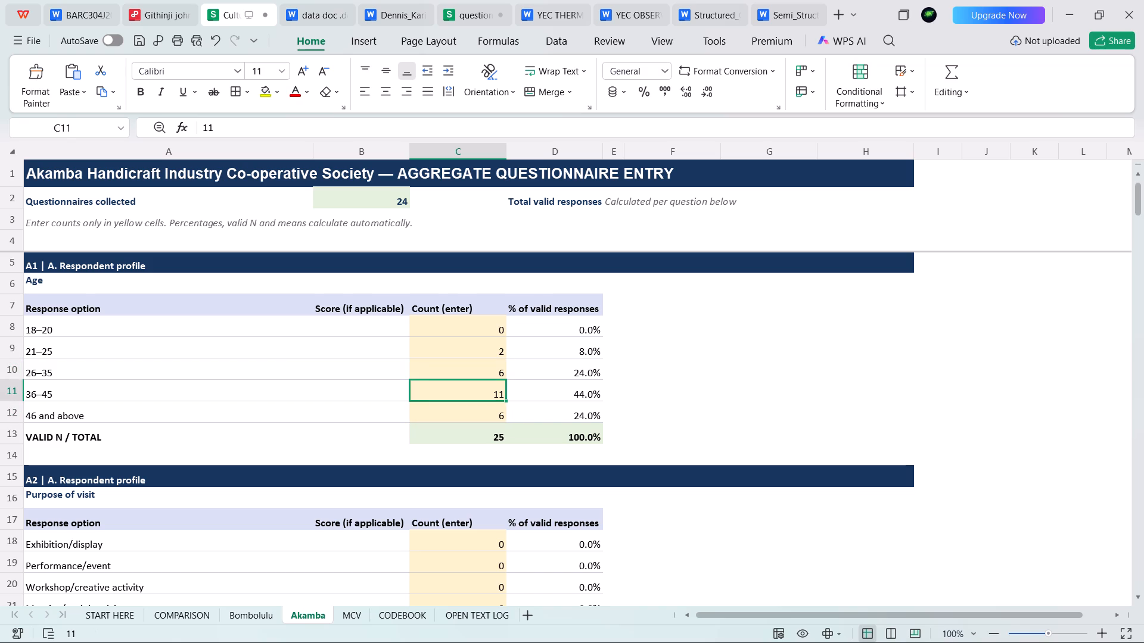
pyautogui.write('10')
pyautogui.click(492, 366)
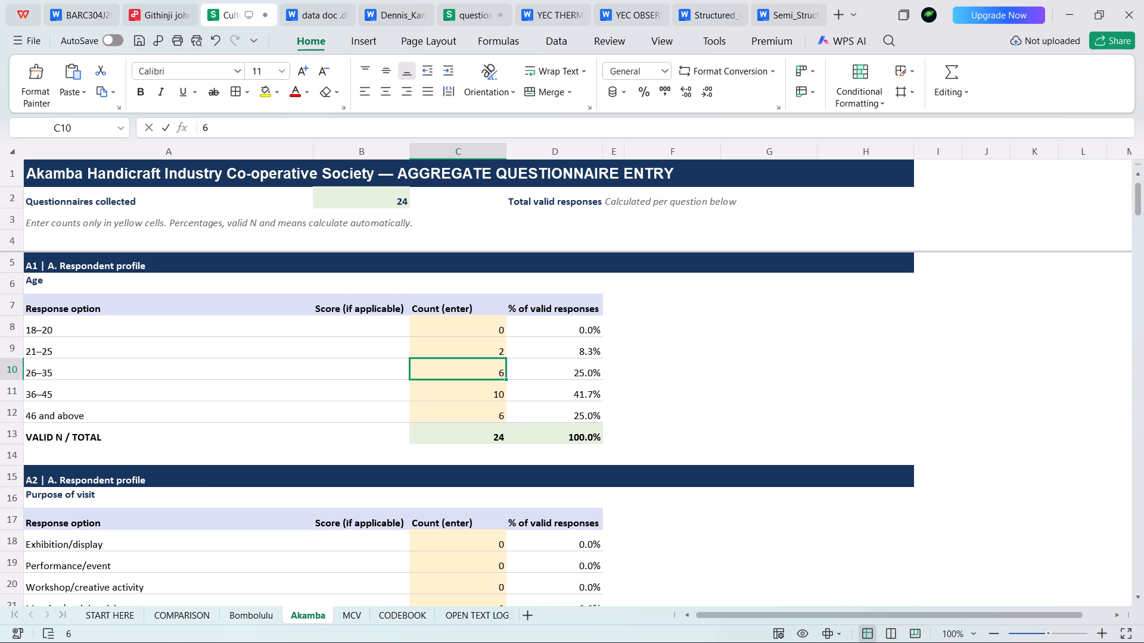
# Enter the question A2 purpose-of-visit counts: Exhibition/display 24, Workshop/creative activity 19, and Other 4.
pyautogui.scroll(-4, 492, 366)
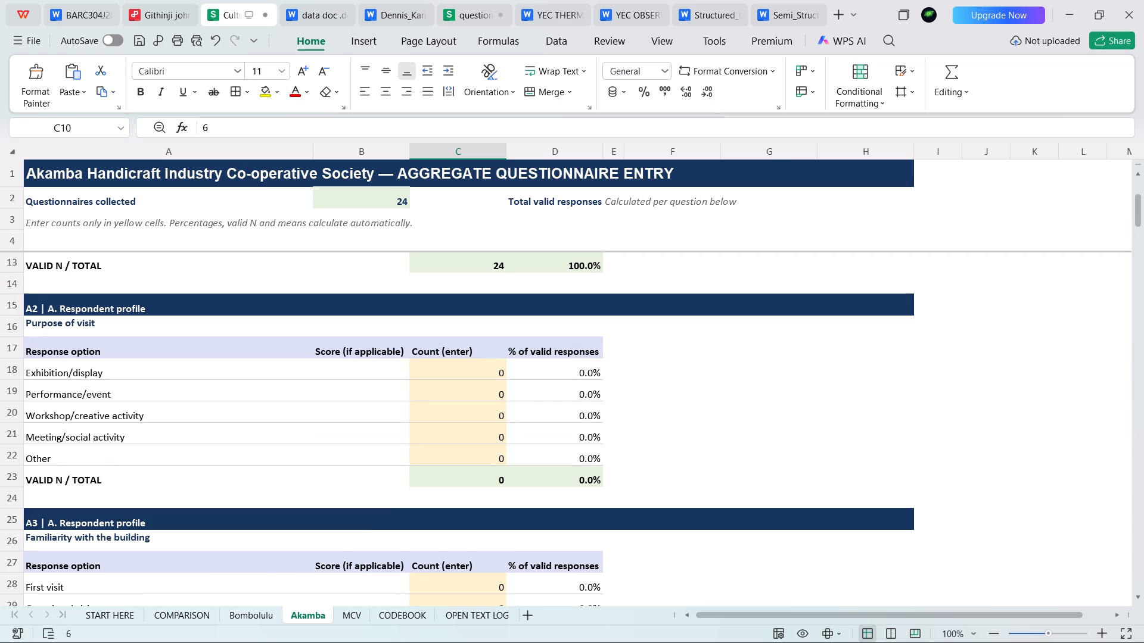
pyautogui.click(467, 373)
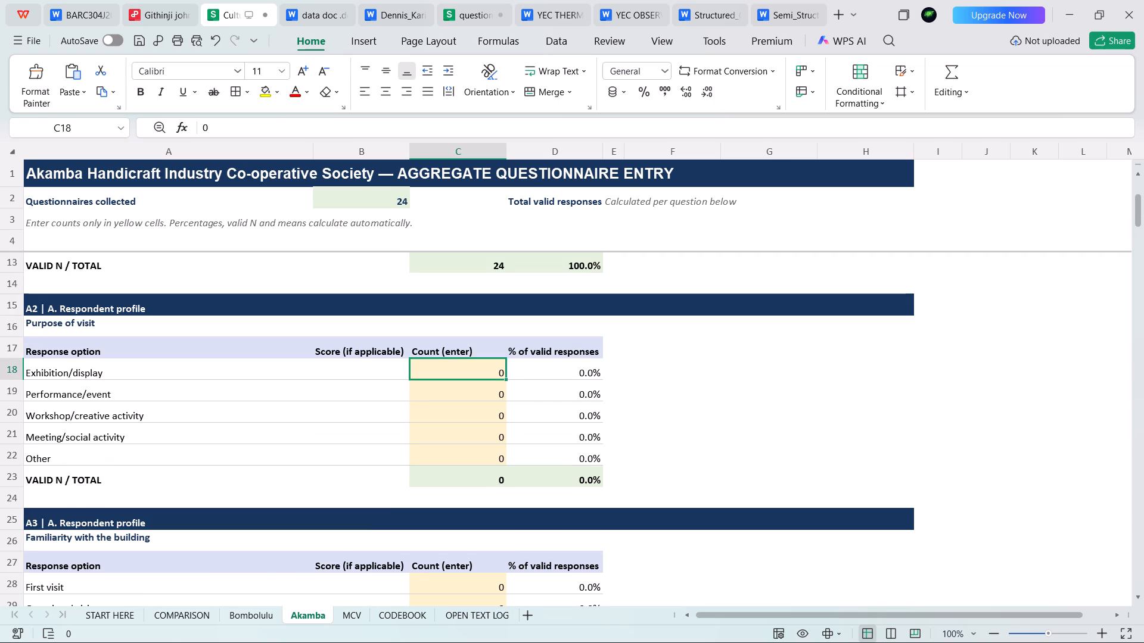
pyautogui.write('24')
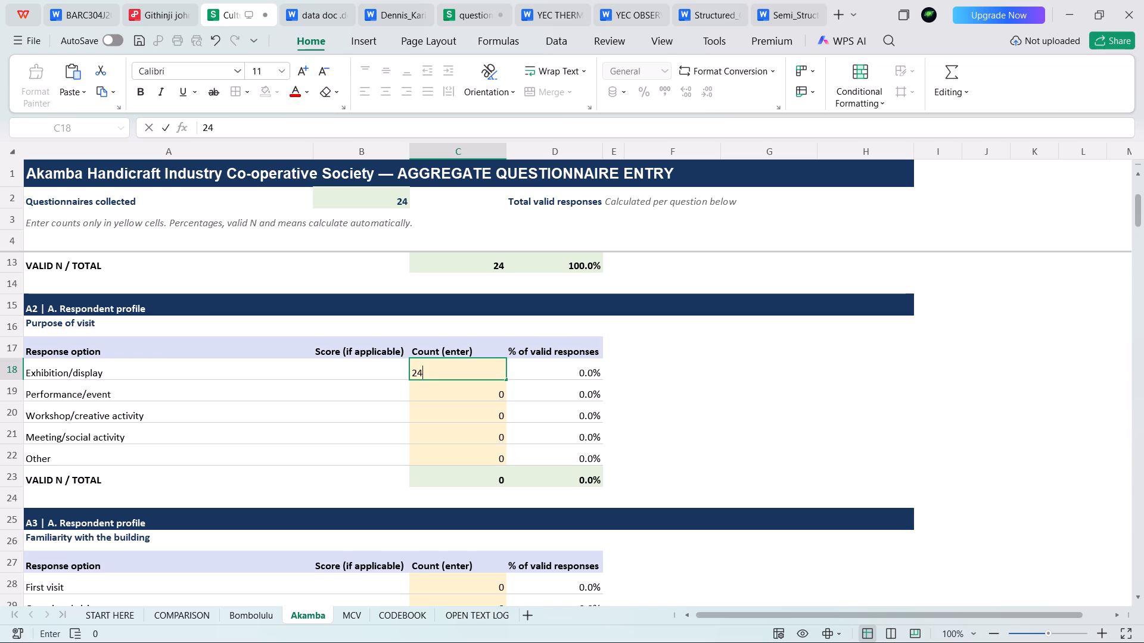
pyautogui.click(468, 414)
pyautogui.write('19')
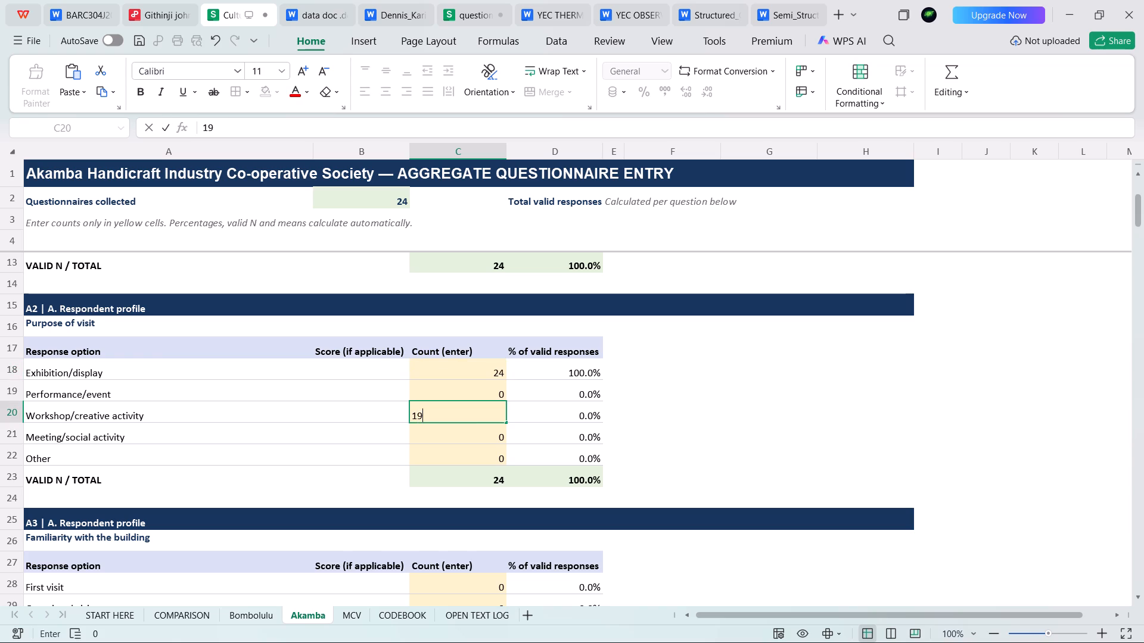
pyautogui.click(478, 462)
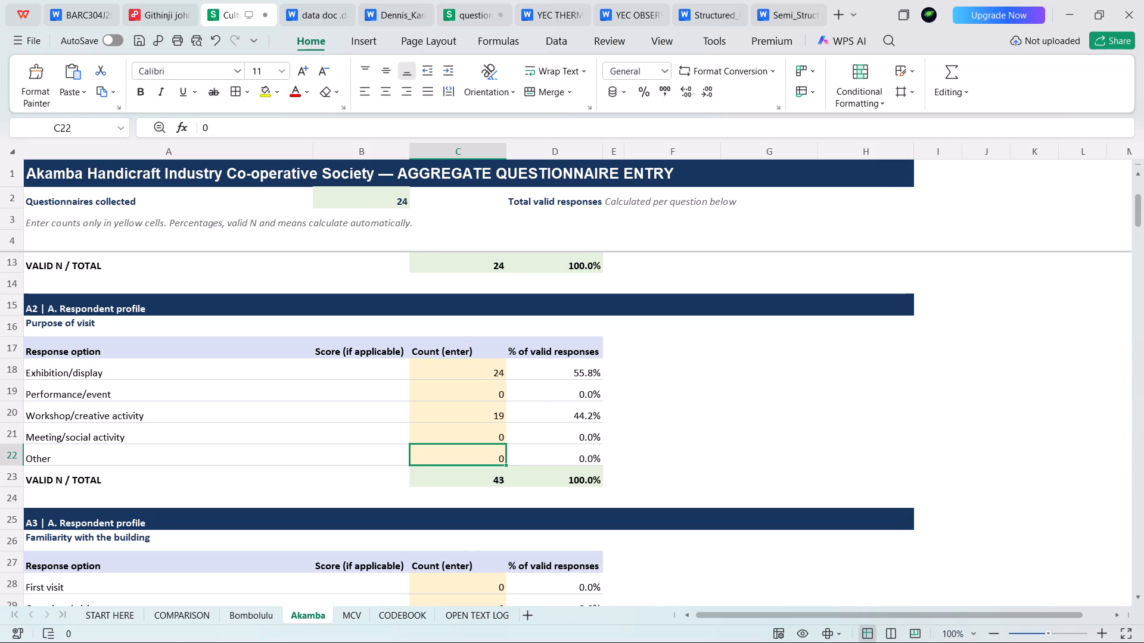
pyautogui.press('4')
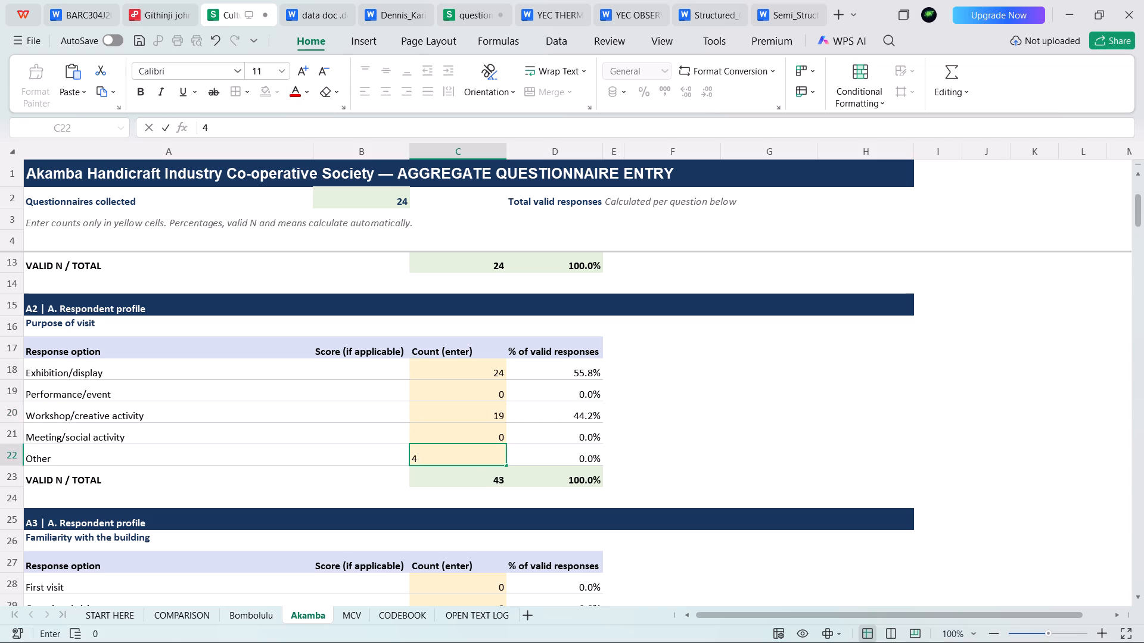
pyautogui.press('BackSpace')
pyautogui.press('9')
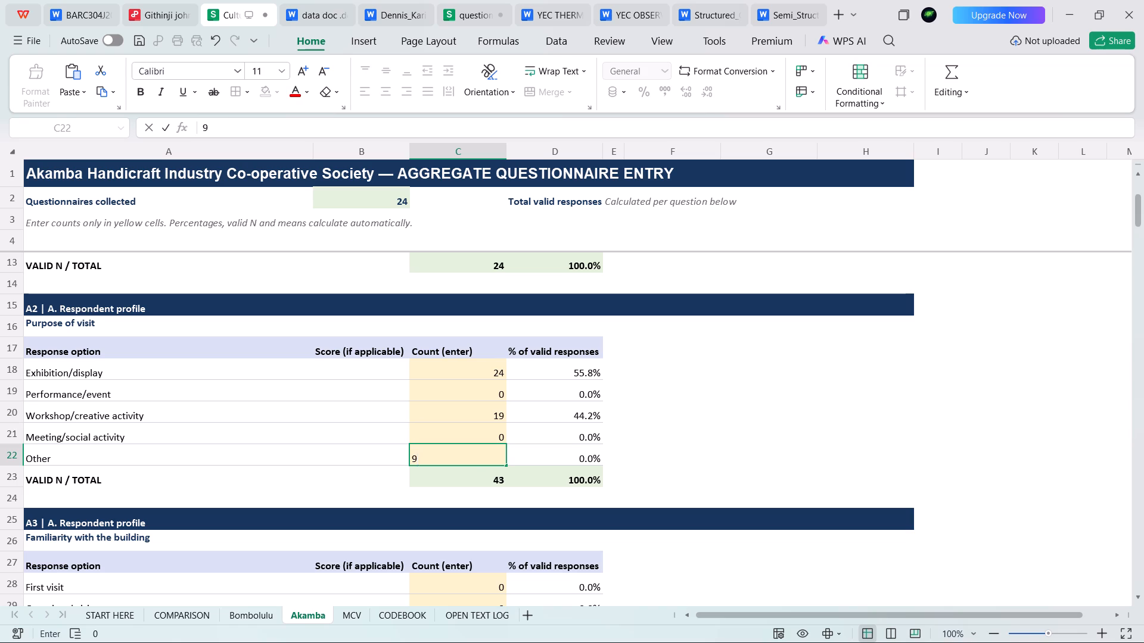
pyautogui.press('BackSpace')
pyautogui.press('4')
# Change the question A2 count for Workshop/creative activity to 8.
pyautogui.click(468, 413)
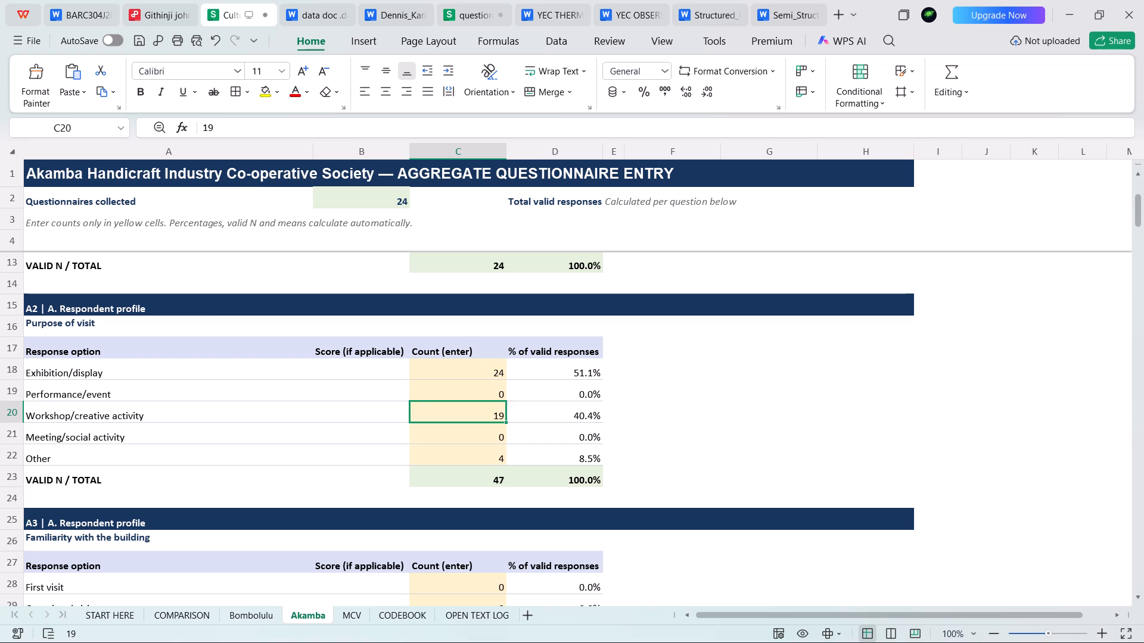
pyautogui.write('11')
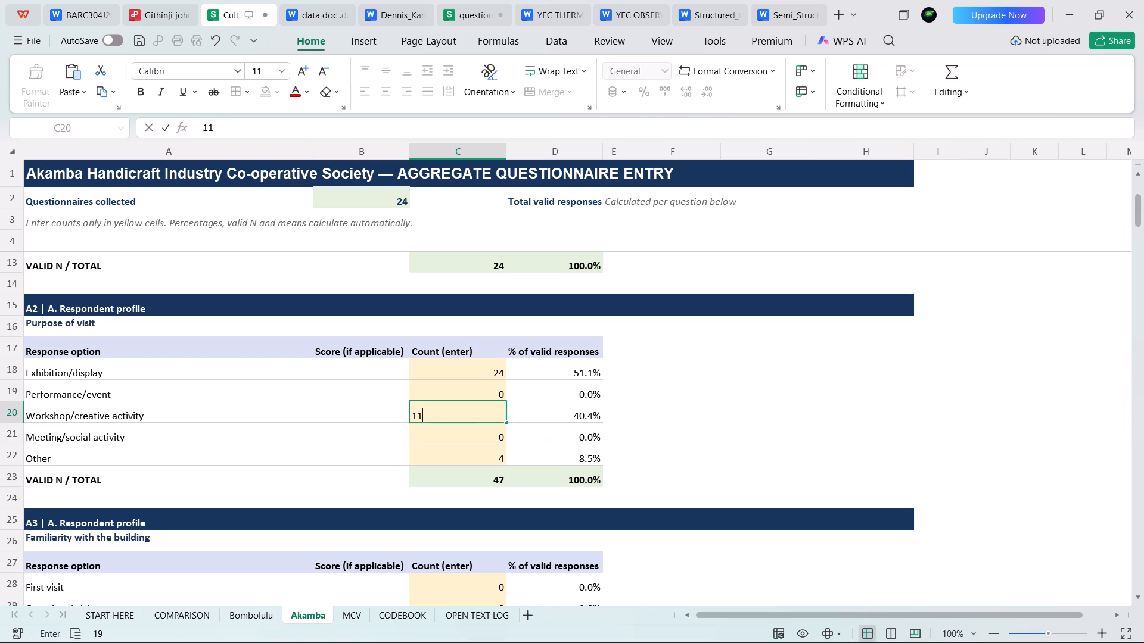
pyautogui.press('BackSpace')
pyautogui.press('BackSpace')
pyautogui.press('8')
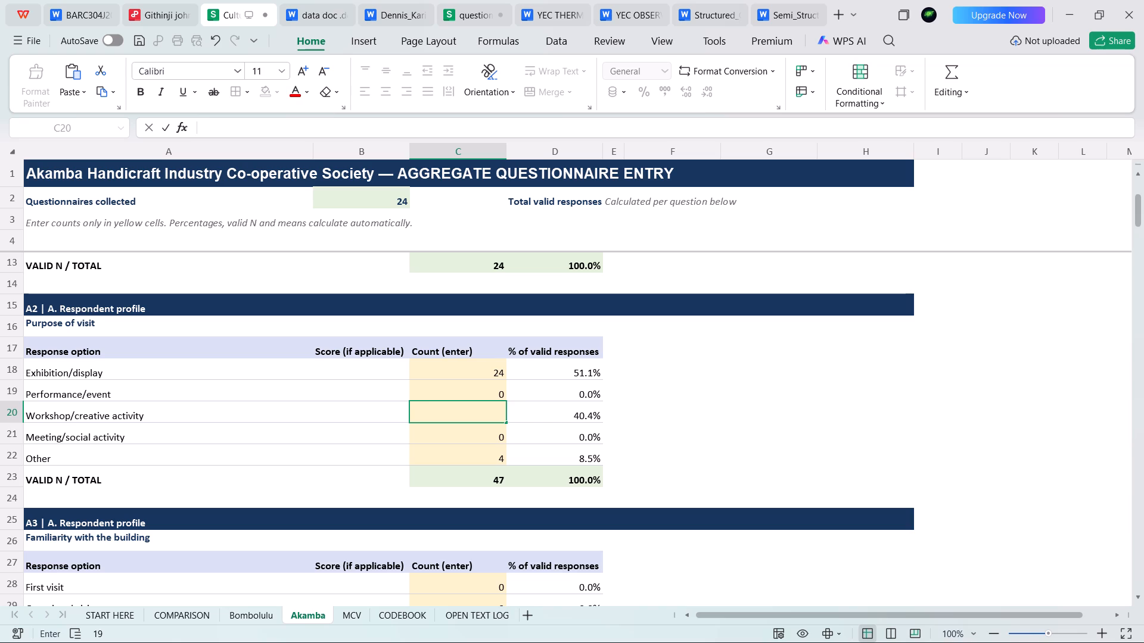
pyautogui.click(478, 392)
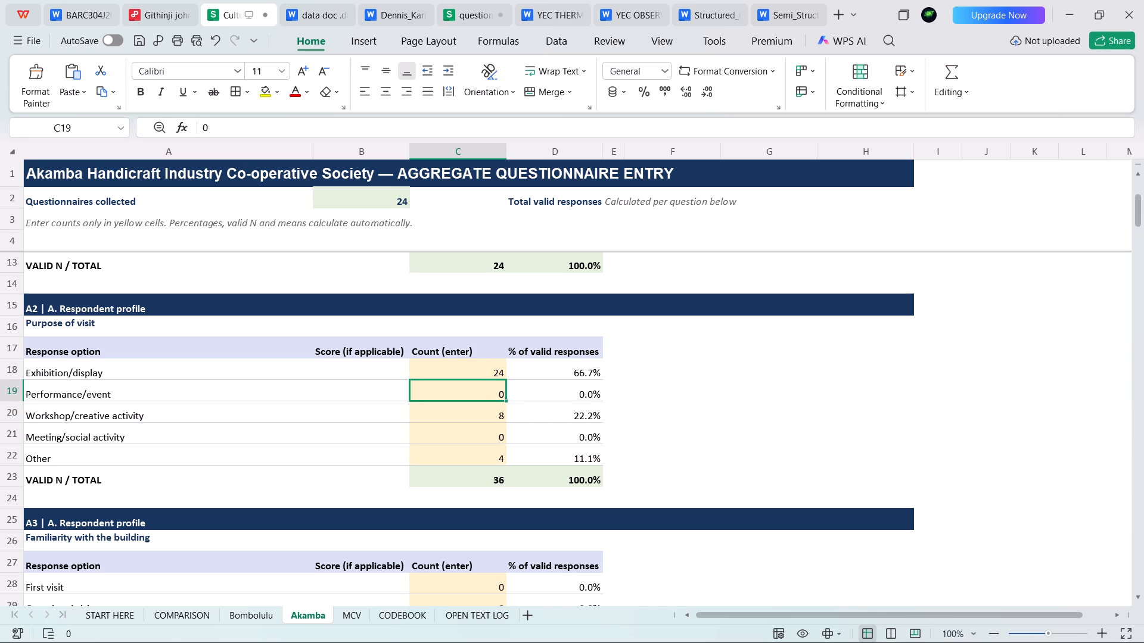
# Enter the question A3 building-familiarity counts: First visit 21 and Occasional visitor 3.
pyautogui.scroll(-3, 493, 436)
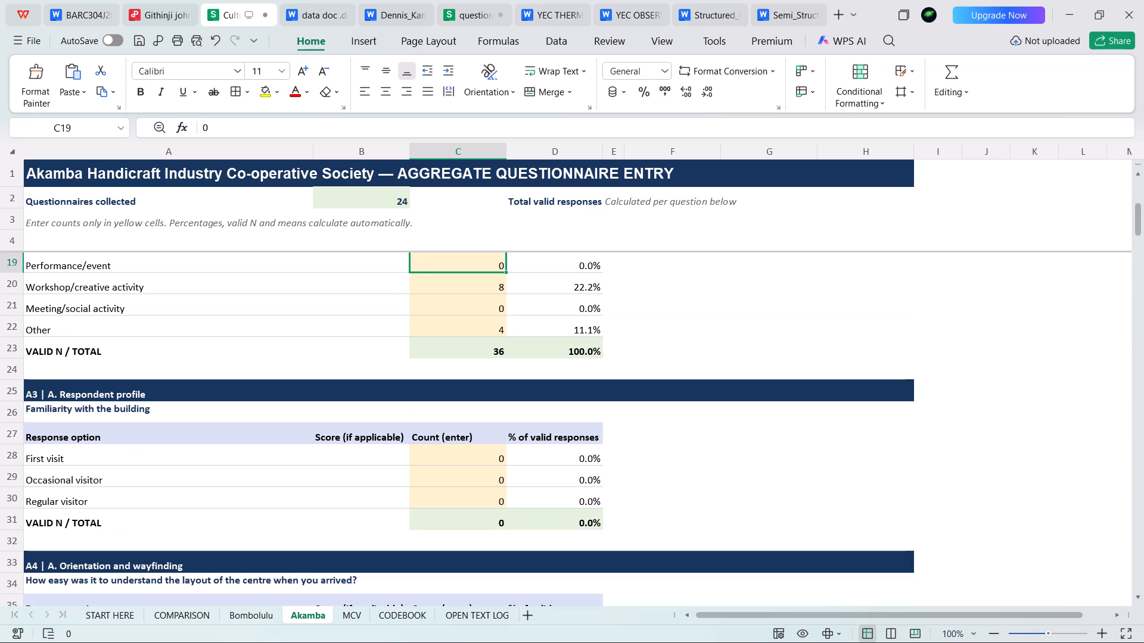
pyautogui.scroll(-2, 487, 451)
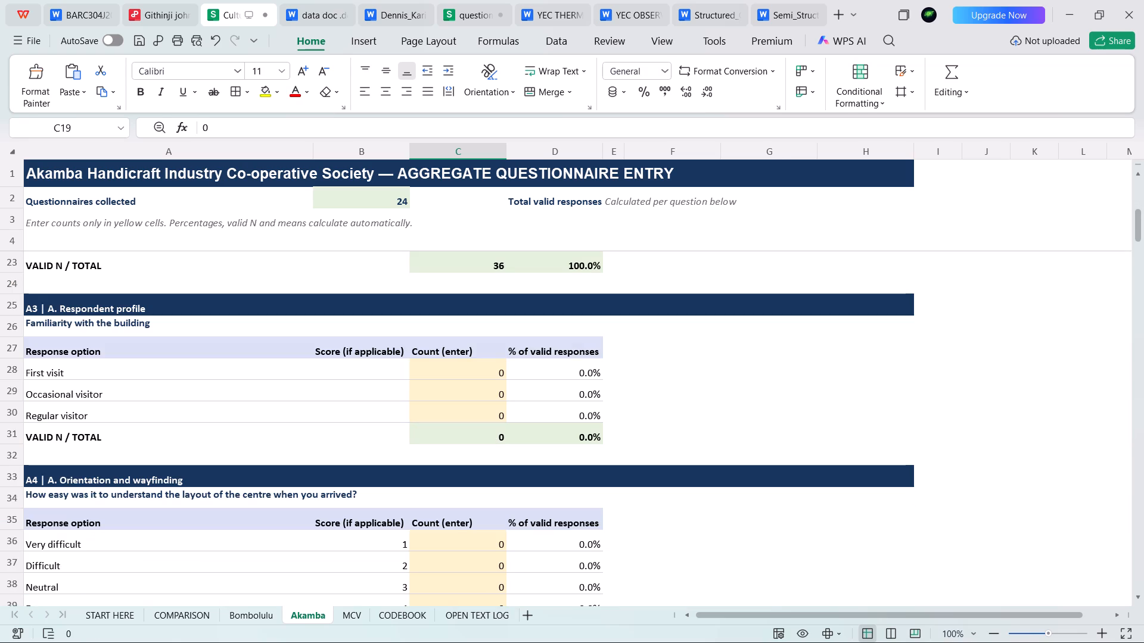
pyautogui.click(495, 376)
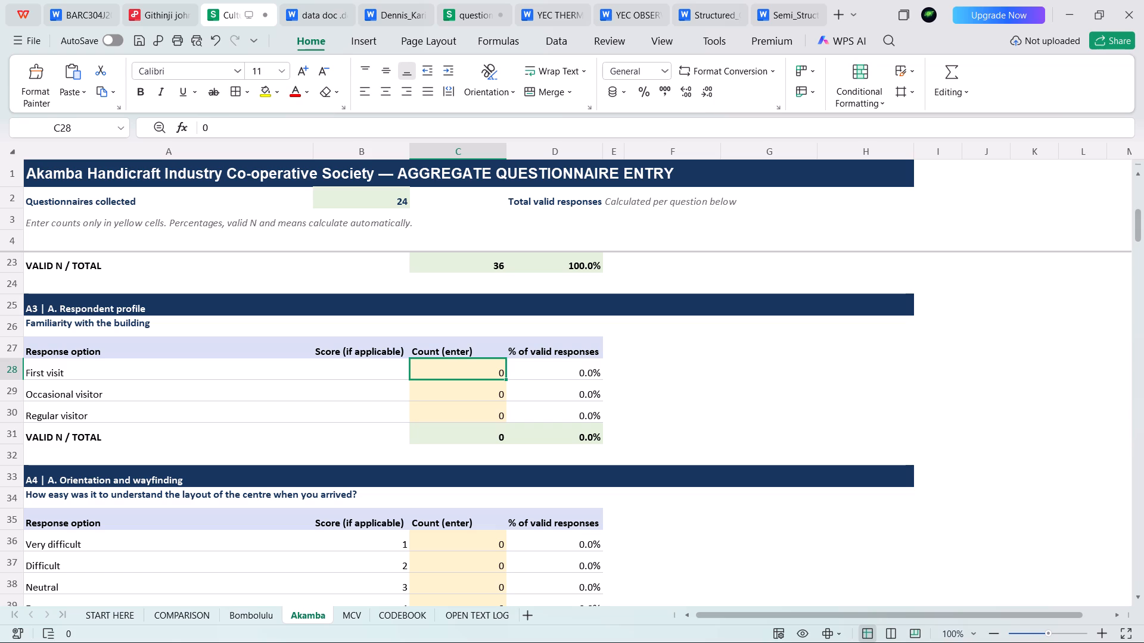
pyautogui.press('1')
pyautogui.press('BackSpace')
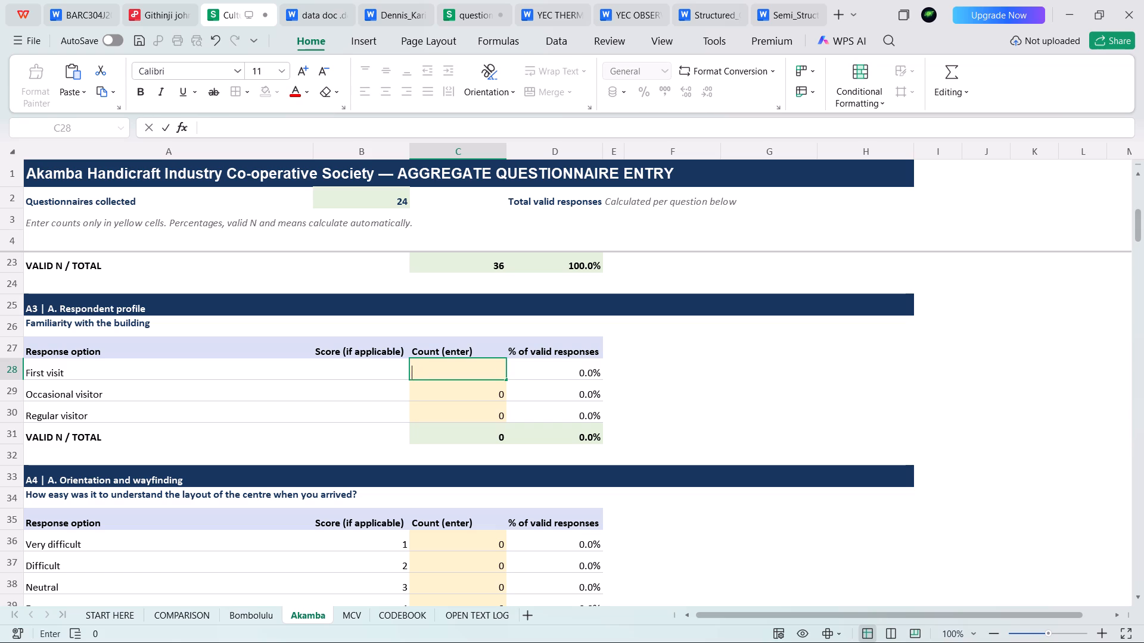
pyautogui.press('1')
pyautogui.press('BackSpace')
pyautogui.write('21')
pyautogui.click(468, 417)
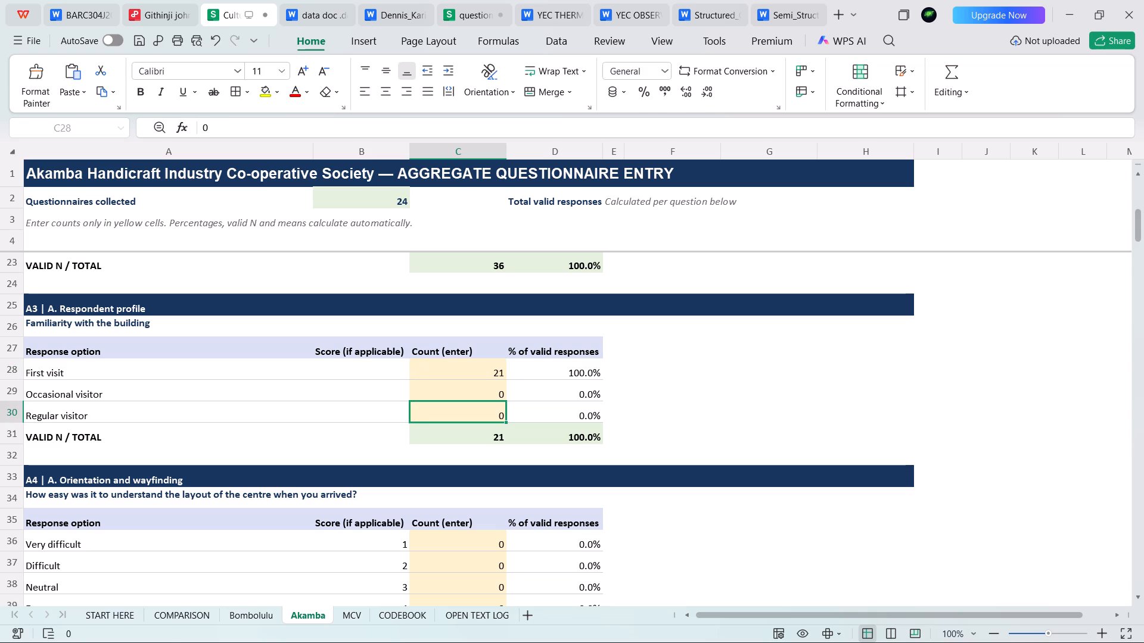
pyautogui.click(458, 389)
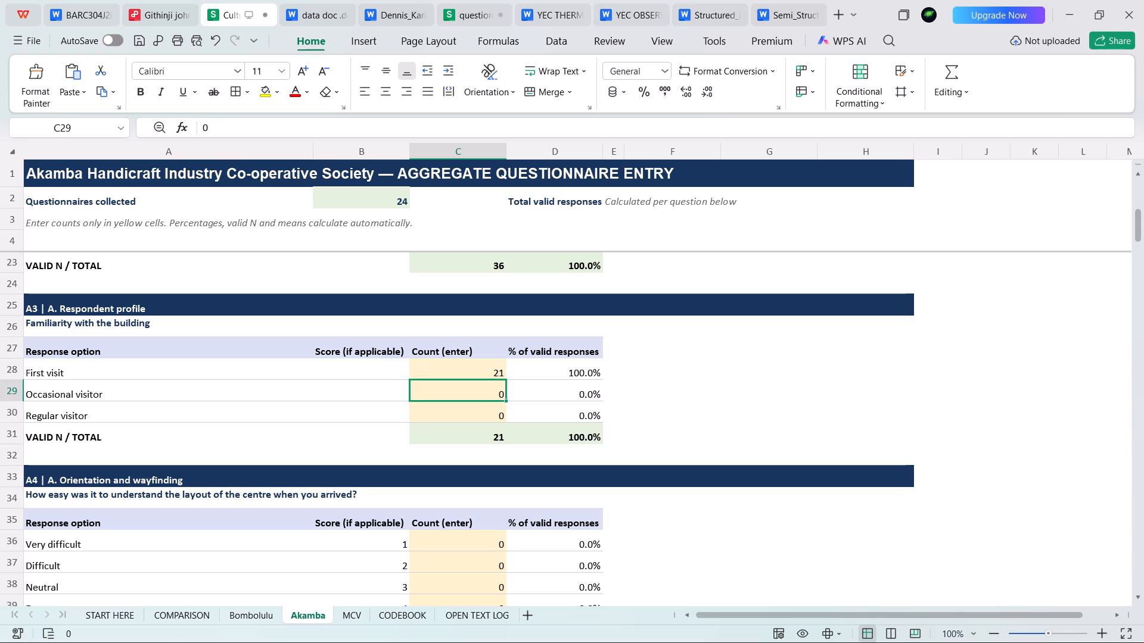
pyautogui.press('3')
pyautogui.click(466, 424)
pyautogui.click(467, 408)
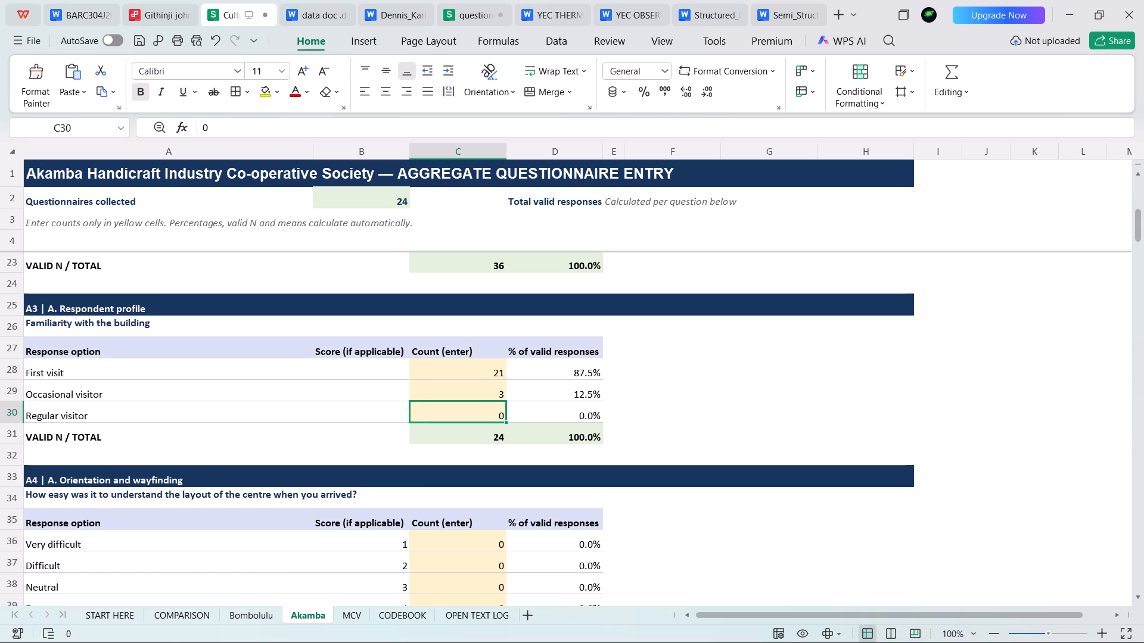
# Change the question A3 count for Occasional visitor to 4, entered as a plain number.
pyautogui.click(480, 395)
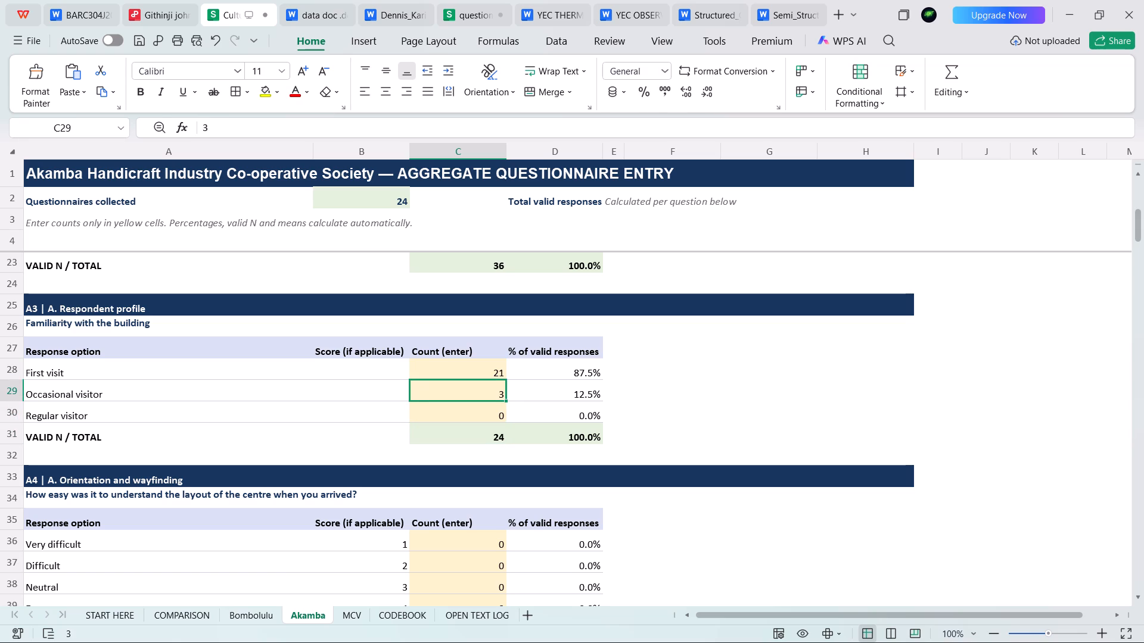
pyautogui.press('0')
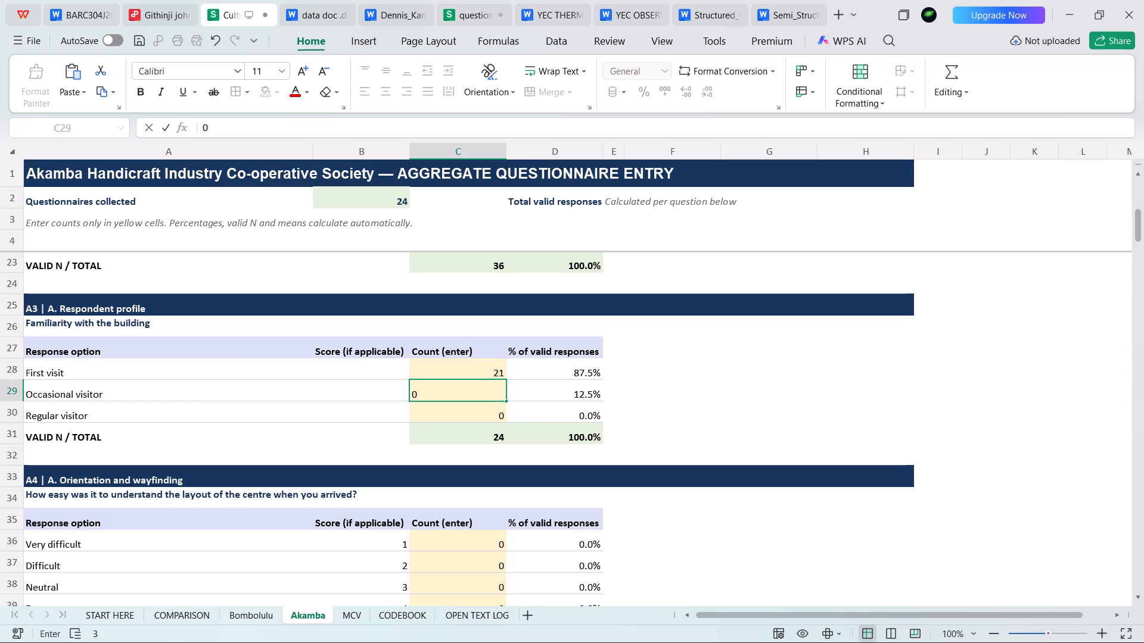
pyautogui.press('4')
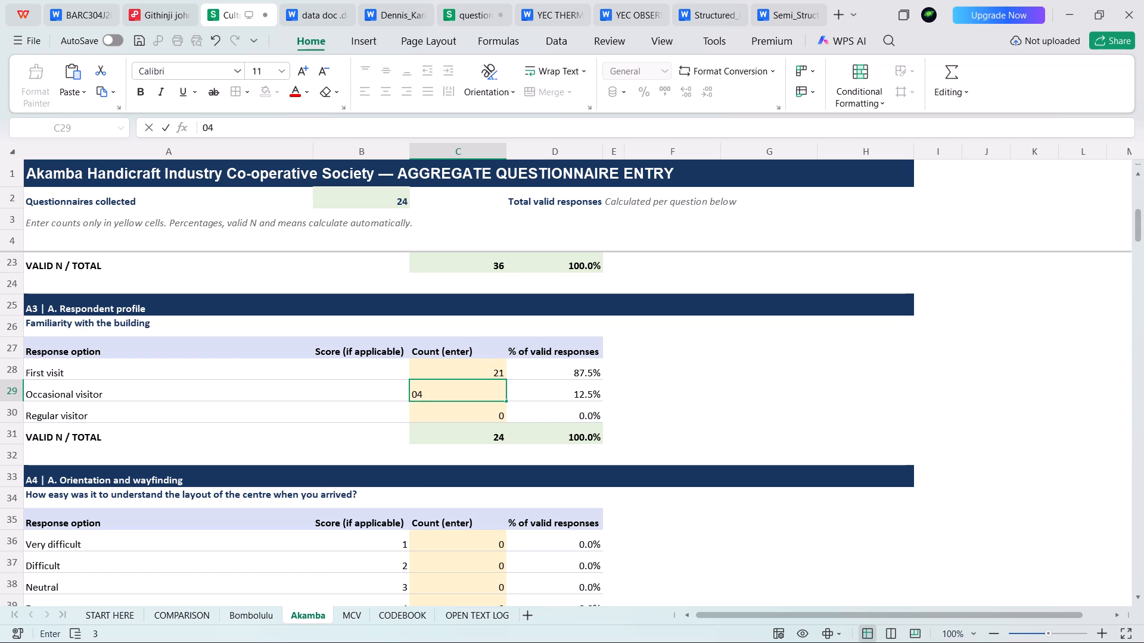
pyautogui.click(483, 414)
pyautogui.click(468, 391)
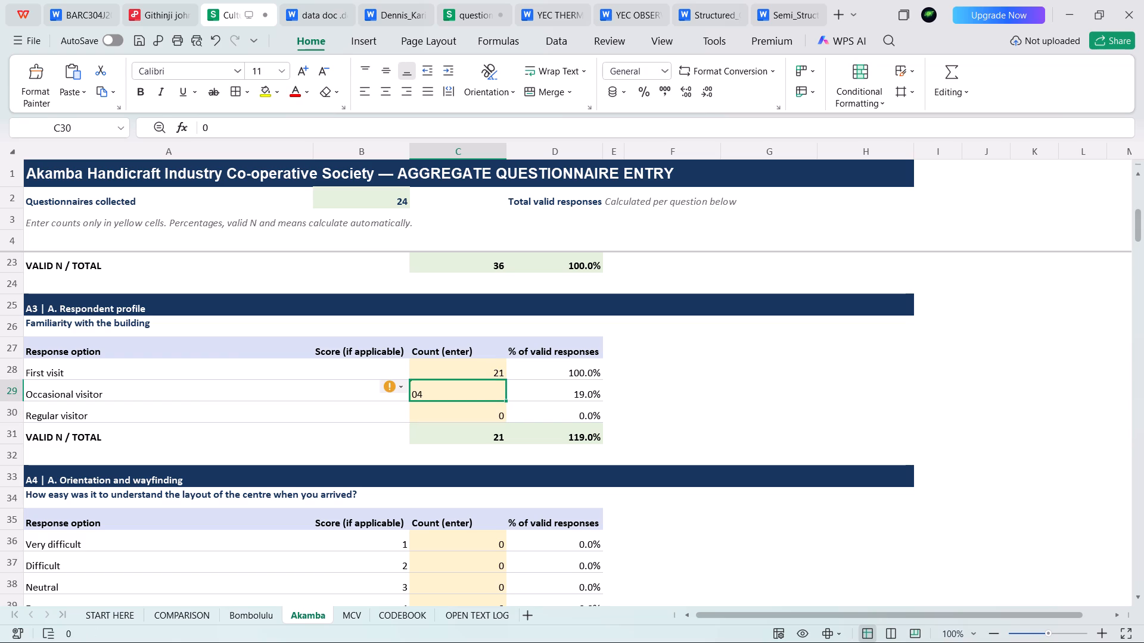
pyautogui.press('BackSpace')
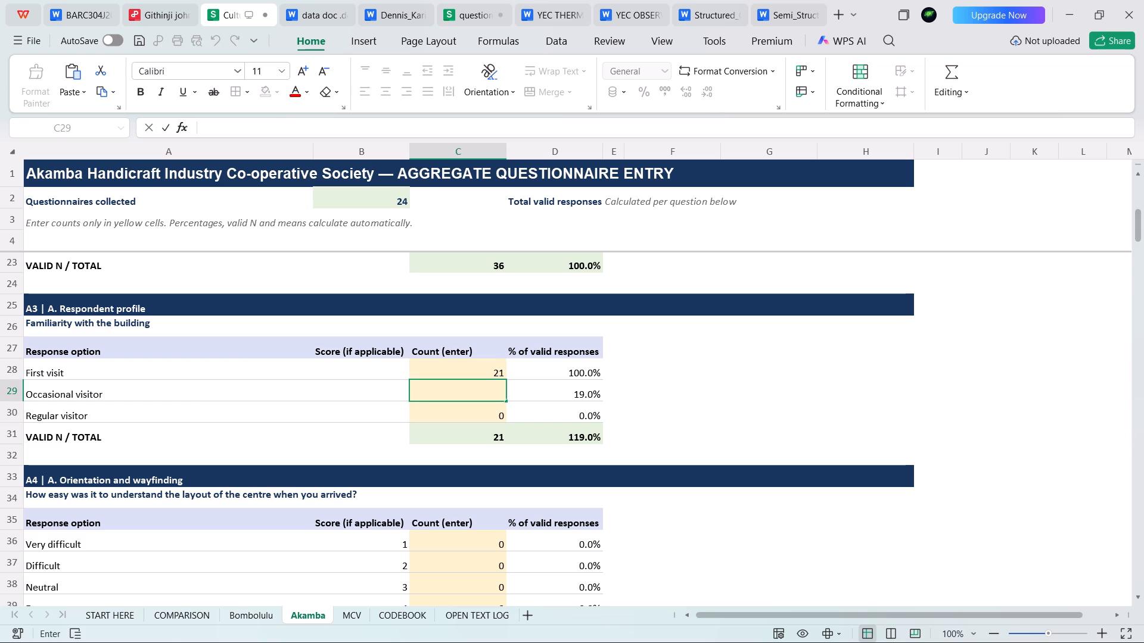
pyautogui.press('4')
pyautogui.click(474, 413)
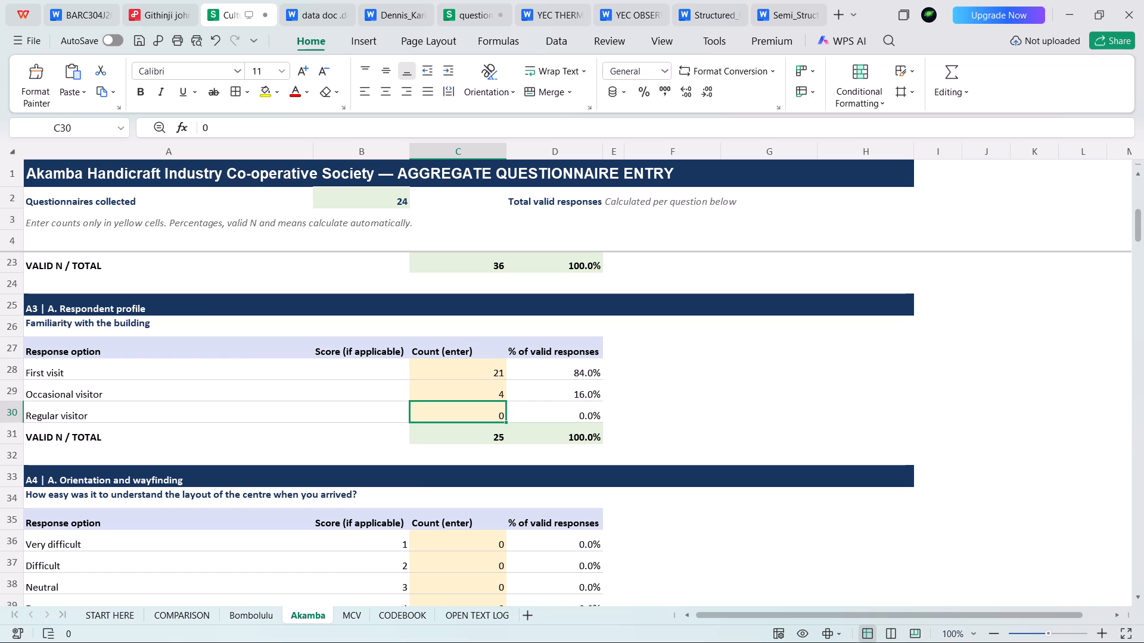
# Set the question A3 count for Occasional visitor to 3.
pyautogui.click(490, 391)
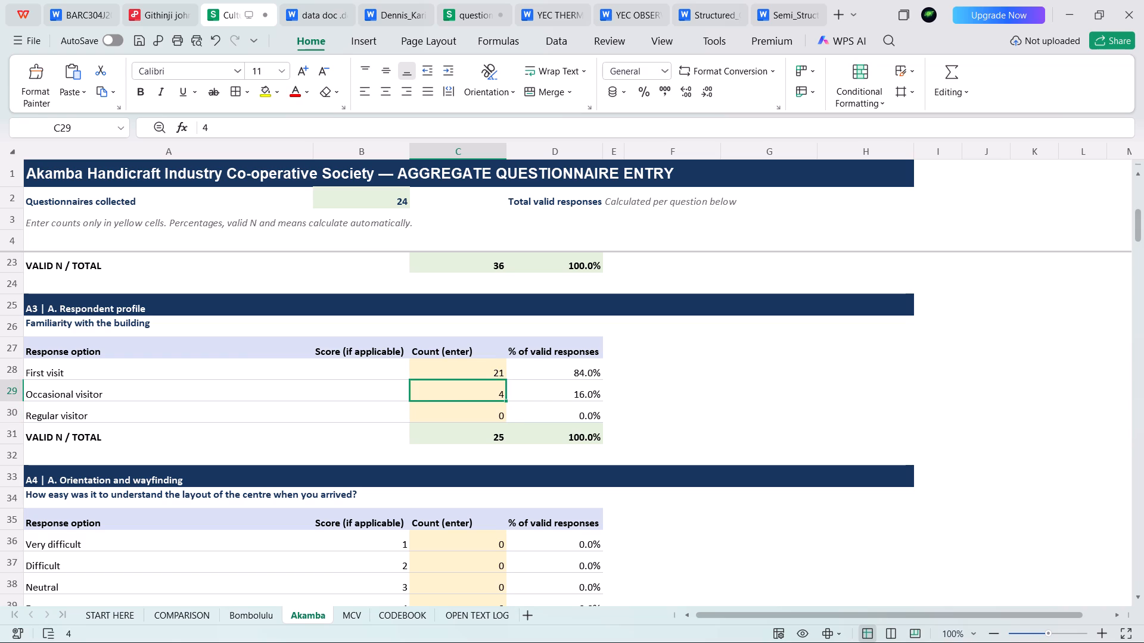
pyautogui.press('3')
pyautogui.click(483, 413)
# Start filling in the question A4 counts on how easy the centre's layout was to understand.
pyautogui.scroll(-4, 483, 413)
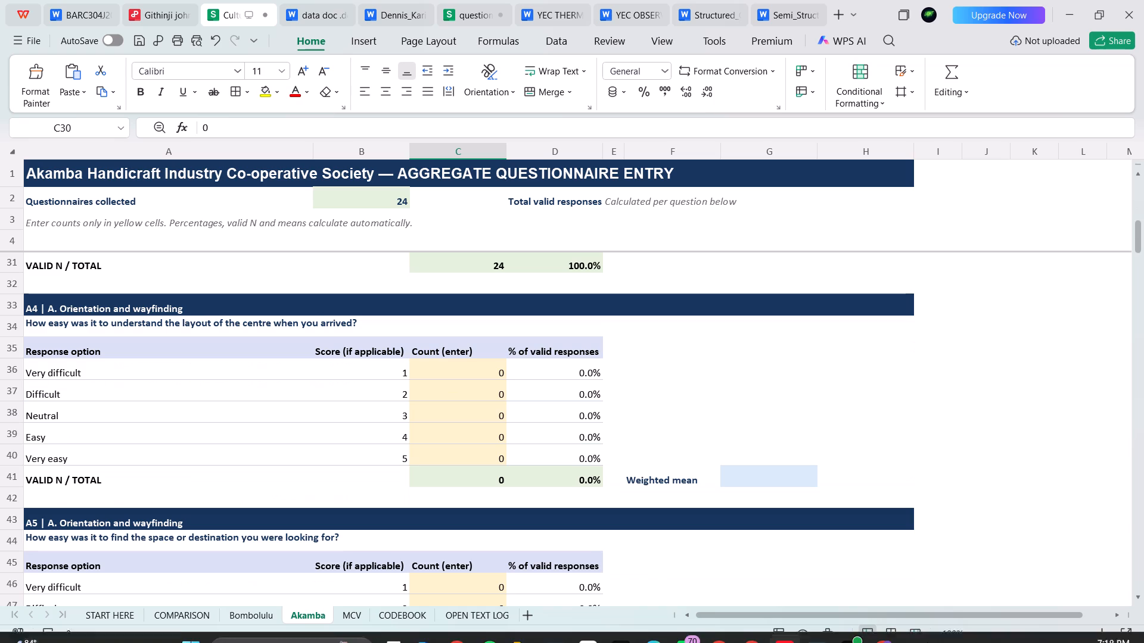
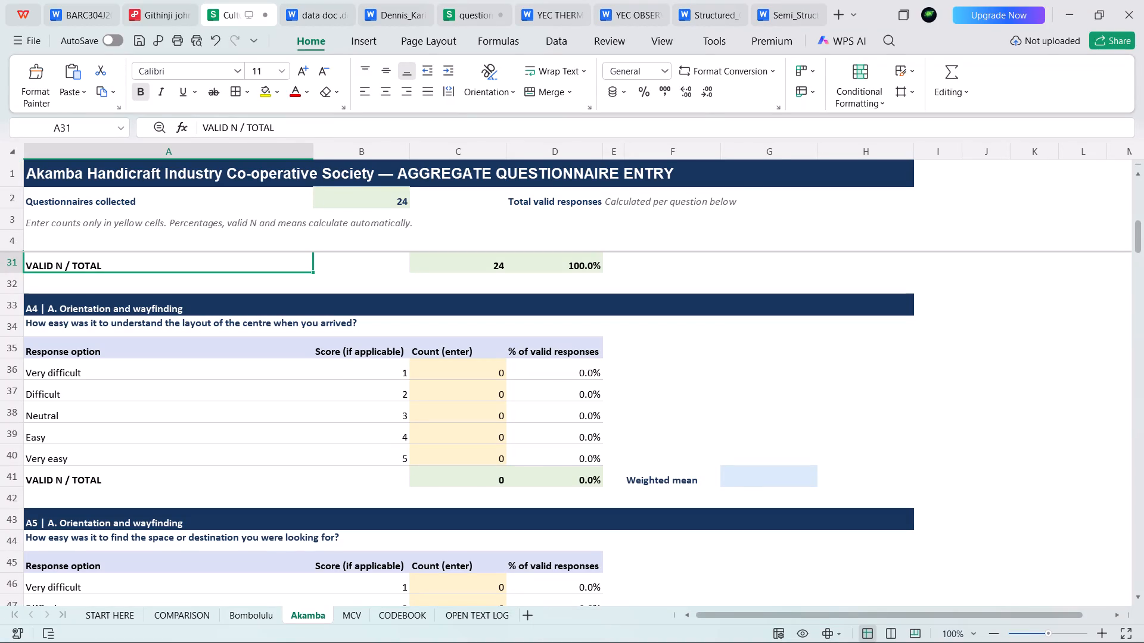
# Enter the question A4 layout-understanding counts: Neutral 7, Easy 12, Very easy 4 and Difficult 2.
pyautogui.click(487, 396)
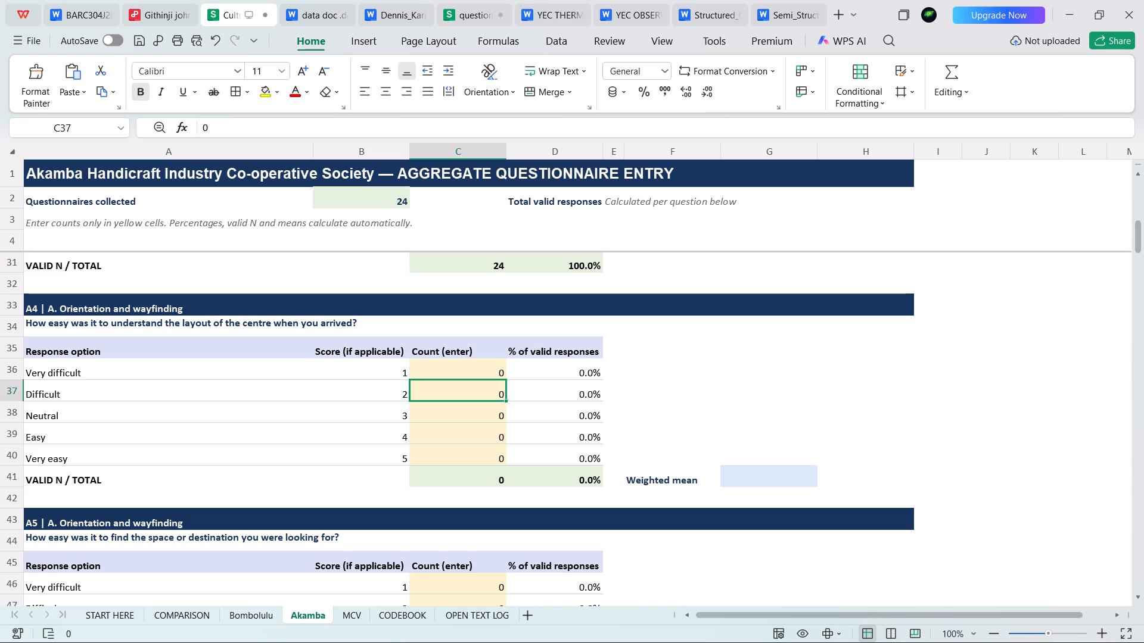
pyautogui.click(486, 411)
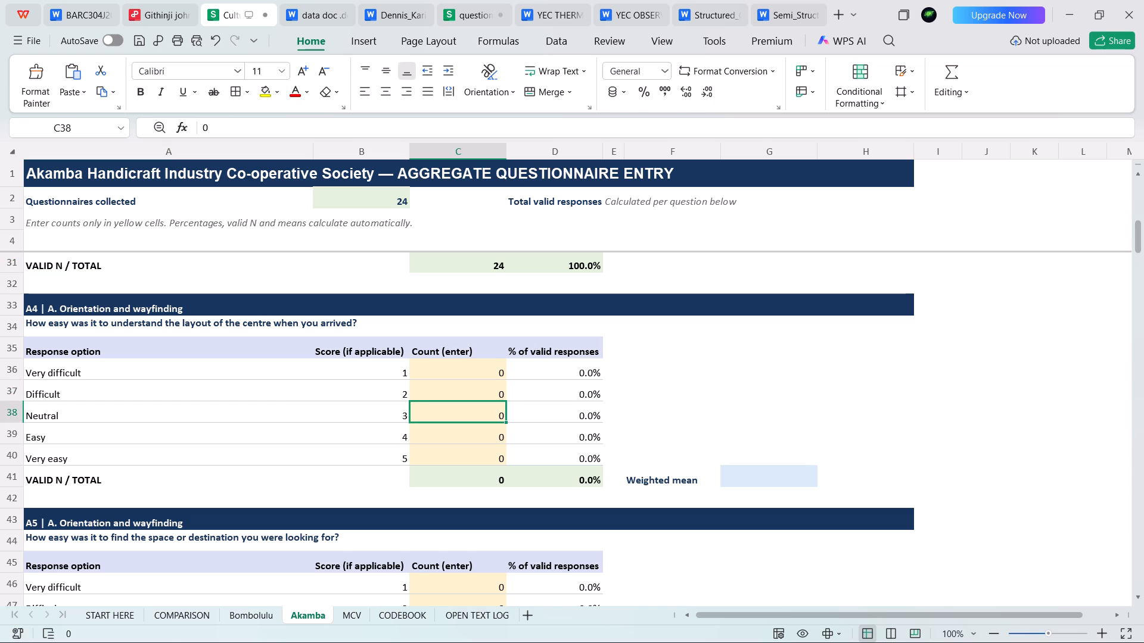
pyautogui.press('7')
pyautogui.click(474, 439)
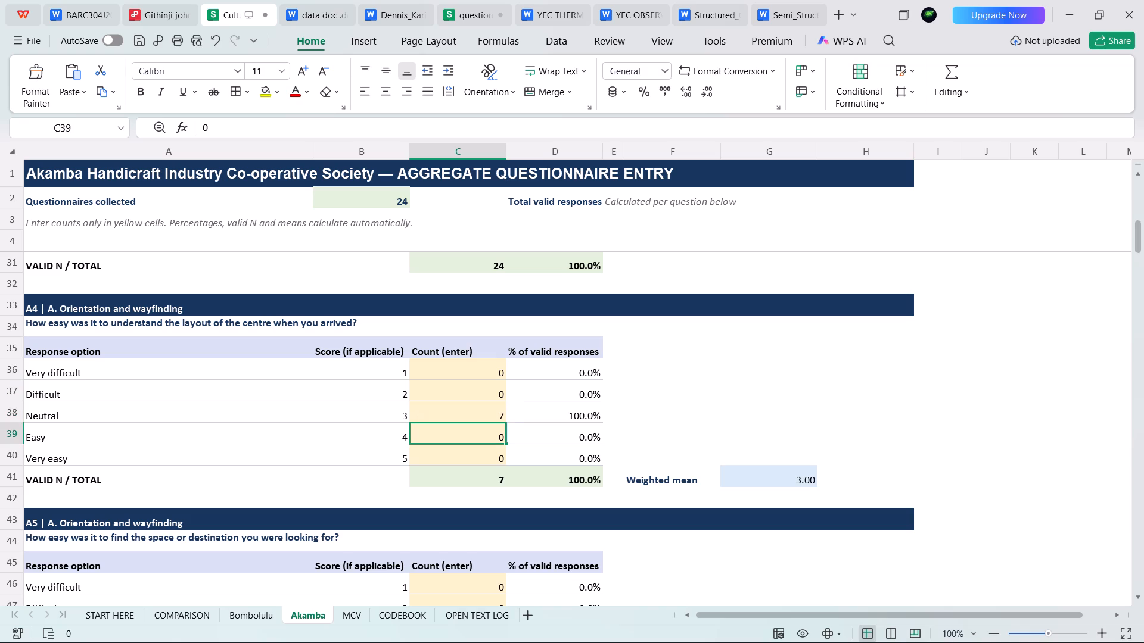
pyautogui.write('12')
pyautogui.click(481, 461)
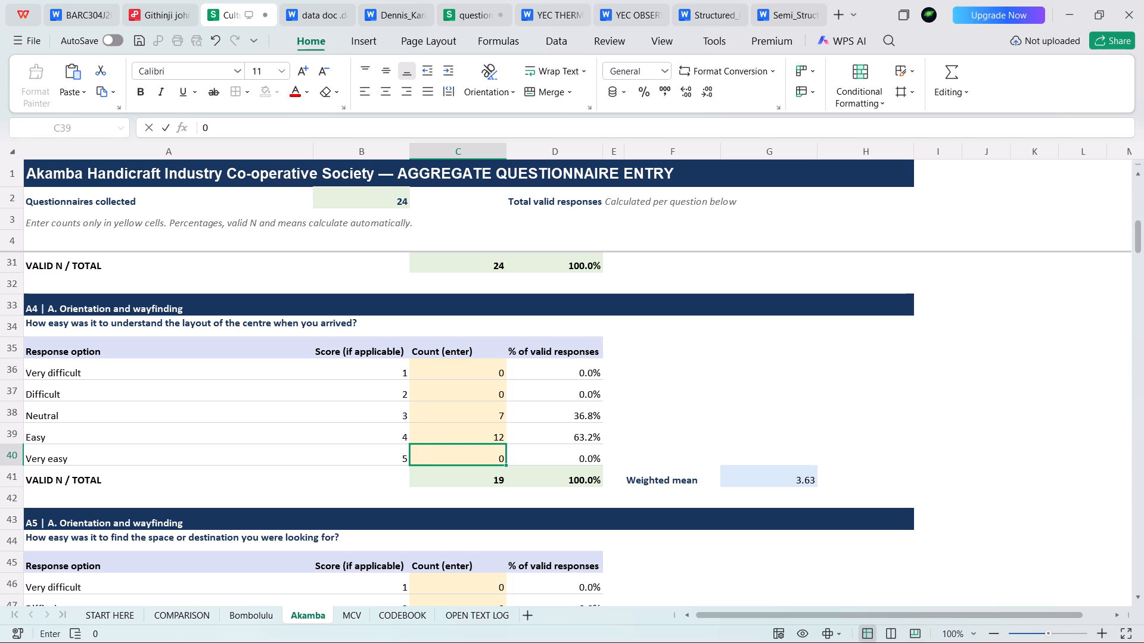
pyautogui.press('4')
pyautogui.click(472, 395)
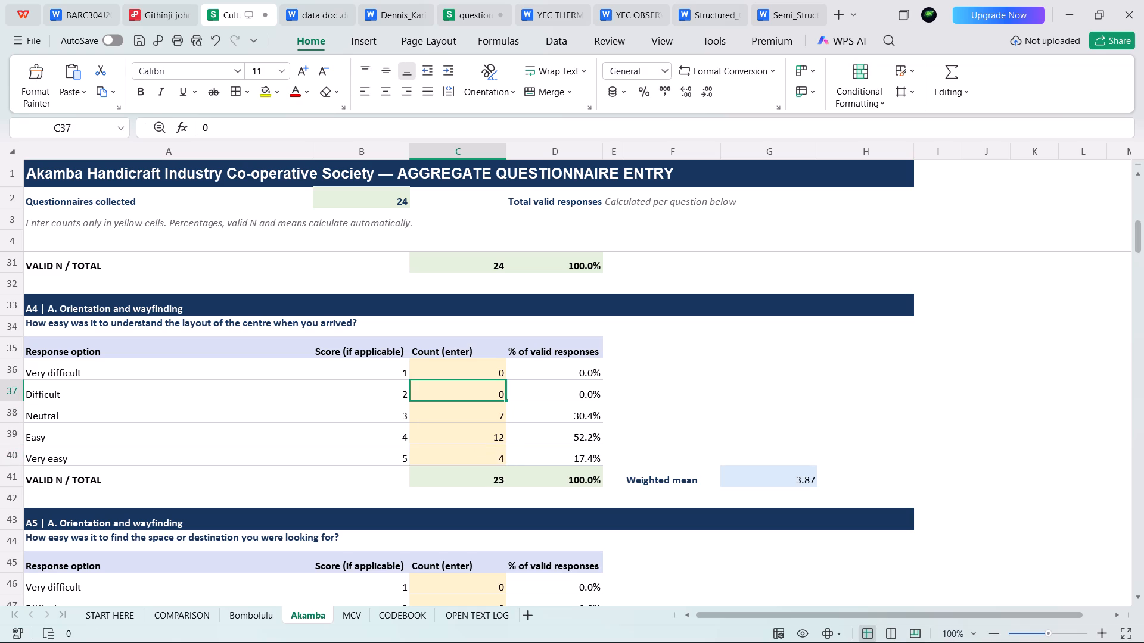
pyautogui.press('2')
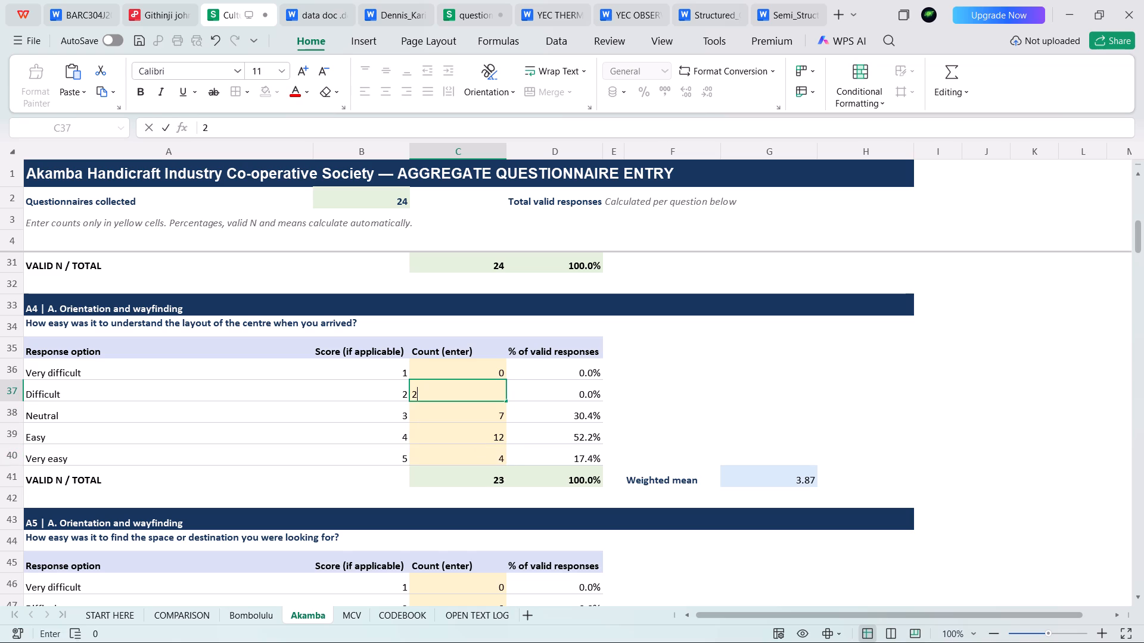
# Set the question A4 count for Very easy to 3.
pyautogui.click(492, 458)
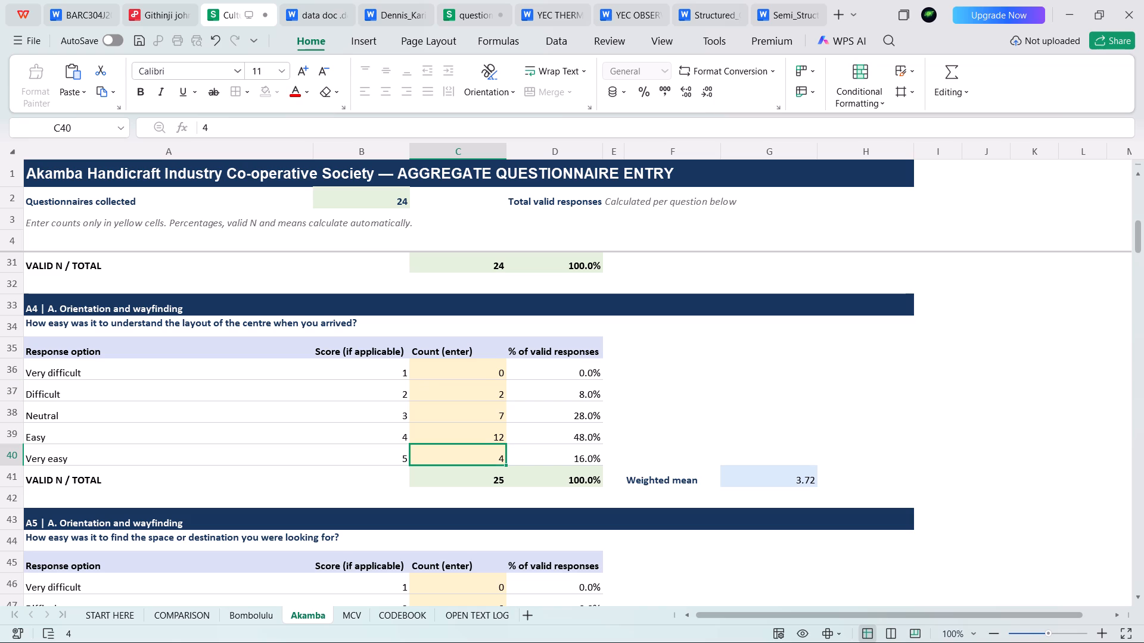
pyautogui.press('3')
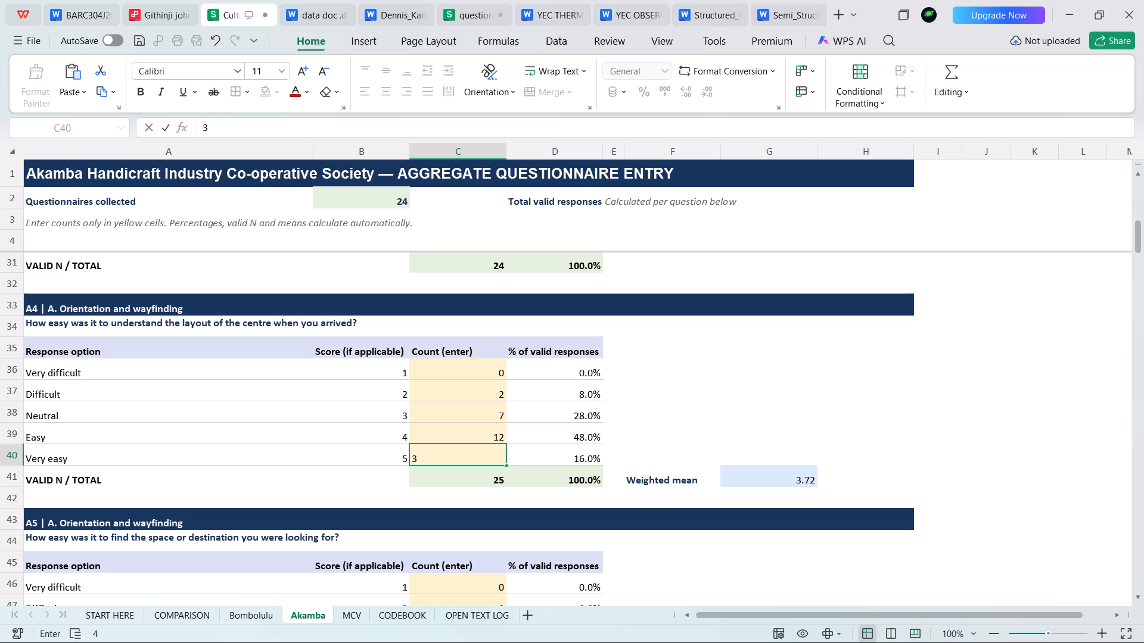
pyautogui.click(480, 418)
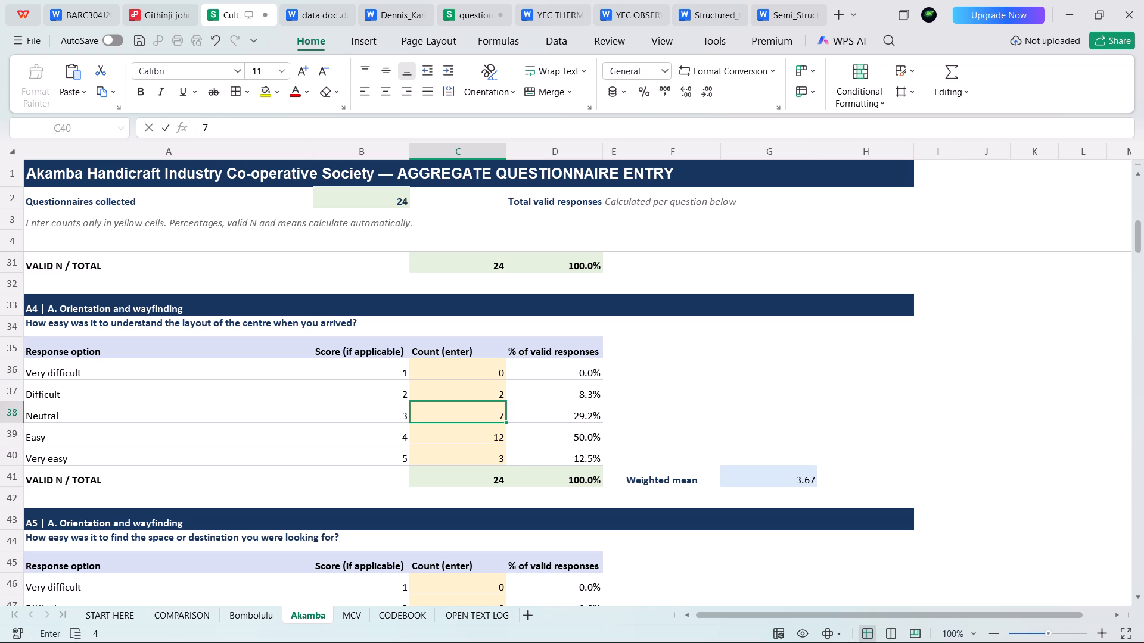
pyautogui.click(475, 430)
# Review the counts entered so far on the Akamba sheet for questions A1 to A4.
pyautogui.scroll(-1, 475, 430)
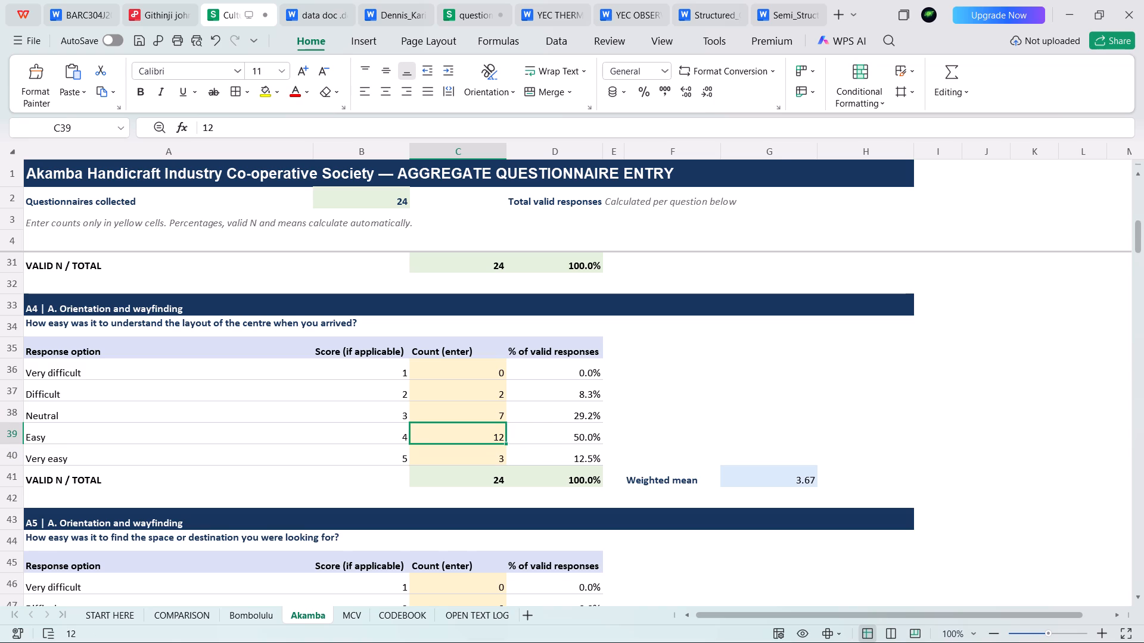
pyautogui.scroll(-3, 475, 430)
pyautogui.scroll(10, 434, 429)
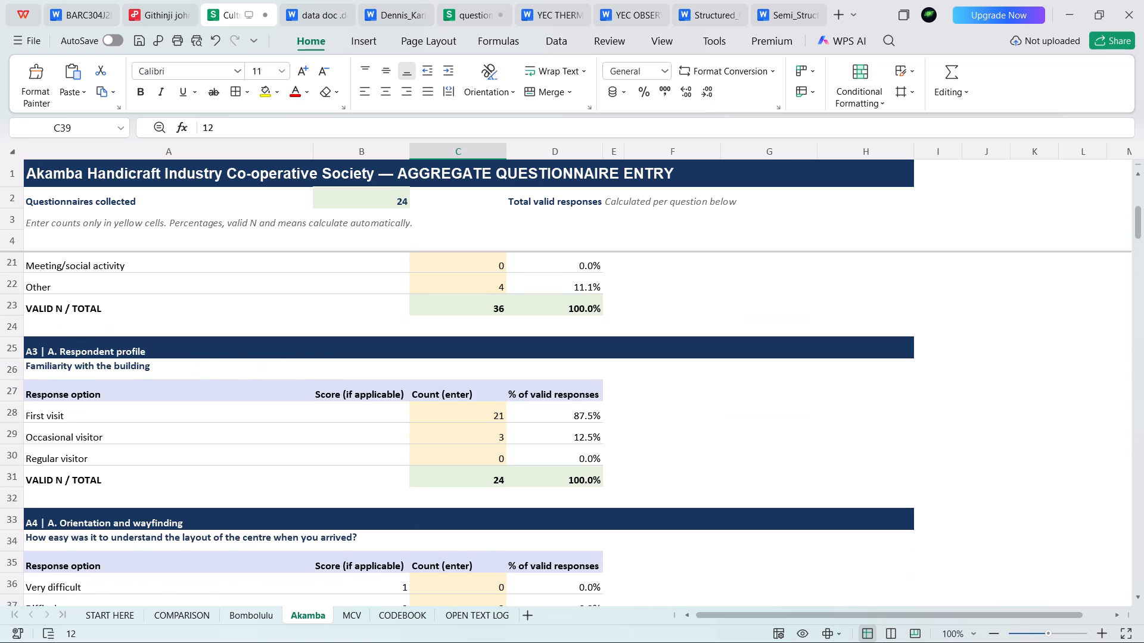
pyautogui.scroll(2, 434, 429)
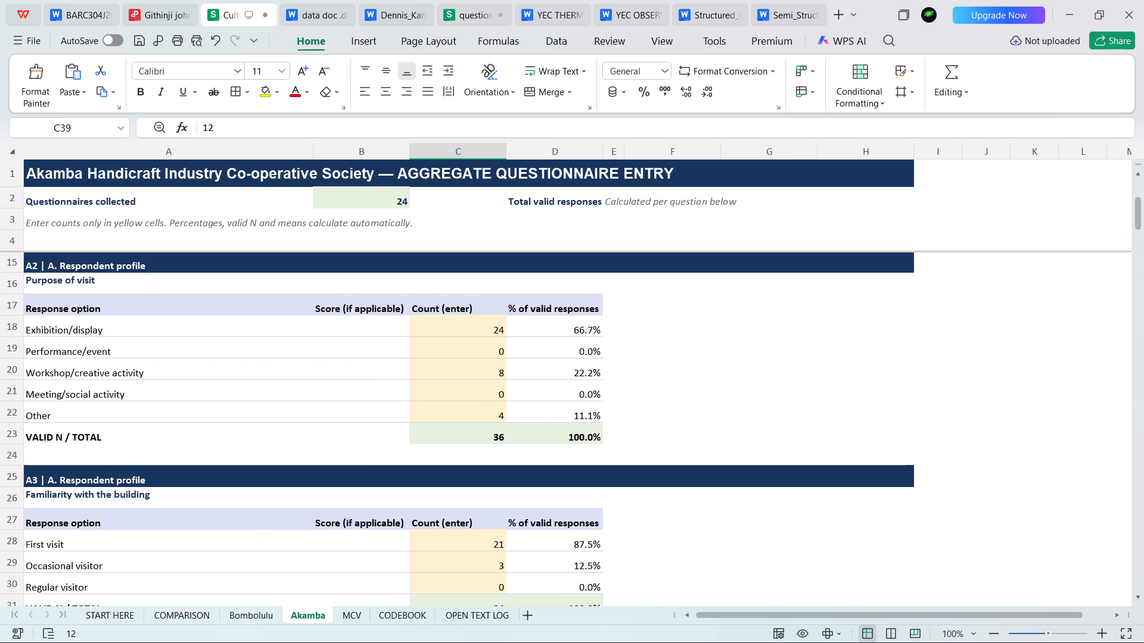
pyautogui.click(472, 369)
pyautogui.scroll(-8, 472, 369)
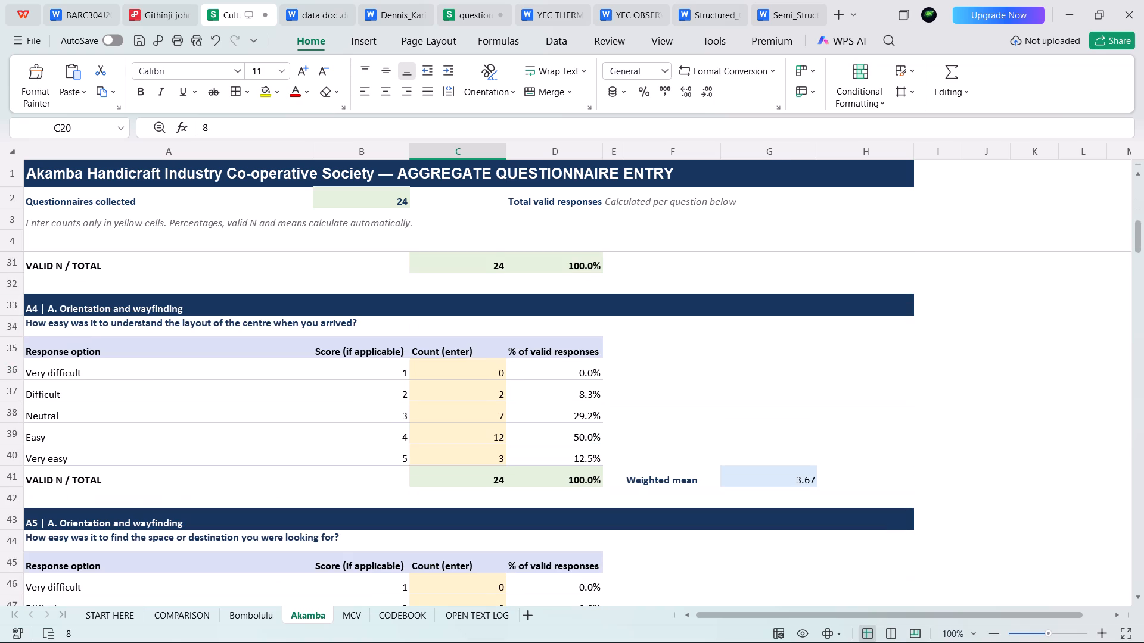
pyautogui.scroll(13, 472, 369)
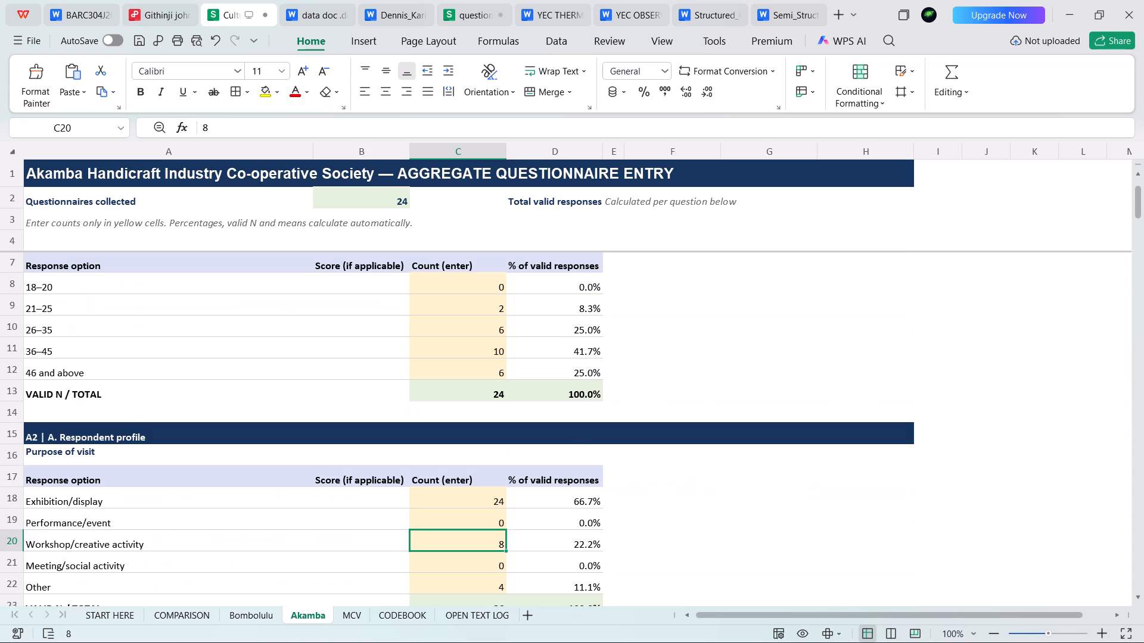
# Enter the question A5 destination-finding counts: Very easy 5, Easy 13, Neutral 5 and Difficult 1.
pyautogui.scroll(-2, 472, 369)
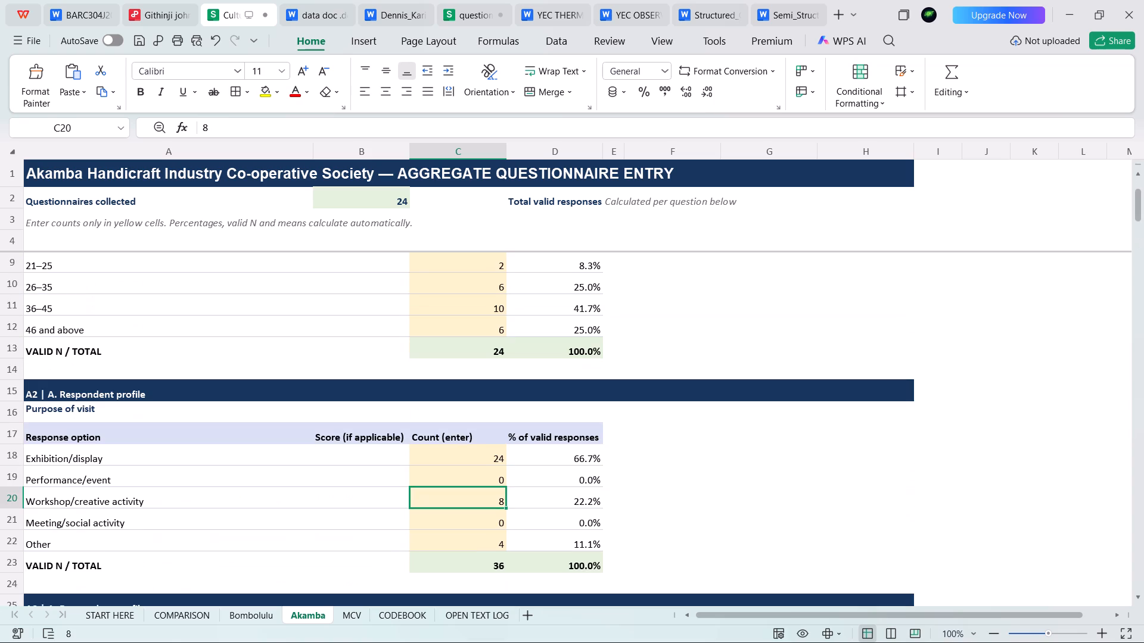
pyautogui.scroll(-8, 472, 369)
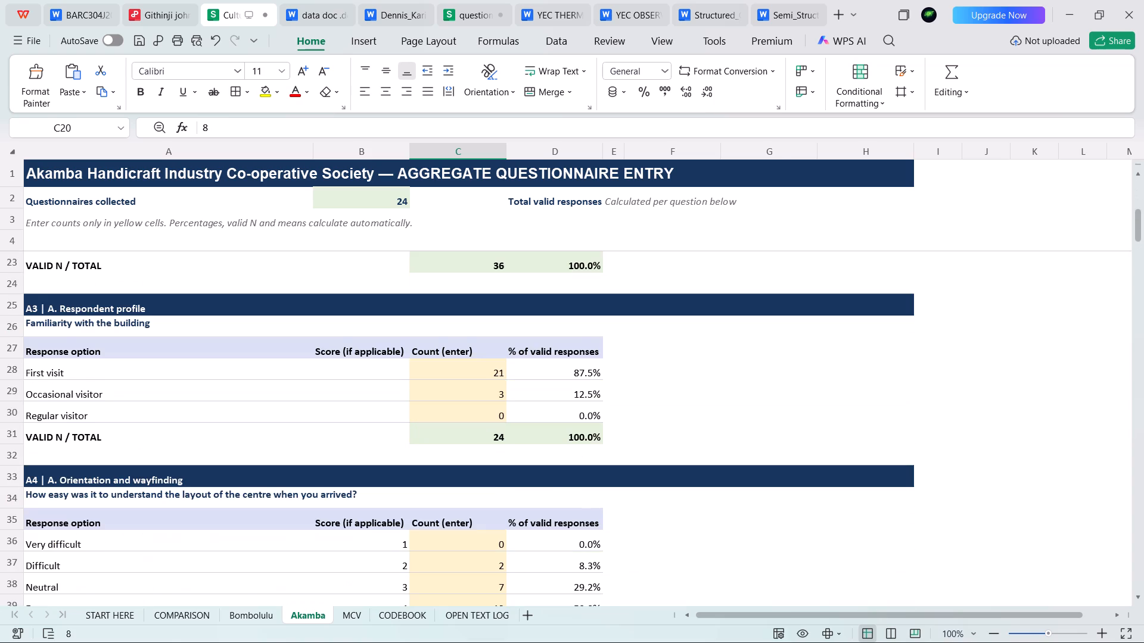
pyautogui.scroll(-8, 472, 369)
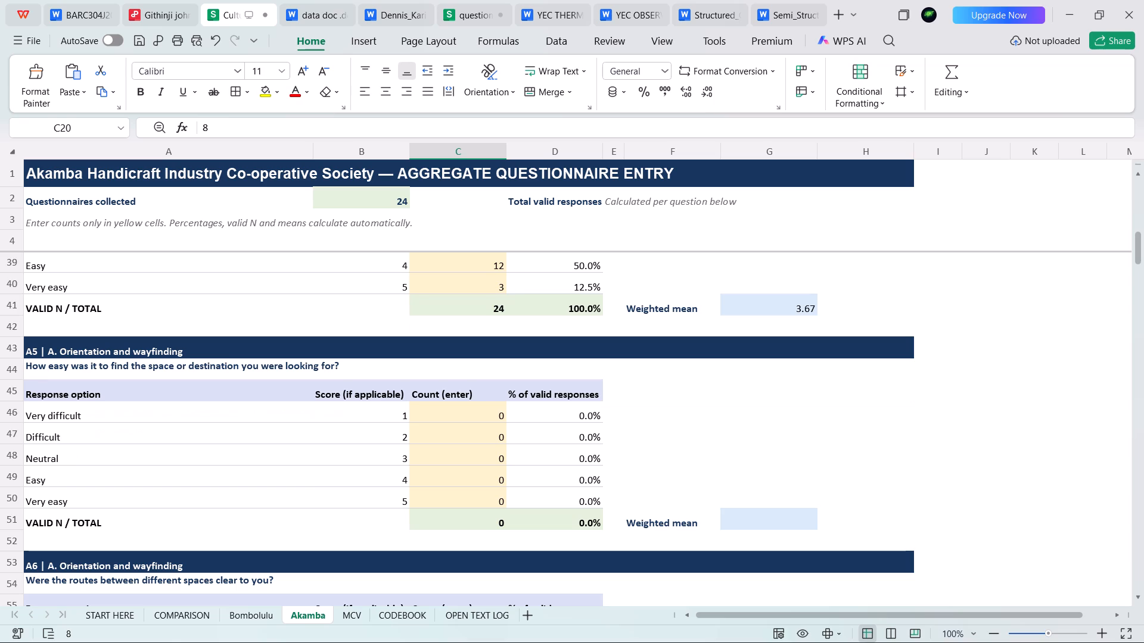
pyautogui.click(470, 433)
pyautogui.click(481, 461)
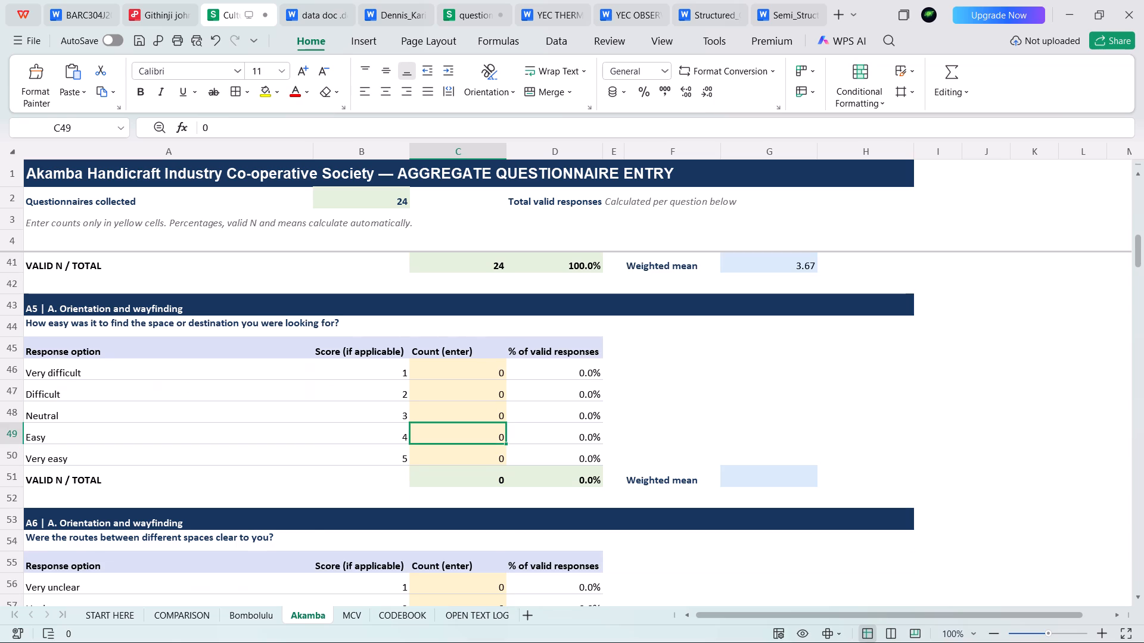
pyautogui.press('5')
pyautogui.click(486, 436)
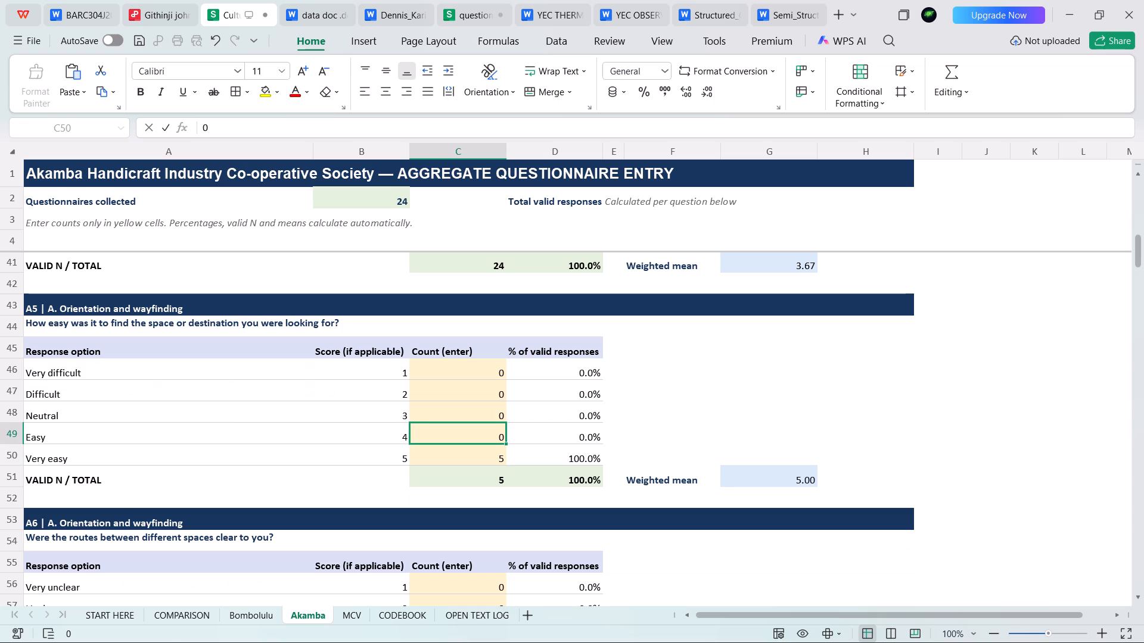
pyautogui.write('13')
pyautogui.click(490, 404)
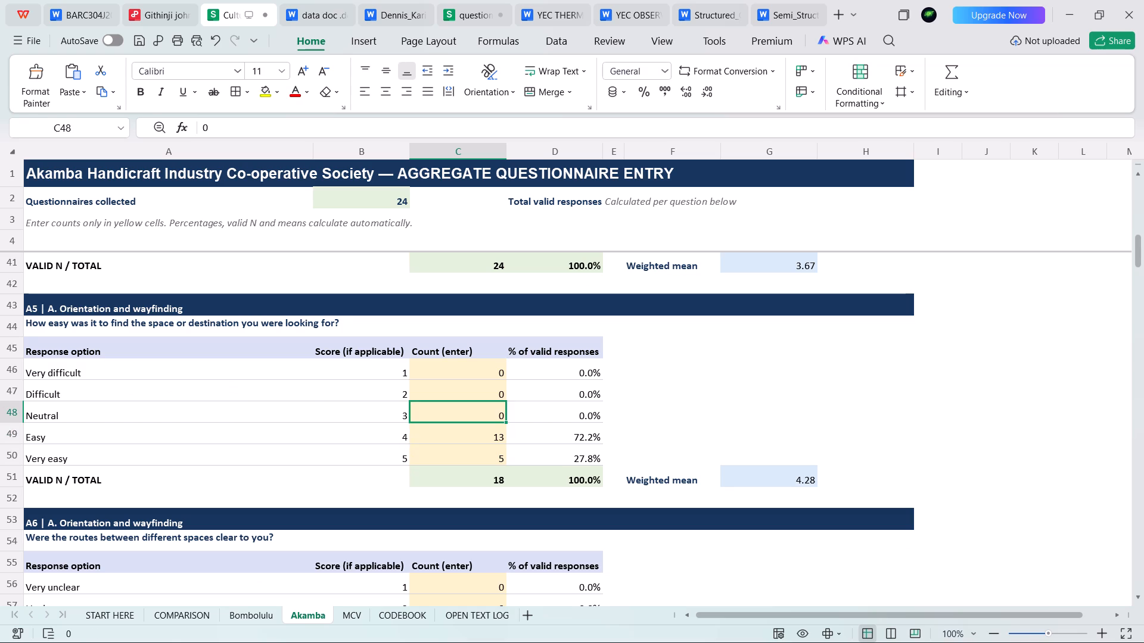
pyautogui.press('5')
pyautogui.click(469, 385)
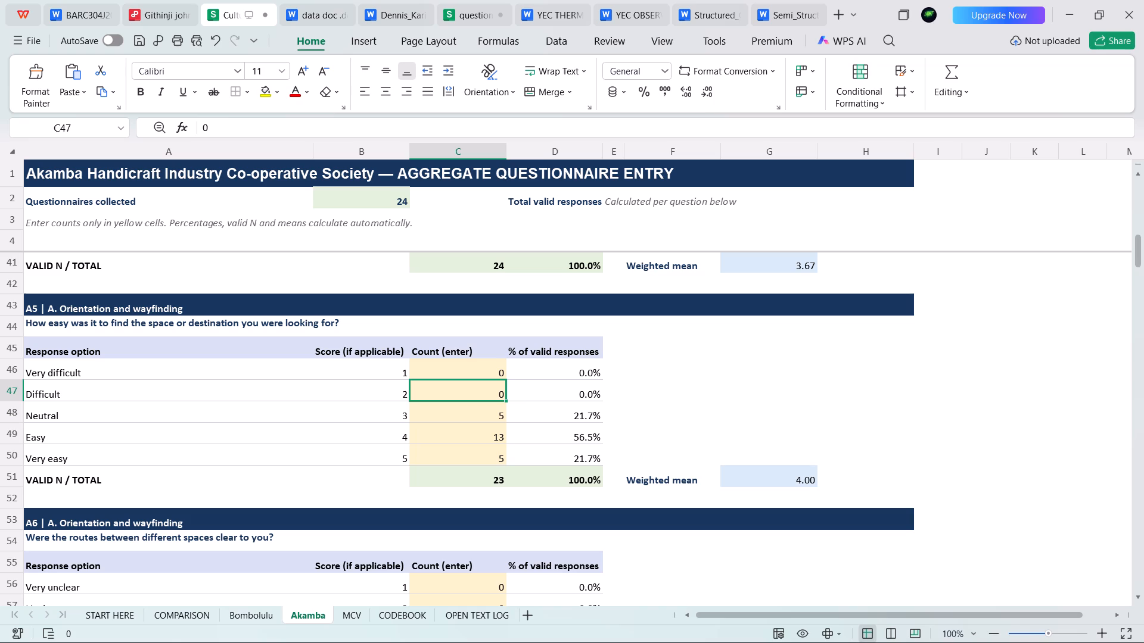
pyautogui.press('1')
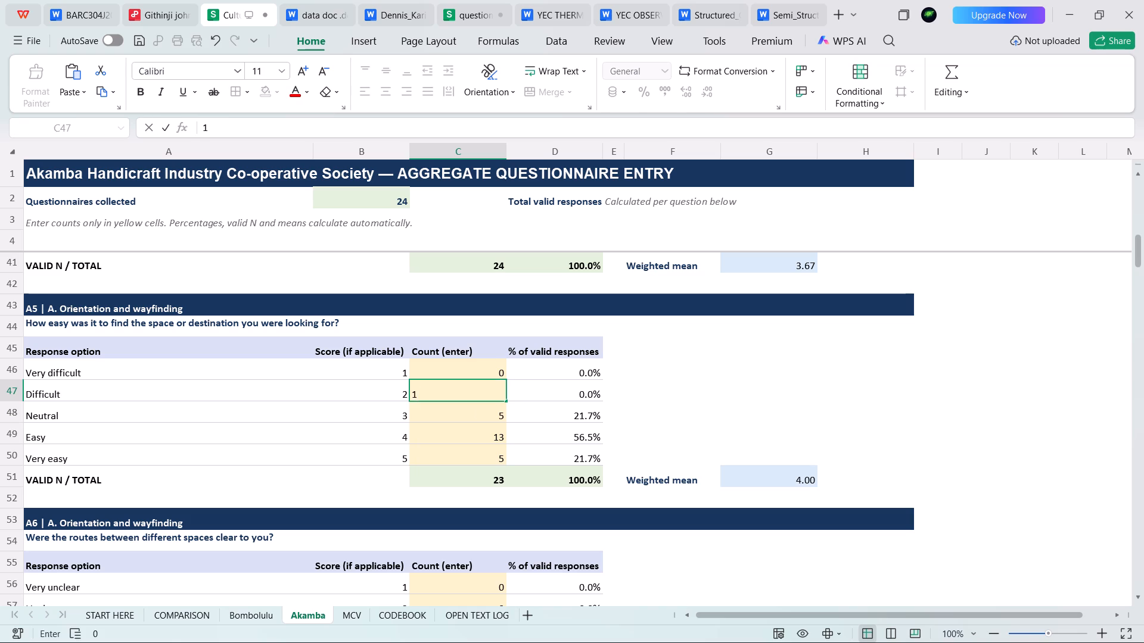
pyautogui.click(469, 433)
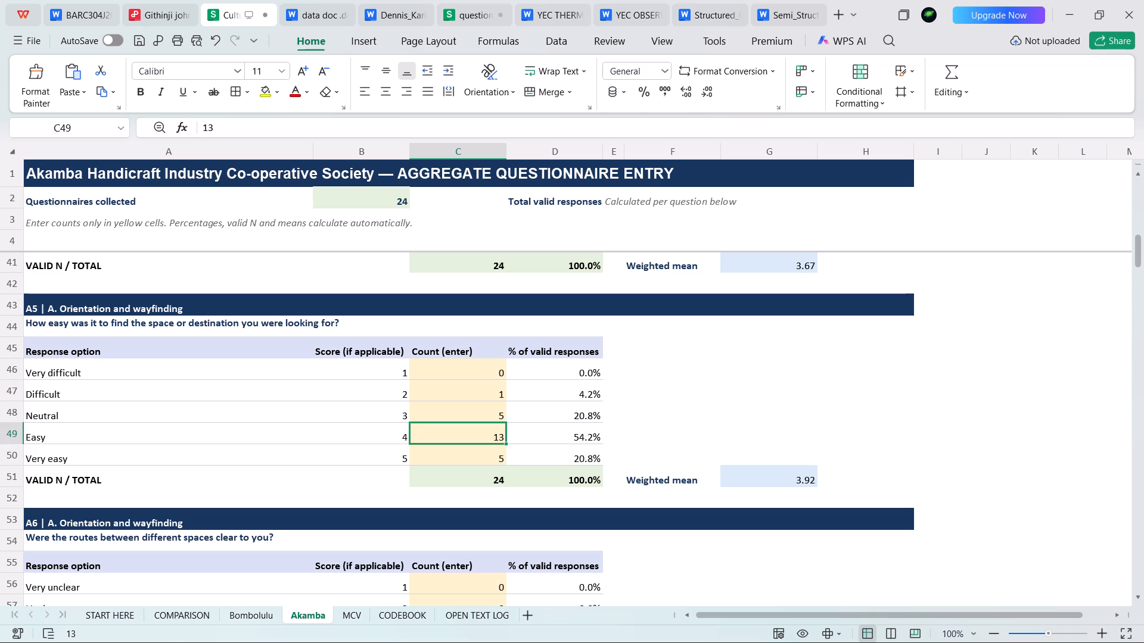
# Enter the question A6 route-clarity counts: Neutral 14, Clear 7, Very clear 1 and Unclear 5.
pyautogui.scroll(-2, 477, 435)
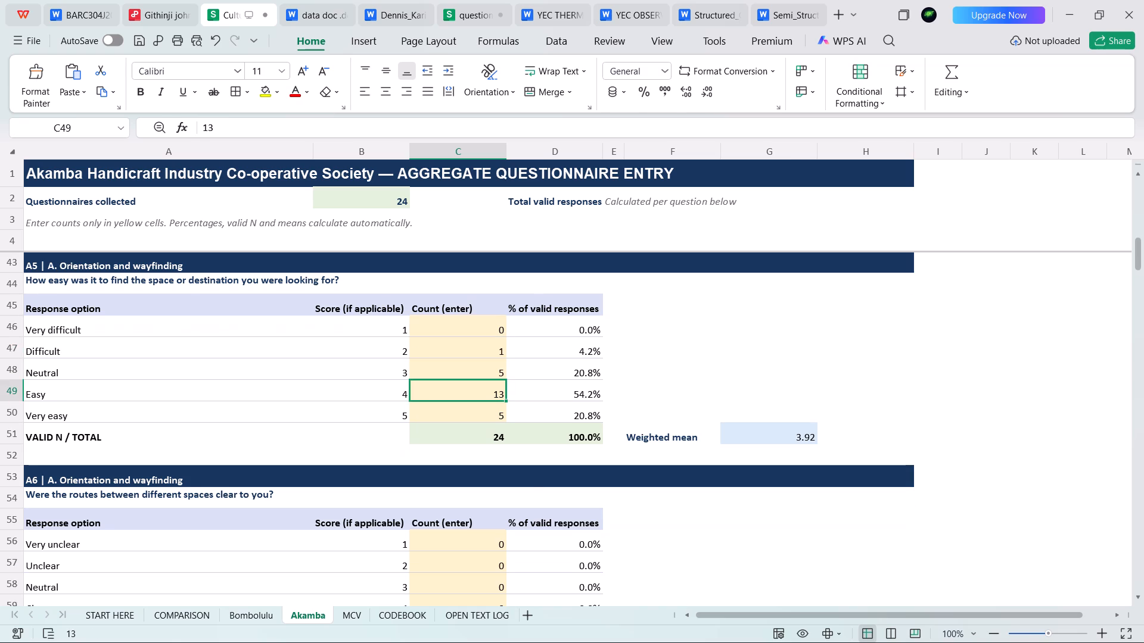
pyautogui.scroll(2, 477, 433)
pyautogui.scroll(-3, 473, 402)
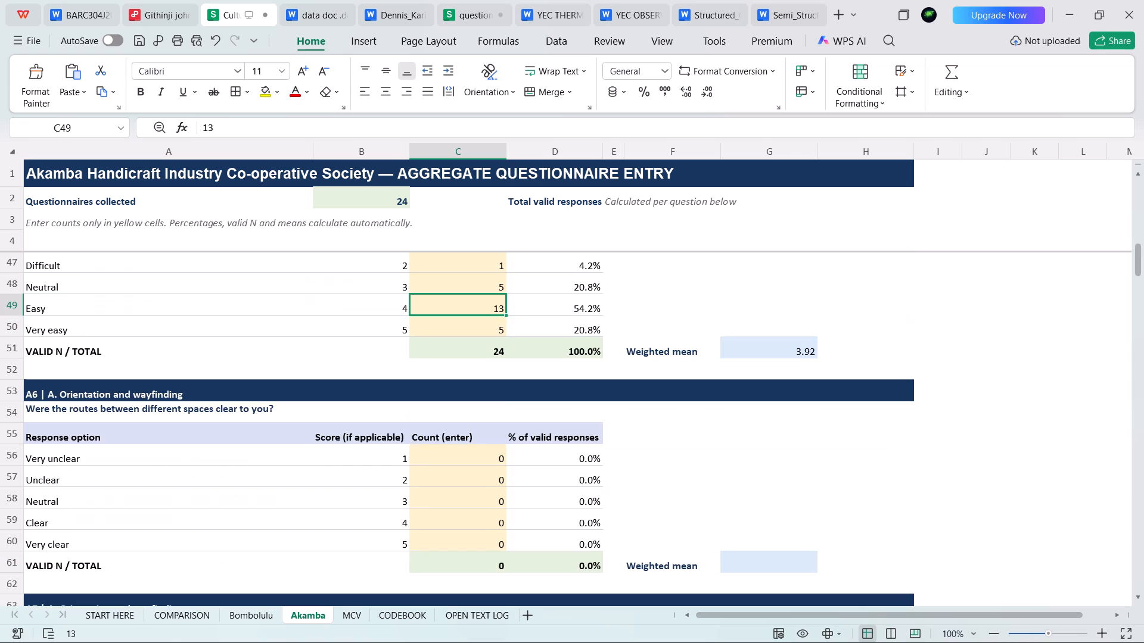
pyautogui.scroll(-1, 461, 443)
pyautogui.click(470, 456)
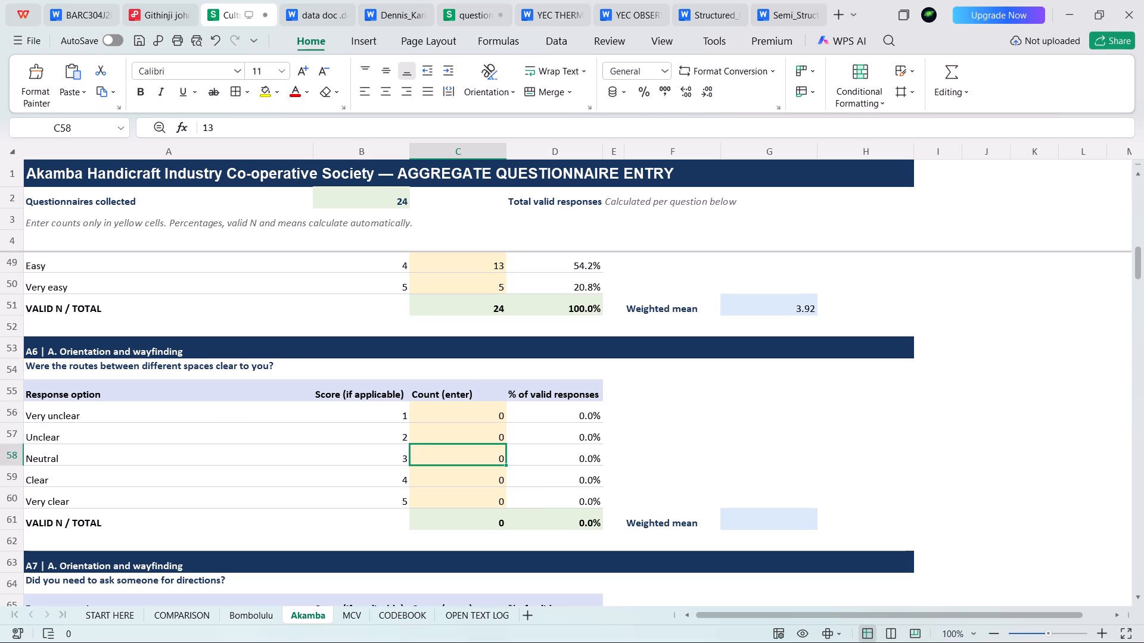
pyautogui.press('1')
pyautogui.press('4')
pyautogui.click(464, 477)
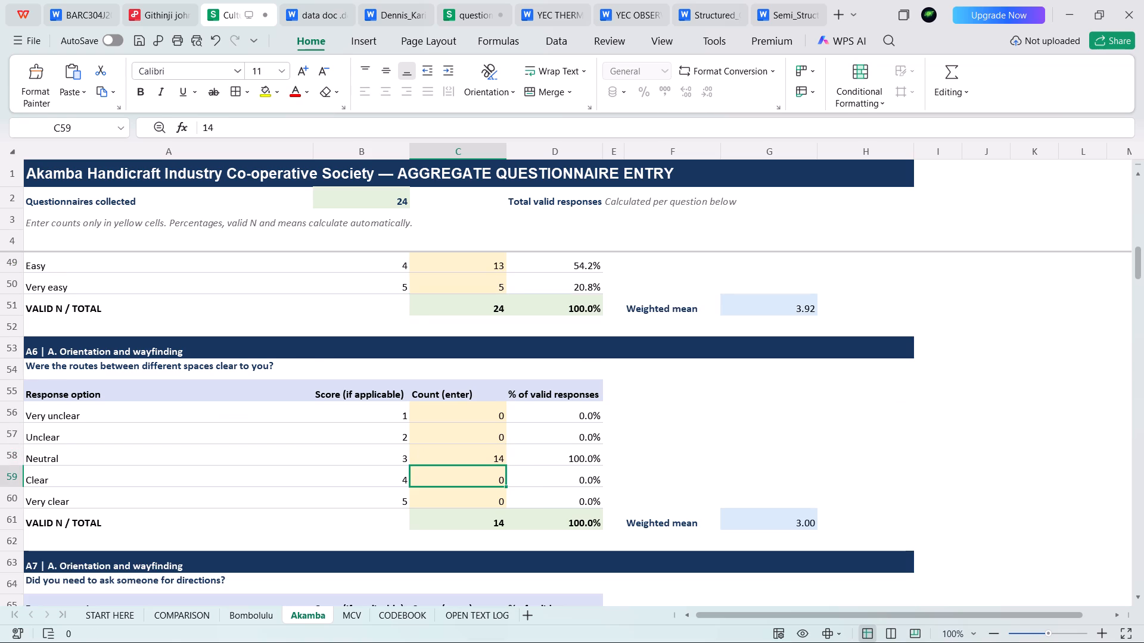
pyautogui.press('7')
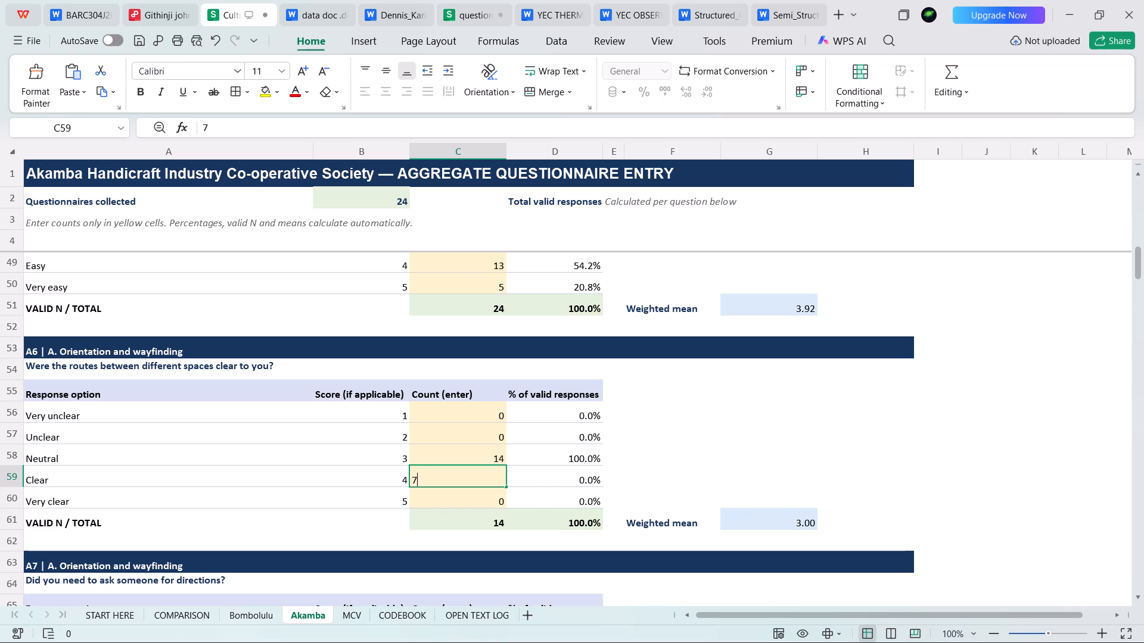
pyautogui.click(471, 495)
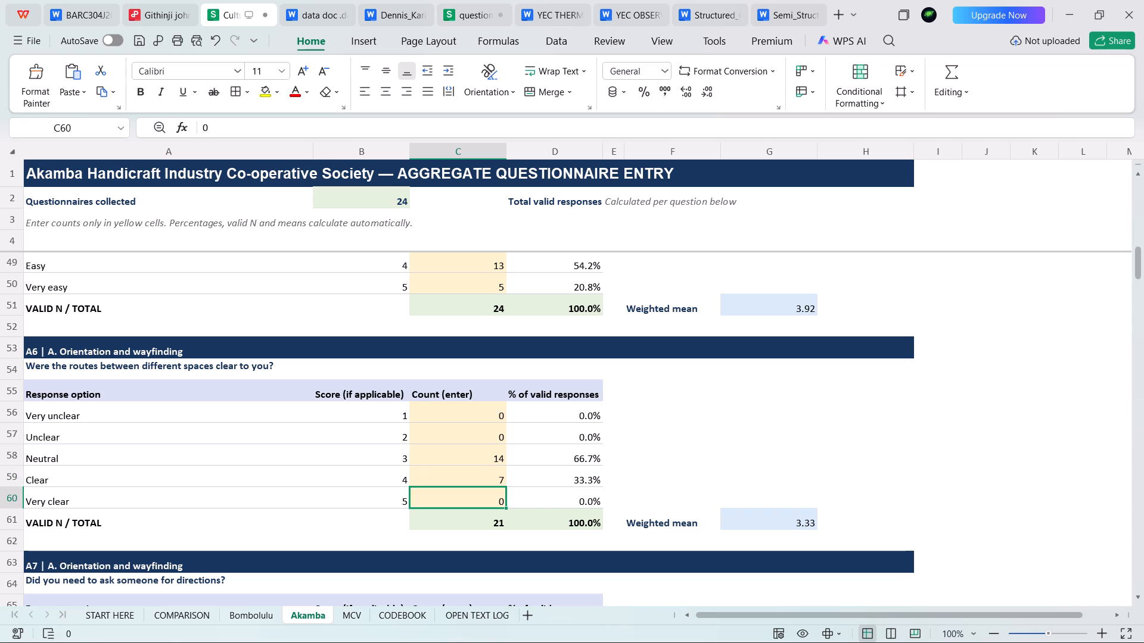
pyautogui.press('1')
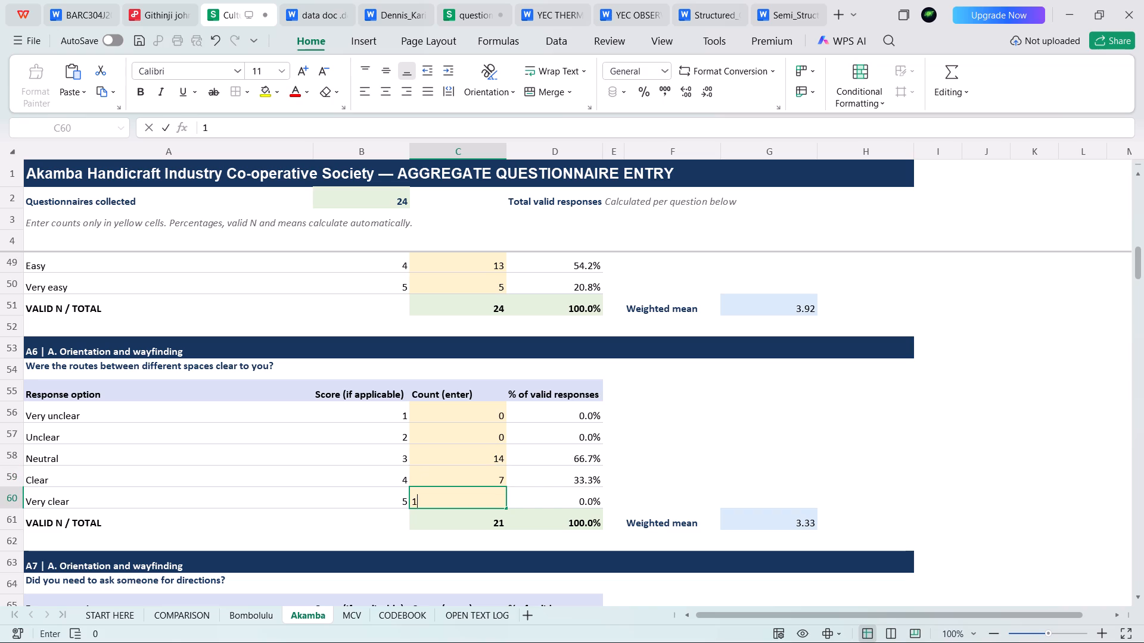
pyautogui.click(477, 438)
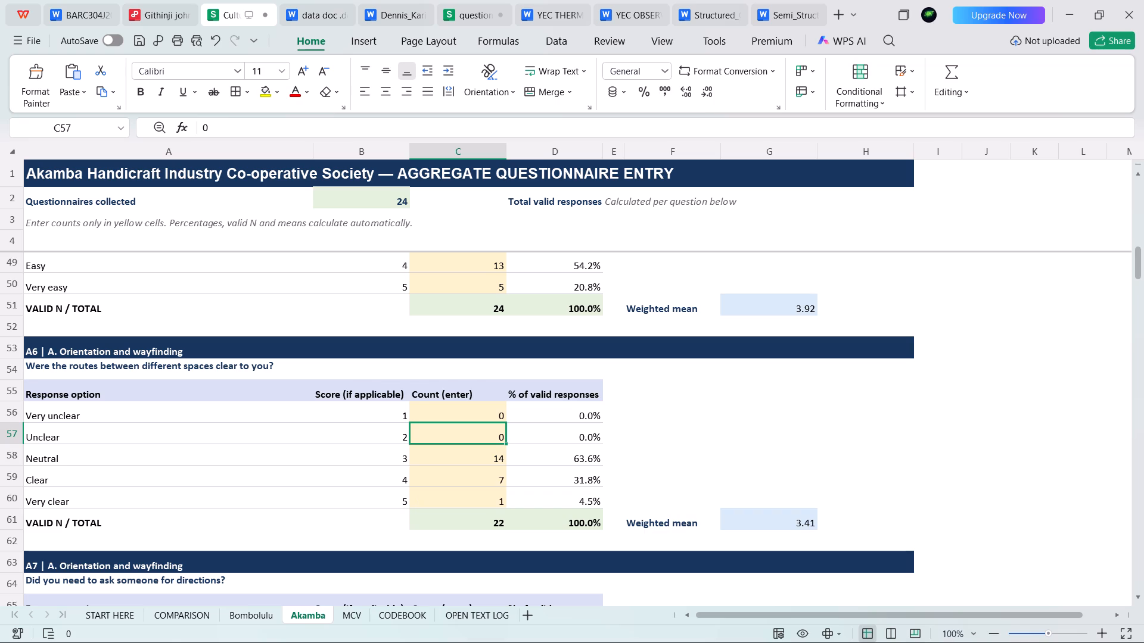
pyautogui.press('5')
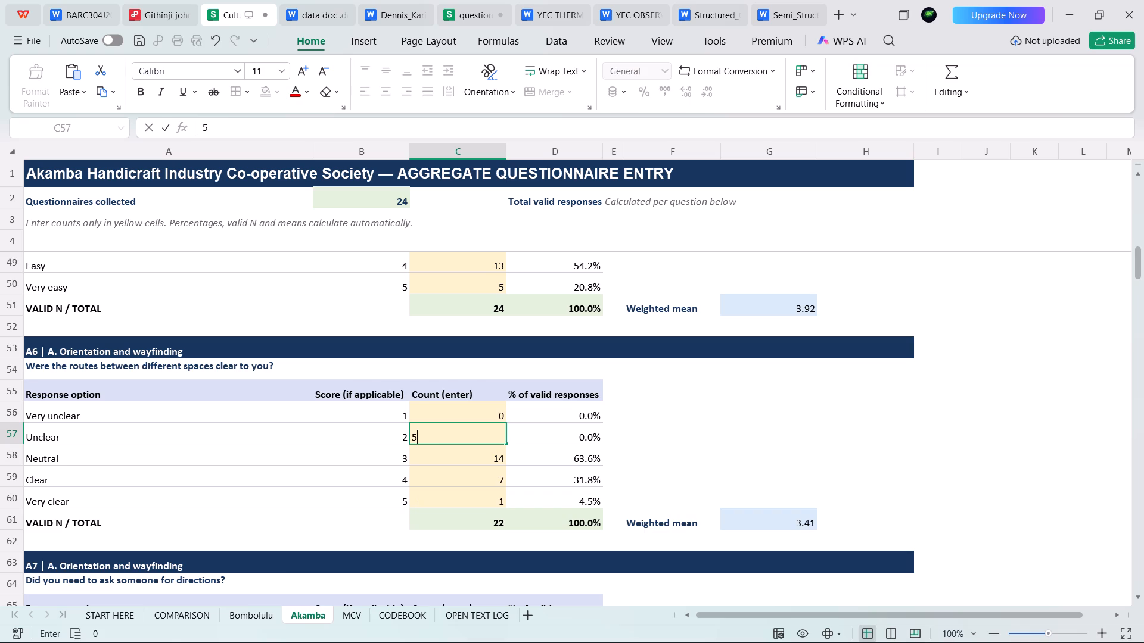
# Set the question A6 count for Neutral to 11.
pyautogui.click(474, 460)
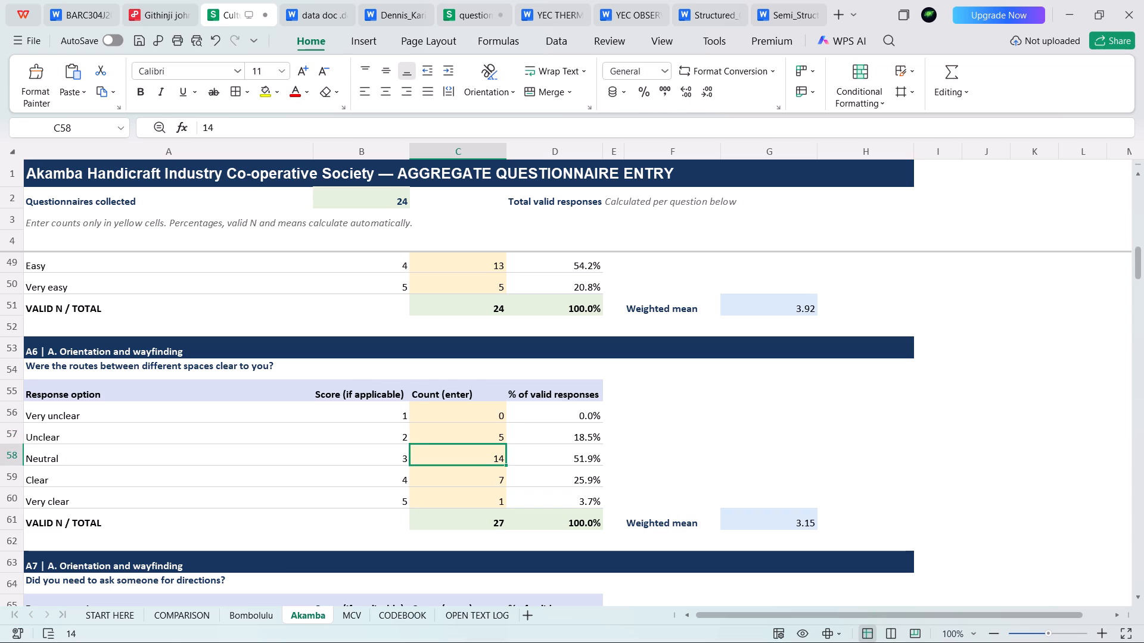
pyautogui.write('11')
pyautogui.scroll(3, 475, 476)
pyautogui.scroll(-2, 475, 476)
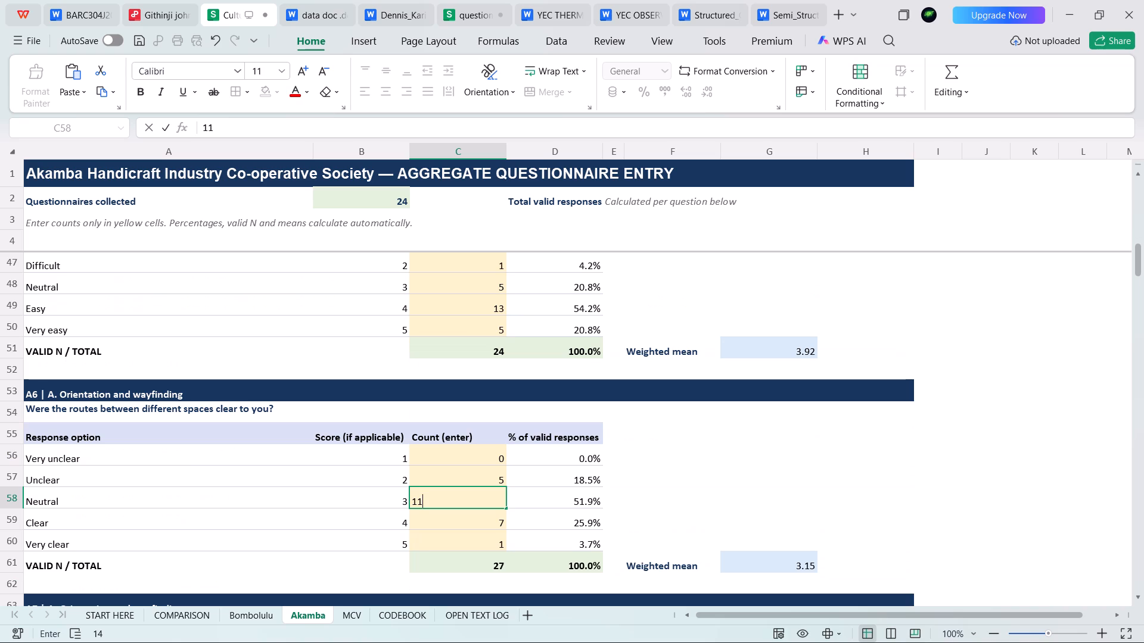
pyautogui.click(472, 522)
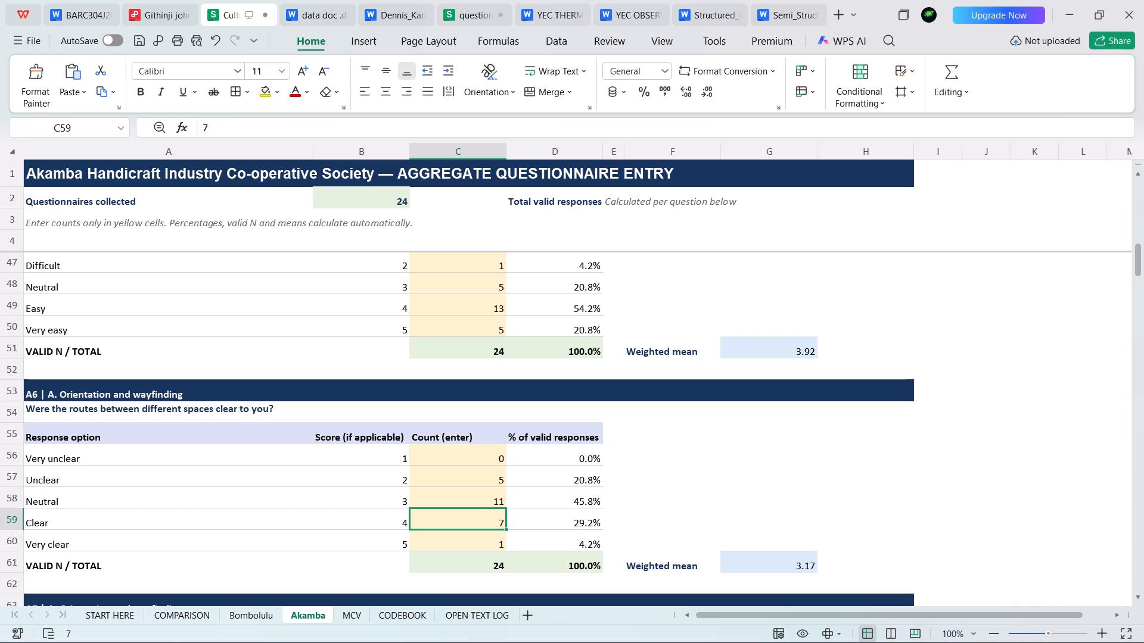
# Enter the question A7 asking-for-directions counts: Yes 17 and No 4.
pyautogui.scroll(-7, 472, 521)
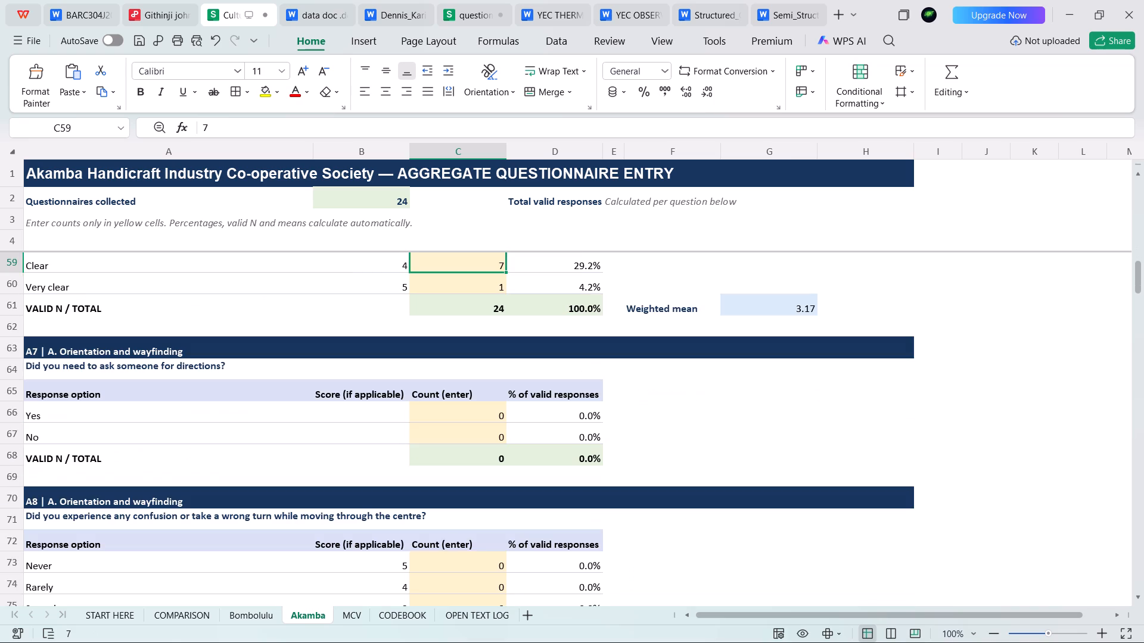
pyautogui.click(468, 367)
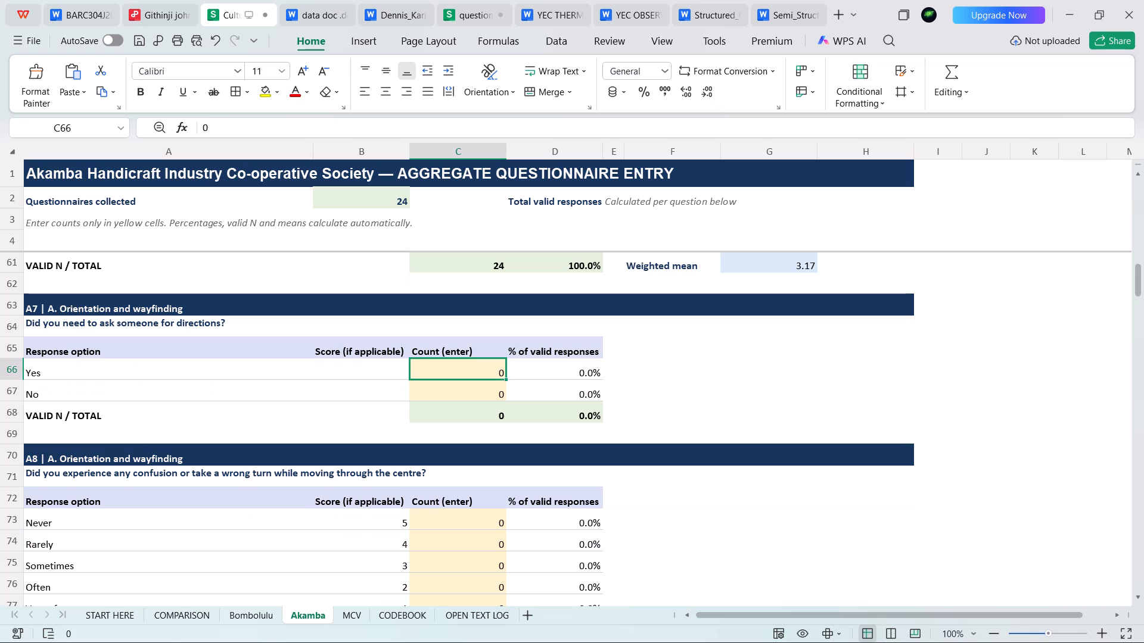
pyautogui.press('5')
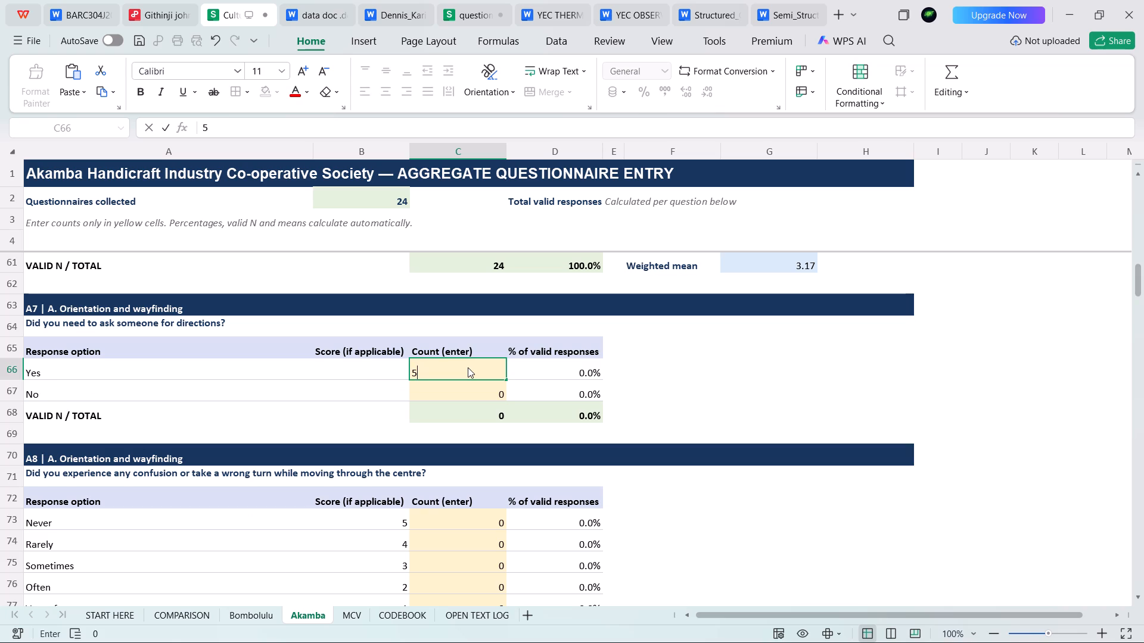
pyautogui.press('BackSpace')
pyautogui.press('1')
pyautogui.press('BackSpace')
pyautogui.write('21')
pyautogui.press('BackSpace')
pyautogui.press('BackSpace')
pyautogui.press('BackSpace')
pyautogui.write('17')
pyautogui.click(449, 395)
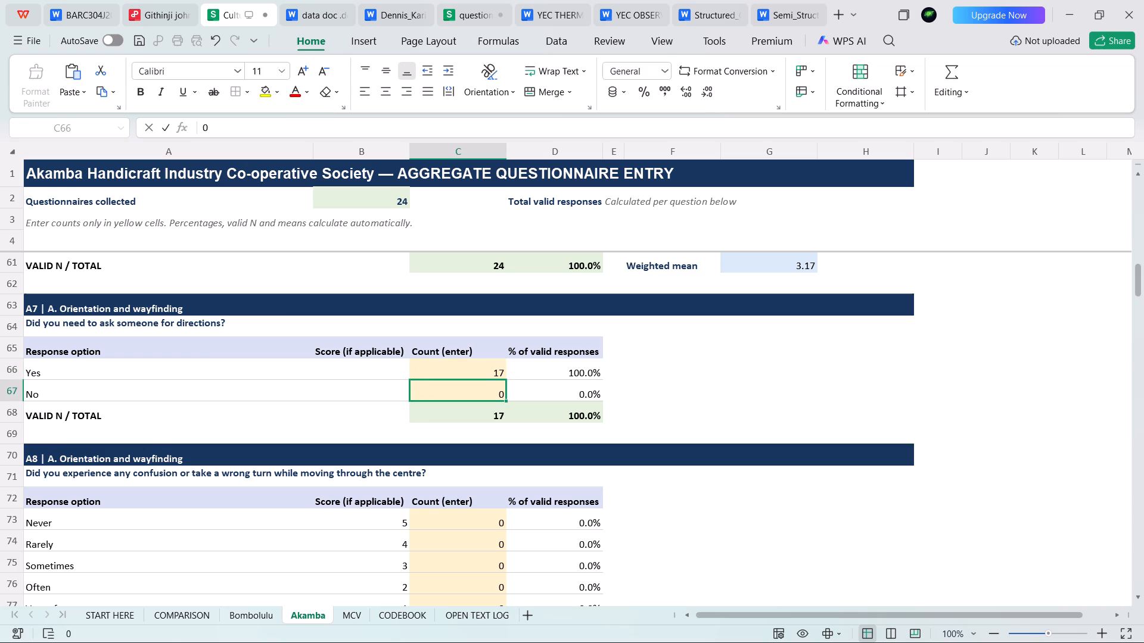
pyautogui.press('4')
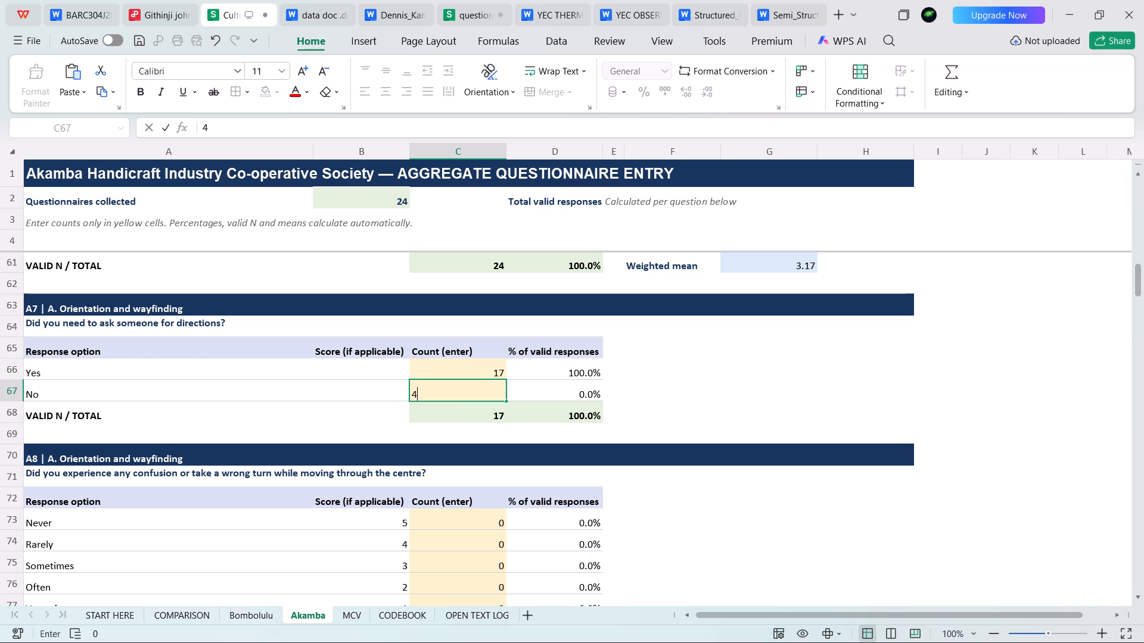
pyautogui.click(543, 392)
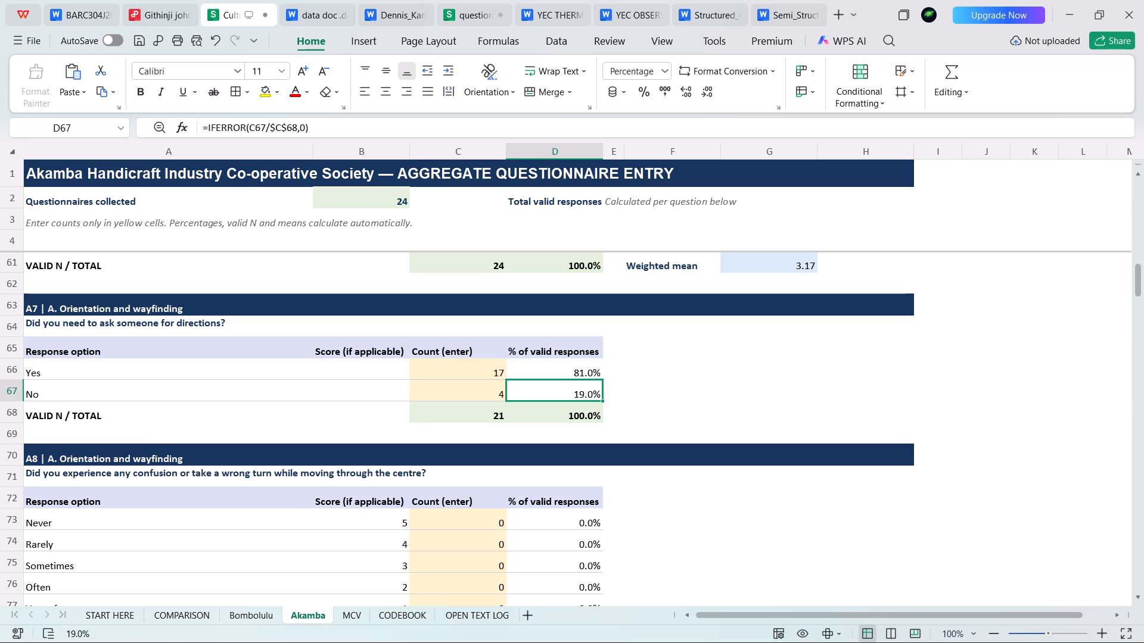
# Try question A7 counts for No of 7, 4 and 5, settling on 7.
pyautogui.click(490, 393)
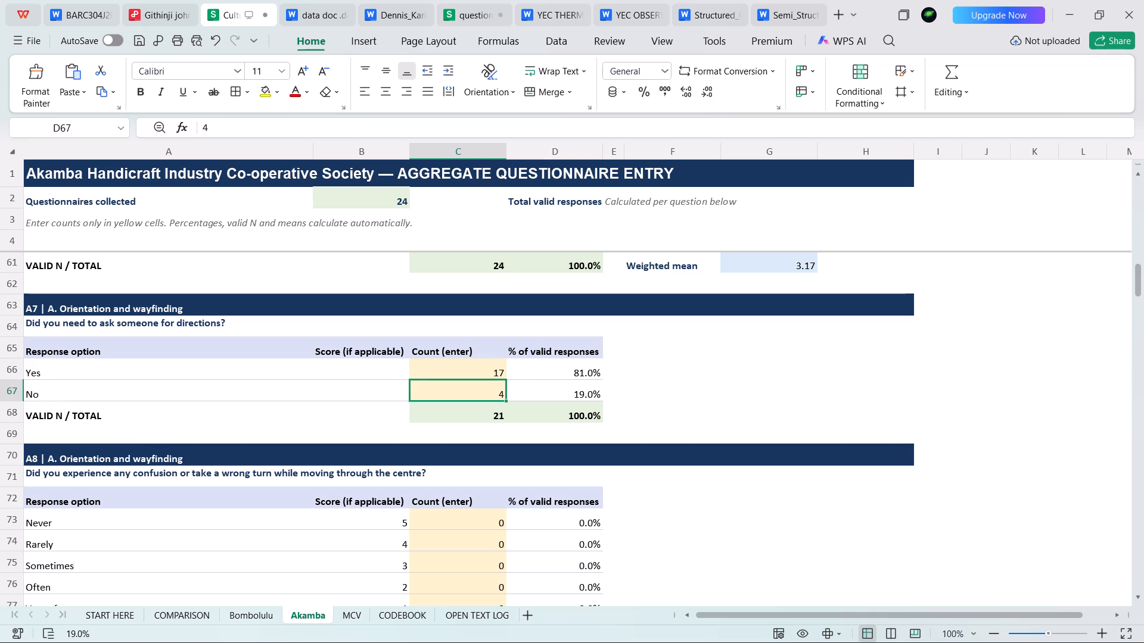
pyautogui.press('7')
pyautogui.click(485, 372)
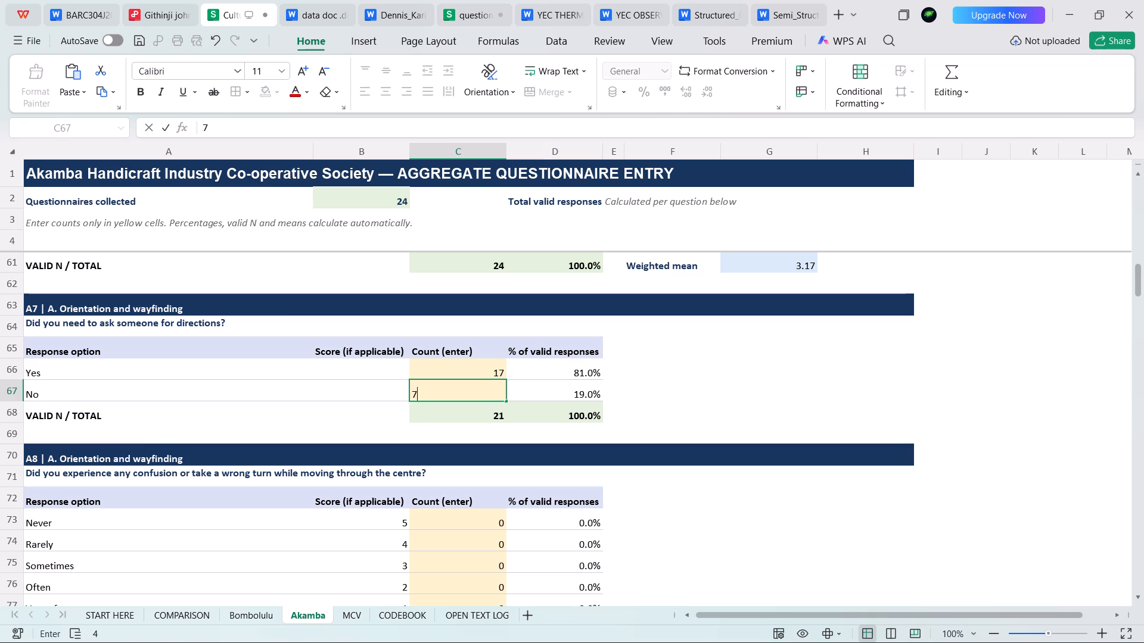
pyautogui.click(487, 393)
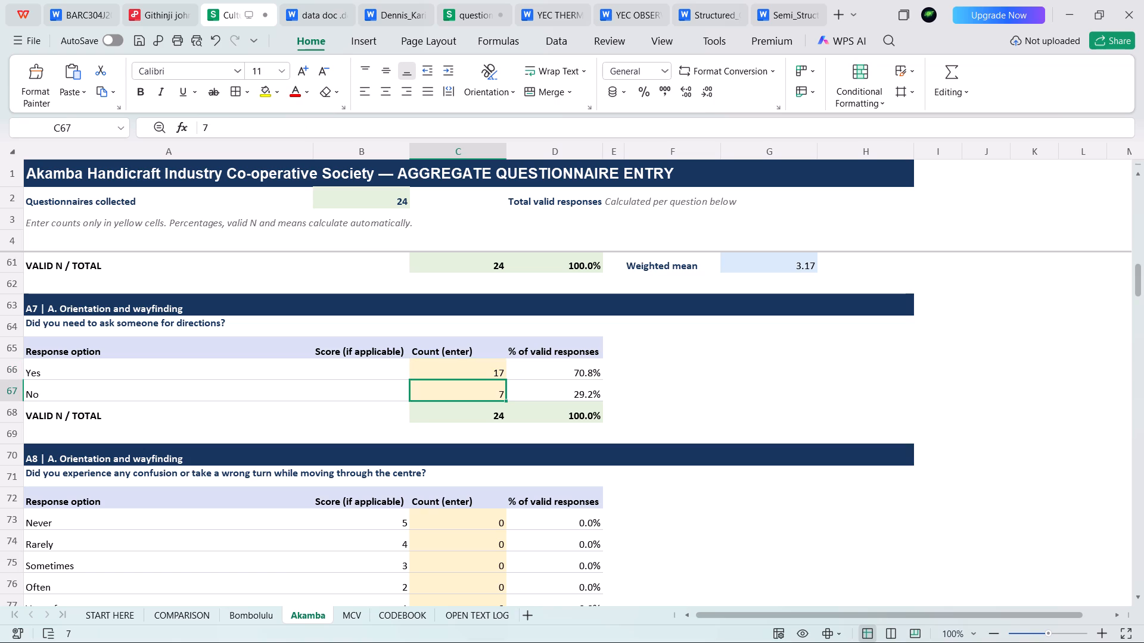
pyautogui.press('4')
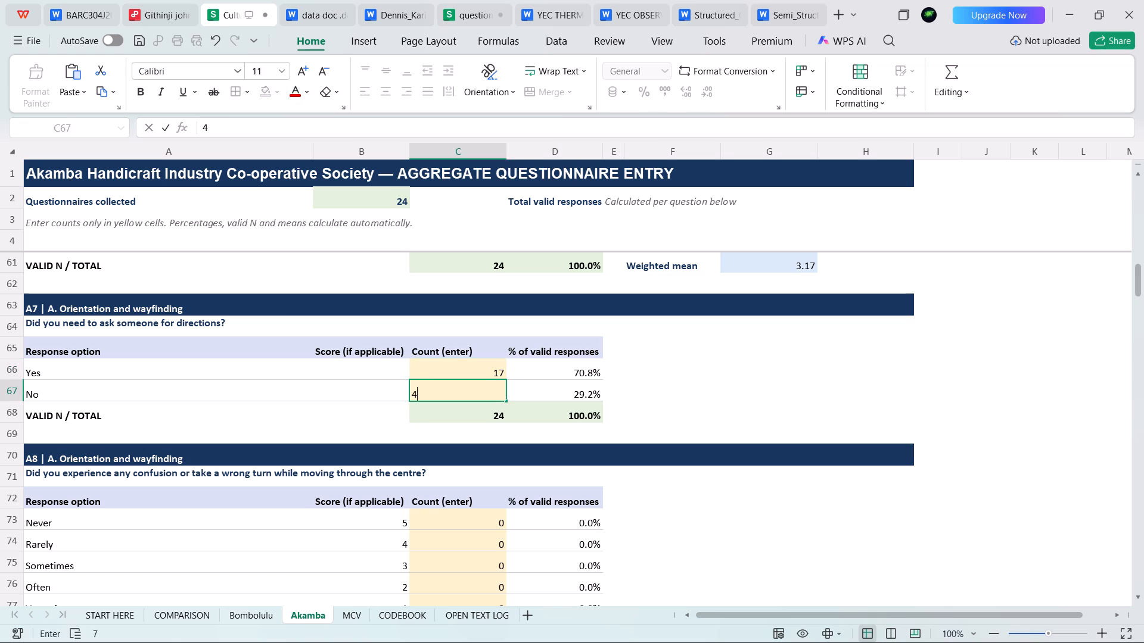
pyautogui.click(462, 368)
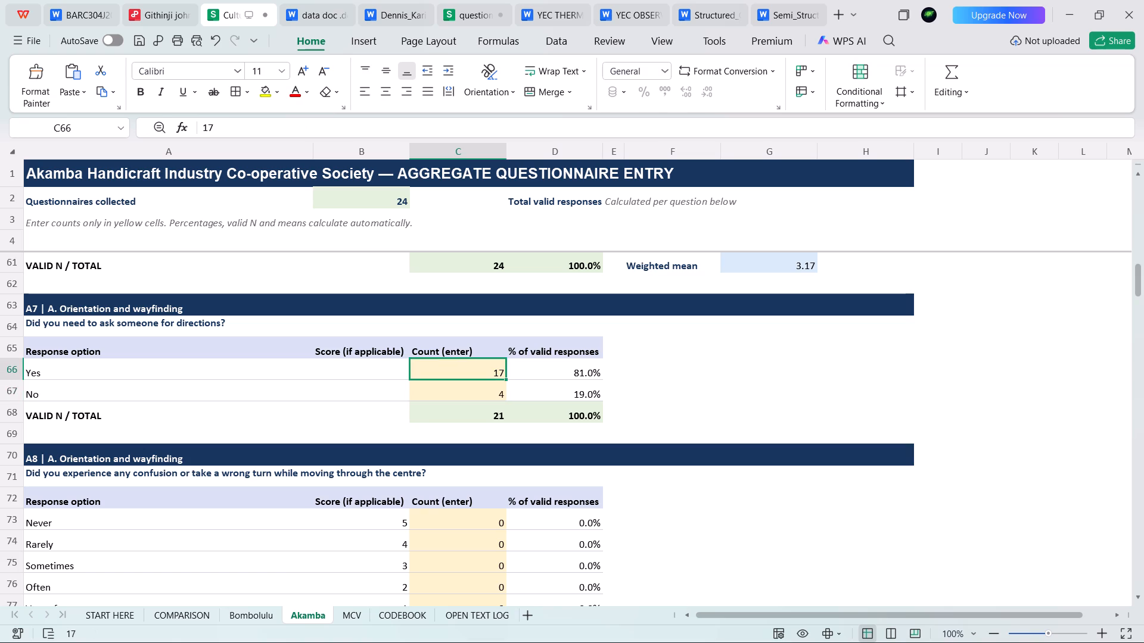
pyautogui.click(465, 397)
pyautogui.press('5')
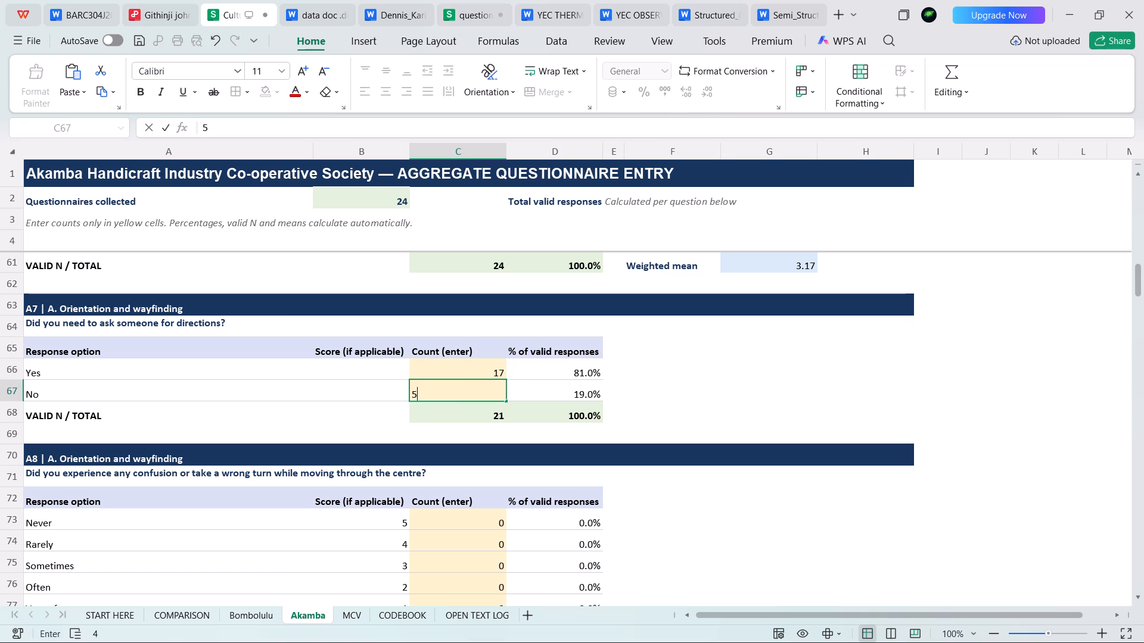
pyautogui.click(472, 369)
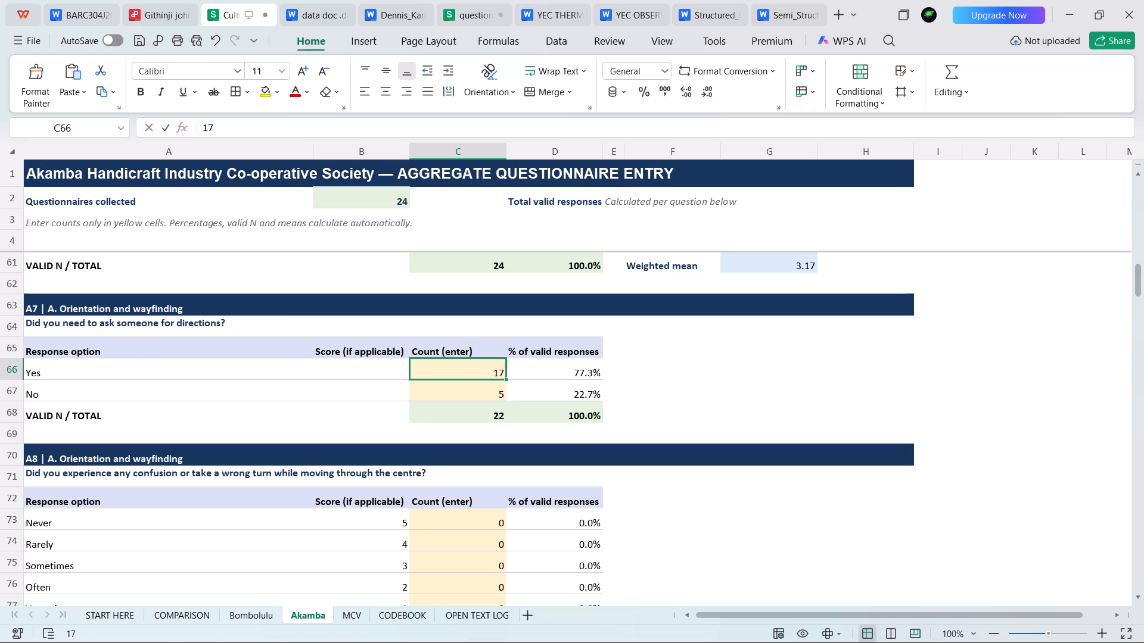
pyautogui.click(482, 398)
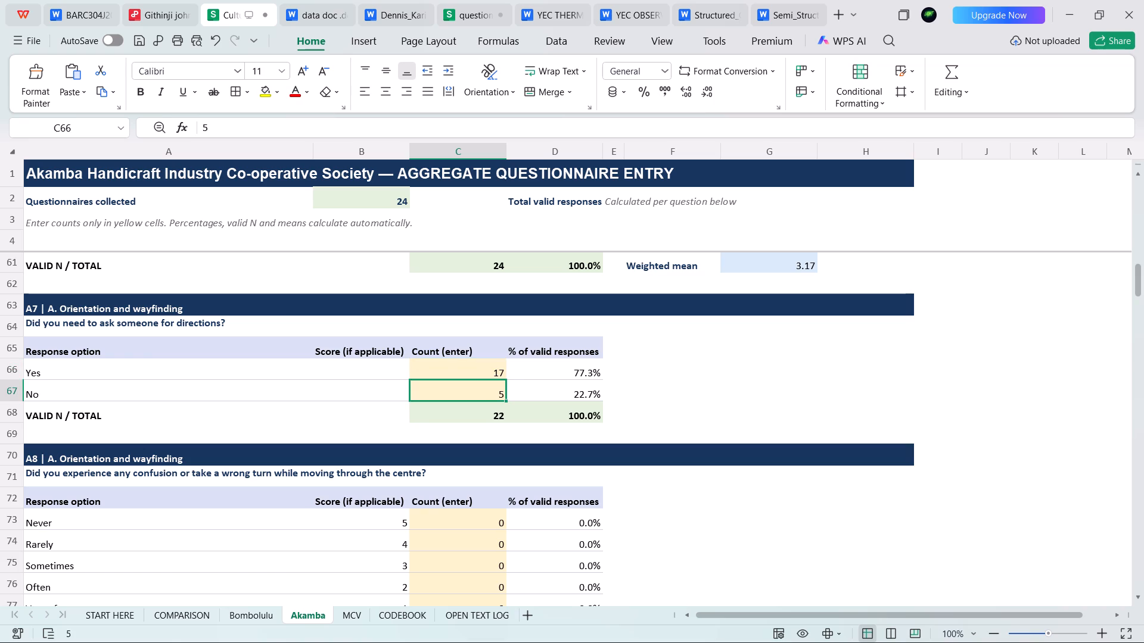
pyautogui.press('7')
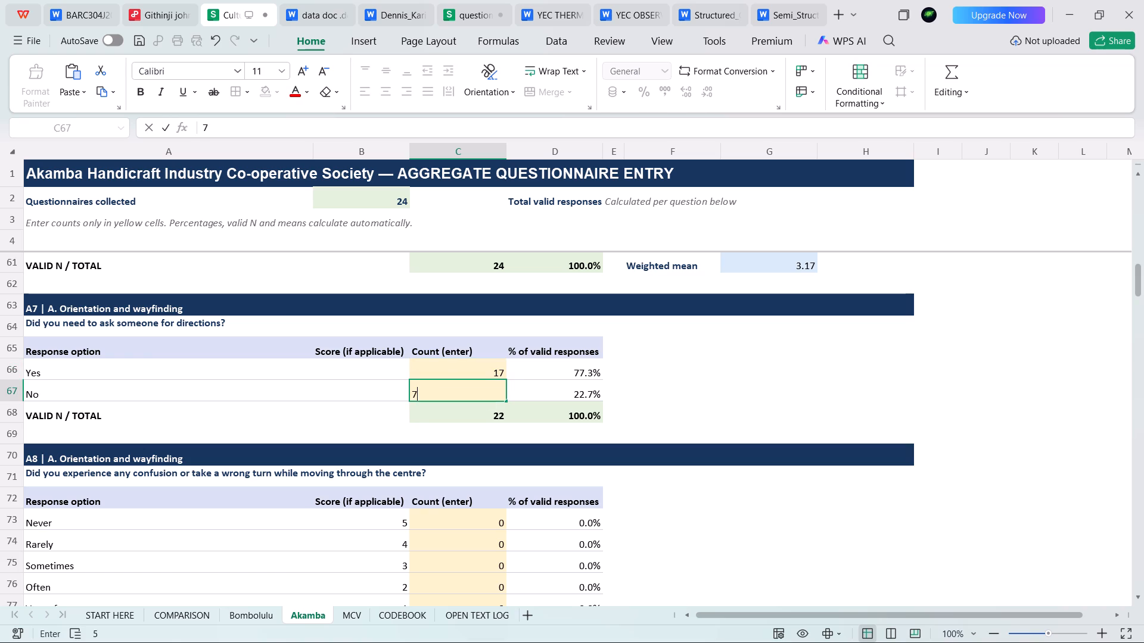
# Change the question A7 counts to Yes 18 and No 6.
pyautogui.click(478, 373)
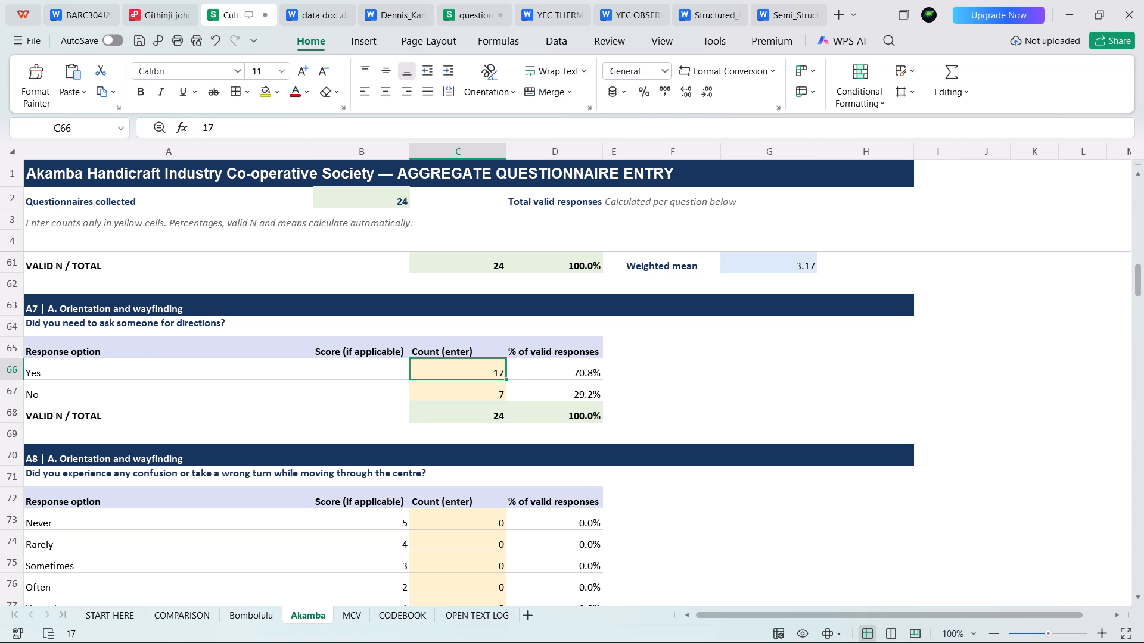
pyautogui.press('1')
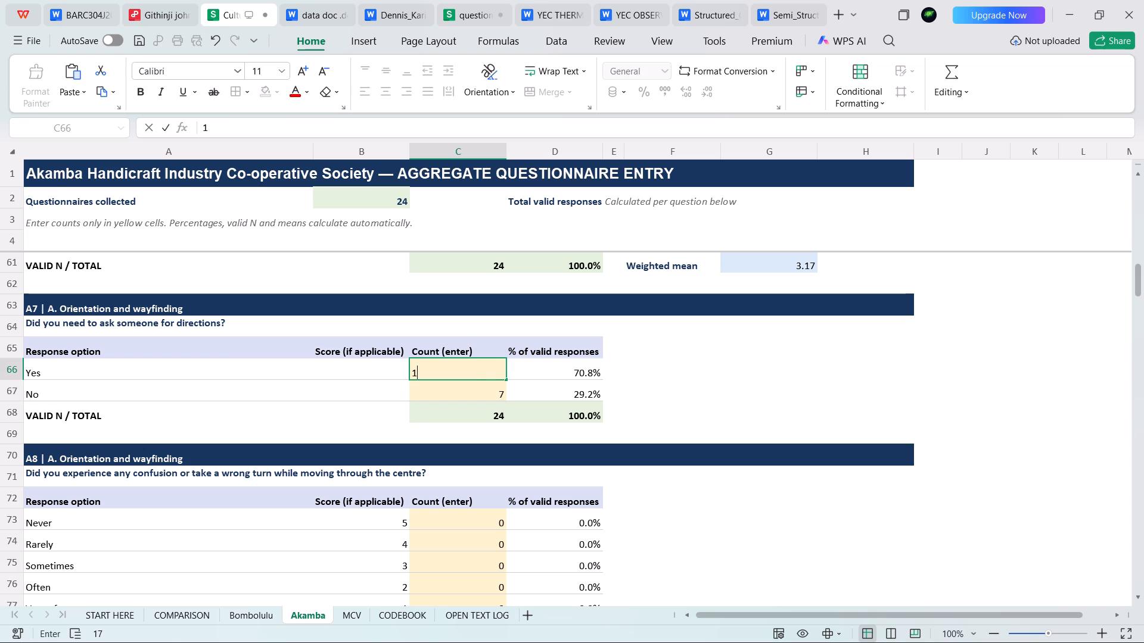
pyautogui.press('8')
pyautogui.click(472, 396)
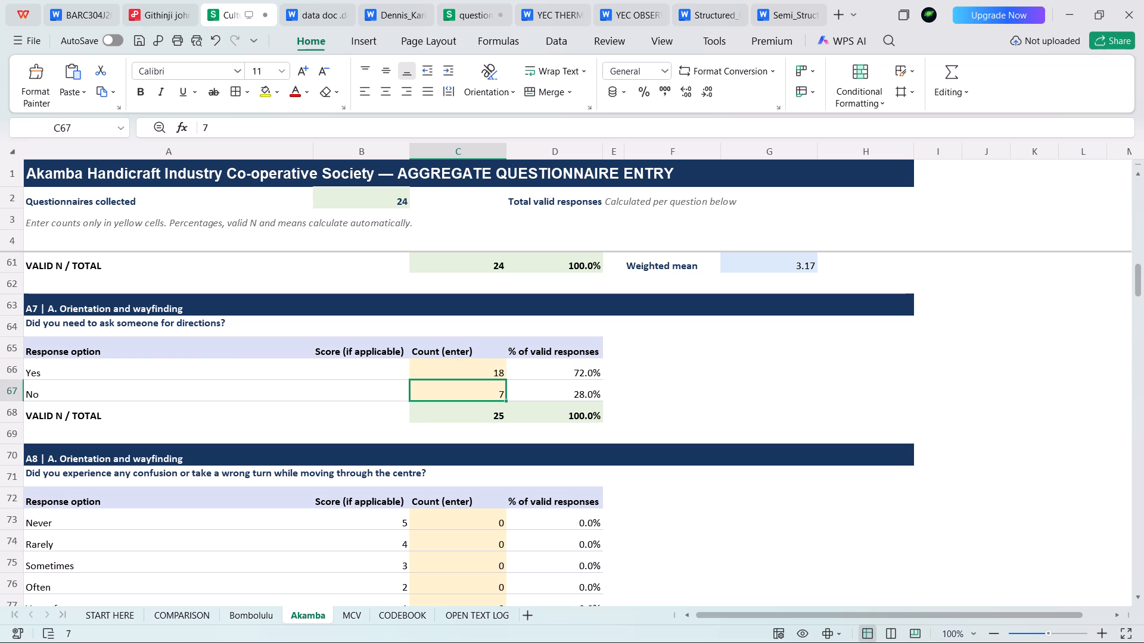
pyautogui.press('6')
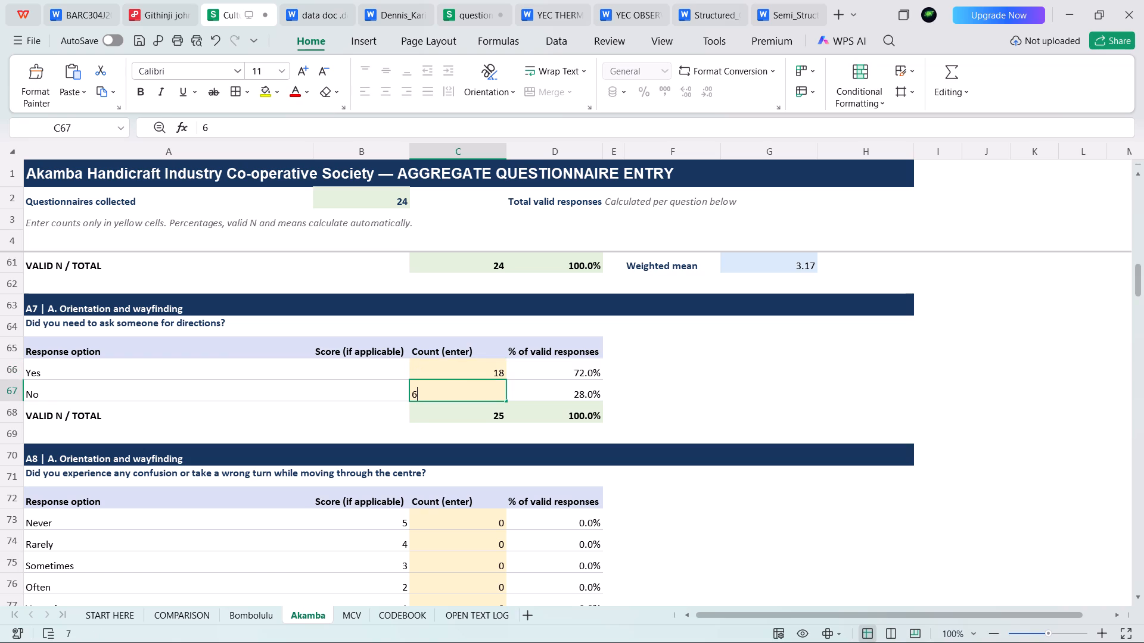
# Enter the question A8 confusion or wrong-turn counts: Never 14, Rarely 4, Sometimes 3 and Often 1.
pyautogui.click(472, 375)
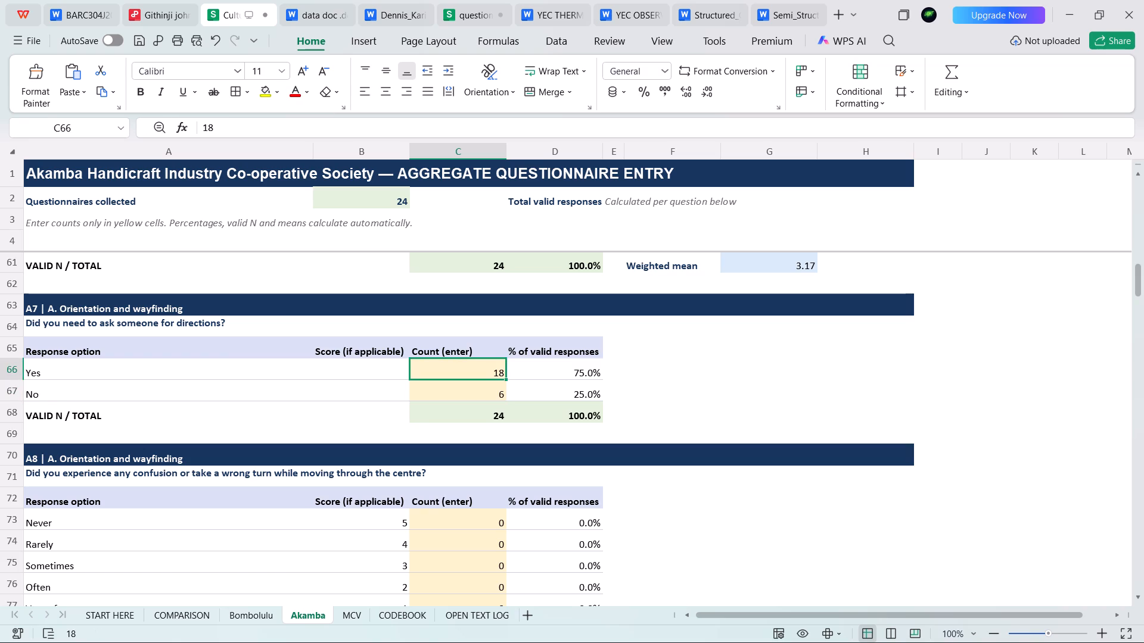
pyautogui.scroll(-2, 459, 387)
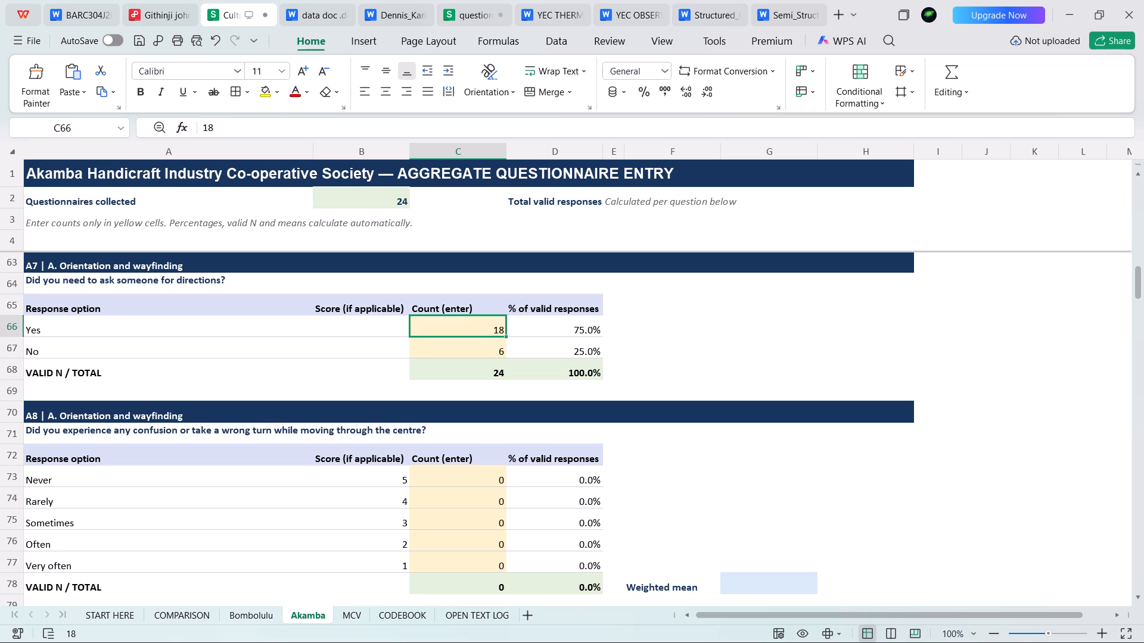
pyautogui.scroll(-2, 439, 410)
pyautogui.click(462, 348)
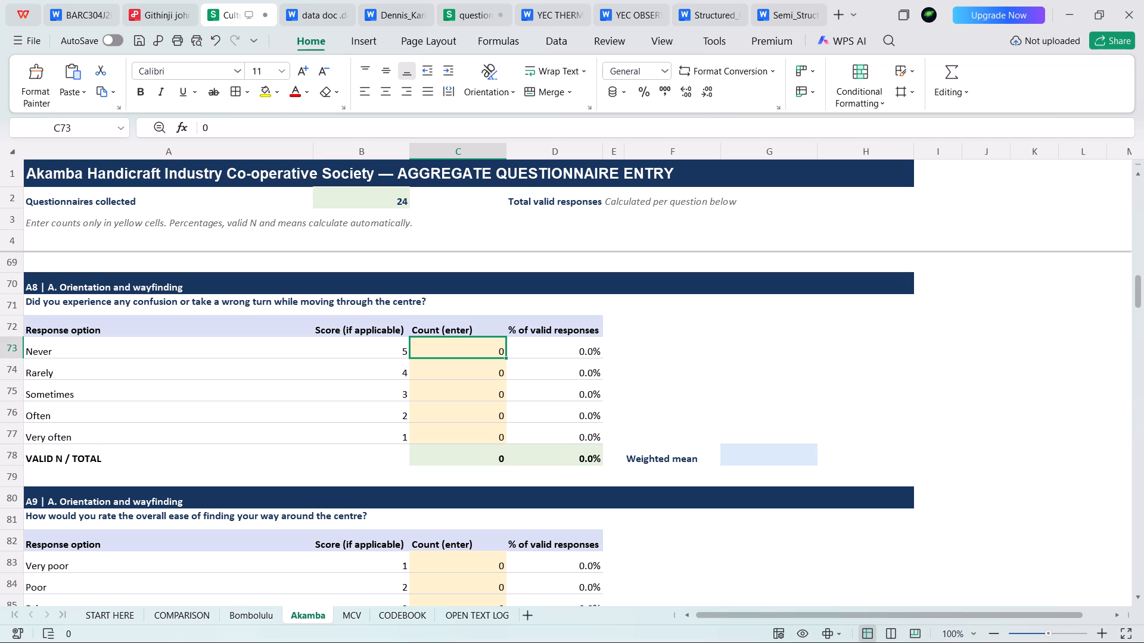
pyautogui.write('14')
pyautogui.click(463, 366)
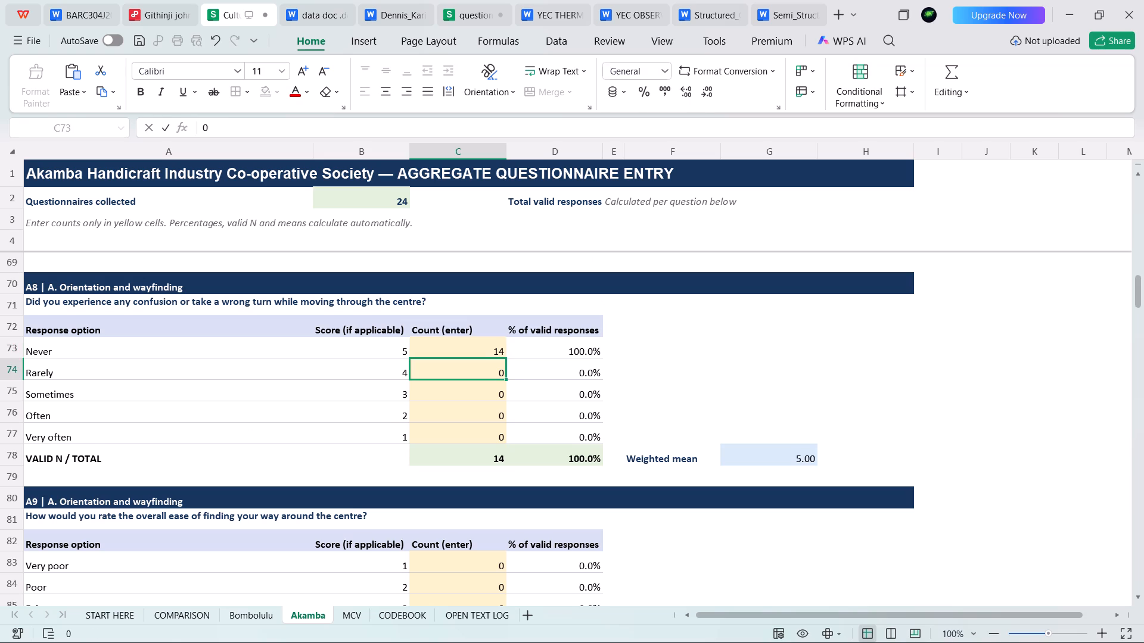
pyautogui.press('4')
pyautogui.click(456, 392)
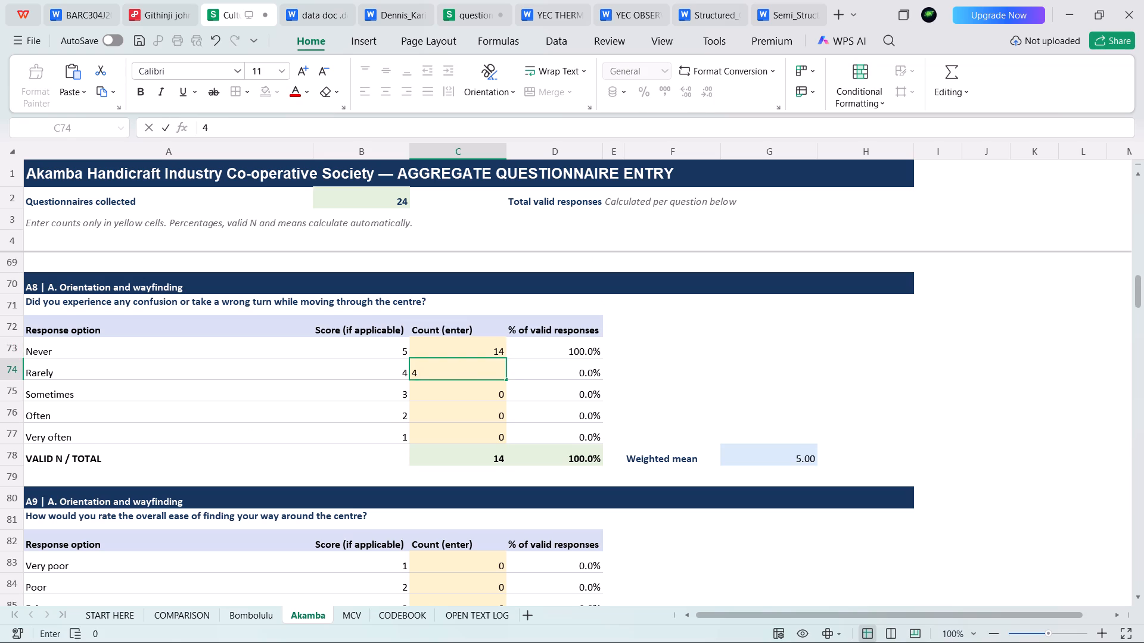
pyautogui.press('3')
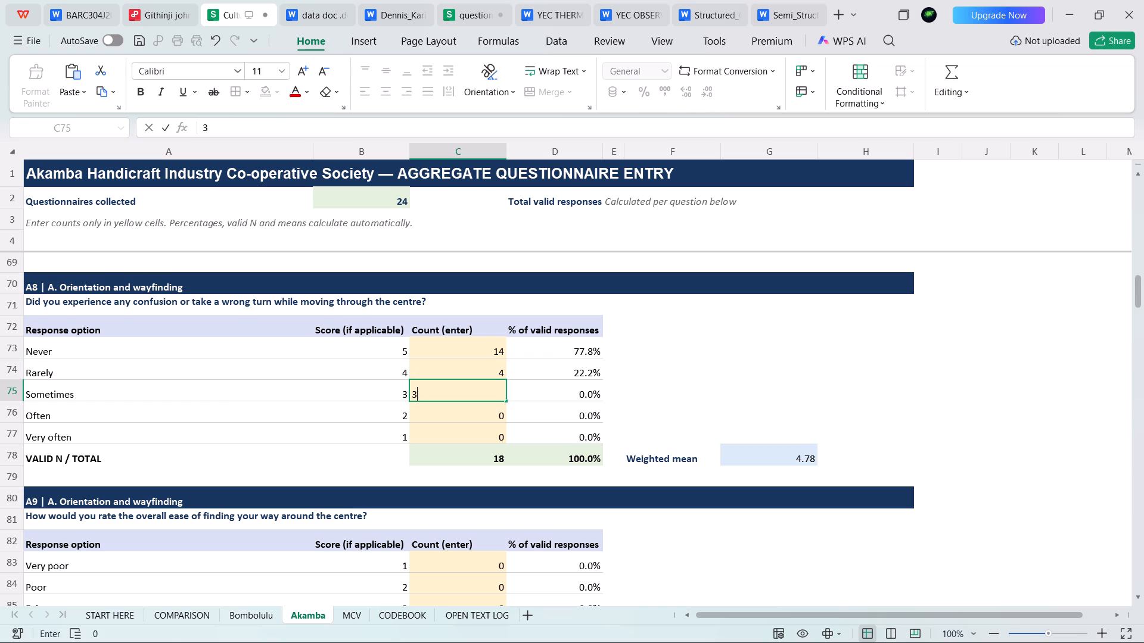
pyautogui.click(467, 418)
pyautogui.press('1')
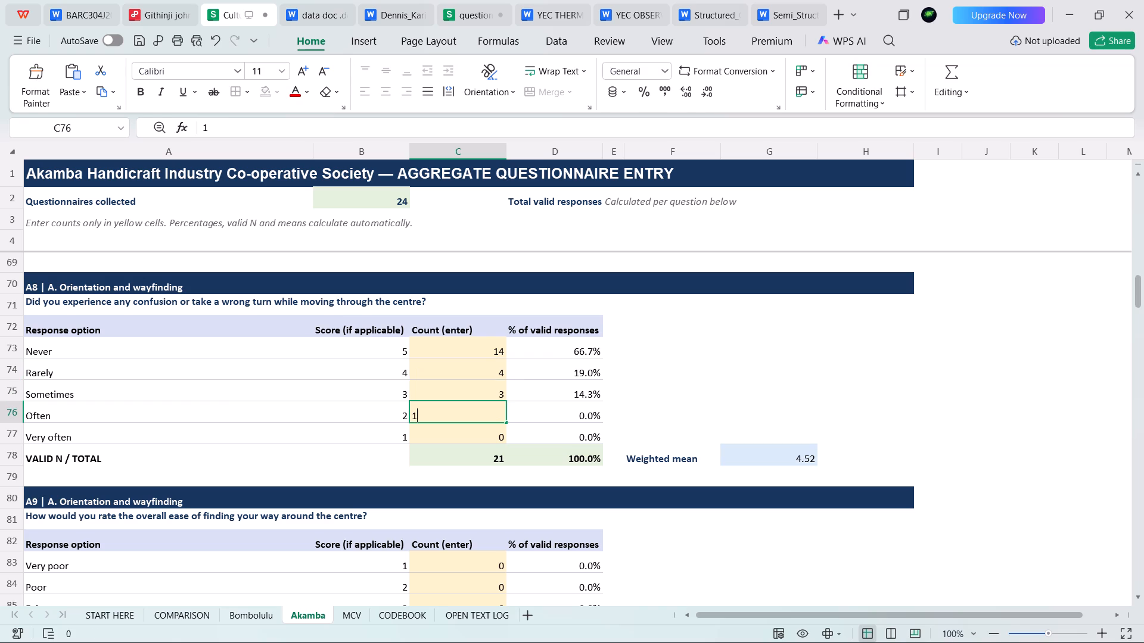
pyautogui.click(479, 351)
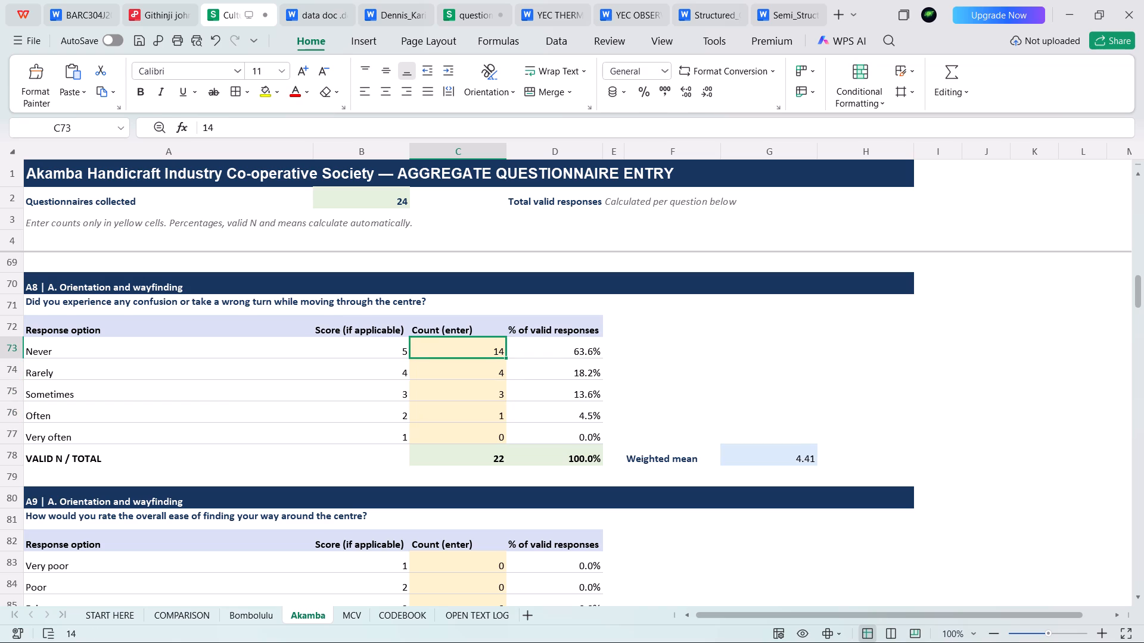
# Change the question A8 counts to Rarely 6 and Often 2.
pyautogui.click(484, 374)
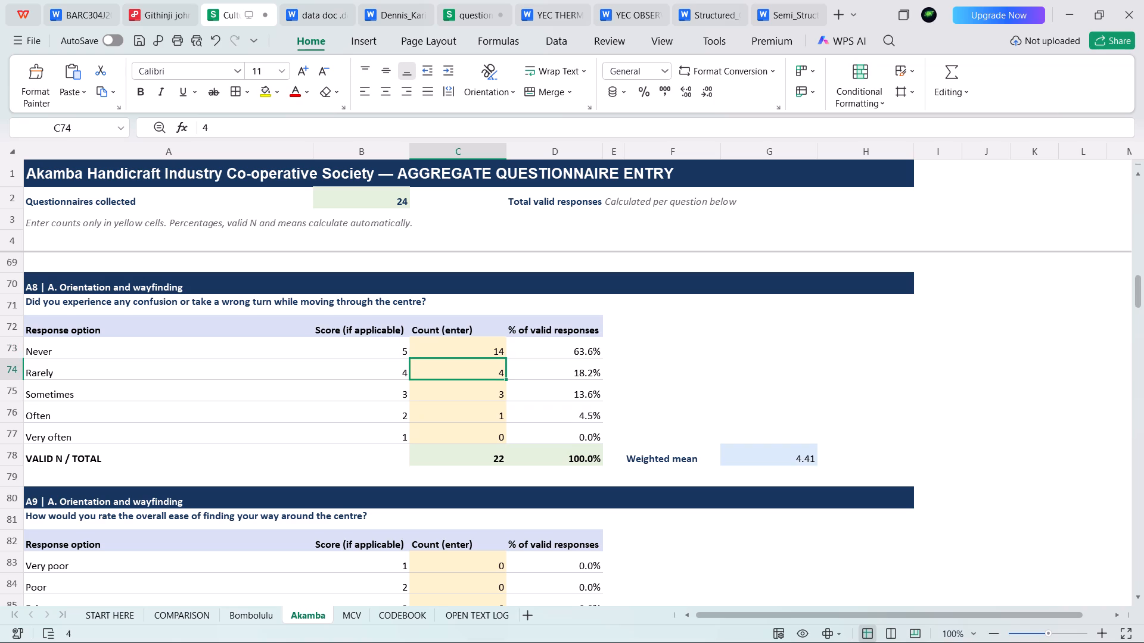
pyautogui.press('6')
pyautogui.click(486, 347)
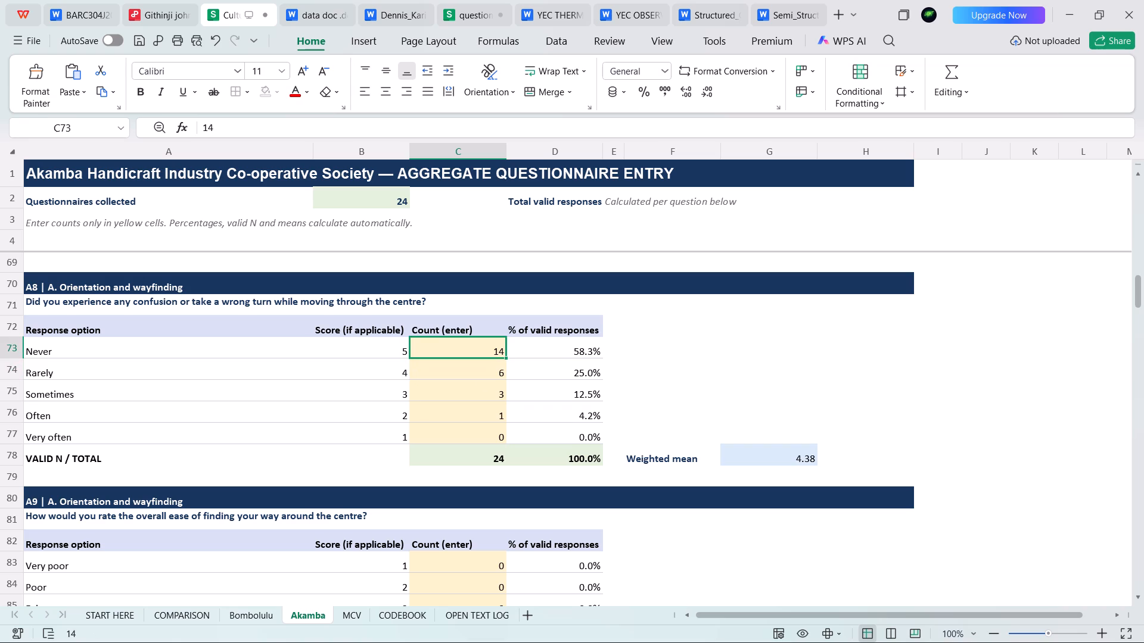
pyautogui.click(477, 394)
pyautogui.scroll(-2, 477, 394)
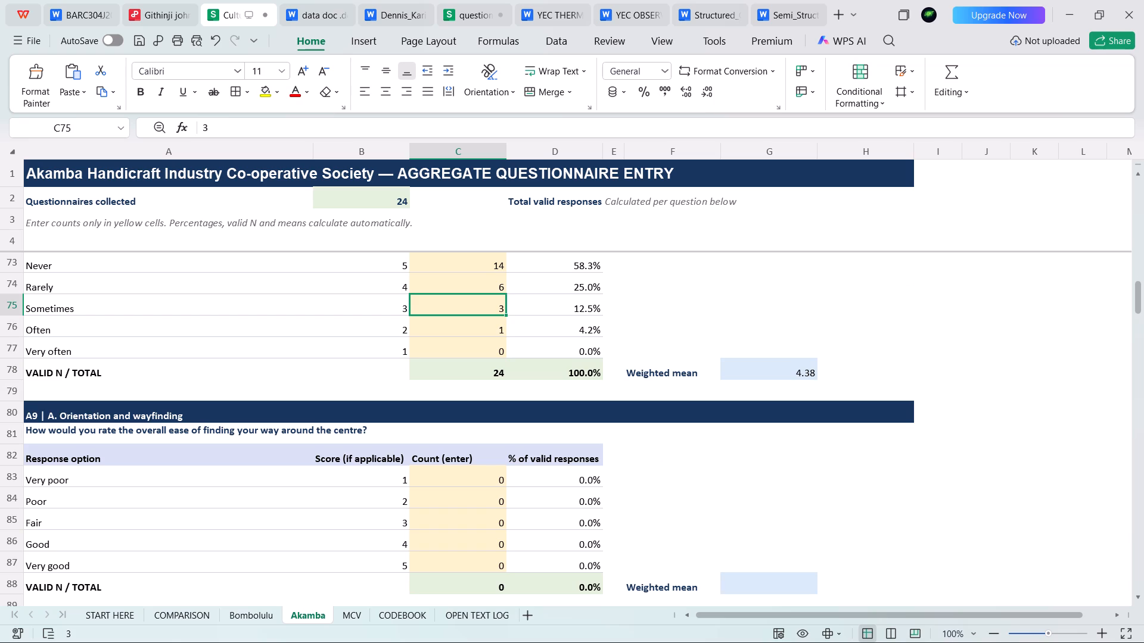
pyautogui.click(478, 330)
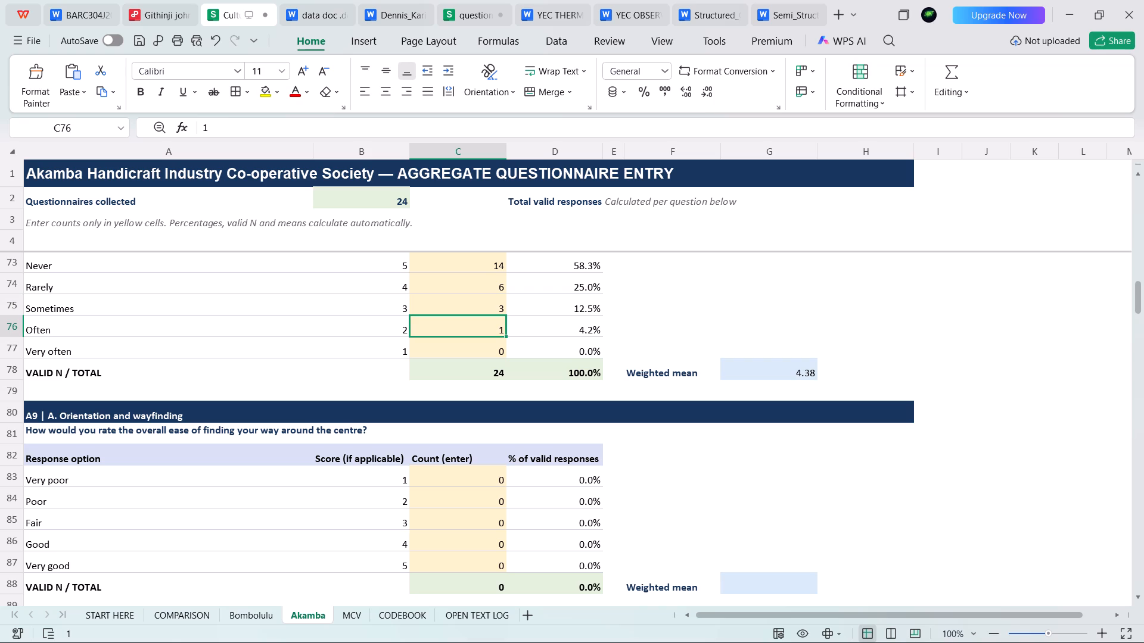
pyautogui.click(478, 330)
pyautogui.press('2')
pyautogui.click(487, 280)
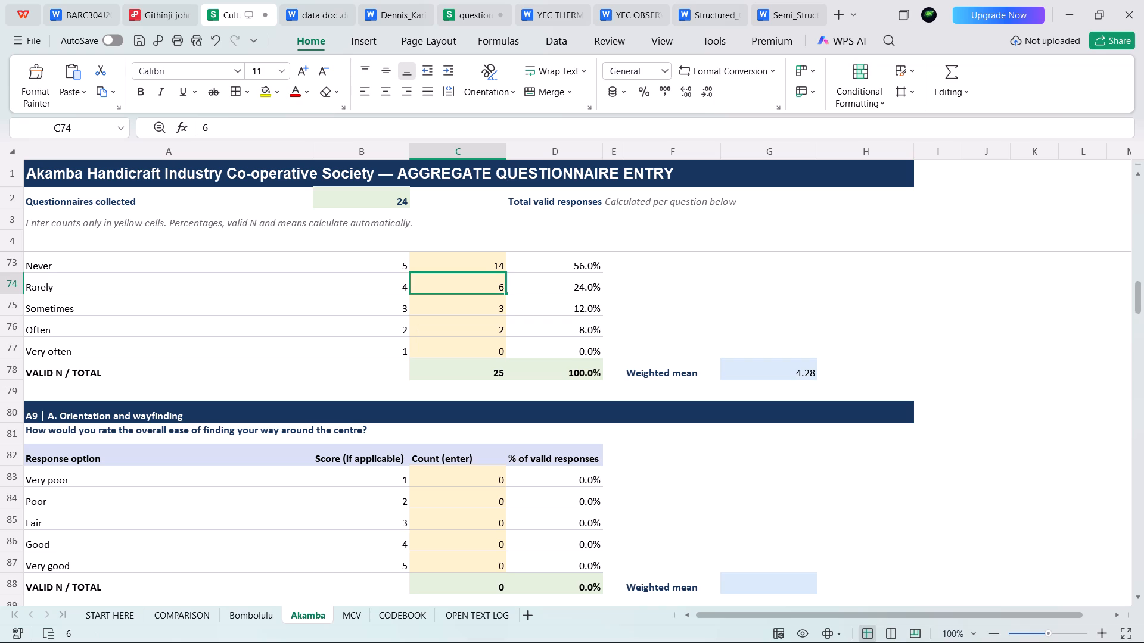
# Set the question A8 count for Never to 13.
pyautogui.click(483, 267)
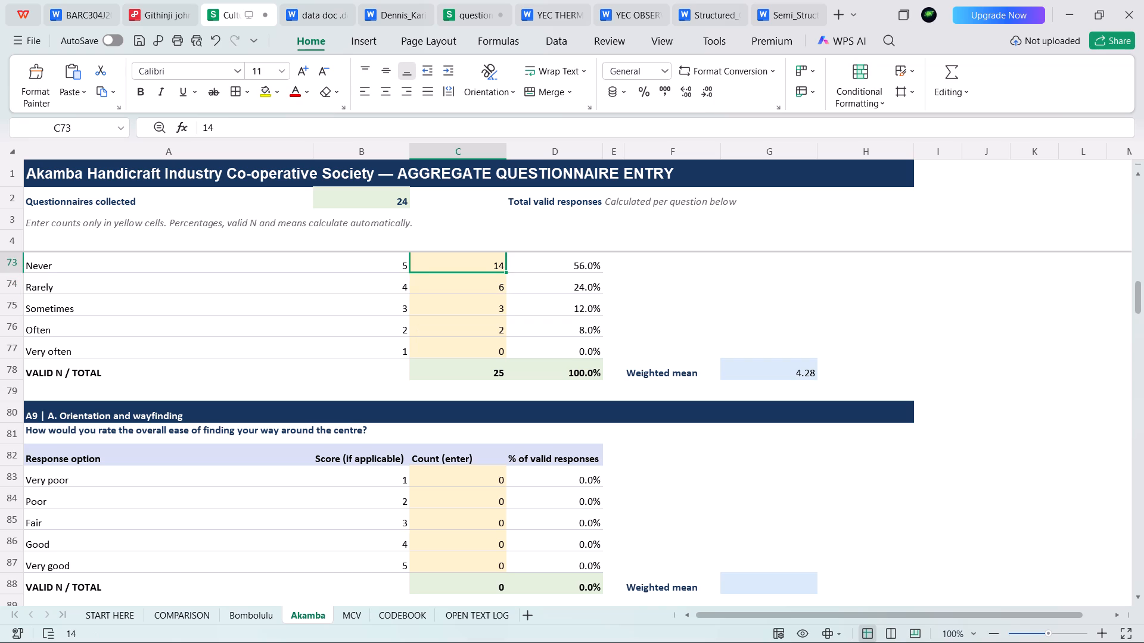
pyautogui.press('1')
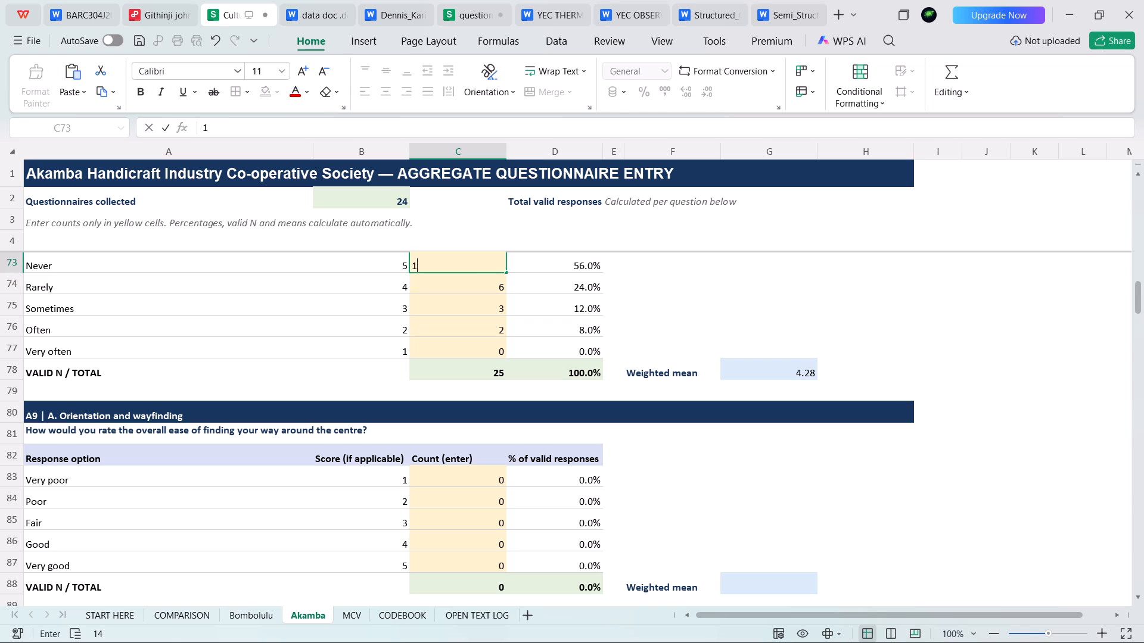
pyautogui.scroll(5, 465, 351)
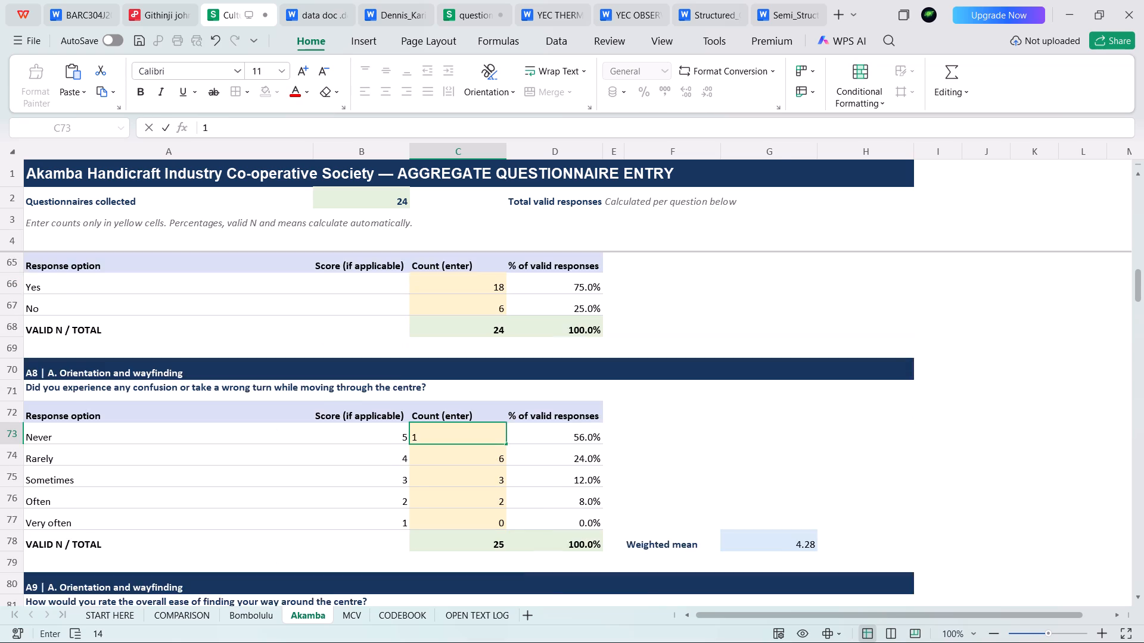
pyautogui.scroll(5, 465, 351)
pyautogui.scroll(-6, 465, 351)
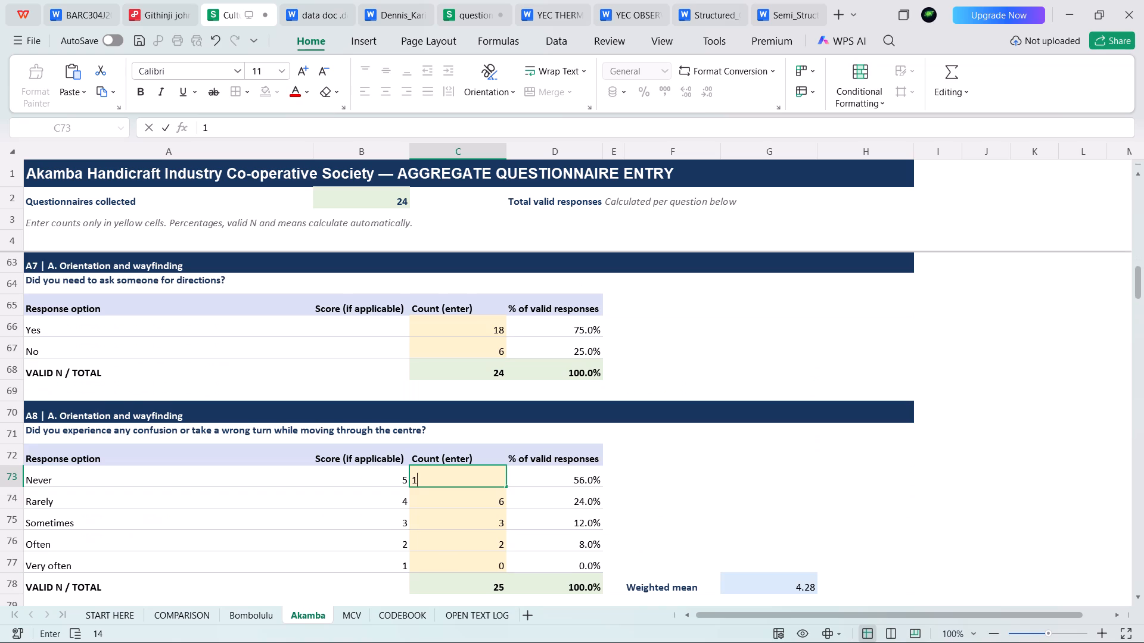
pyautogui.press('3')
pyautogui.scroll(-3, 465, 351)
pyautogui.click(471, 336)
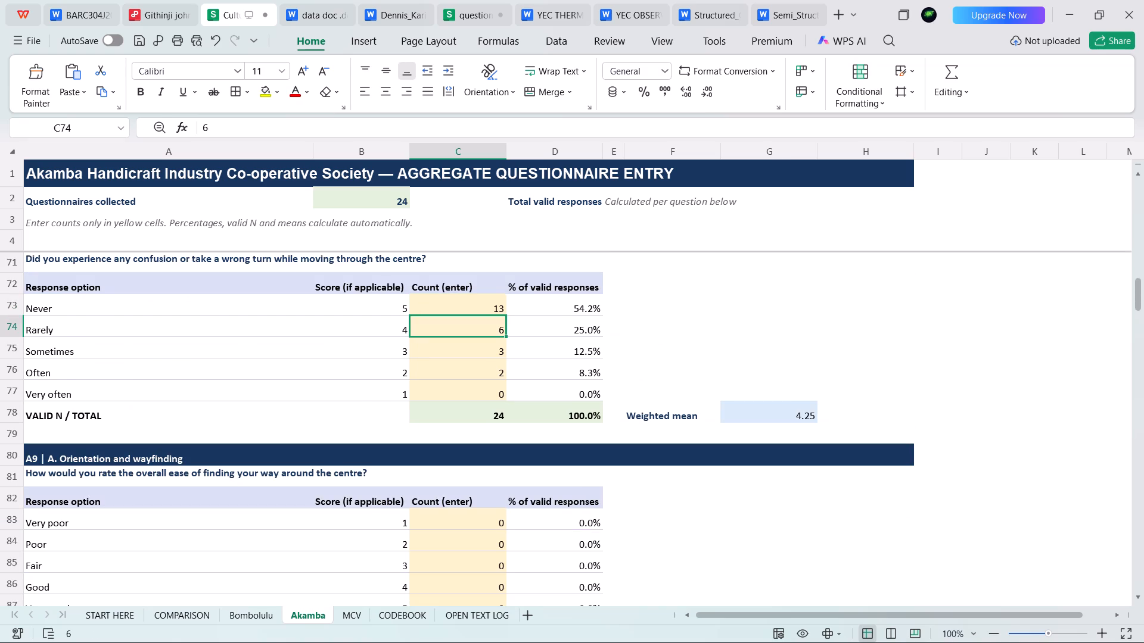
# Enter the question A9 ease-of-finding-your-way counts: Fair 15, Good 7 and Very good 2.
pyautogui.scroll(-3, 493, 373)
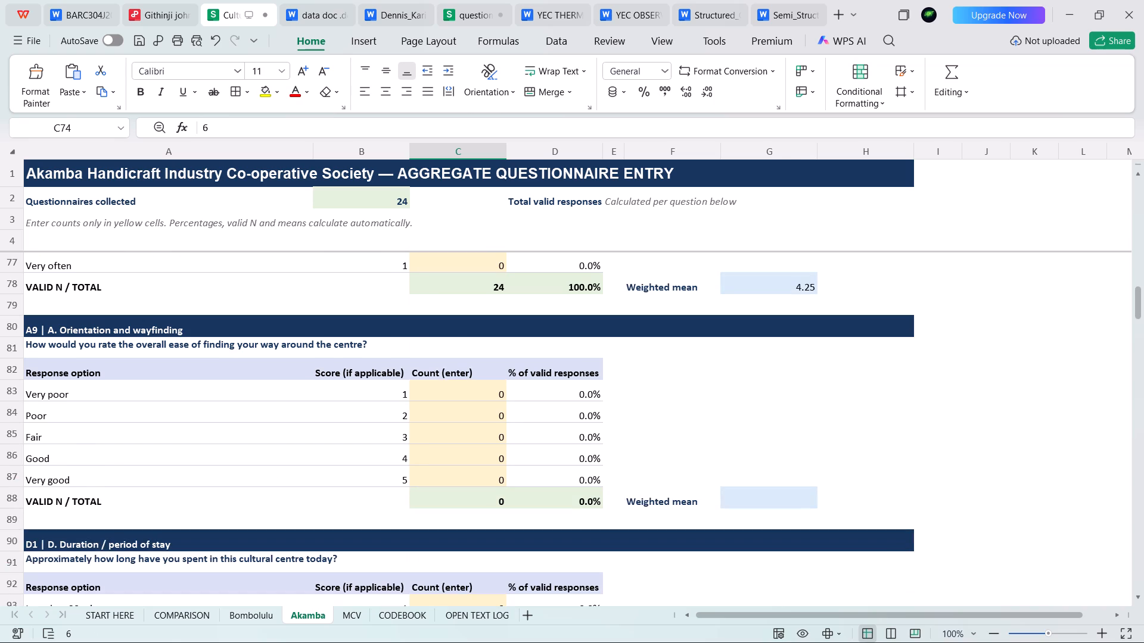
pyautogui.click(440, 395)
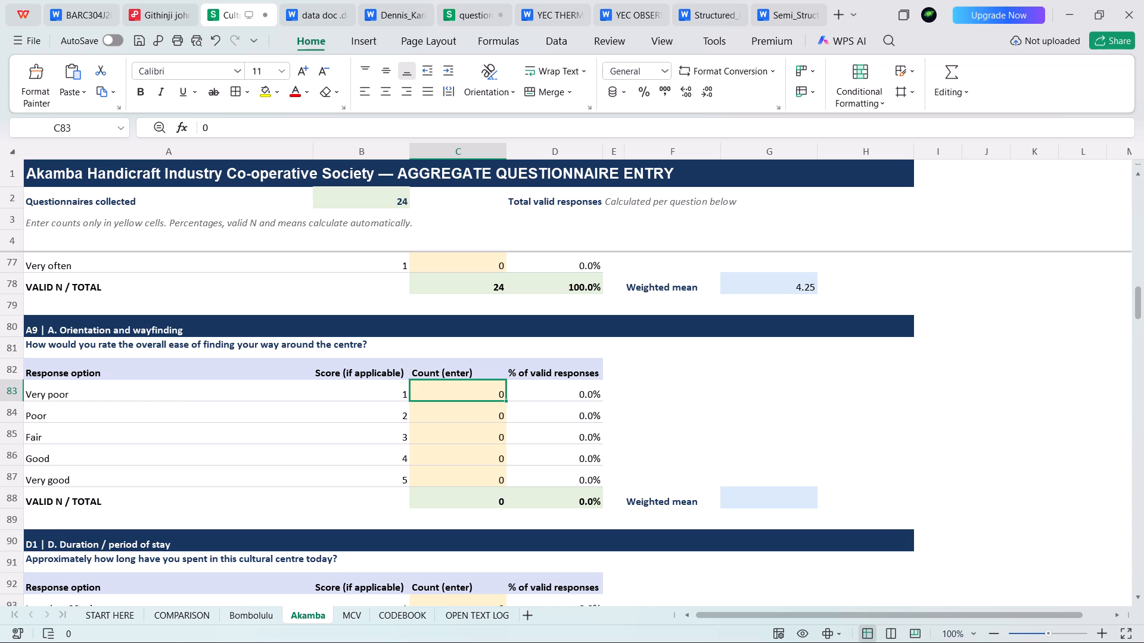
pyautogui.click(447, 414)
pyautogui.scroll(-1, 447, 414)
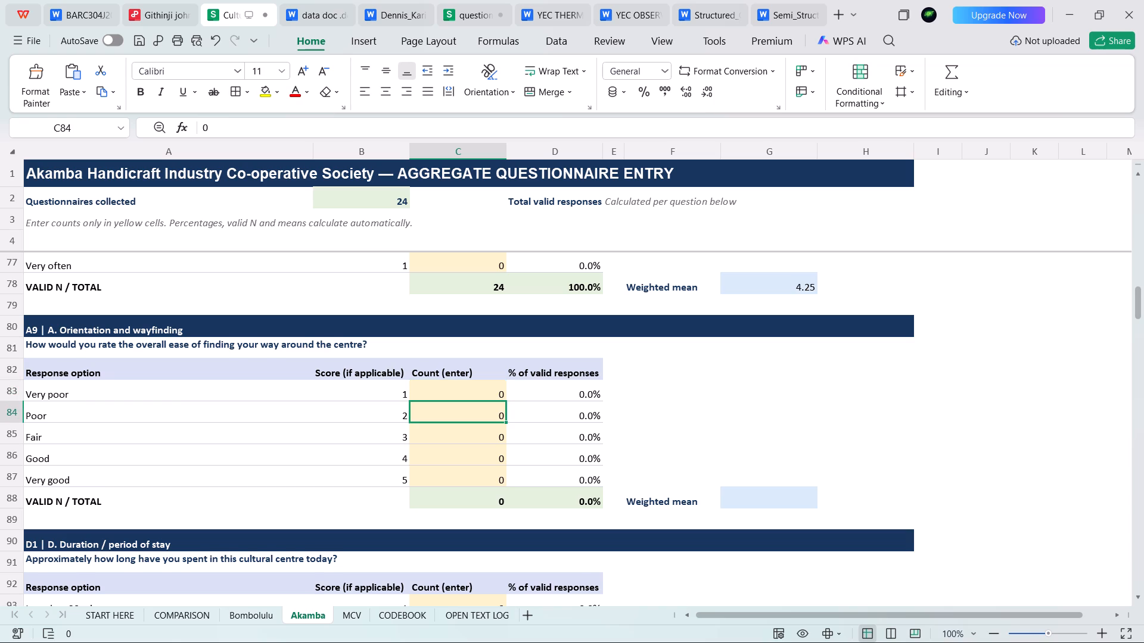
pyautogui.scroll(-1, 447, 414)
pyautogui.click(470, 348)
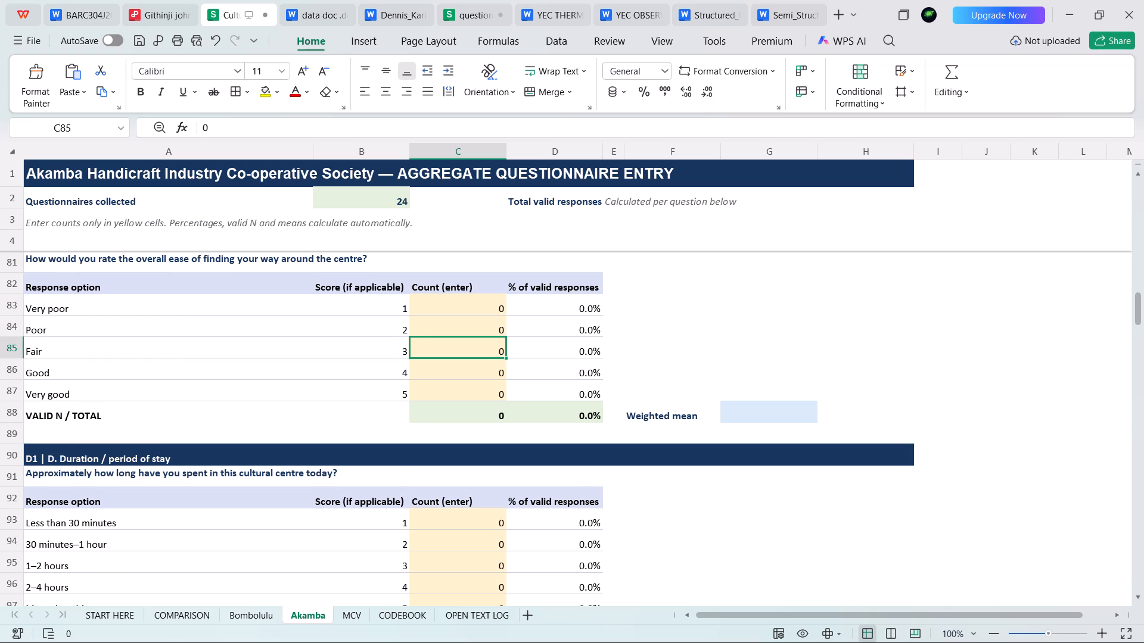
pyautogui.write('15')
pyautogui.click(456, 372)
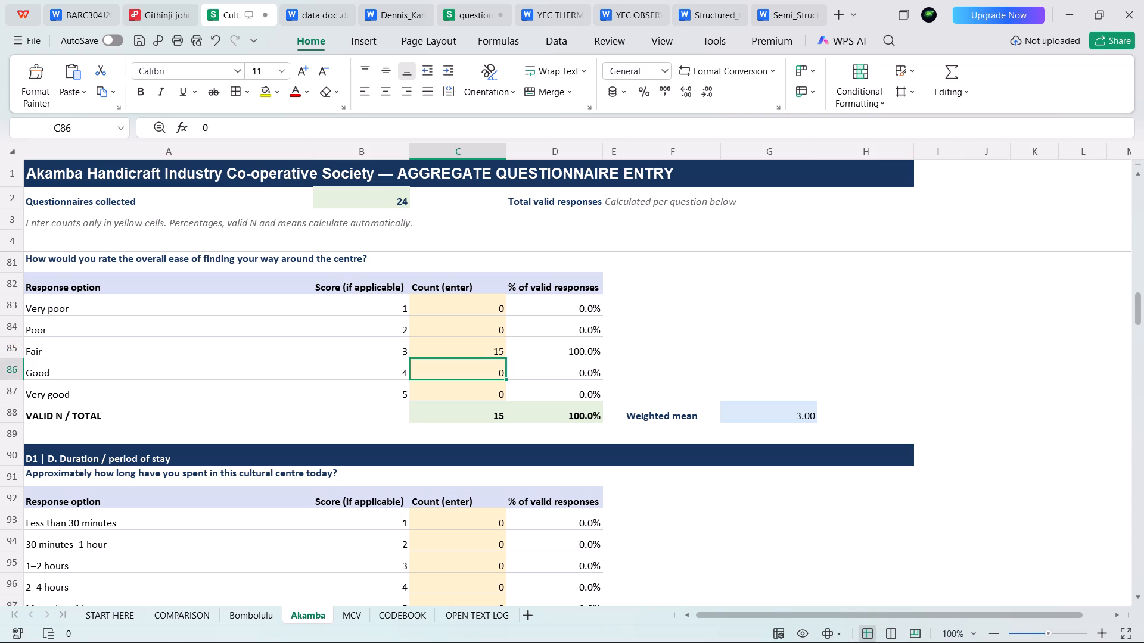
pyautogui.press('7')
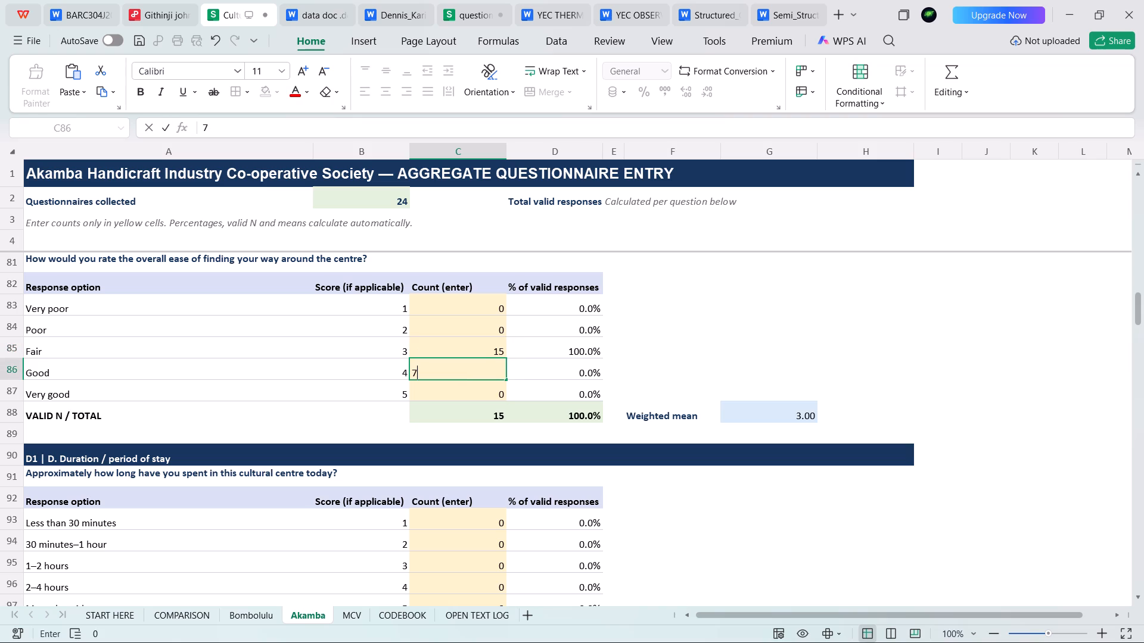
pyautogui.click(458, 389)
pyautogui.press('2')
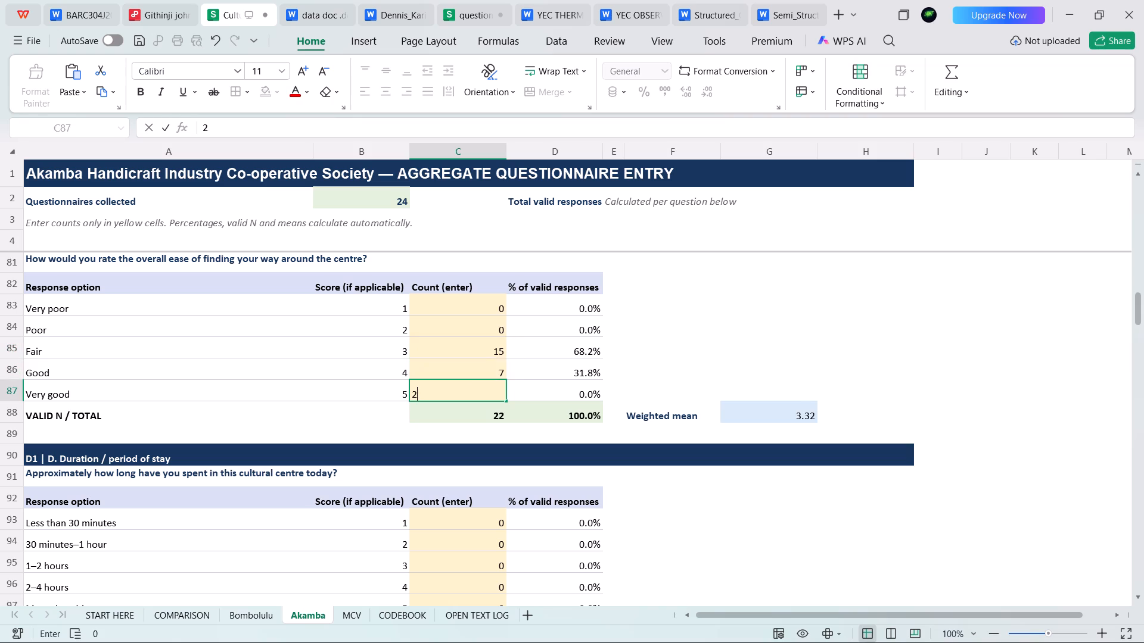
pyautogui.click(475, 351)
# Enter the question D1 time-spent counts: 30 minutes–1 hour 11, 1–2 hours 6 and Less than 30 minutes 4.
pyautogui.scroll(-4, 475, 351)
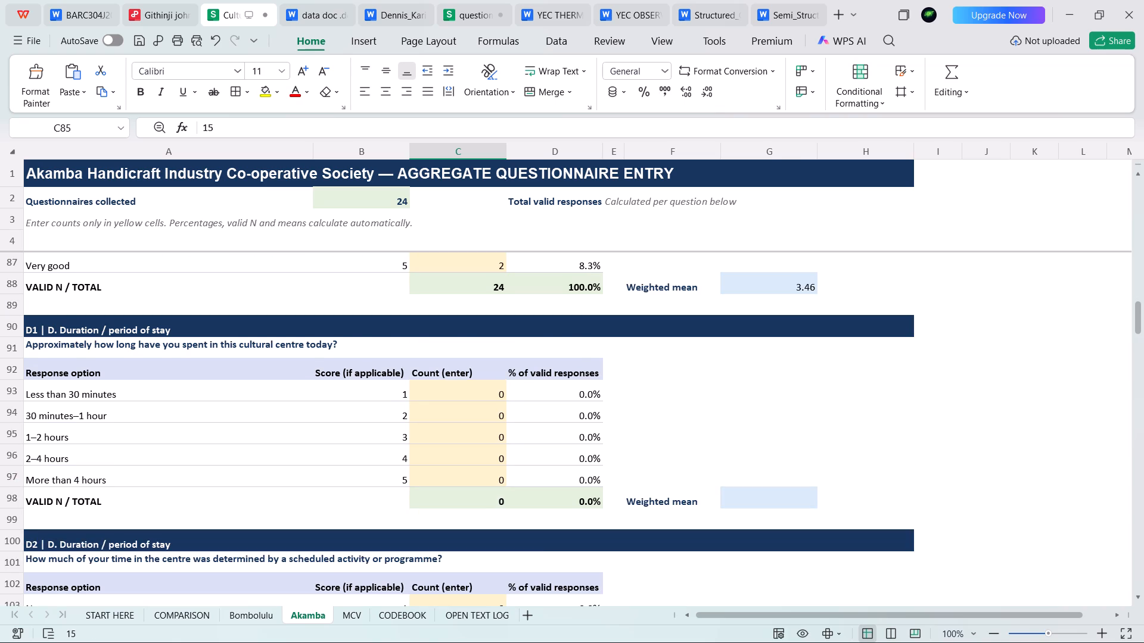
pyautogui.click(446, 350)
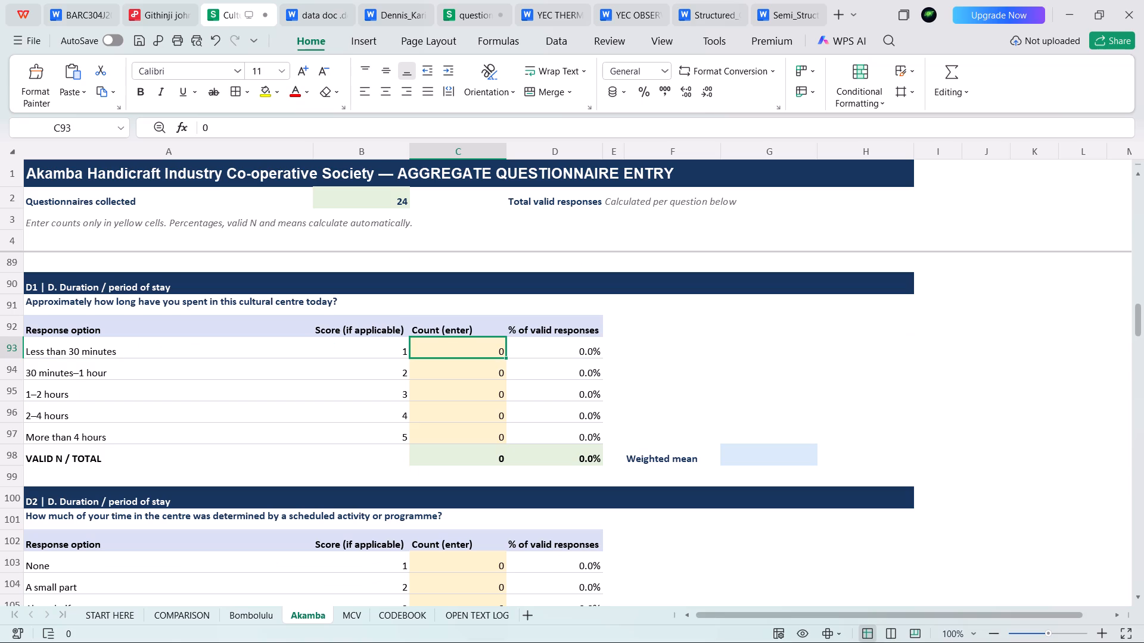
pyautogui.click(446, 370)
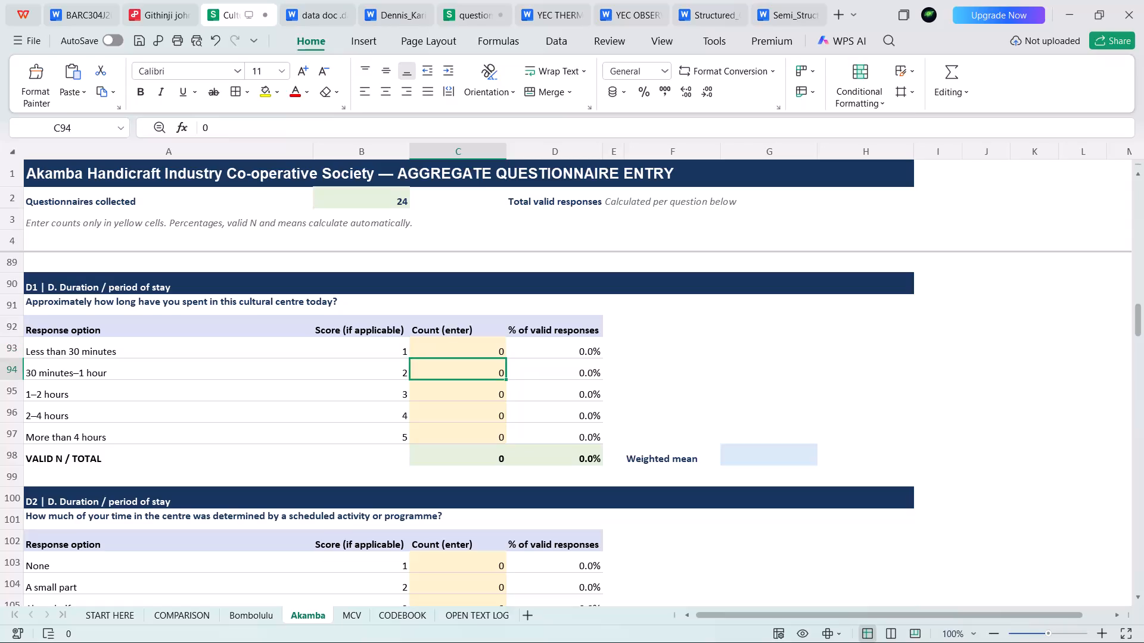
pyautogui.write('11')
pyautogui.click(448, 389)
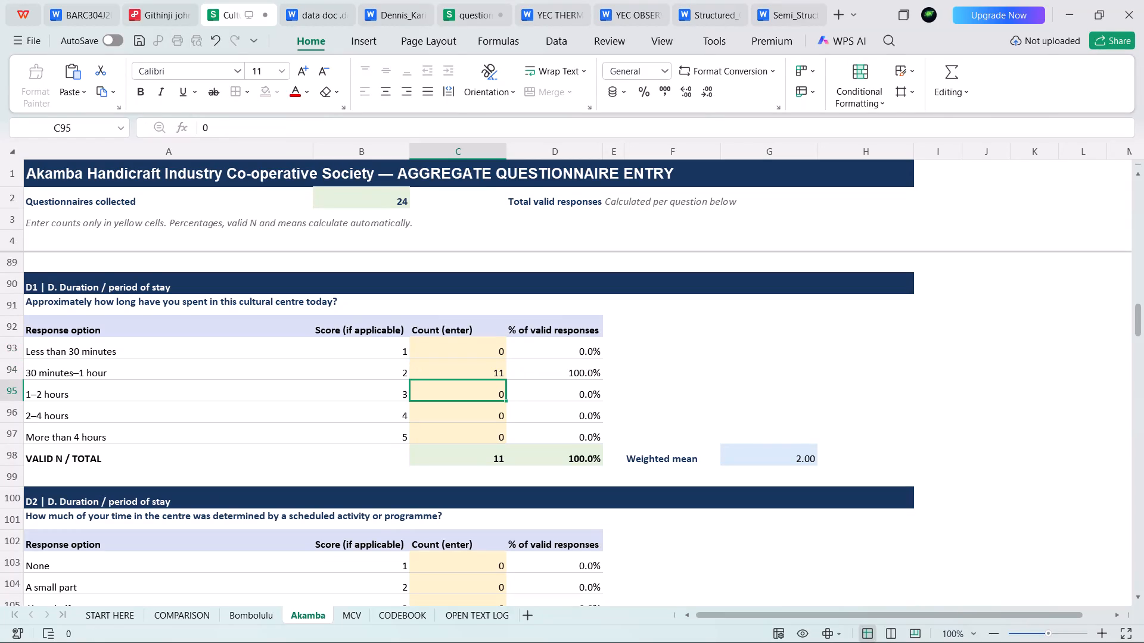
pyautogui.press('6')
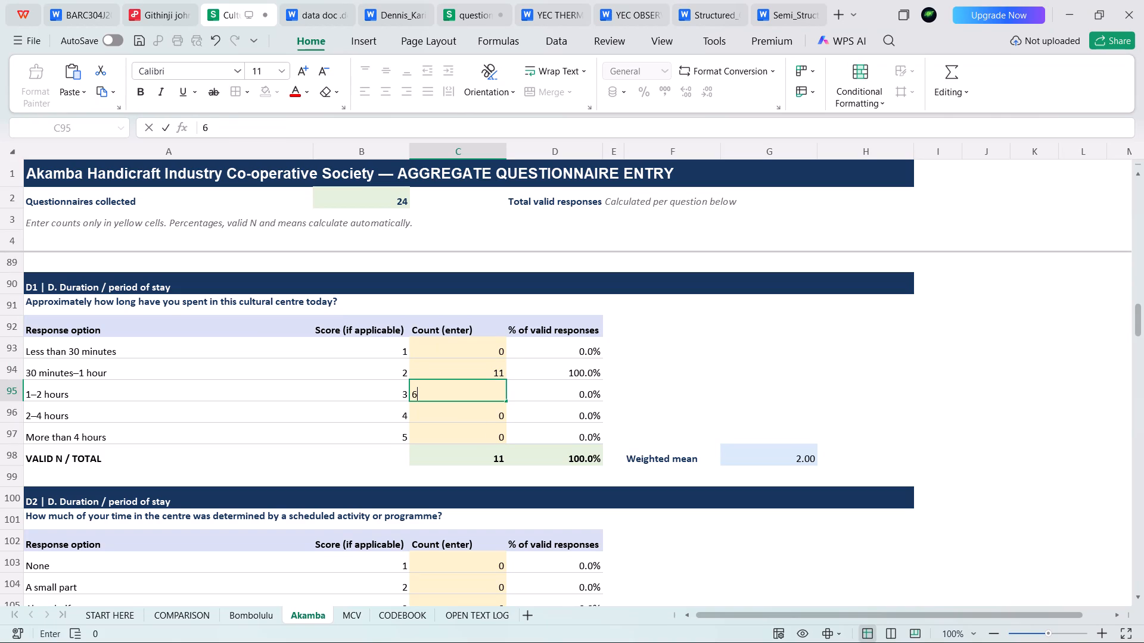
pyautogui.click(445, 413)
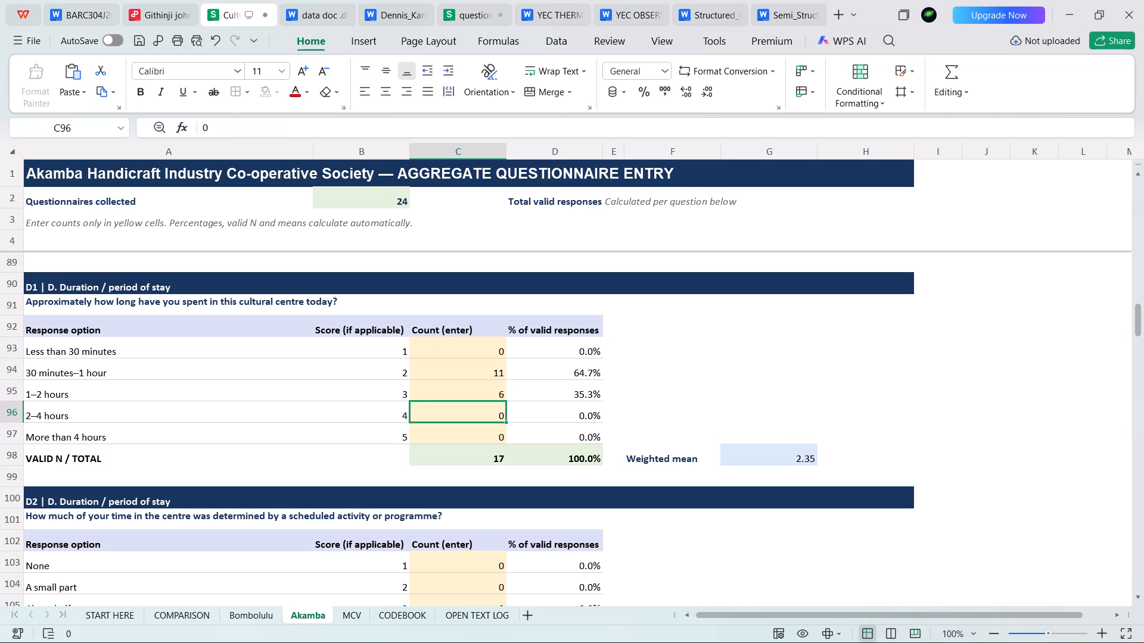
pyautogui.click(466, 353)
pyautogui.press('4')
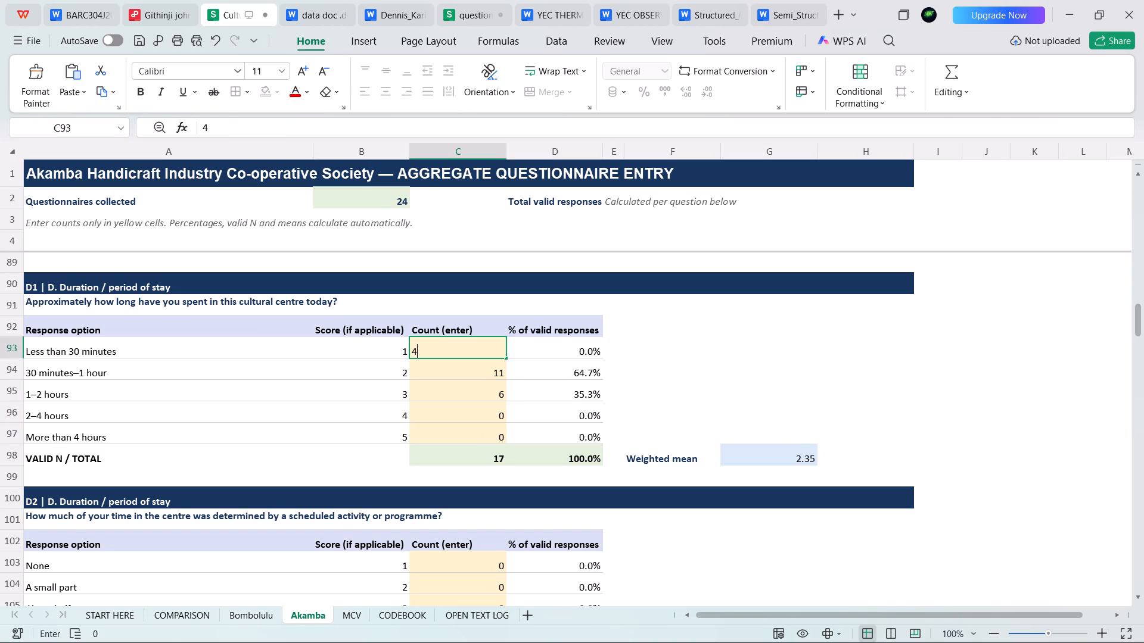
pyautogui.click(470, 376)
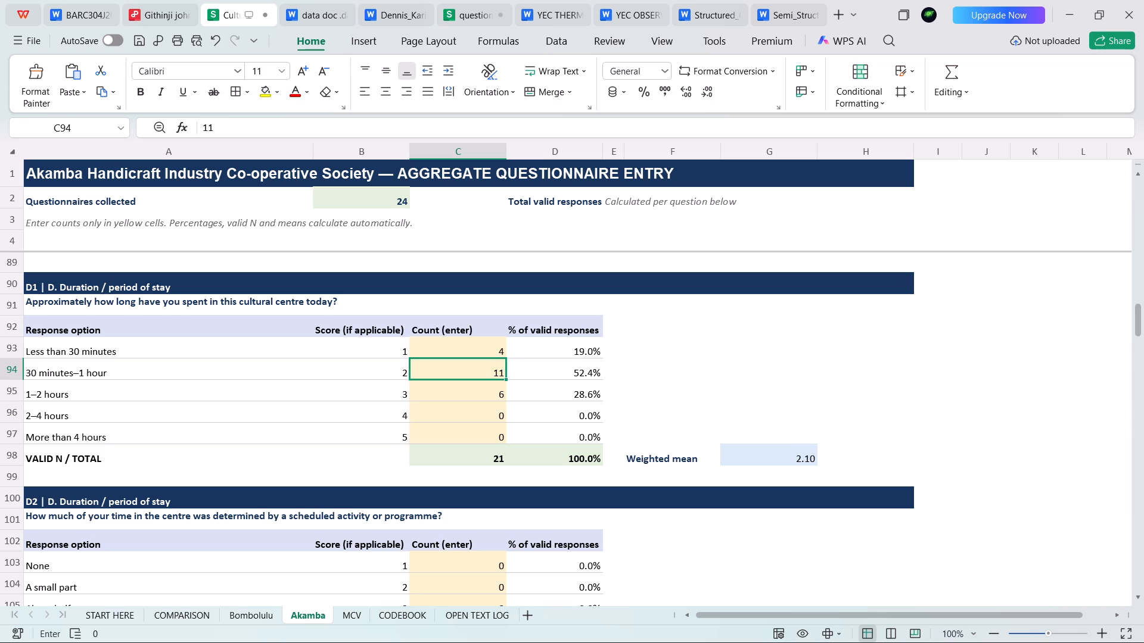
# Set the question D1 count for Less than 30 minutes to 2.
pyautogui.click(477, 350)
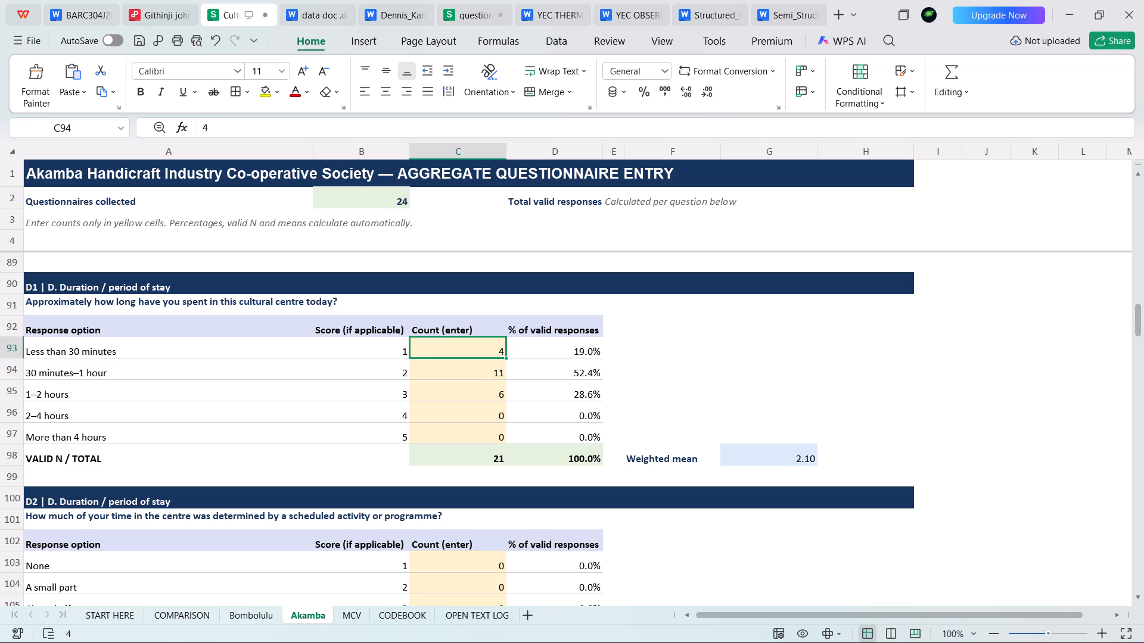
pyautogui.press('2')
pyautogui.click(464, 373)
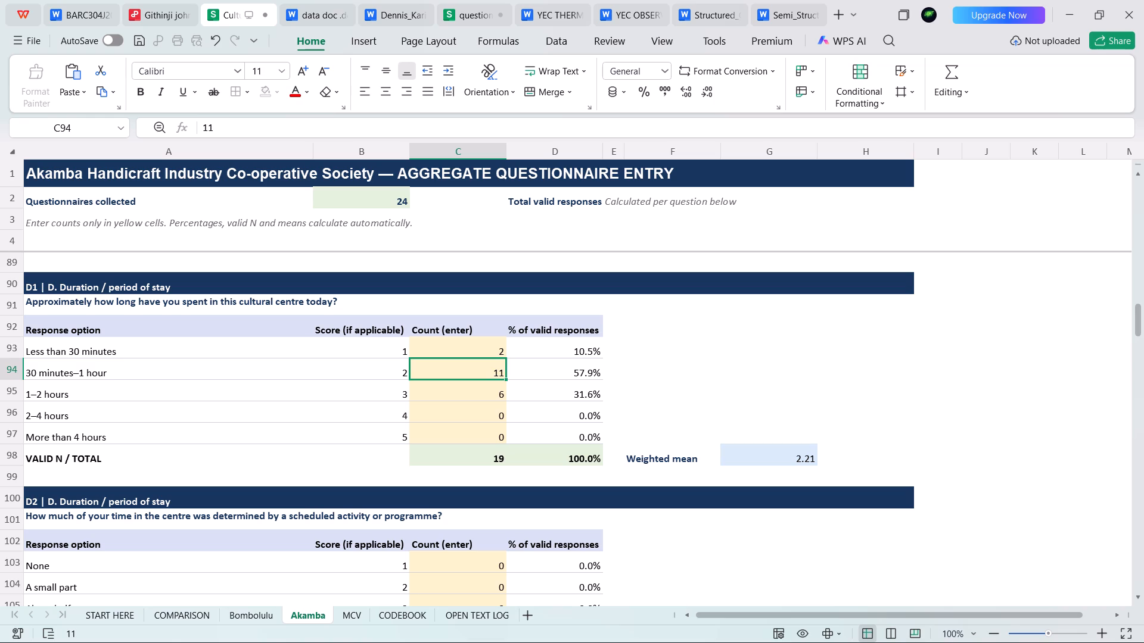
# Set the question D1 count for 30 minutes–1 hour to 16.
pyautogui.write('16')
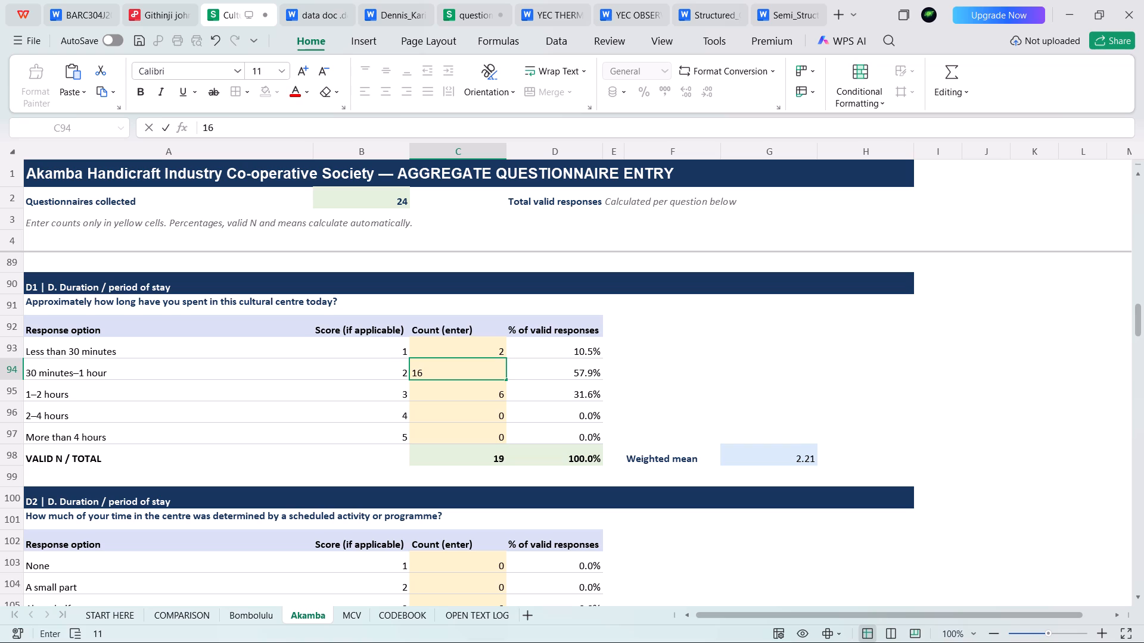
pyautogui.click(465, 345)
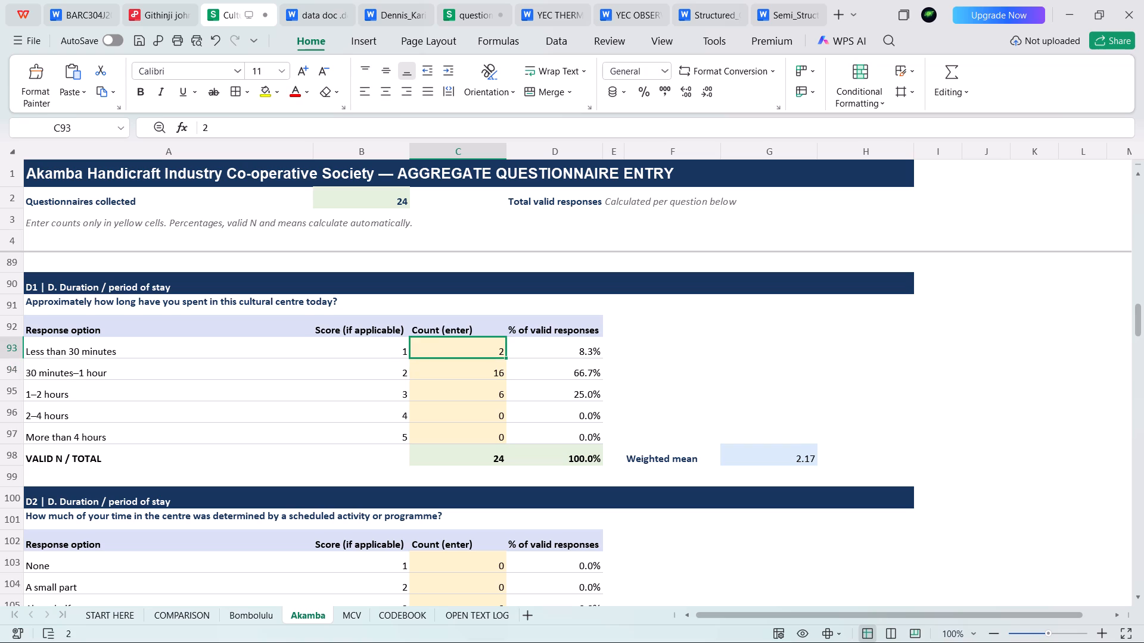
# Enter the question D2 scheduled-activity counts: Most 17 and All 7.
pyautogui.scroll(-4, 471, 390)
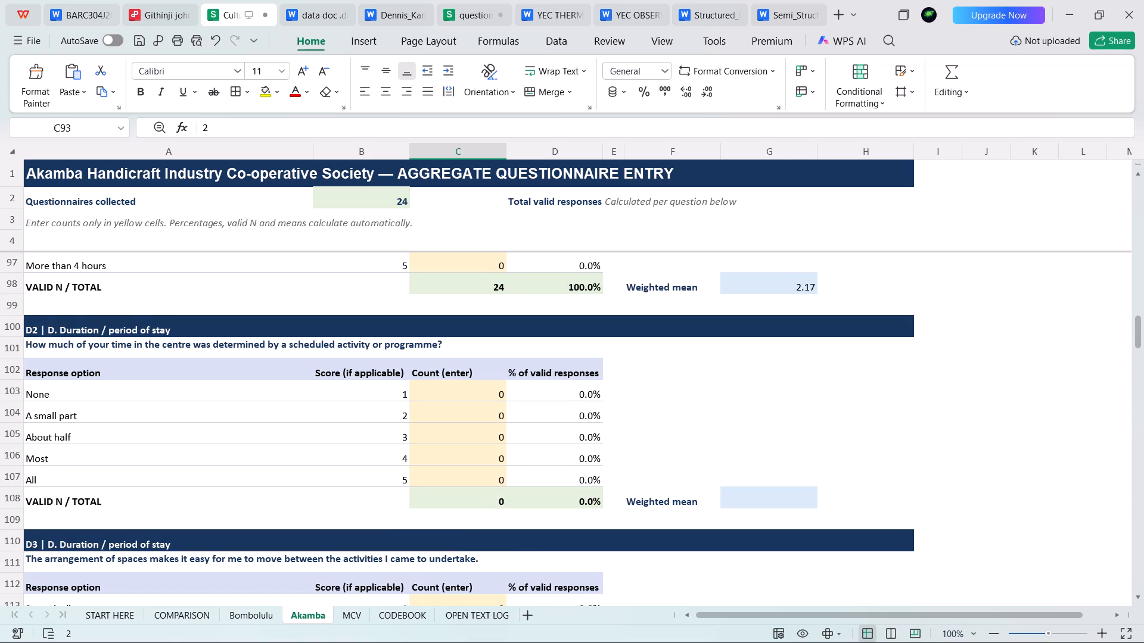
pyautogui.click(468, 399)
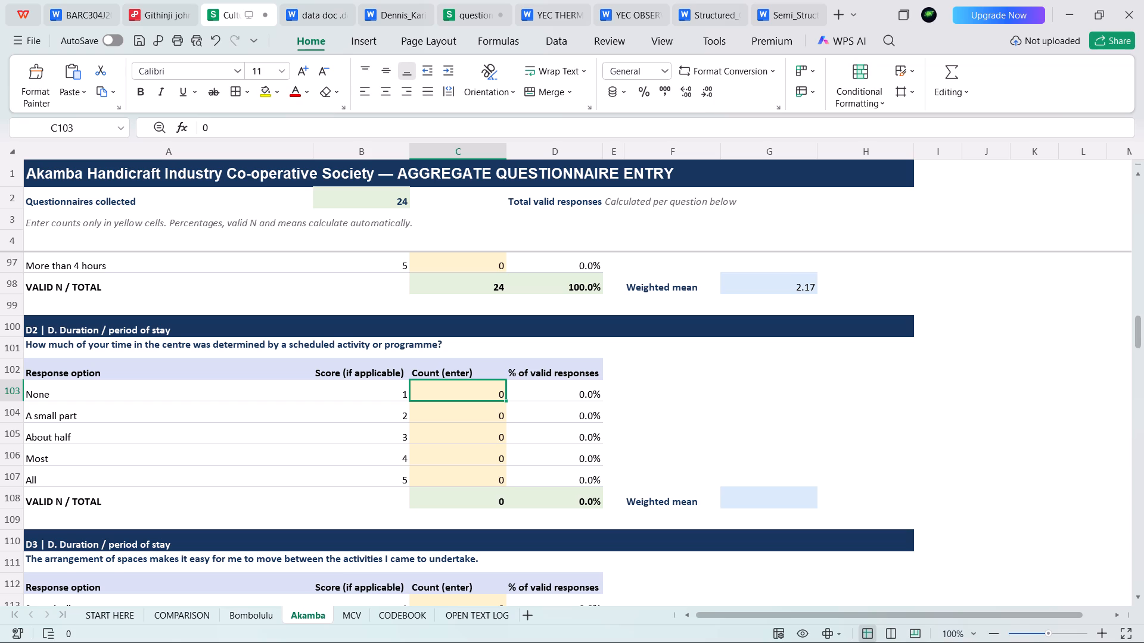
pyautogui.click(449, 460)
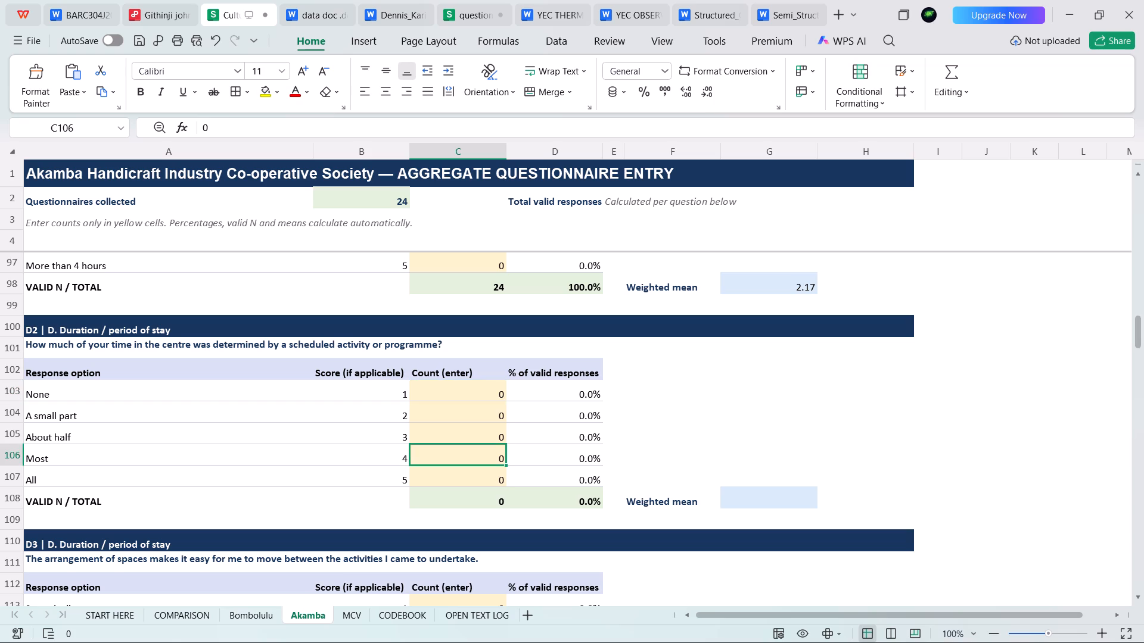
pyautogui.write('17')
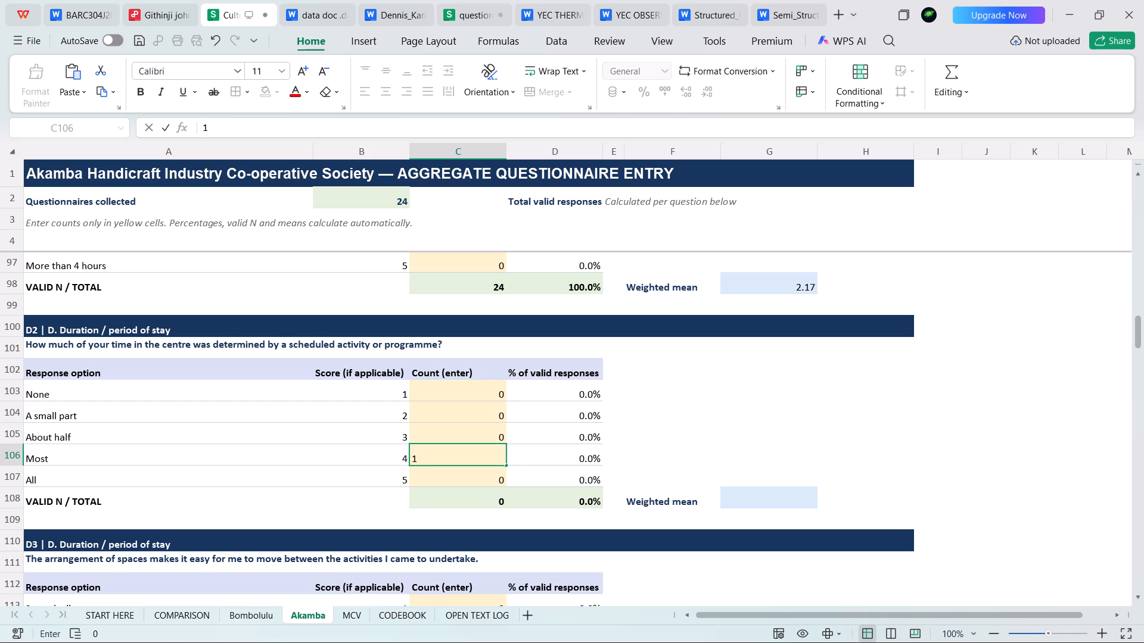
pyautogui.click(451, 477)
pyautogui.press('7')
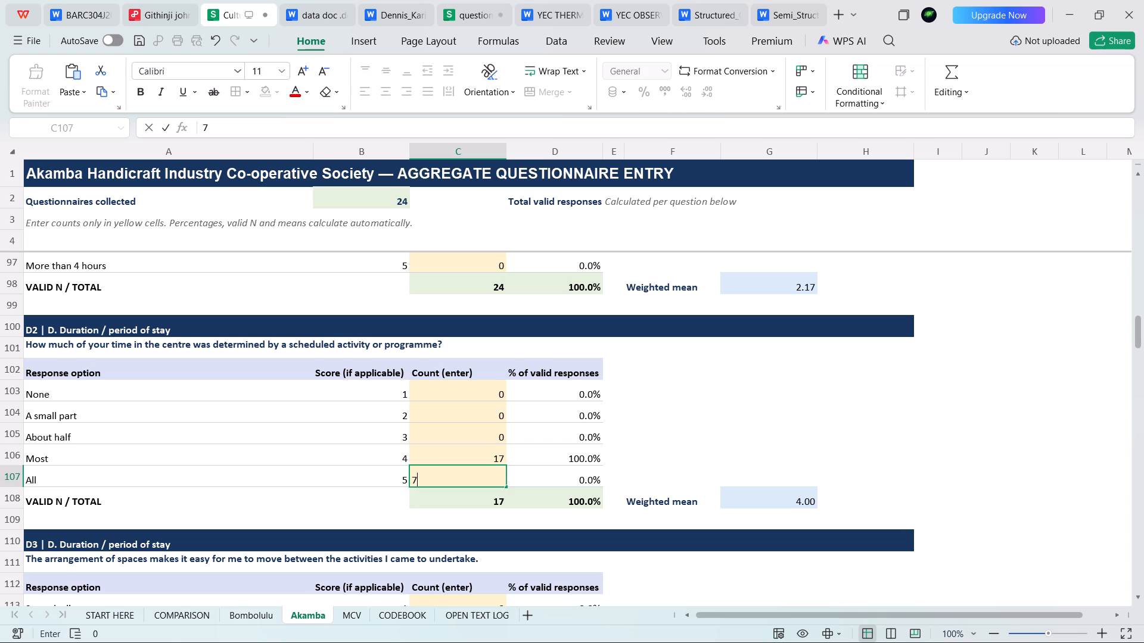
pyautogui.click(468, 463)
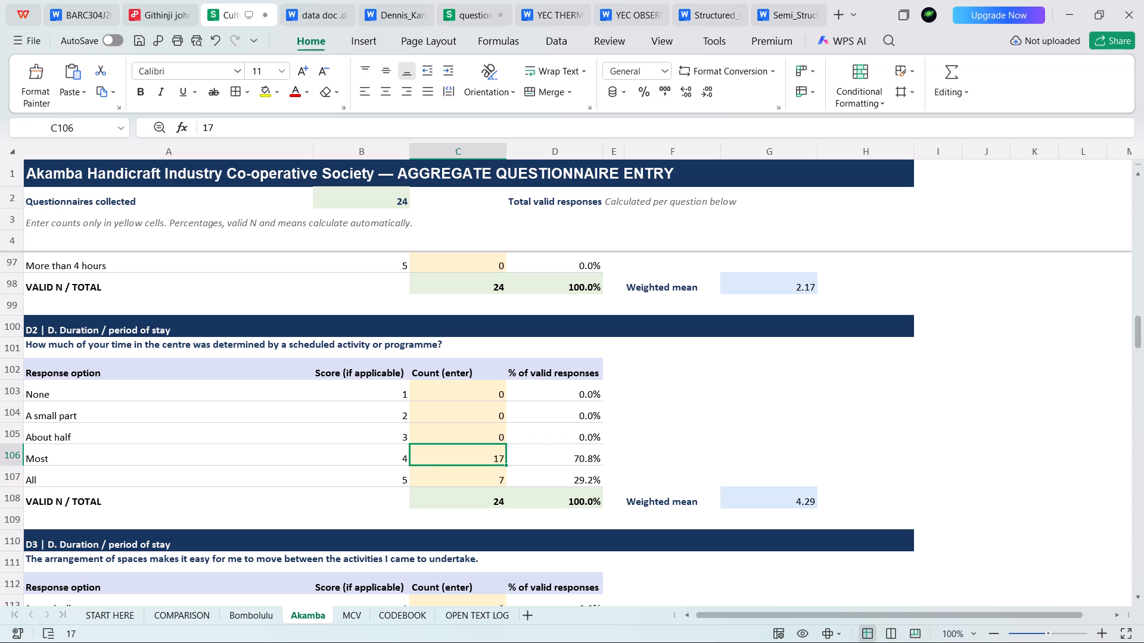
# Set the question D2 counts for About half to 3 and Most to 14.
pyautogui.click(478, 430)
pyautogui.press('3')
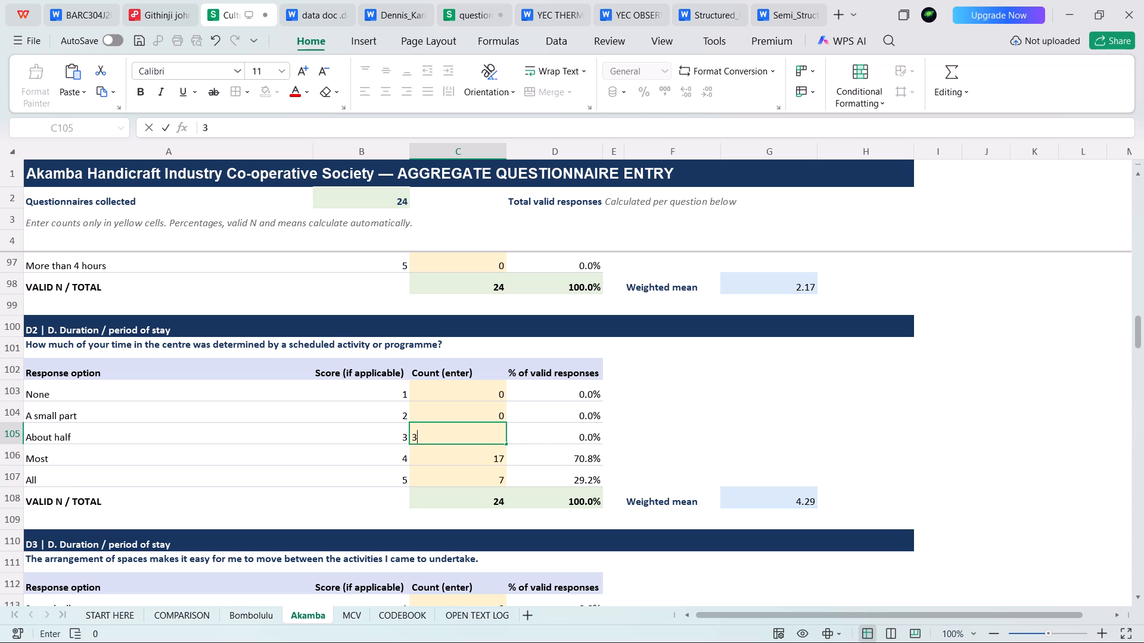
pyautogui.click(472, 458)
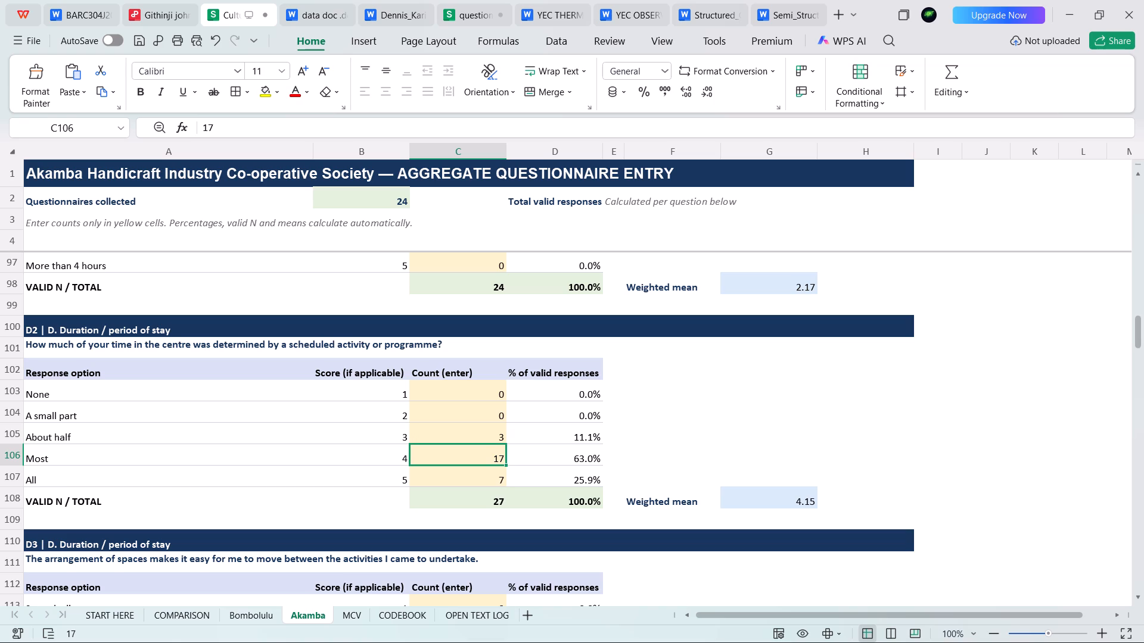
pyautogui.write('14')
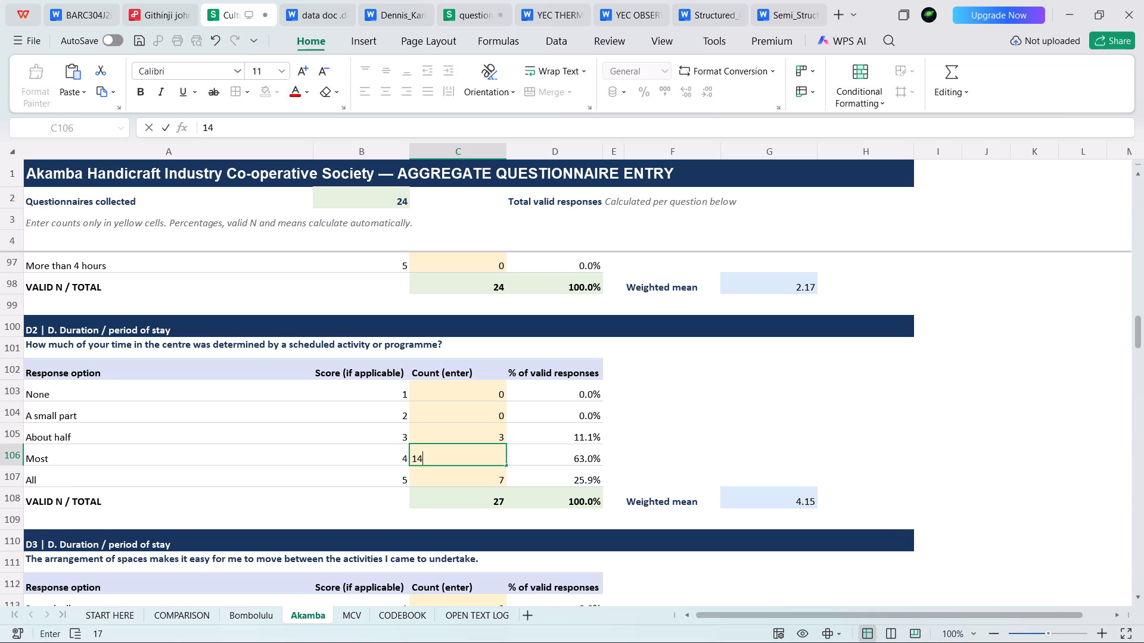
pyautogui.click(478, 430)
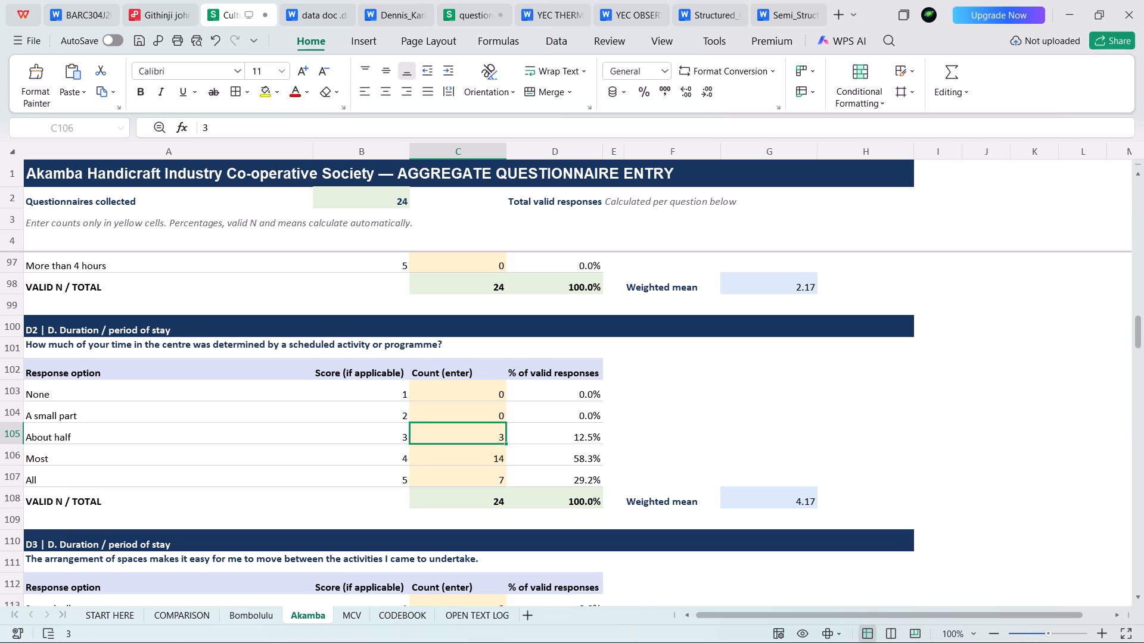
# Fill in the response counts for question D3 on moving easily between activities.
pyautogui.scroll(-5, 478, 430)
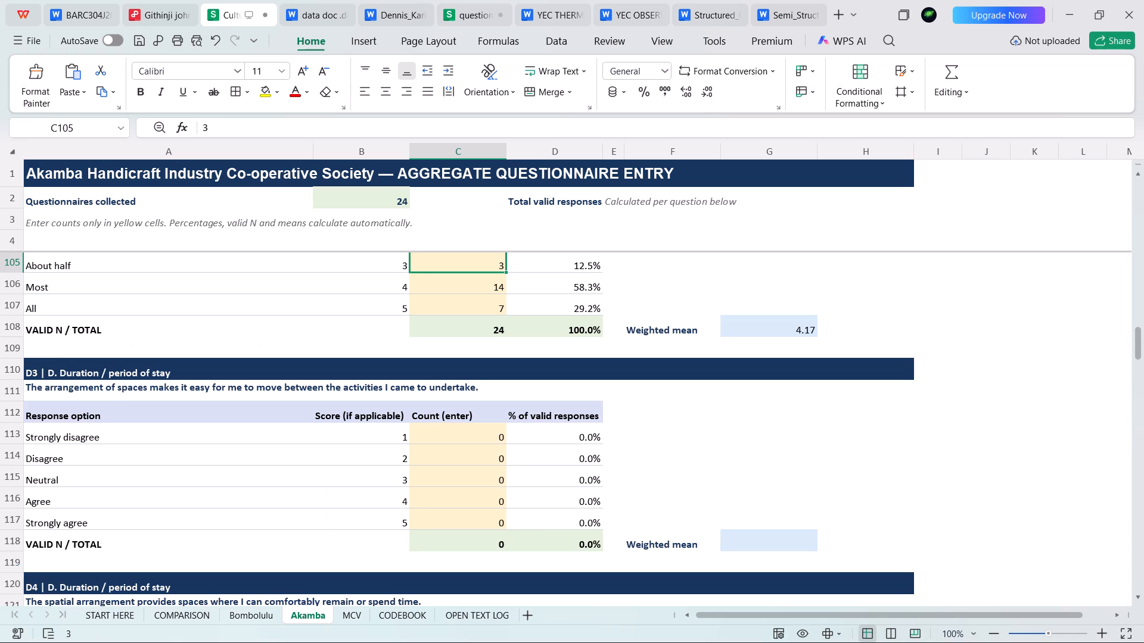
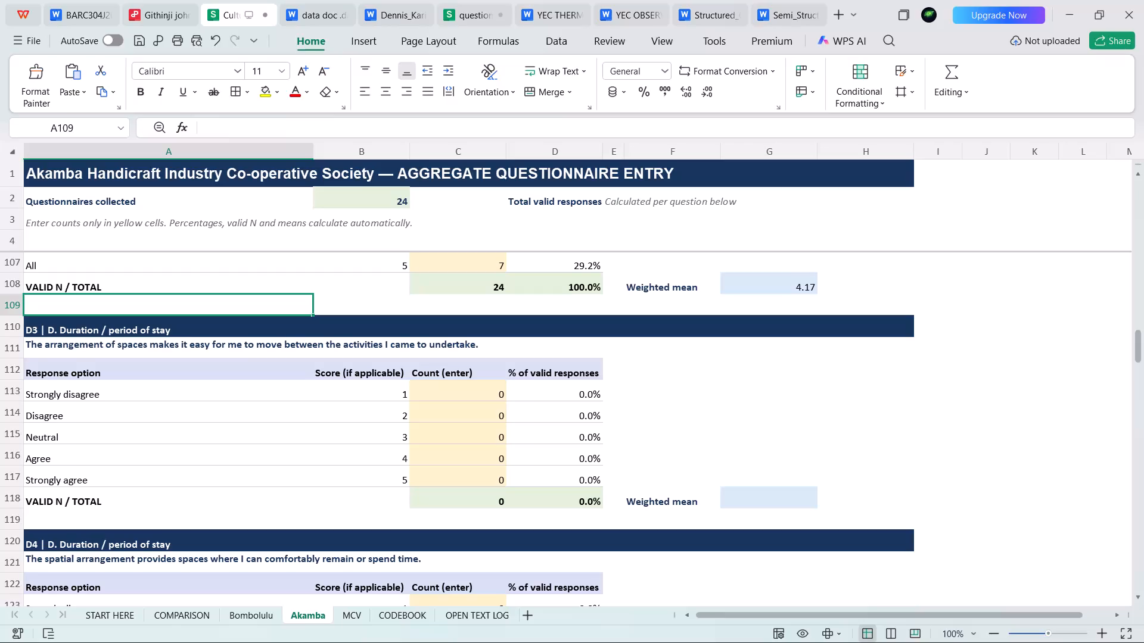
# Enter the question D3 counts: Disagree 2, Neutral 12, Agree 5 and Strongly agree 1.
pyautogui.click(478, 388)
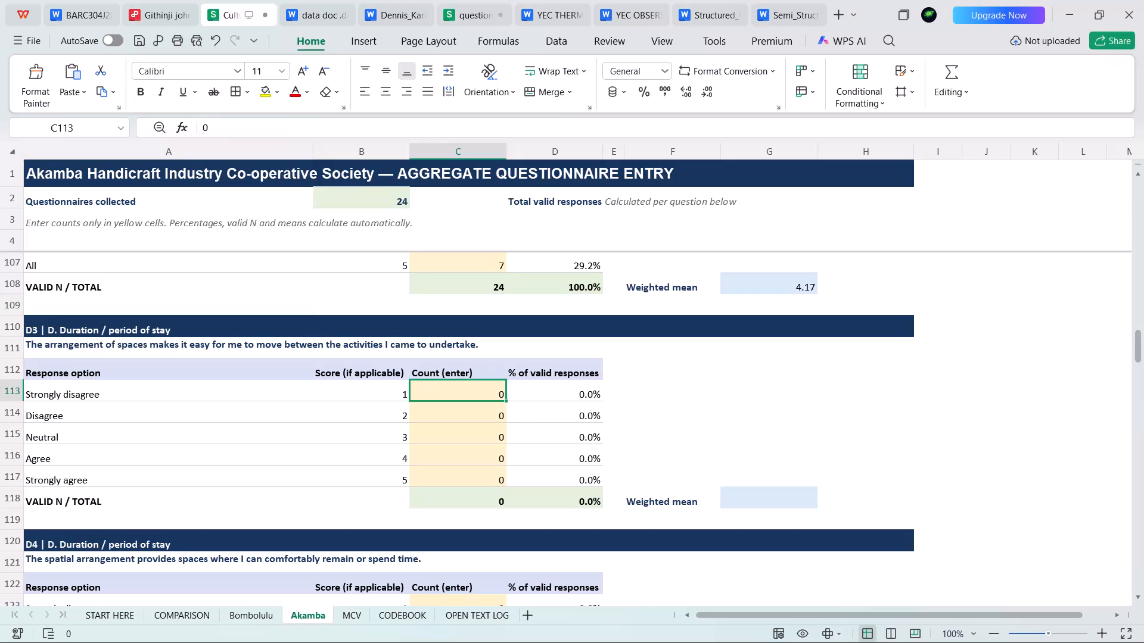
pyautogui.click(465, 413)
pyautogui.press('2')
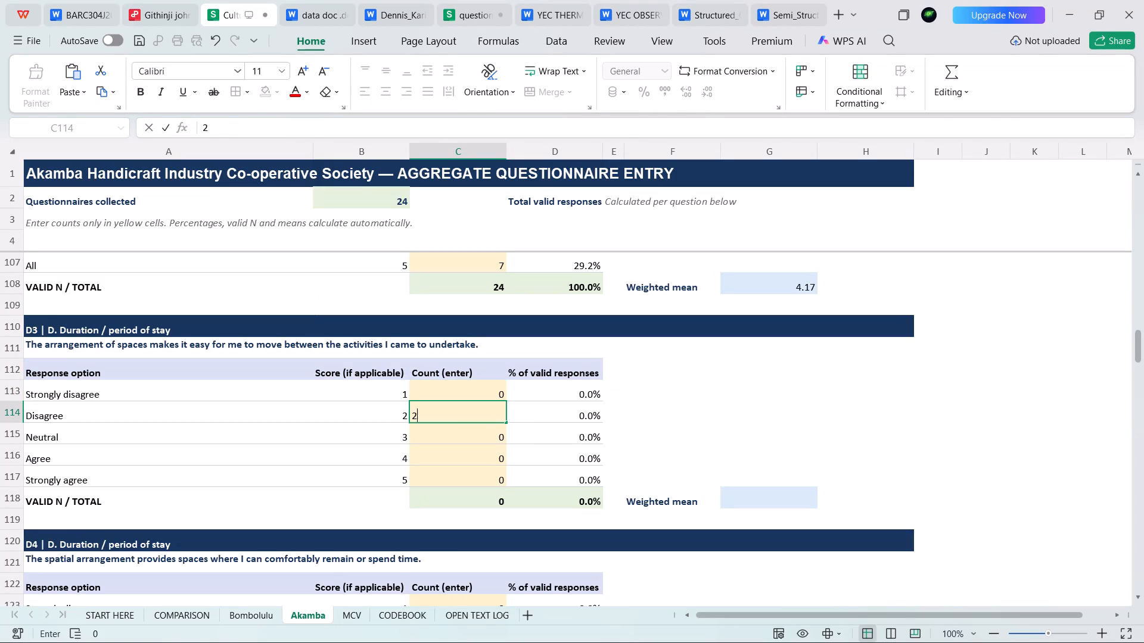
pyautogui.click(446, 416)
pyautogui.click(458, 444)
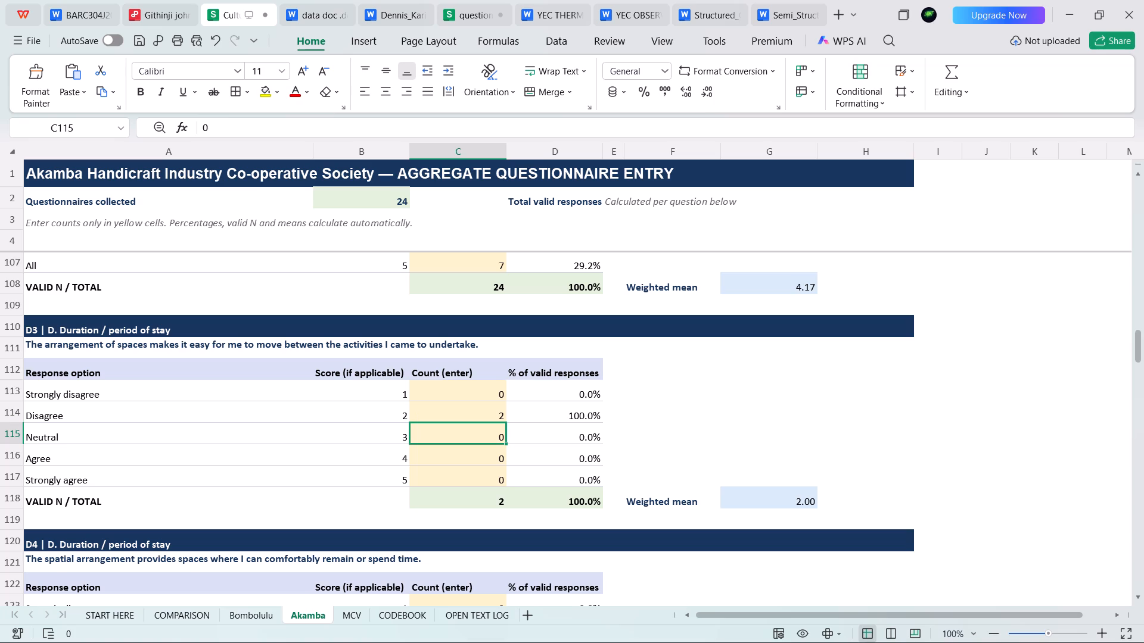
pyautogui.press('1')
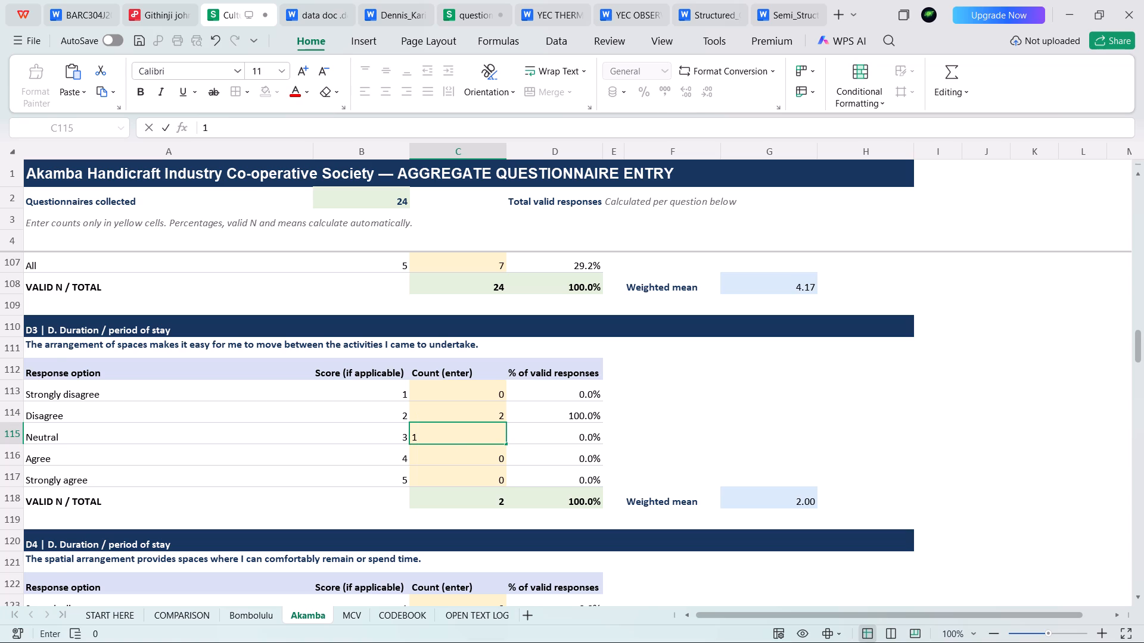
pyautogui.scroll(2, 457, 398)
pyautogui.scroll(-1, 457, 398)
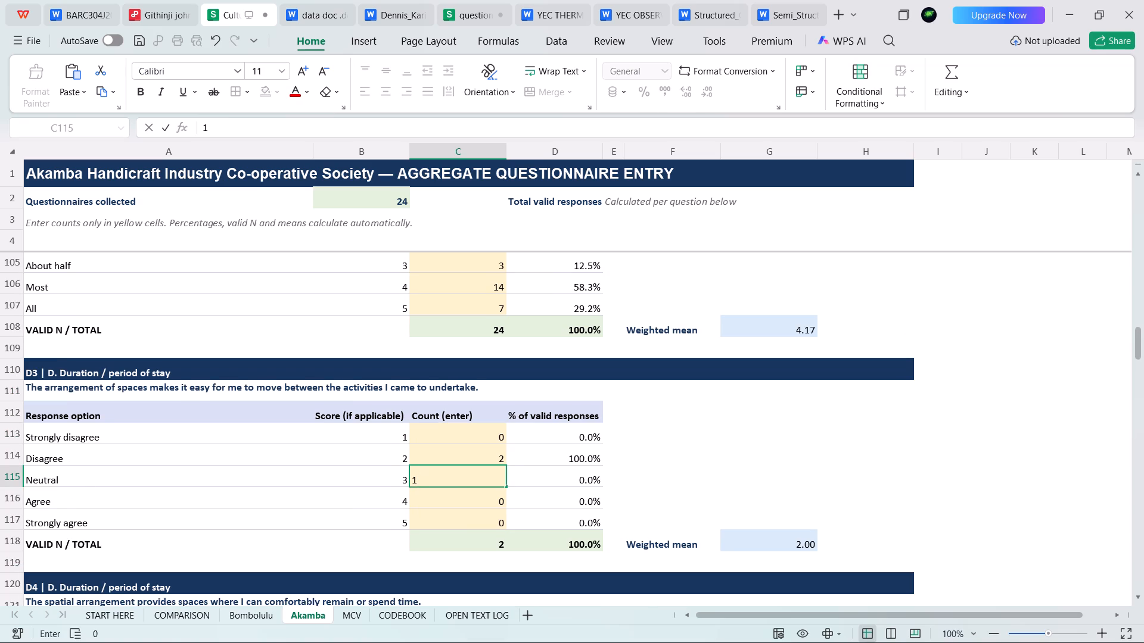
pyautogui.press('2')
pyautogui.click(457, 504)
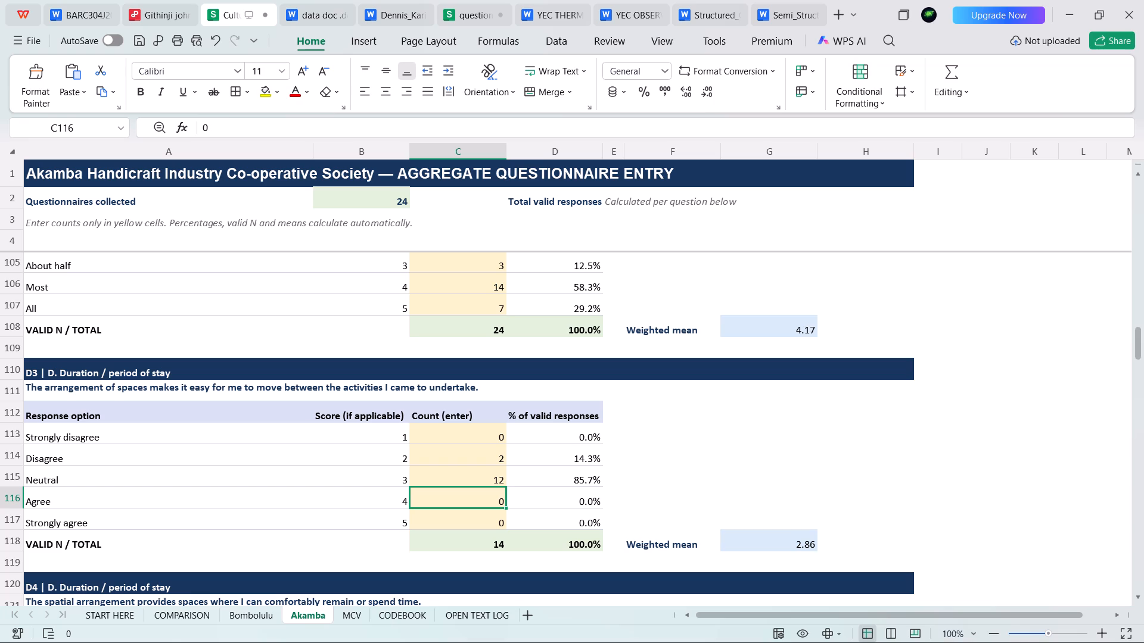
pyautogui.press('5')
pyautogui.click(456, 525)
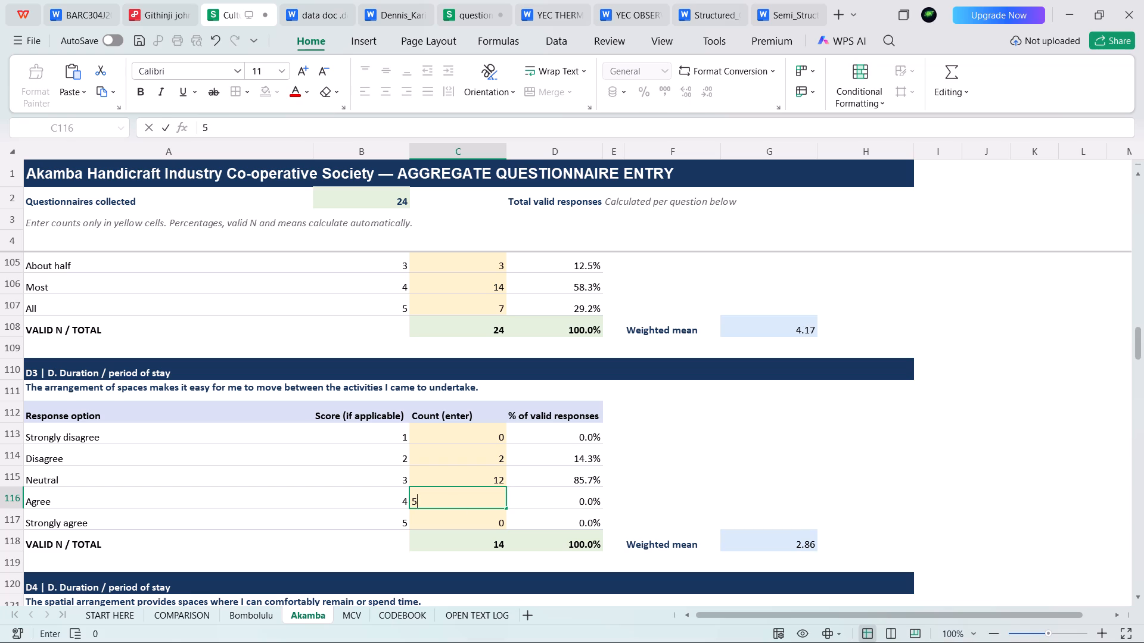
pyautogui.press('1')
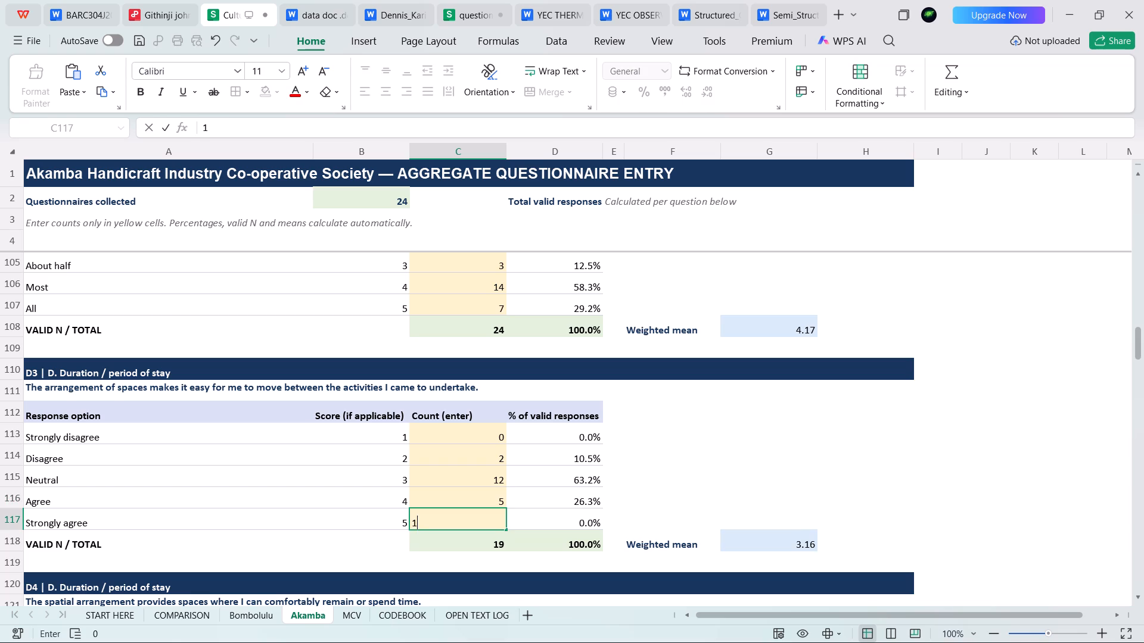
# Set the question D3 counts for Neutral to 15 and Strongly agree to 2.
pyautogui.click(468, 476)
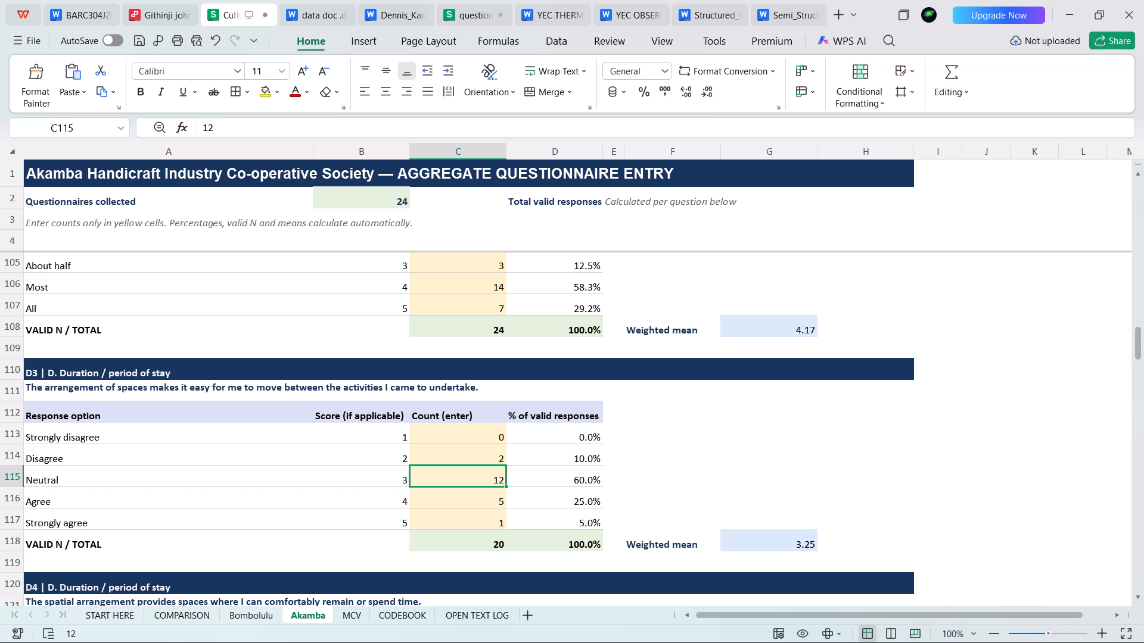
pyautogui.write('15')
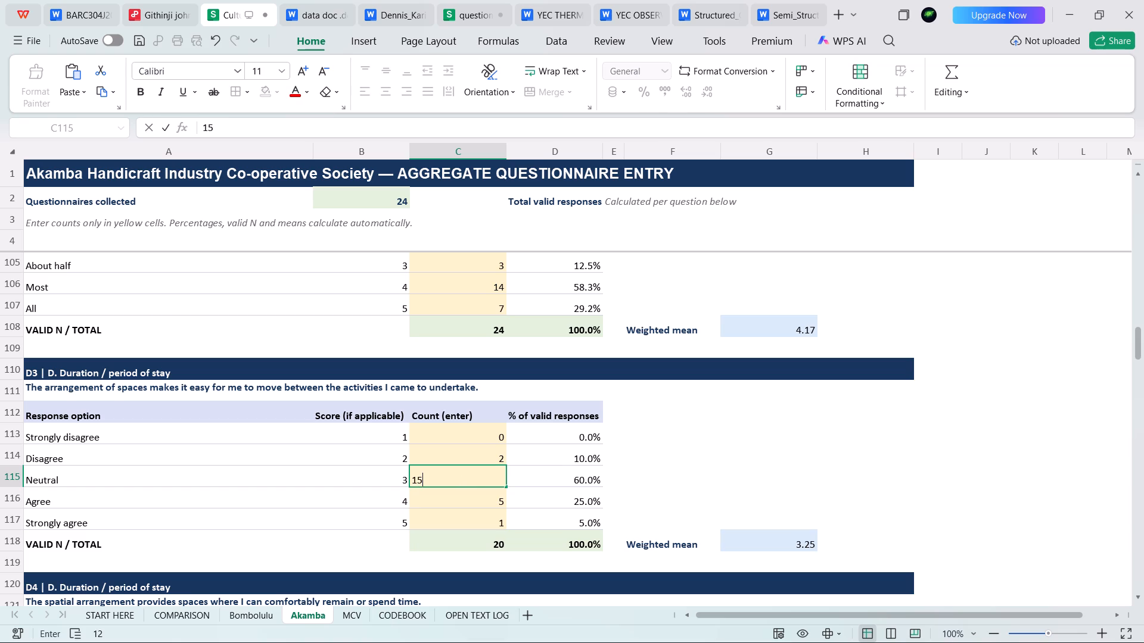
pyautogui.click(472, 501)
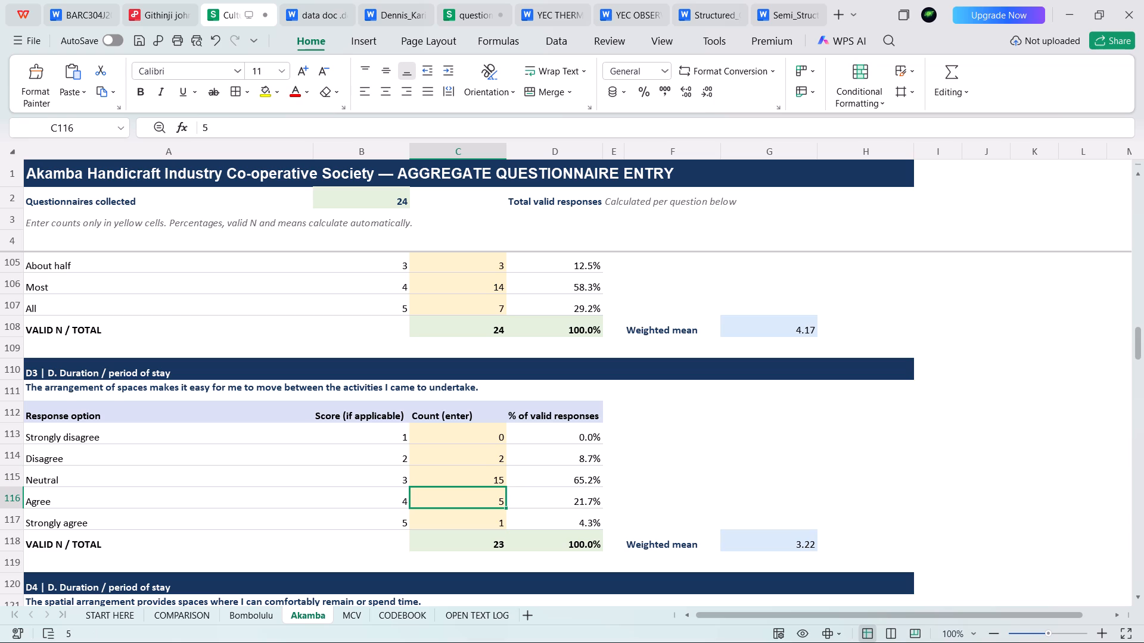
pyautogui.click(492, 520)
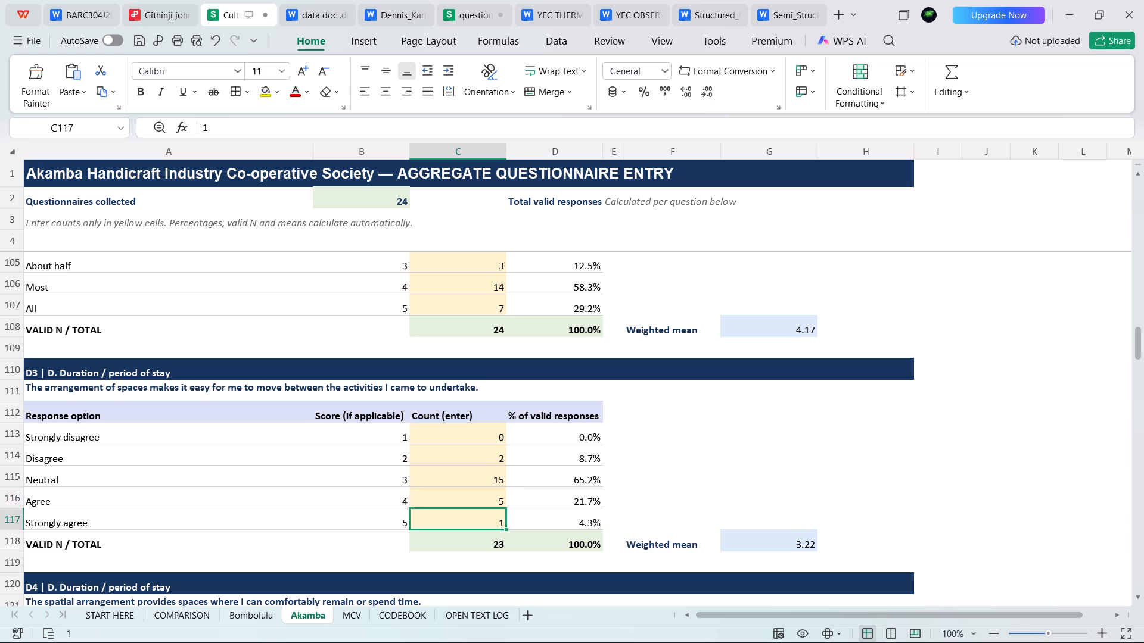
pyautogui.press('2')
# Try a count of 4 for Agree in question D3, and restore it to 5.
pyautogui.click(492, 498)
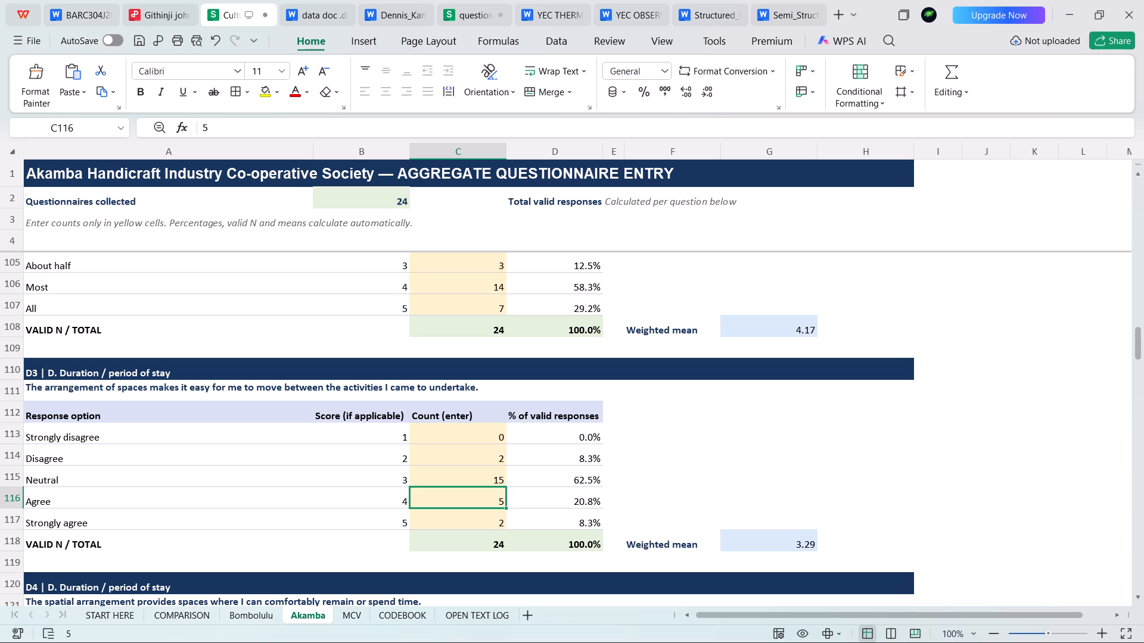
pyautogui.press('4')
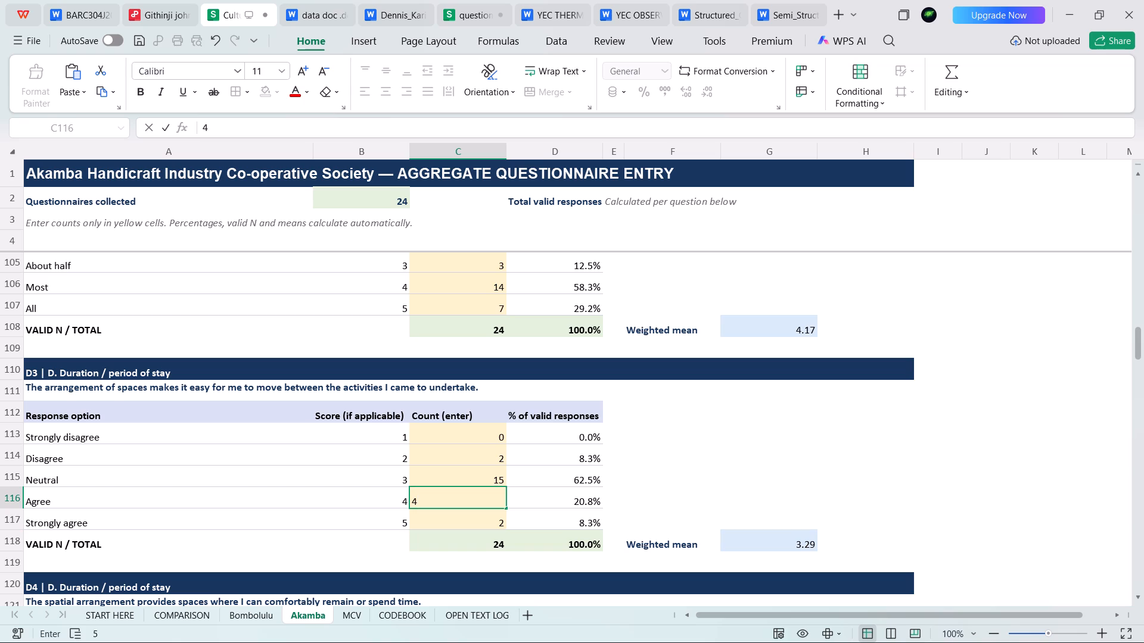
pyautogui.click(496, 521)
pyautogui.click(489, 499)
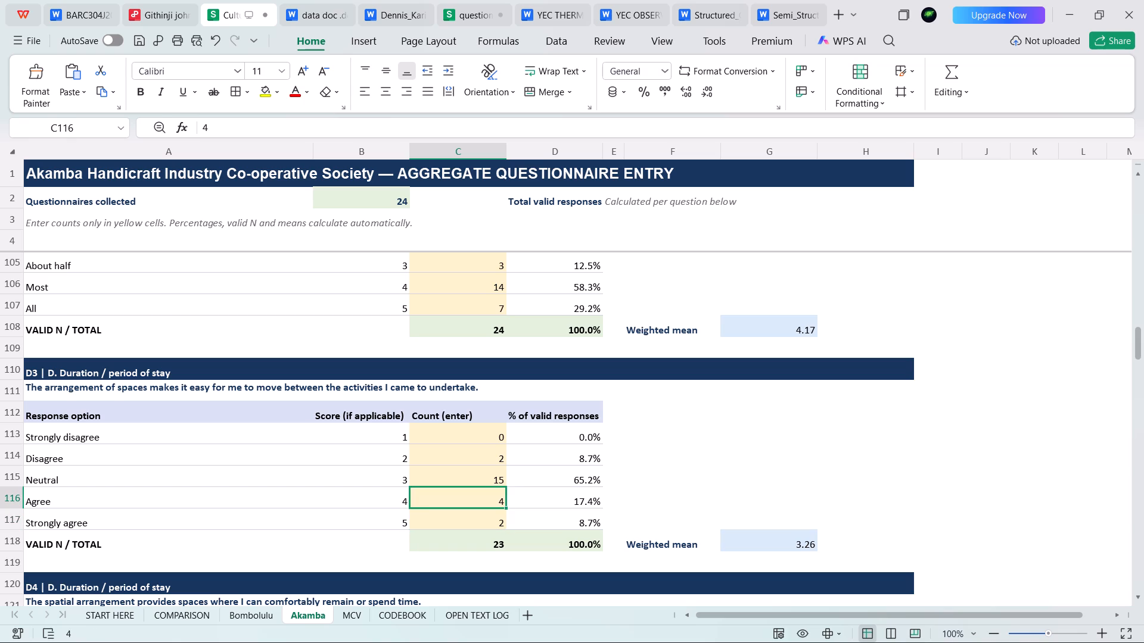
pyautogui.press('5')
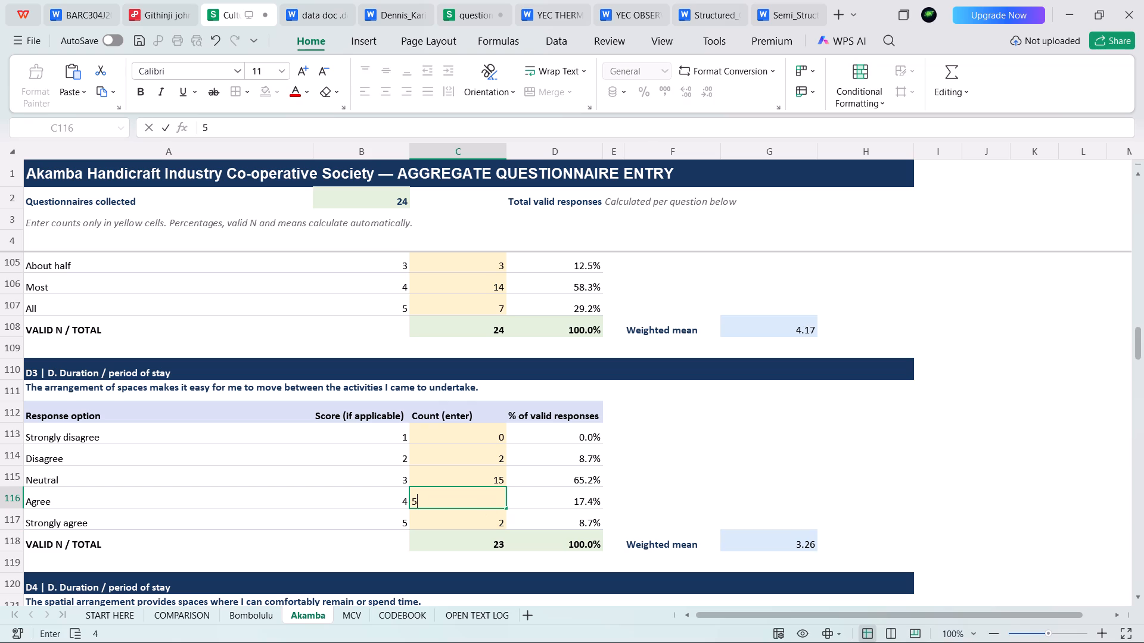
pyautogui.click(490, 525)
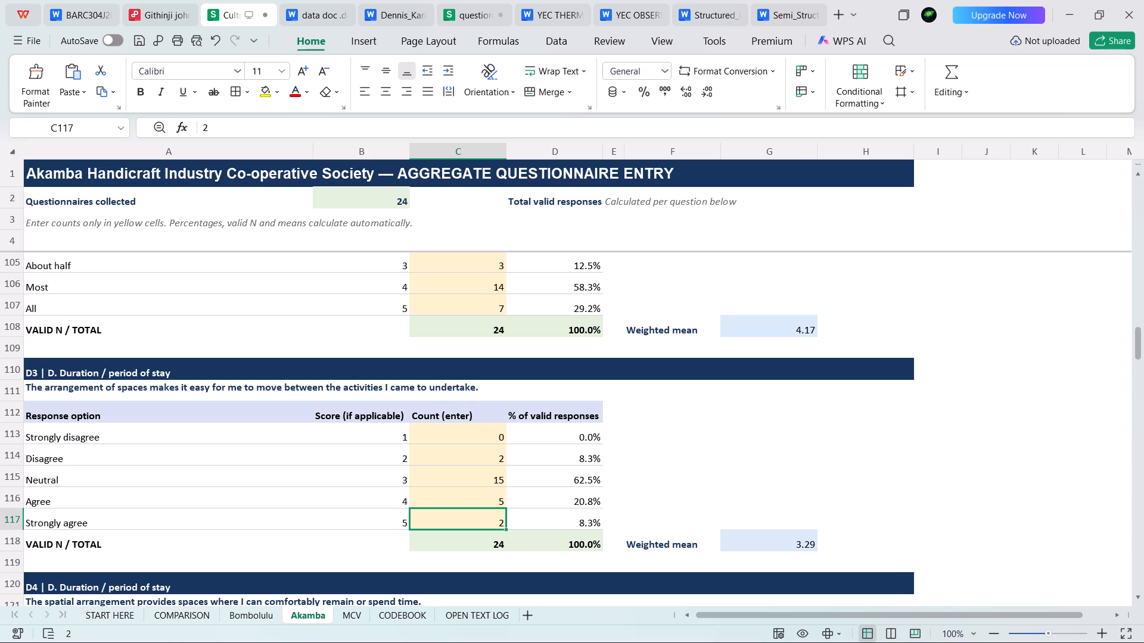
# Enter the question D4 counts on spaces to comfortably spend time: Neutral 13, Agree 4 and Disagree 4.
pyautogui.scroll(-6, 485, 482)
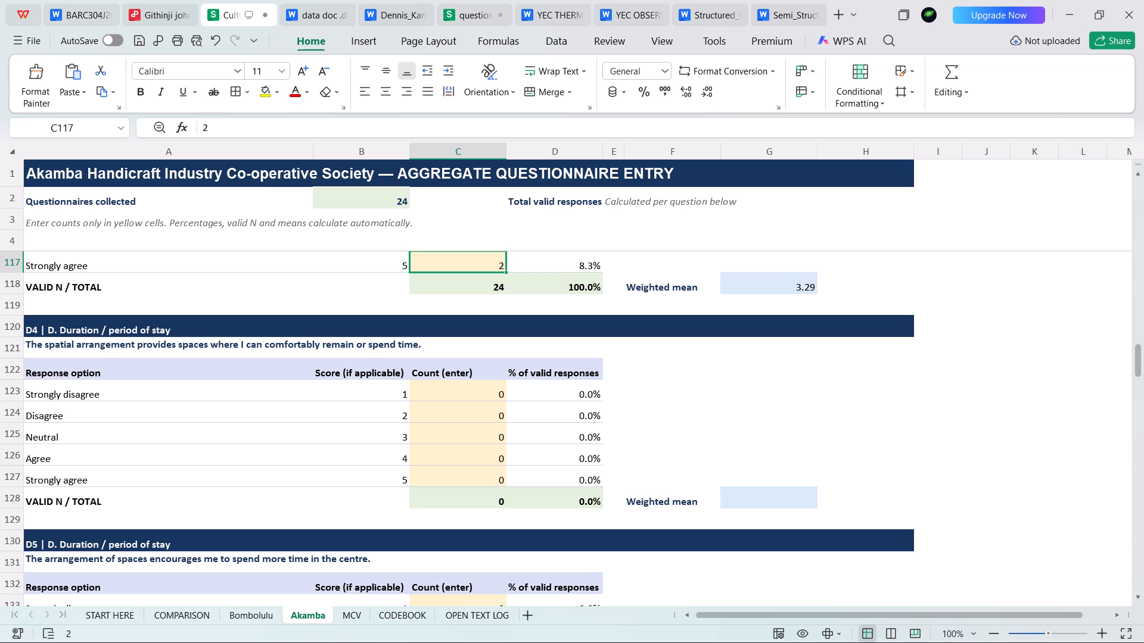
pyautogui.click(485, 437)
pyautogui.click(462, 434)
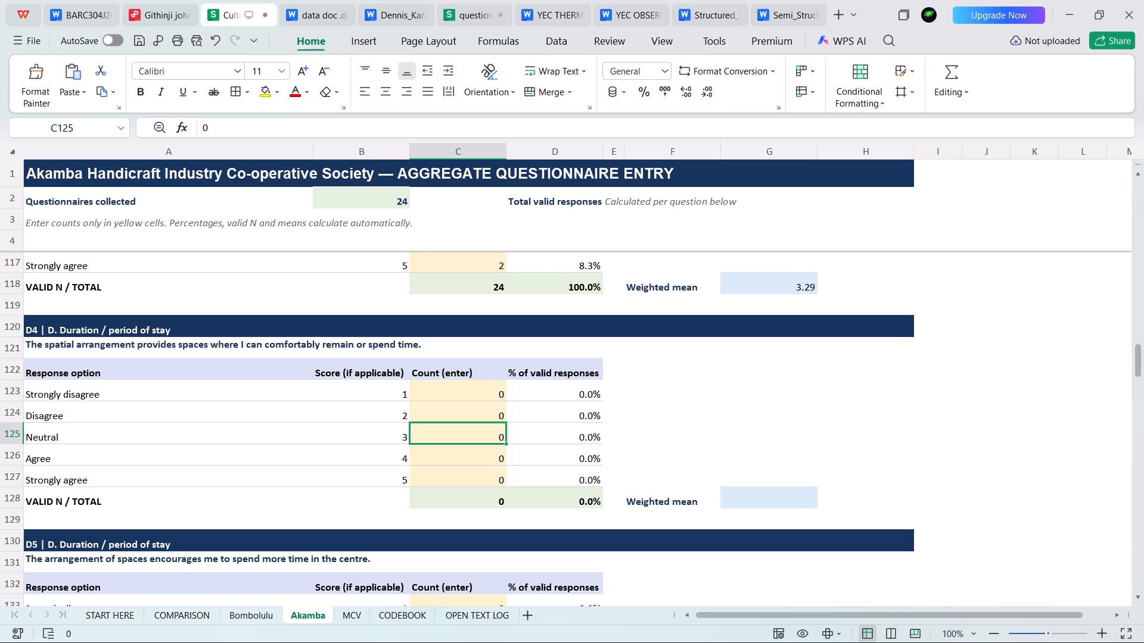
pyautogui.write('15')
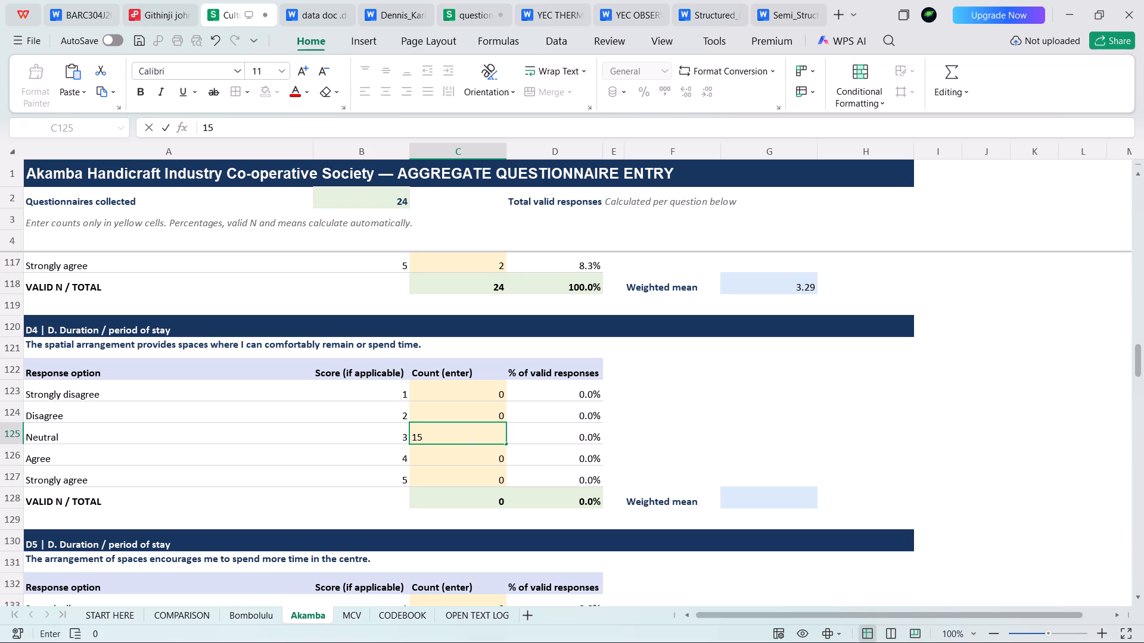
pyautogui.press('BackSpace')
pyautogui.press('3')
pyautogui.click(458, 458)
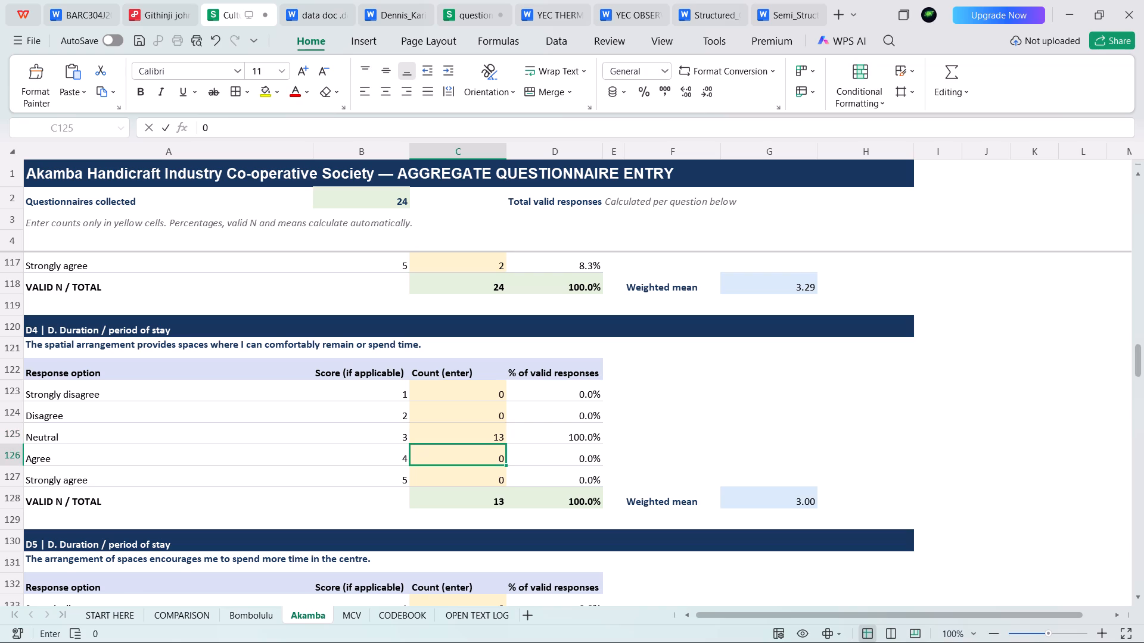
pyautogui.press('4')
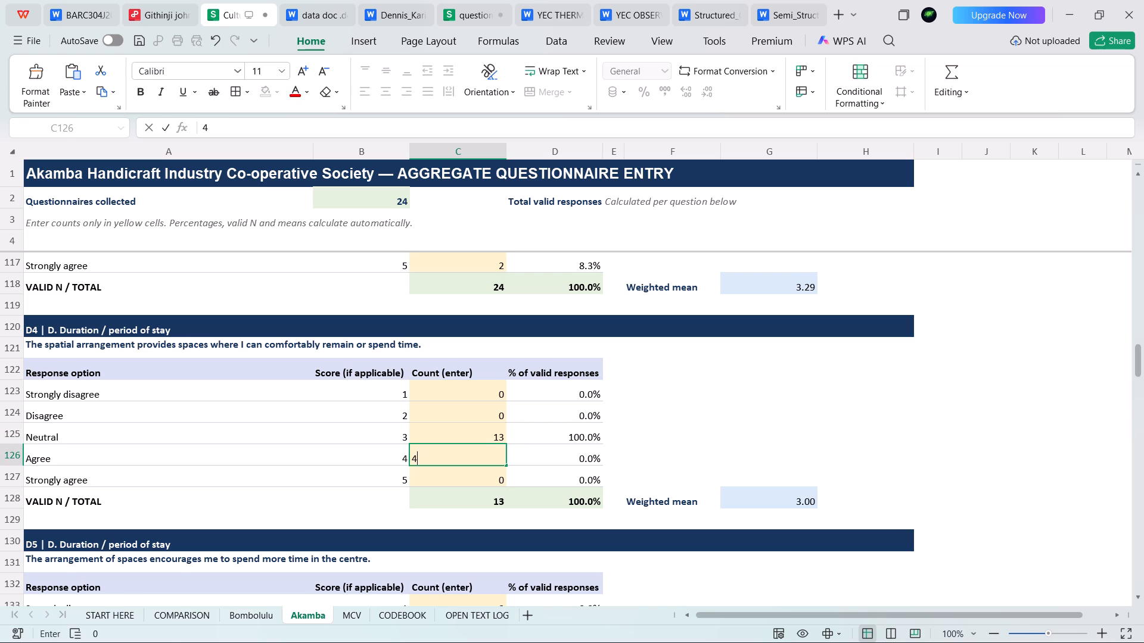
pyautogui.click(465, 486)
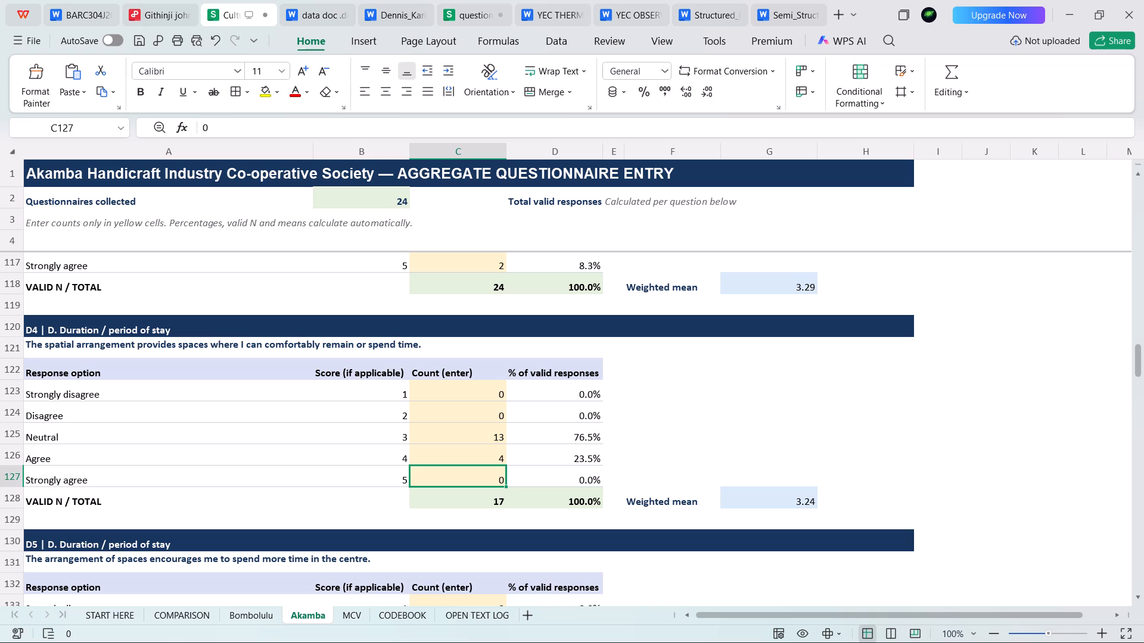
pyautogui.click(480, 410)
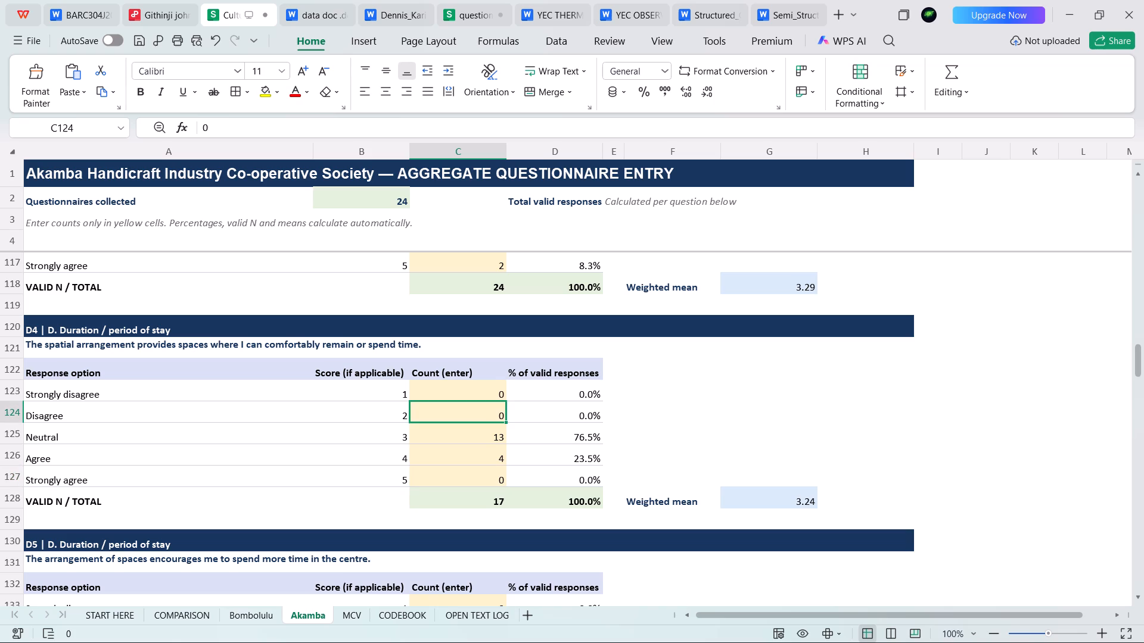
pyautogui.press('4')
pyautogui.click(477, 450)
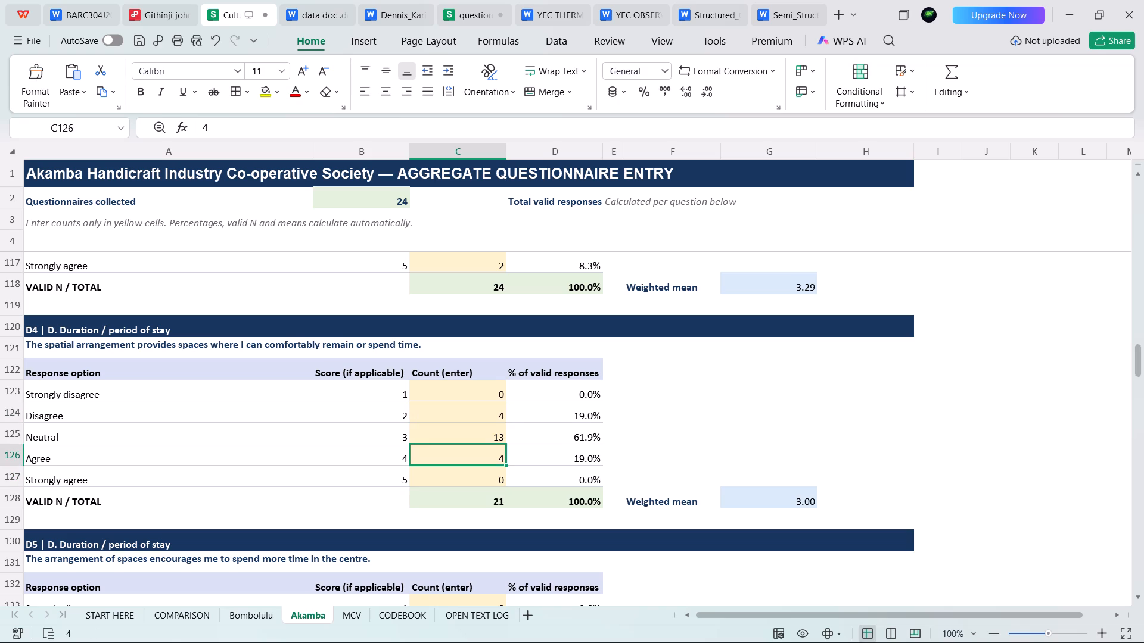
# Set the question D4 counts for Disagree to 6 and Agree to 5.
pyautogui.click(475, 433)
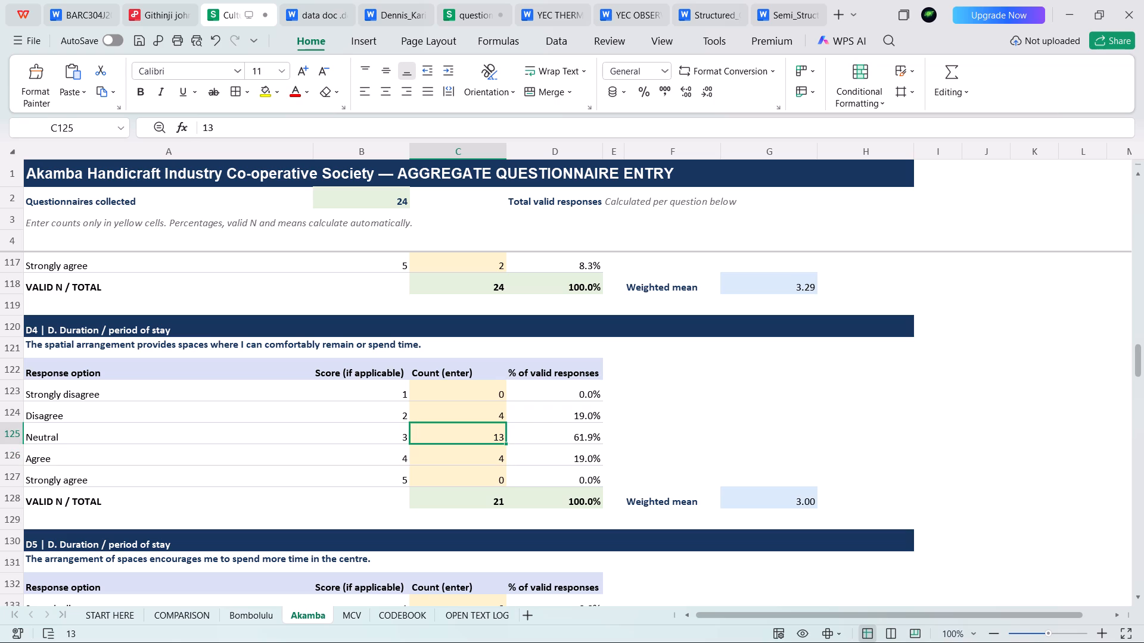
pyautogui.click(472, 416)
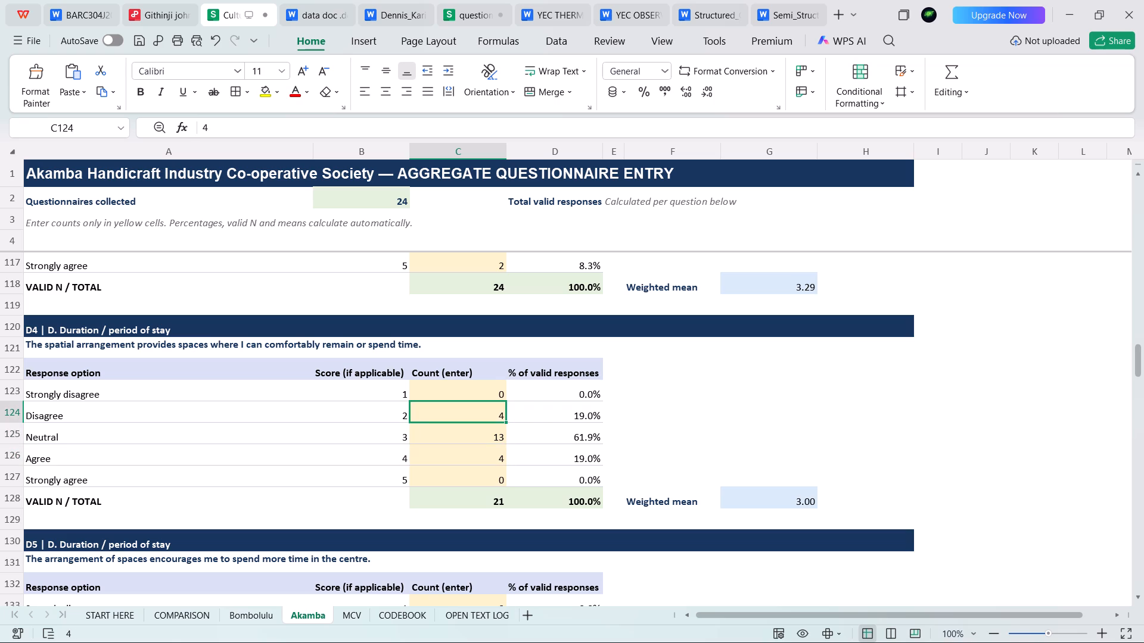
pyautogui.press('6')
pyautogui.click(464, 435)
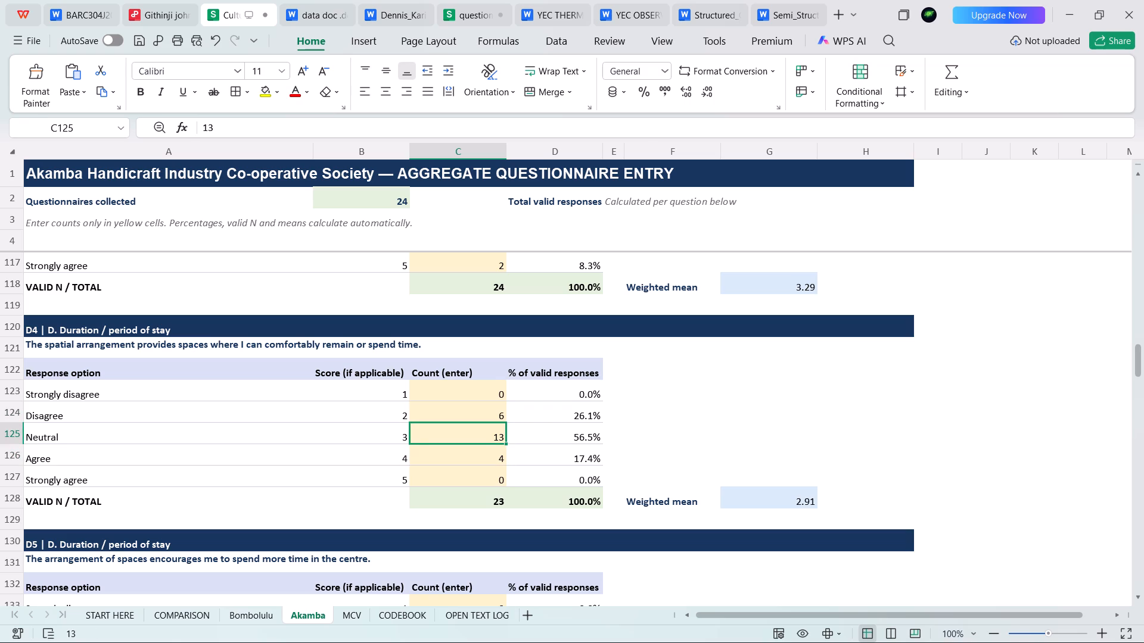
pyautogui.click(475, 458)
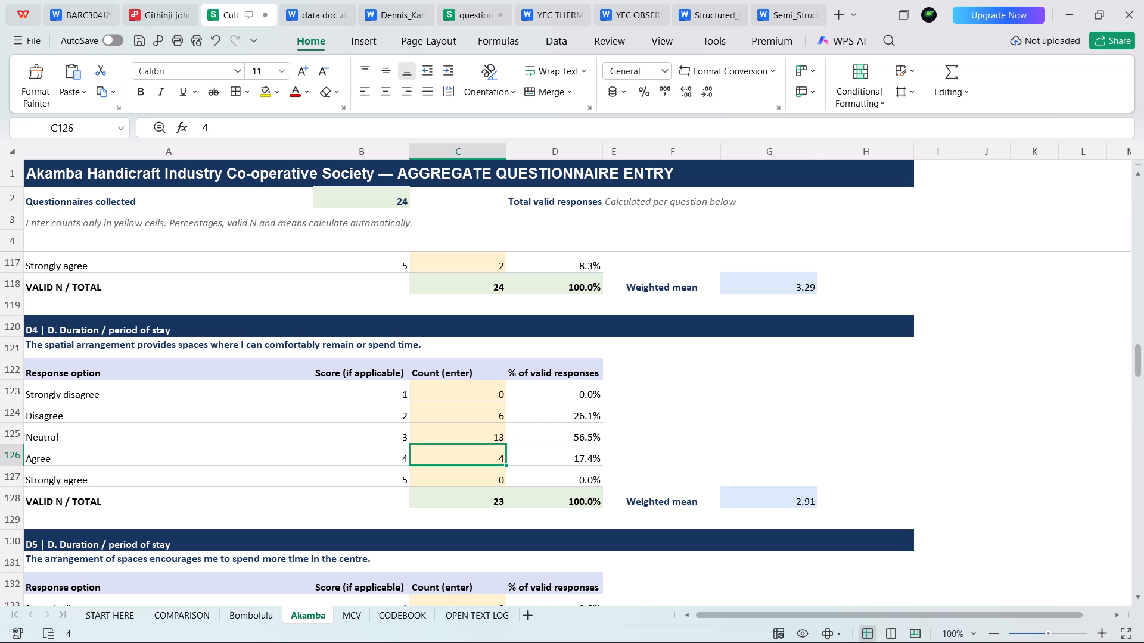
pyautogui.press('5')
pyautogui.click(481, 431)
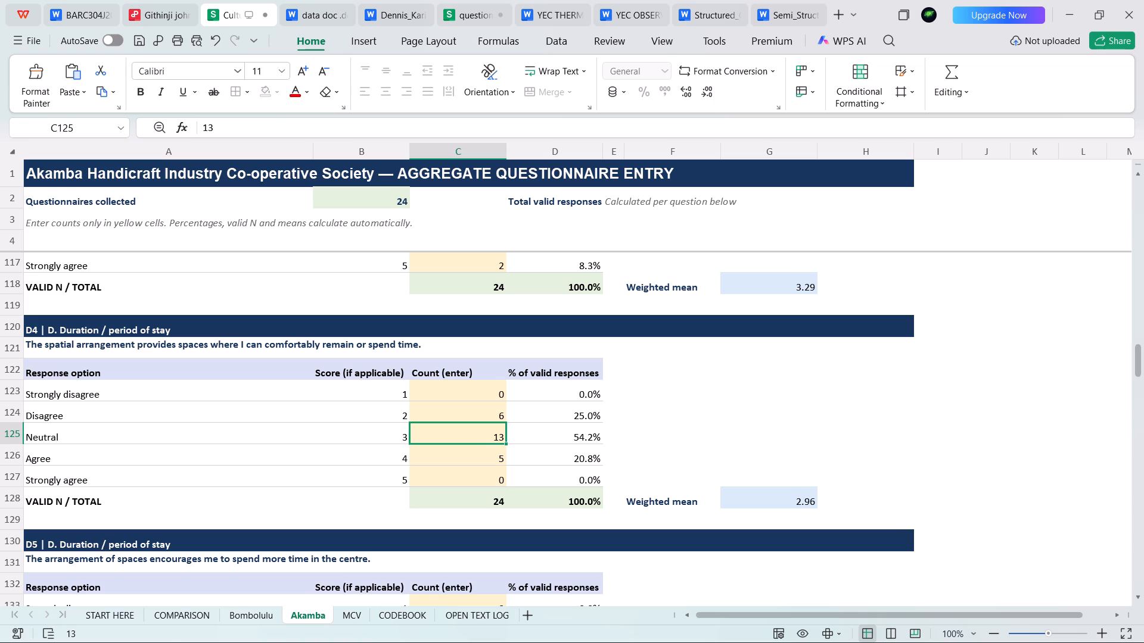
# Set the question D4 count for Disagree to 7.
pyautogui.click(476, 413)
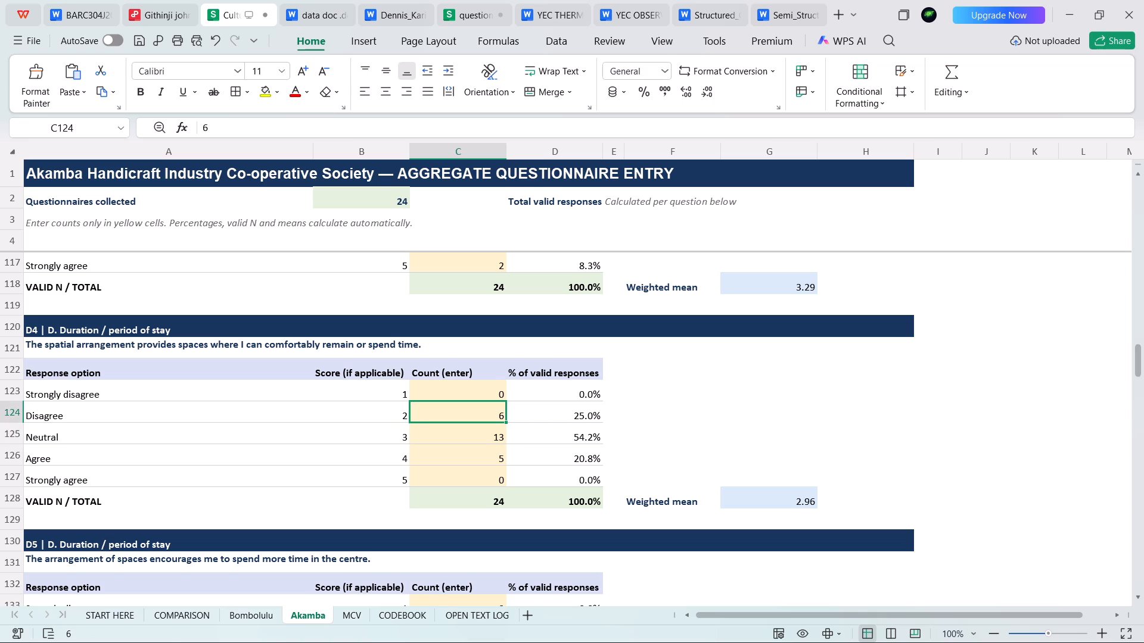
pyautogui.press('7')
pyautogui.click(486, 461)
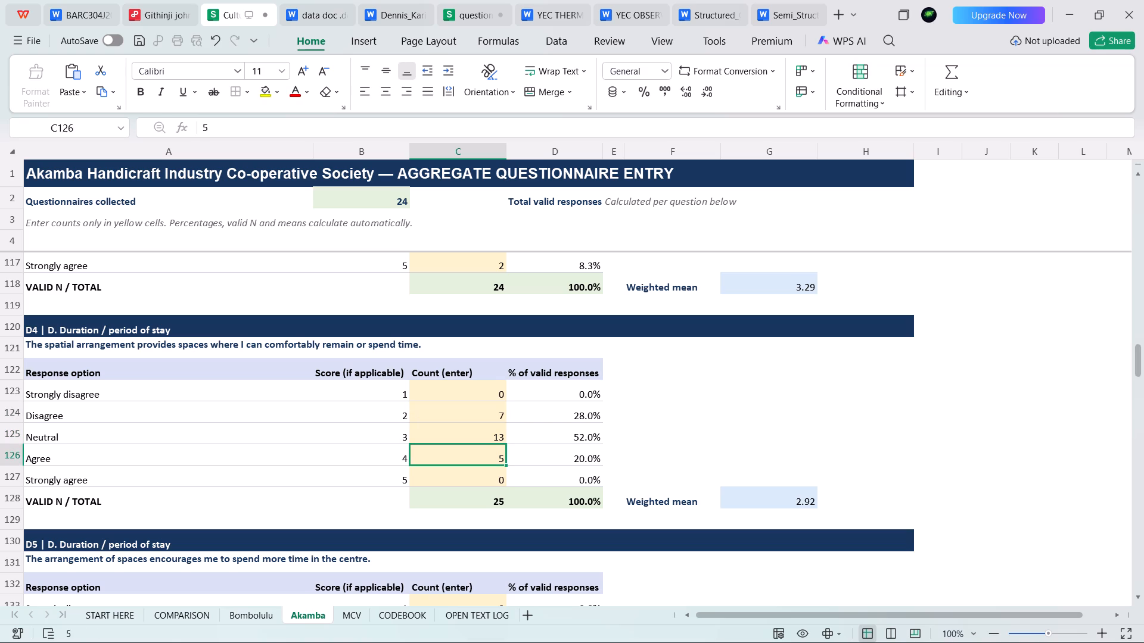
# Set the question D4 count for Agree to 4.
pyautogui.press('4')
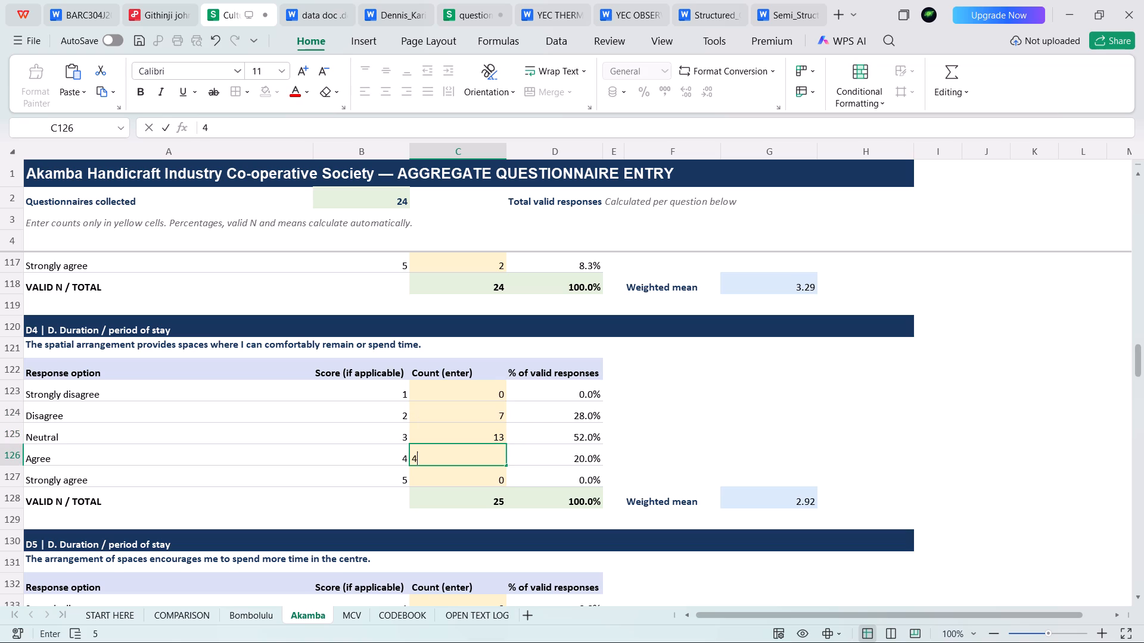
pyautogui.click(488, 438)
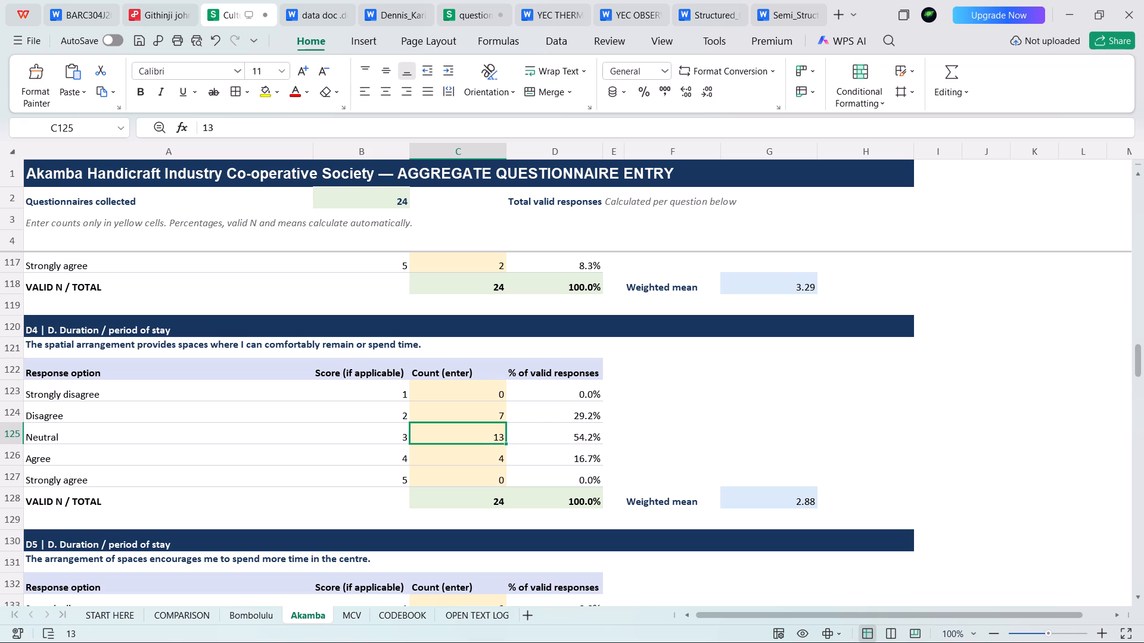
# Enter the question D5 counts on spending more time in the centre: Neutral 11, Agree 8, Strongly agree 2 and Disagree 2.
pyautogui.scroll(-3, 488, 438)
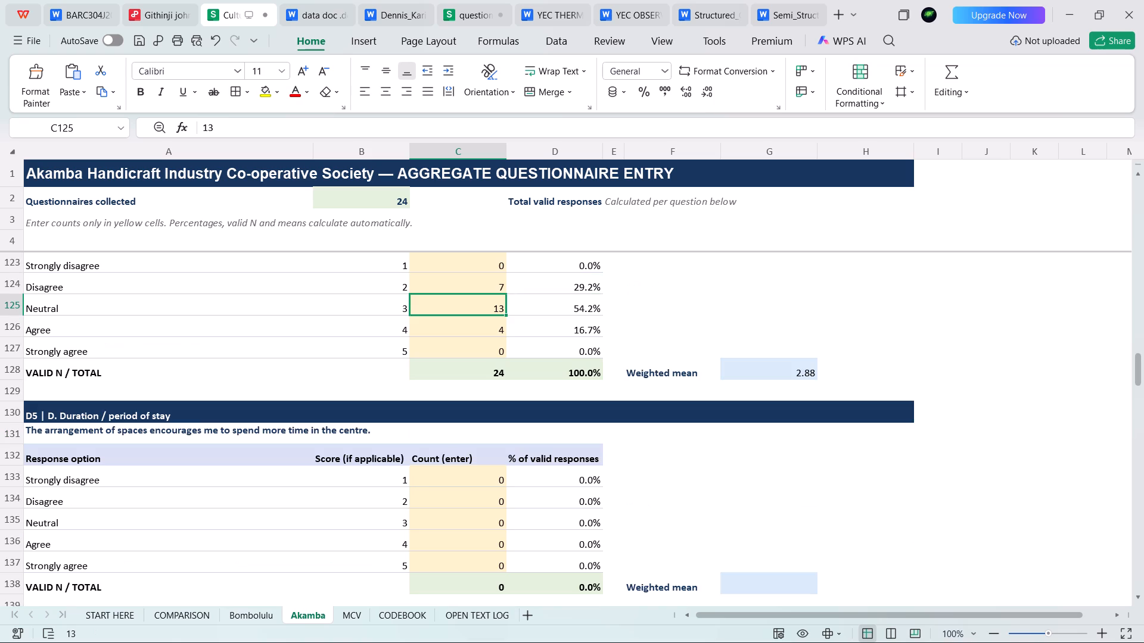
pyautogui.scroll(-3, 488, 438)
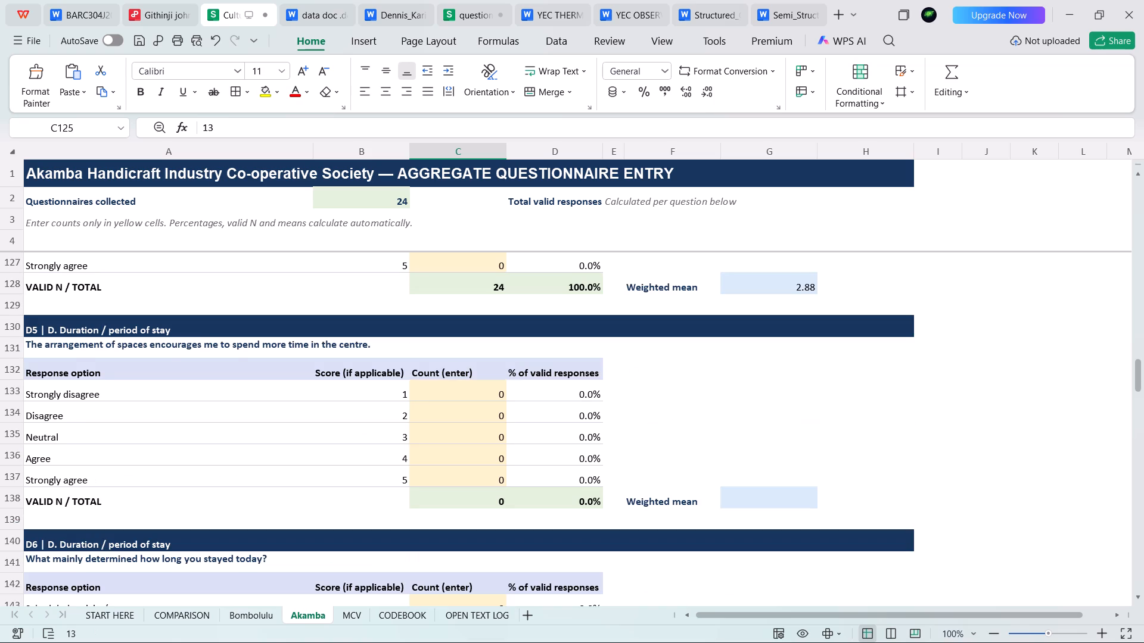
pyautogui.scroll(6, 488, 438)
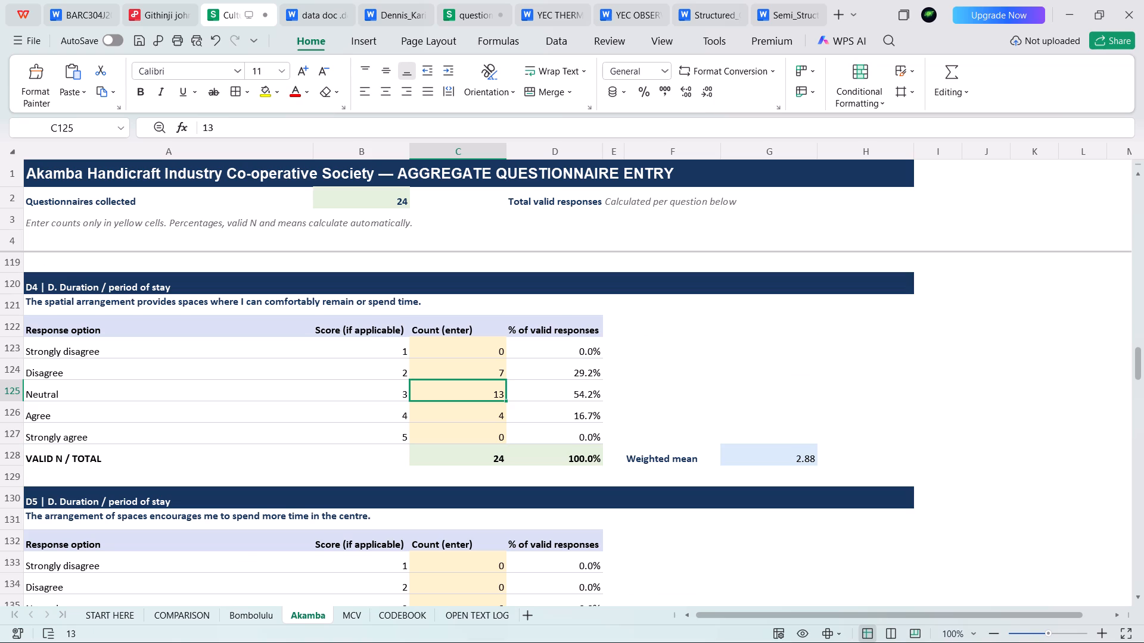
pyautogui.scroll(-8, 486, 460)
pyautogui.scroll(5, 499, 447)
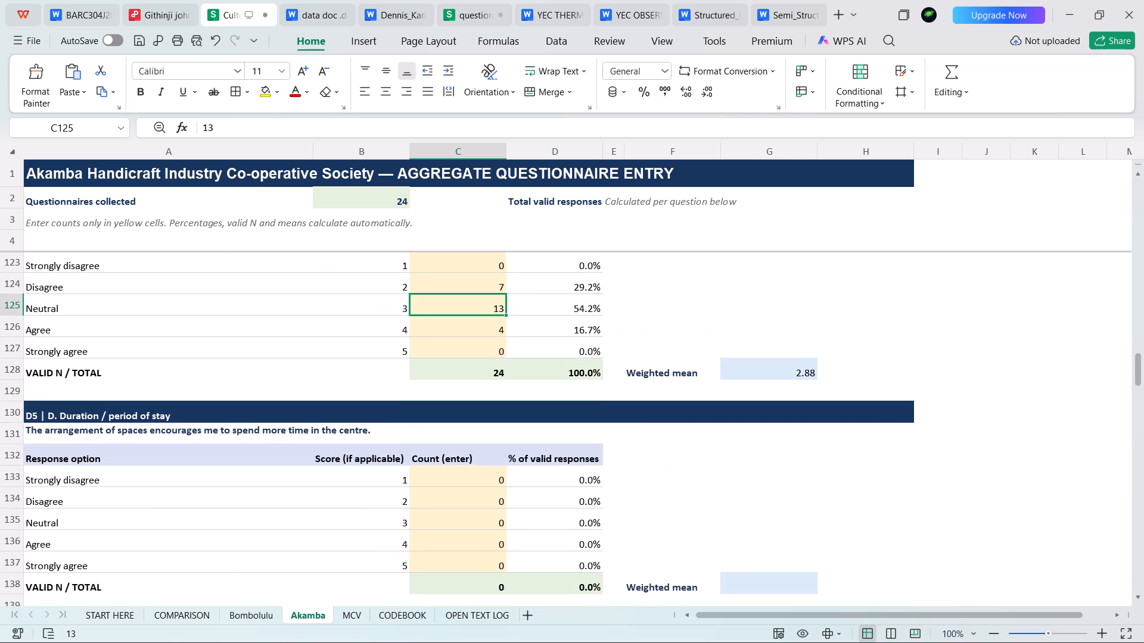
pyautogui.scroll(-3, 499, 447)
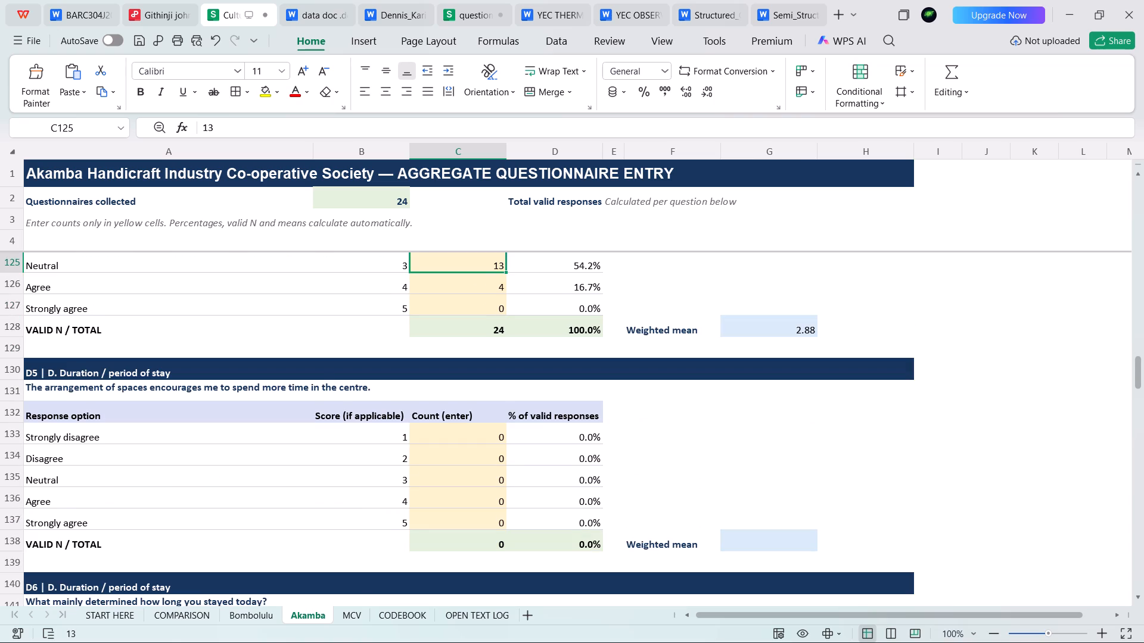
pyautogui.click(481, 437)
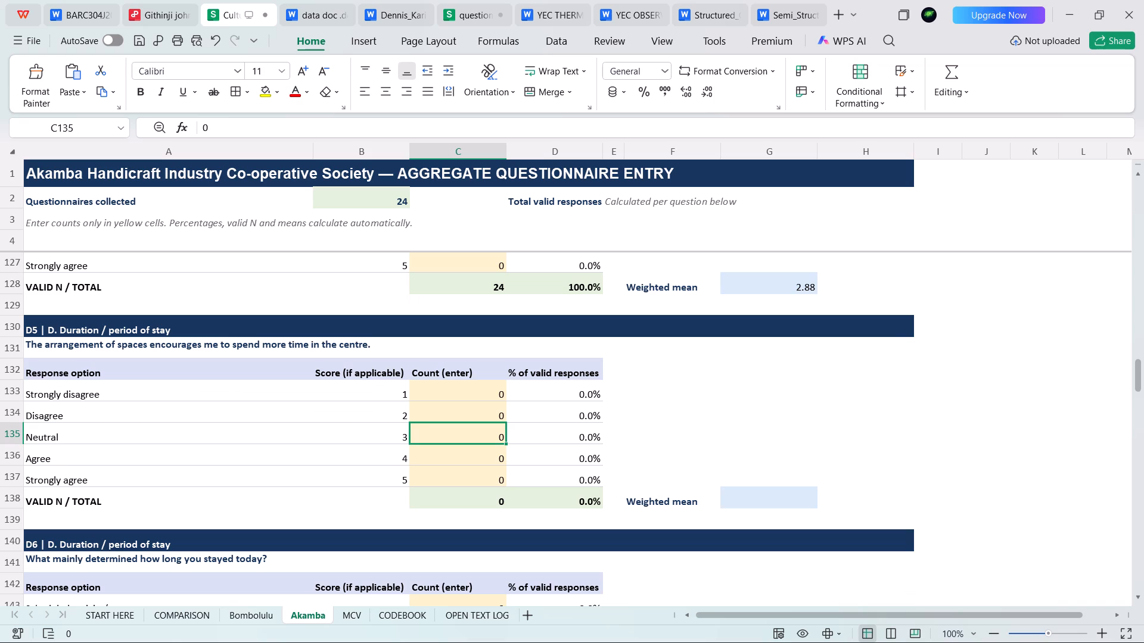
pyautogui.write('11')
pyautogui.click(482, 457)
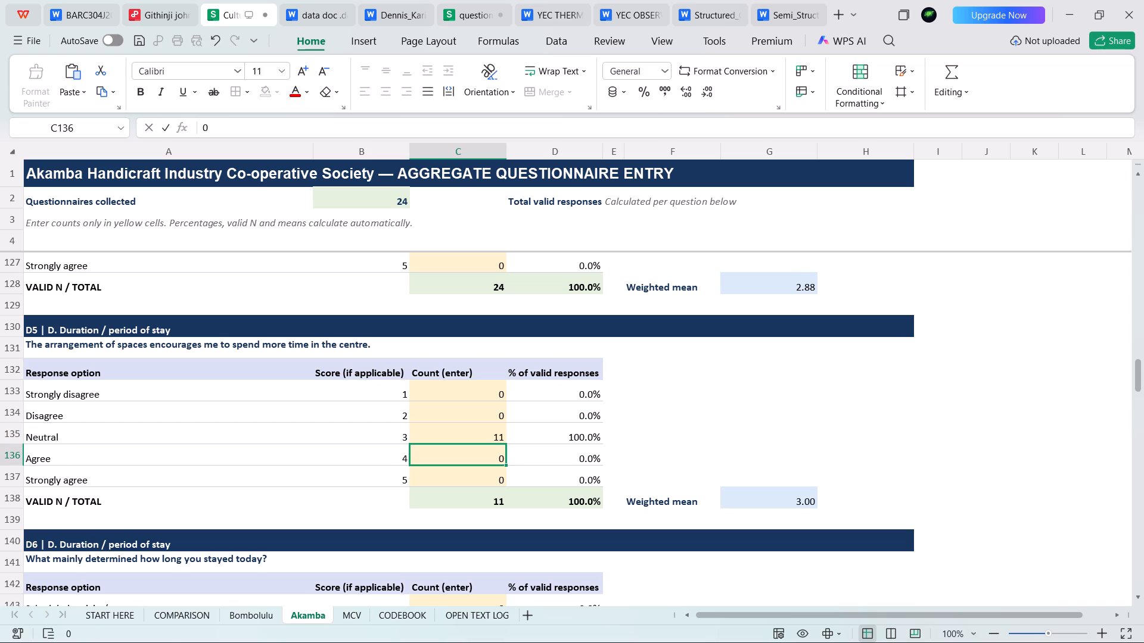
pyautogui.press('8')
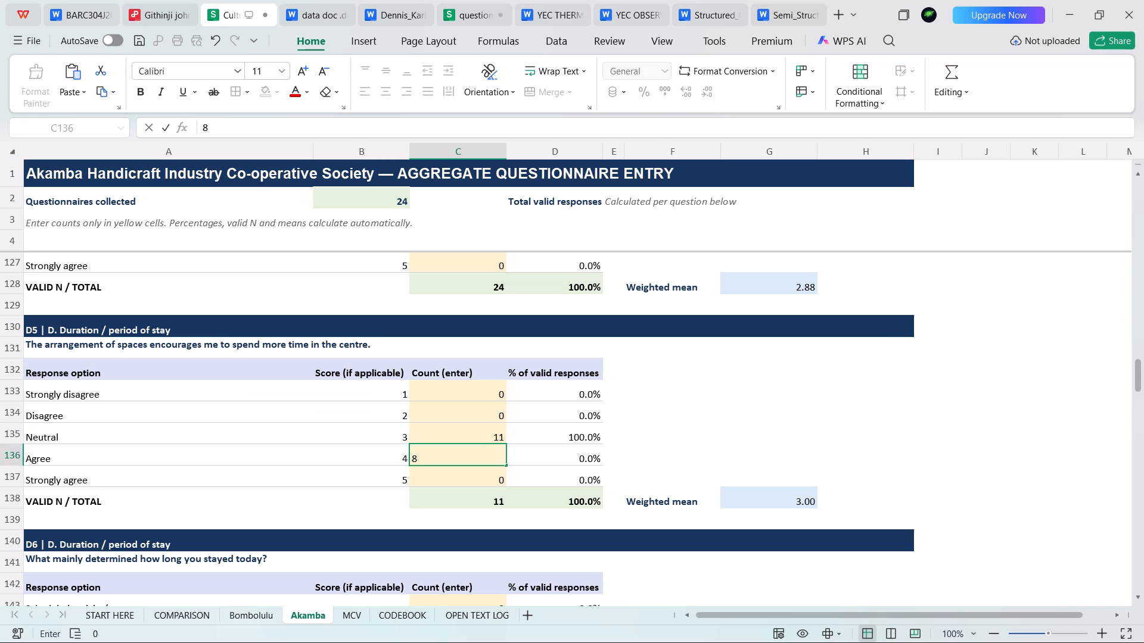
pyautogui.click(474, 480)
pyautogui.press('2')
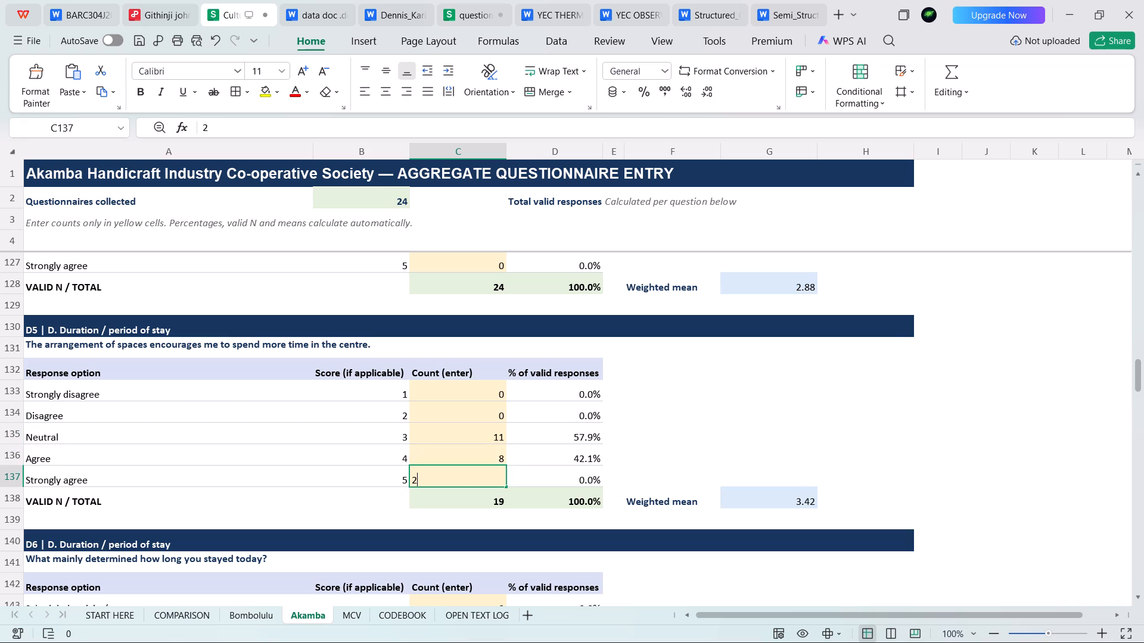
pyautogui.click(493, 406)
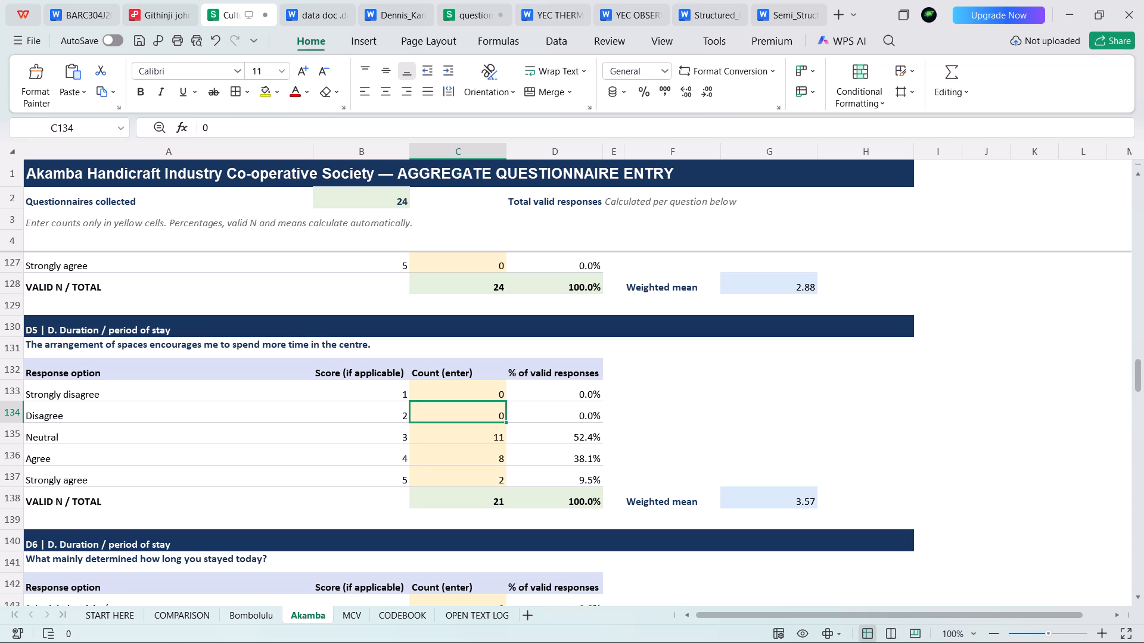
pyautogui.press('2')
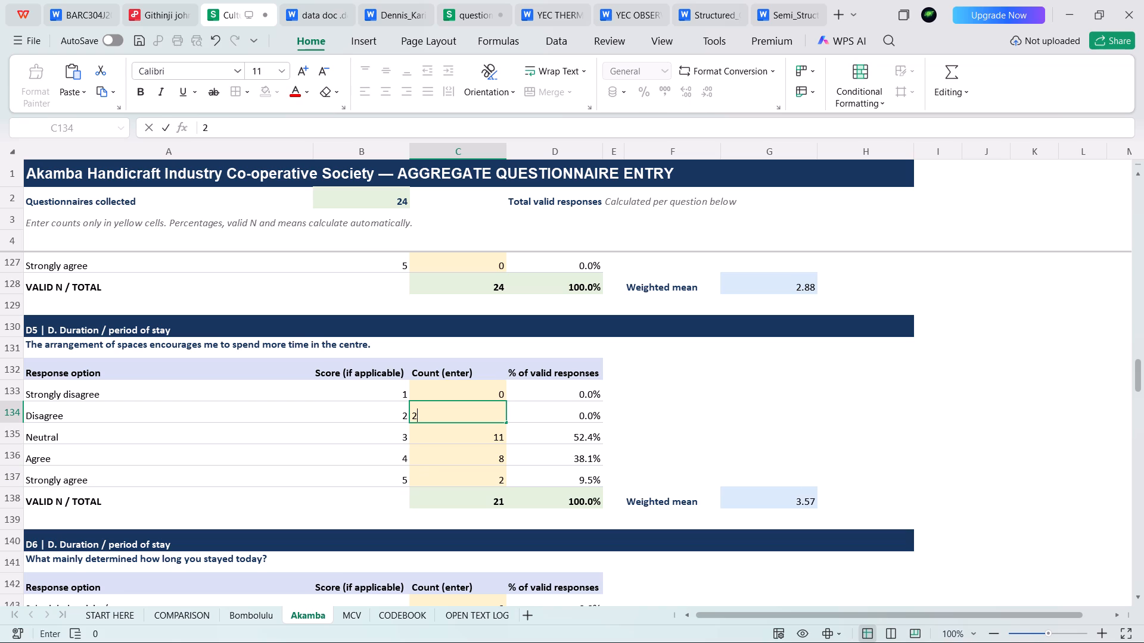
pyautogui.click(476, 444)
# Set the question D5 count for Neutral to 12.
pyautogui.click(475, 438)
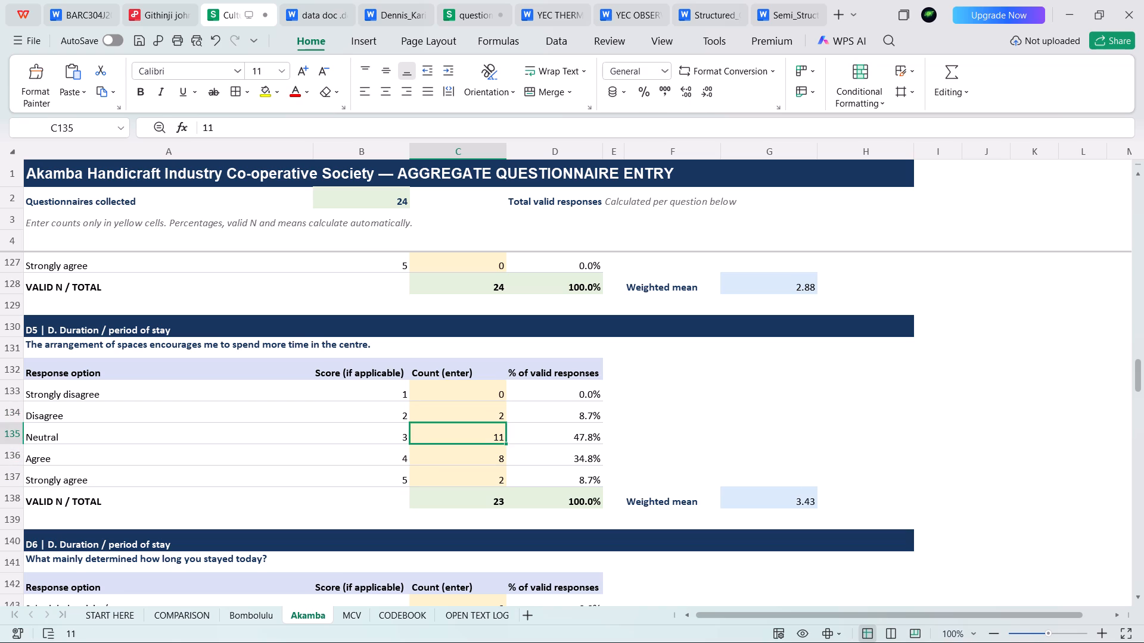
pyautogui.scroll(4, 475, 438)
pyautogui.scroll(-3, 475, 438)
pyautogui.write('12')
pyautogui.click(480, 504)
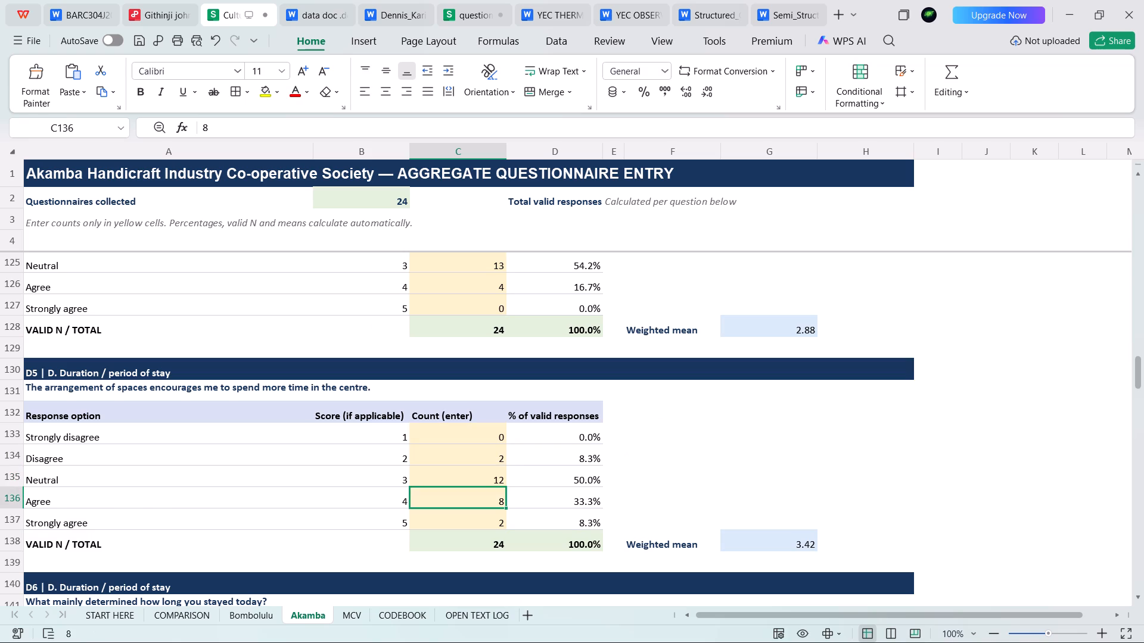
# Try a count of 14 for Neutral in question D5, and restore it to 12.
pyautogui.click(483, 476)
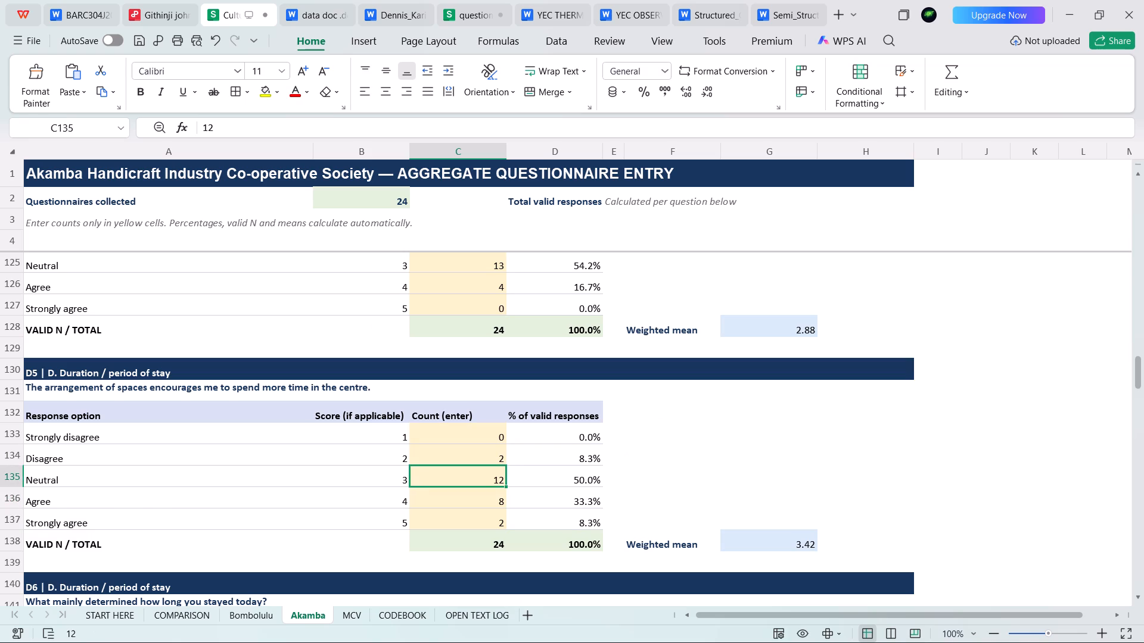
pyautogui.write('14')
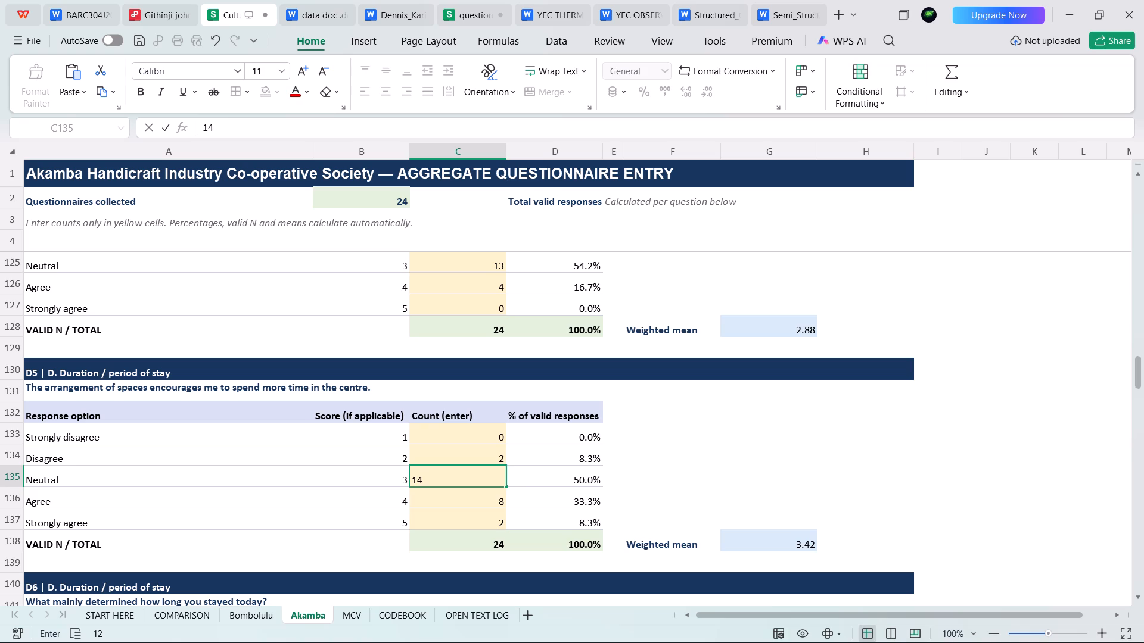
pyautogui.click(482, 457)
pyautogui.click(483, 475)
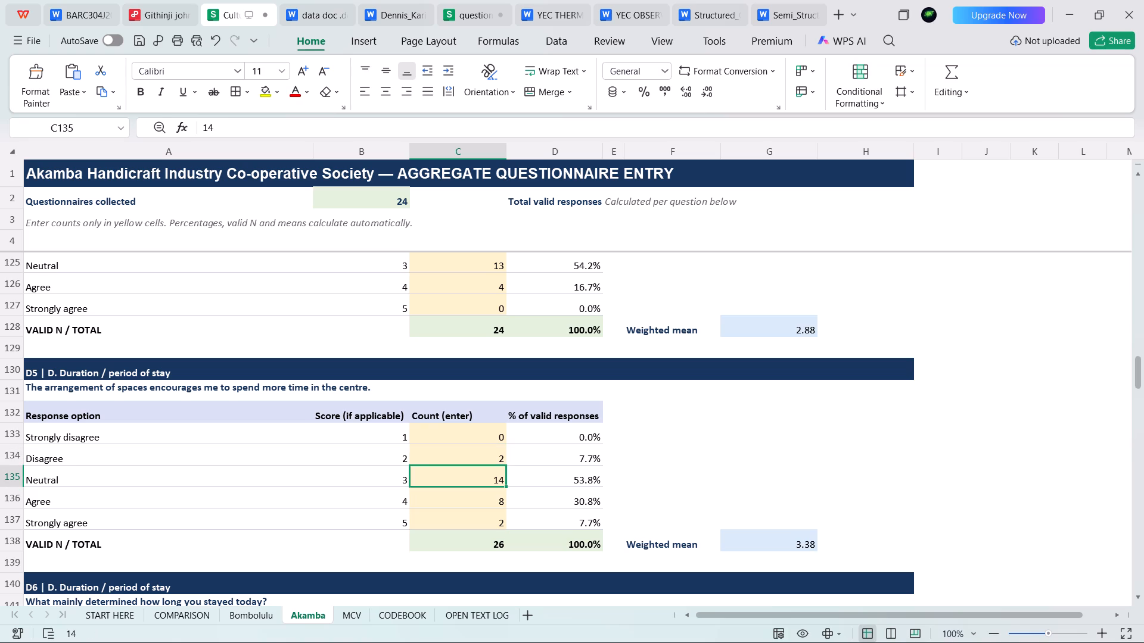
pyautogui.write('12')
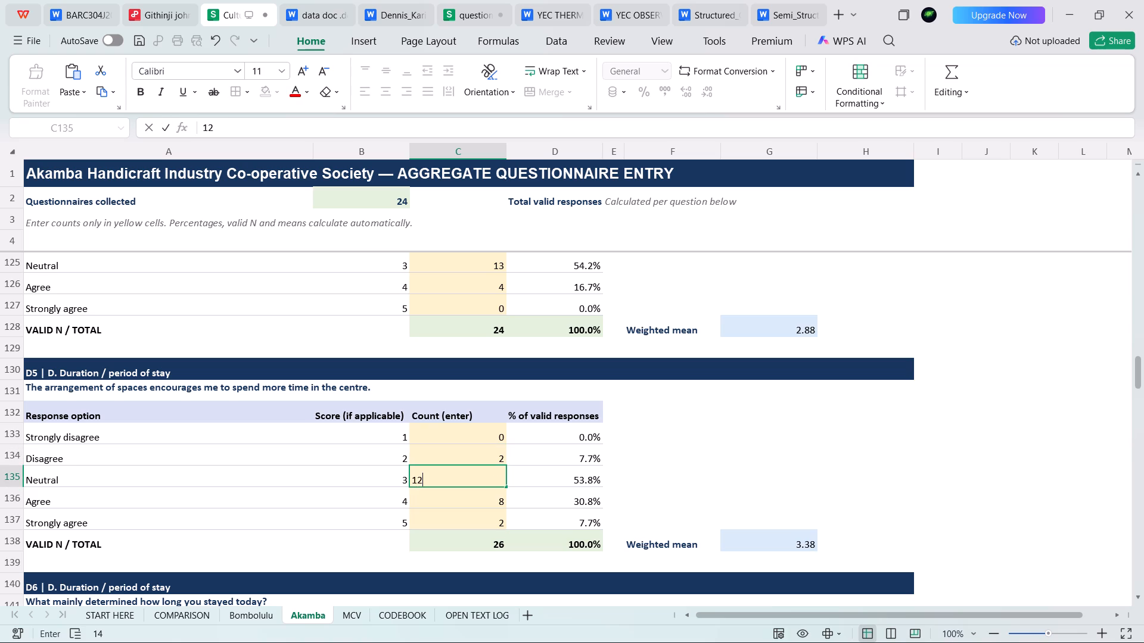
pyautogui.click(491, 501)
# Enter the question D6 counts on what determined the stay: Exhibition/display 16, Social interaction 12 and Scheduled activity/programme 3.
pyautogui.scroll(-1, 491, 501)
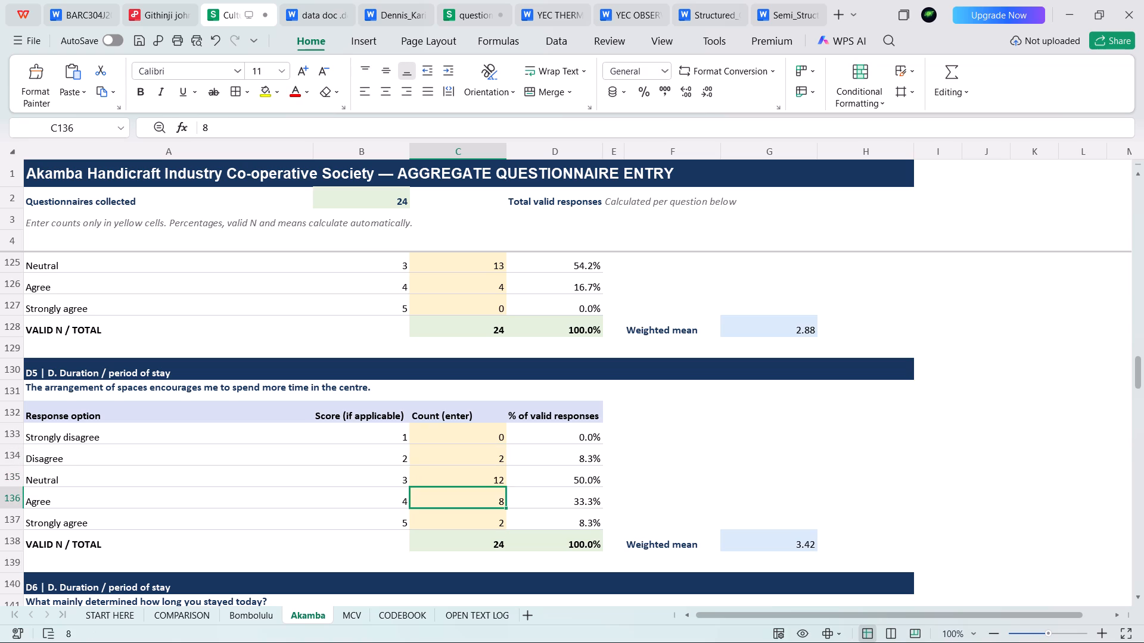
pyautogui.click(492, 433)
pyautogui.scroll(-6, 492, 433)
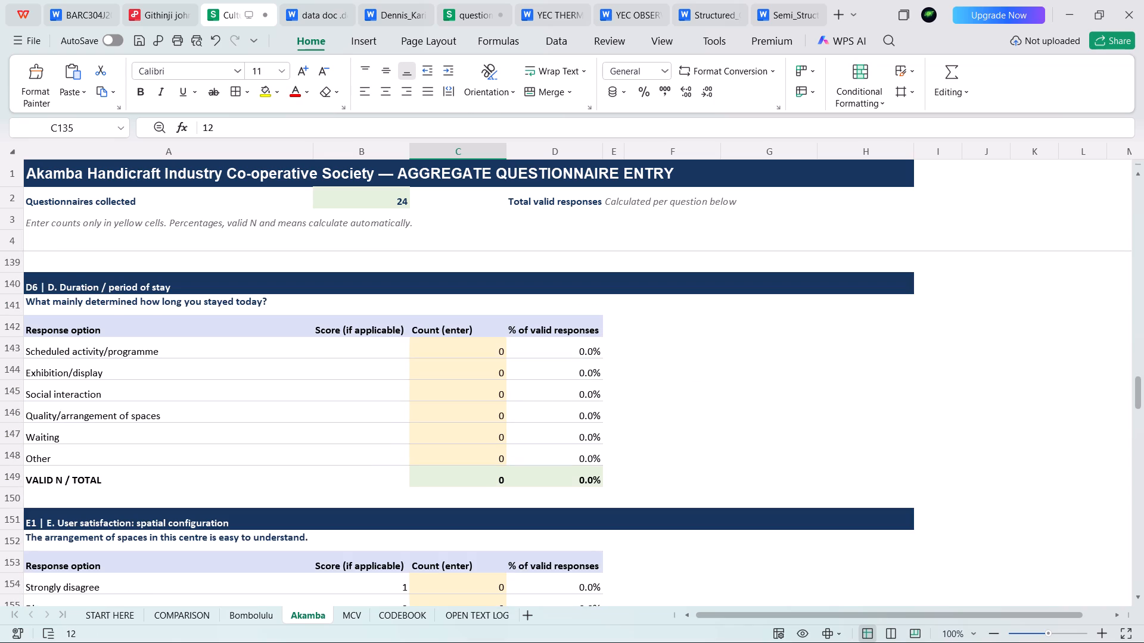
pyautogui.click(485, 374)
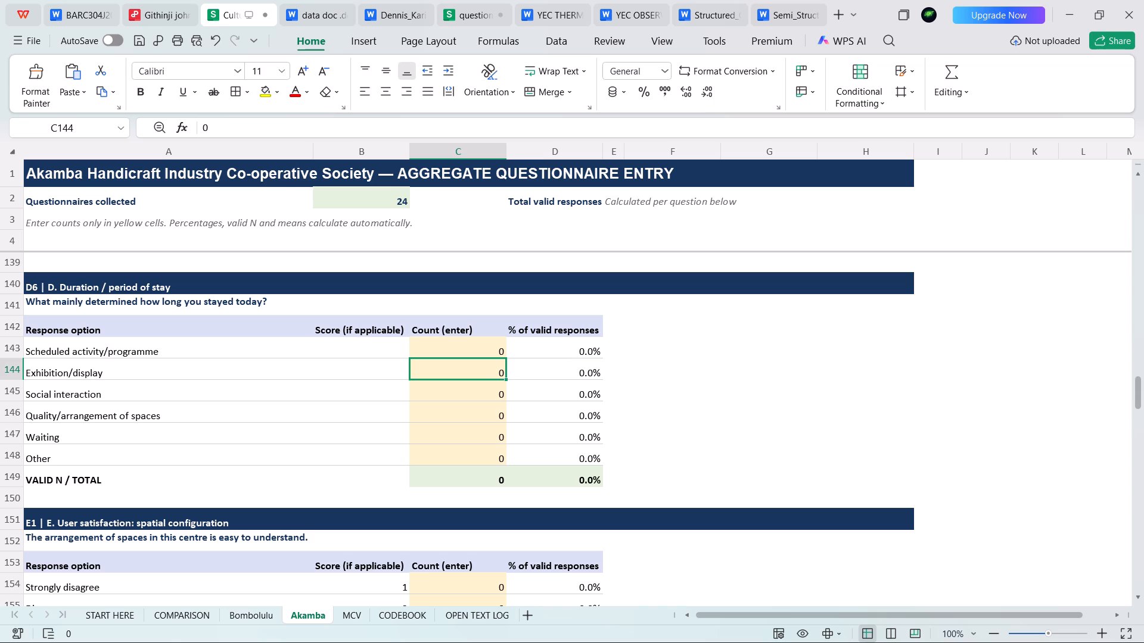
pyautogui.press('1')
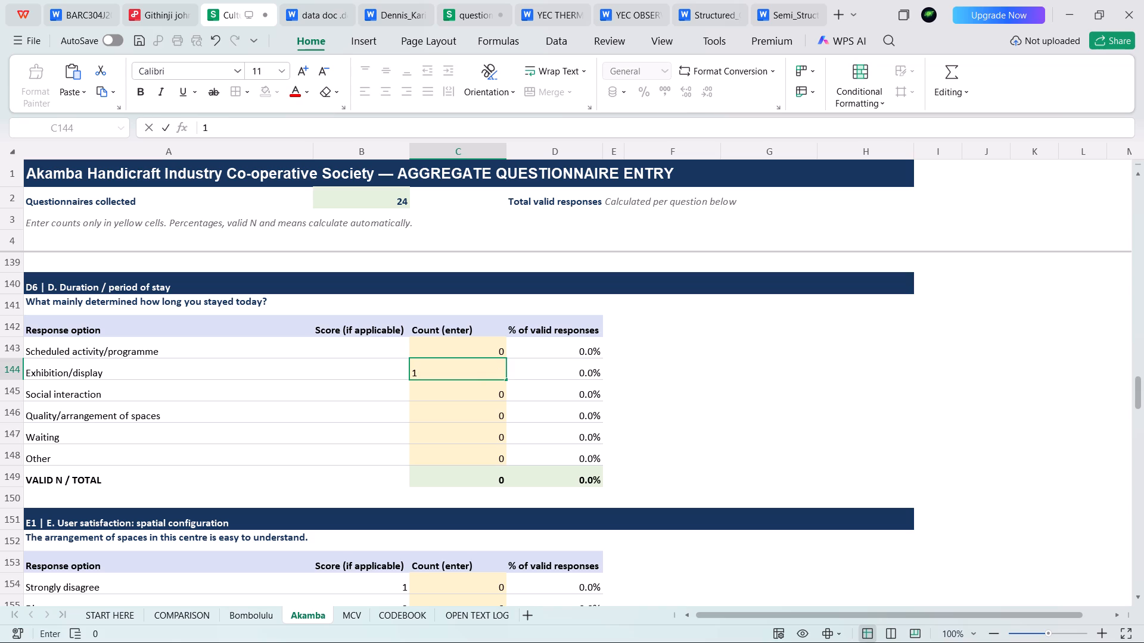
pyautogui.press('6')
pyautogui.click(481, 394)
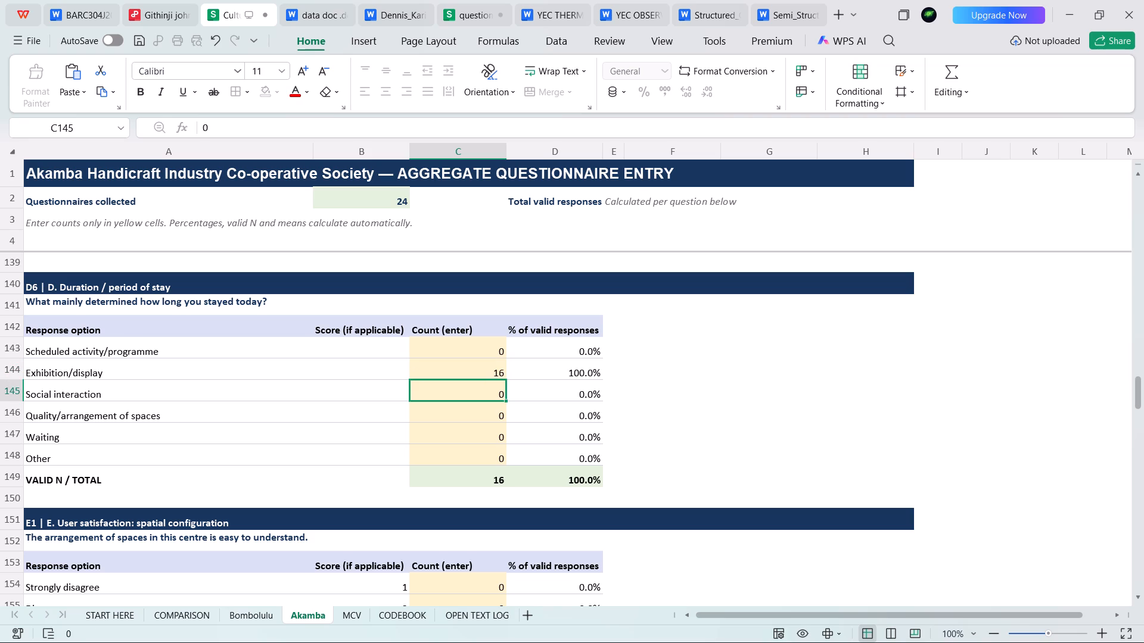
pyautogui.write('12')
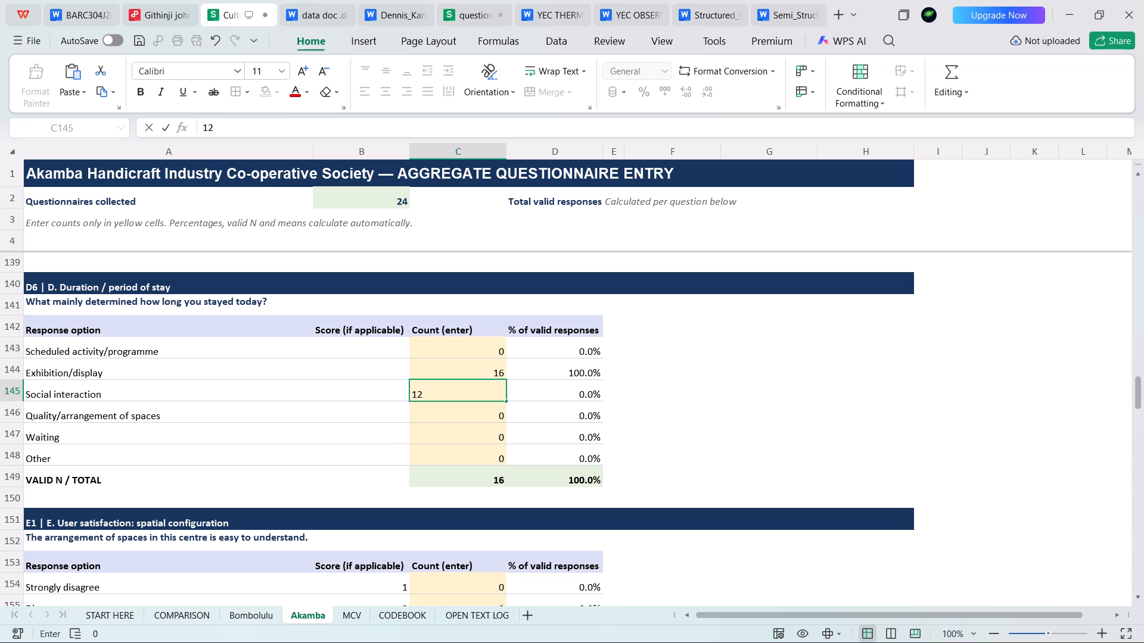
pyautogui.click(468, 413)
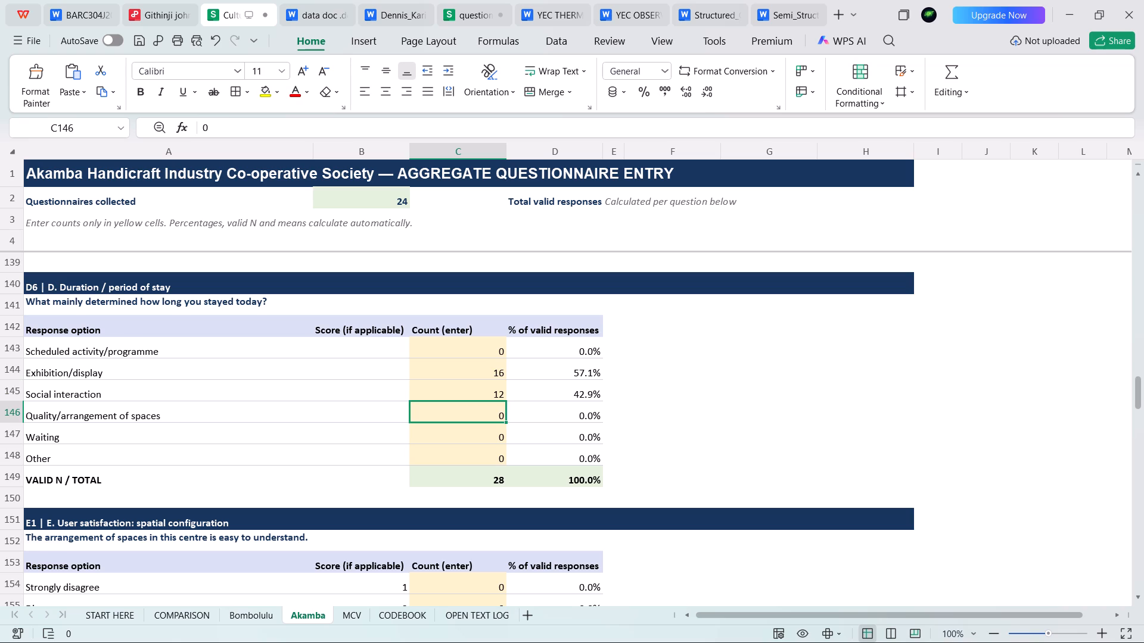
pyautogui.click(490, 356)
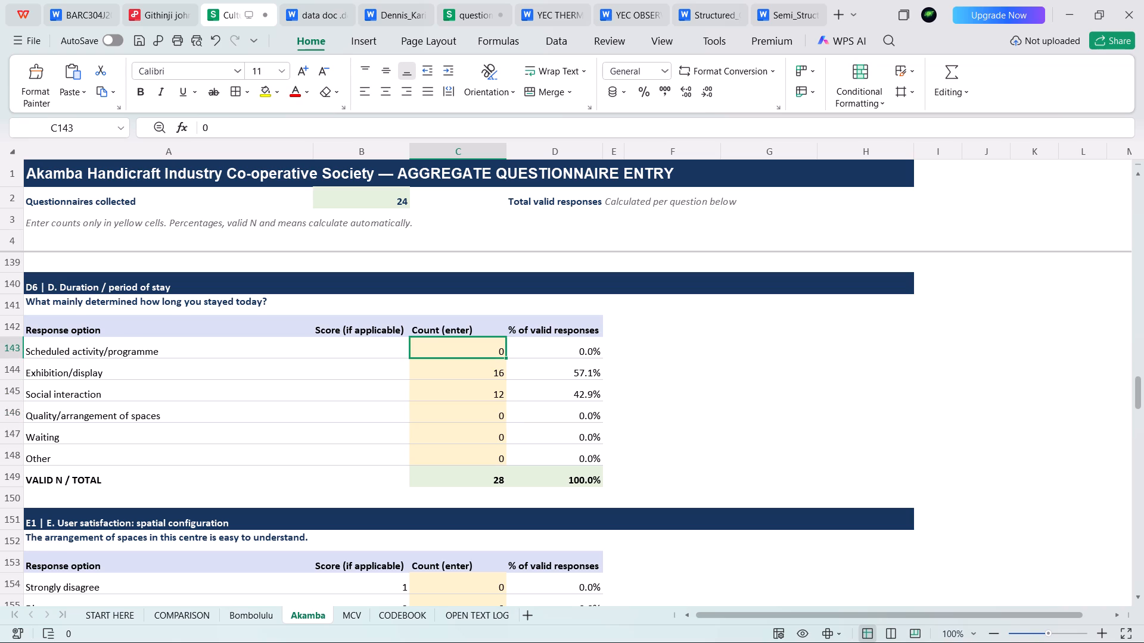
pyautogui.press('3')
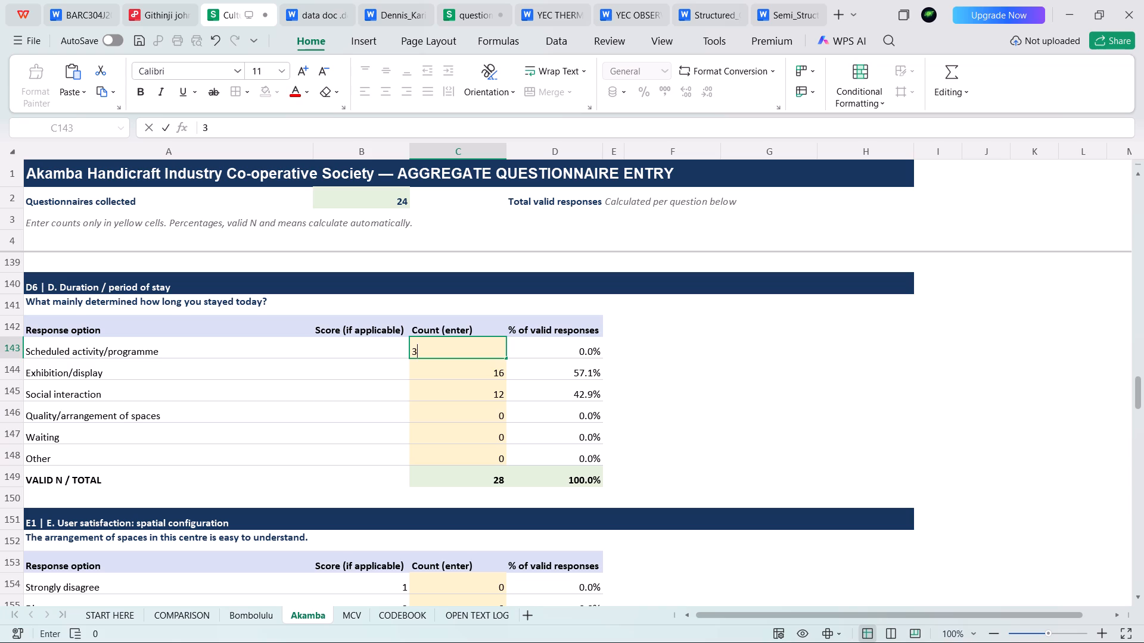
pyautogui.click(497, 379)
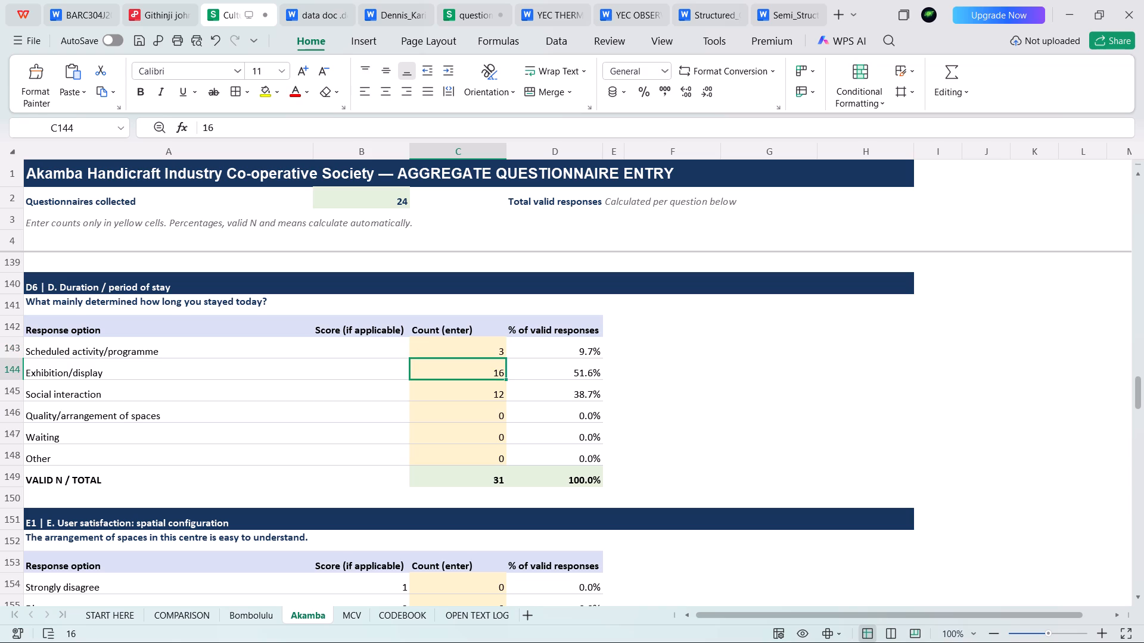
# Enter the question E1 counts on the arrangement of spaces: Agree 9, Strongly agree 3, Neutral 12 and Disagree 1.
pyautogui.scroll(-1, 457, 395)
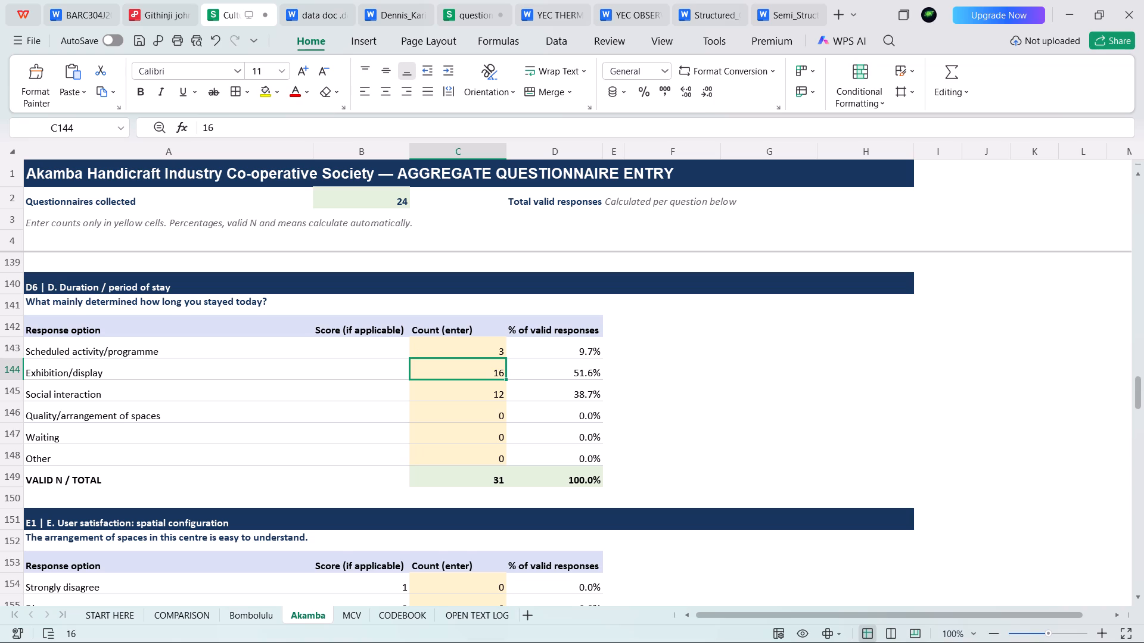
pyautogui.click(457, 395)
pyautogui.scroll(-3, 457, 395)
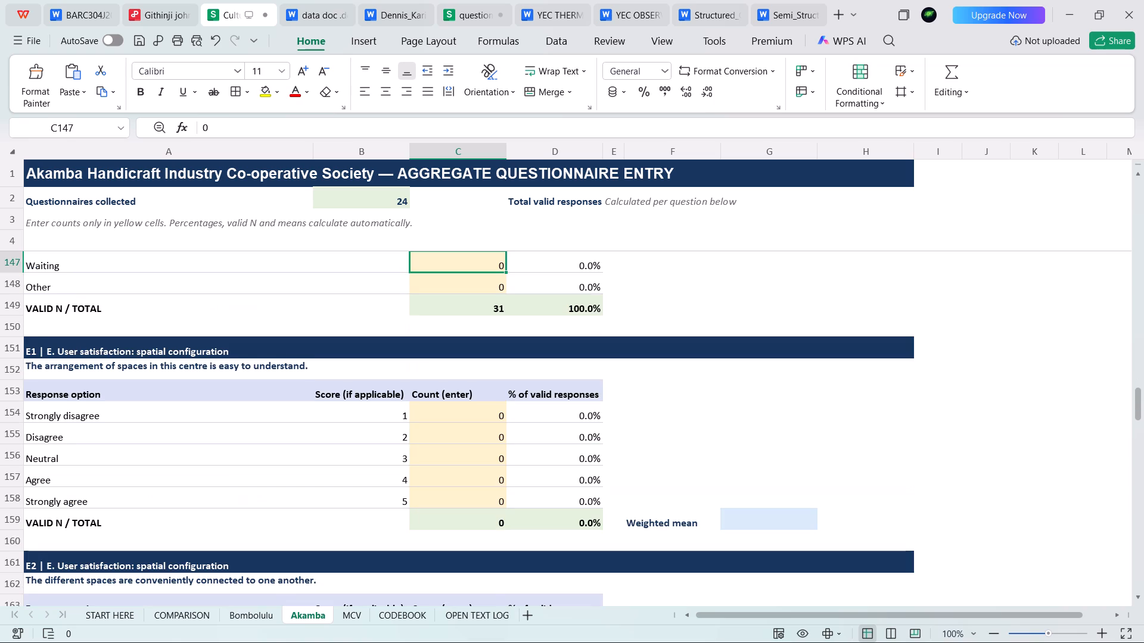
pyautogui.scroll(-2, 457, 395)
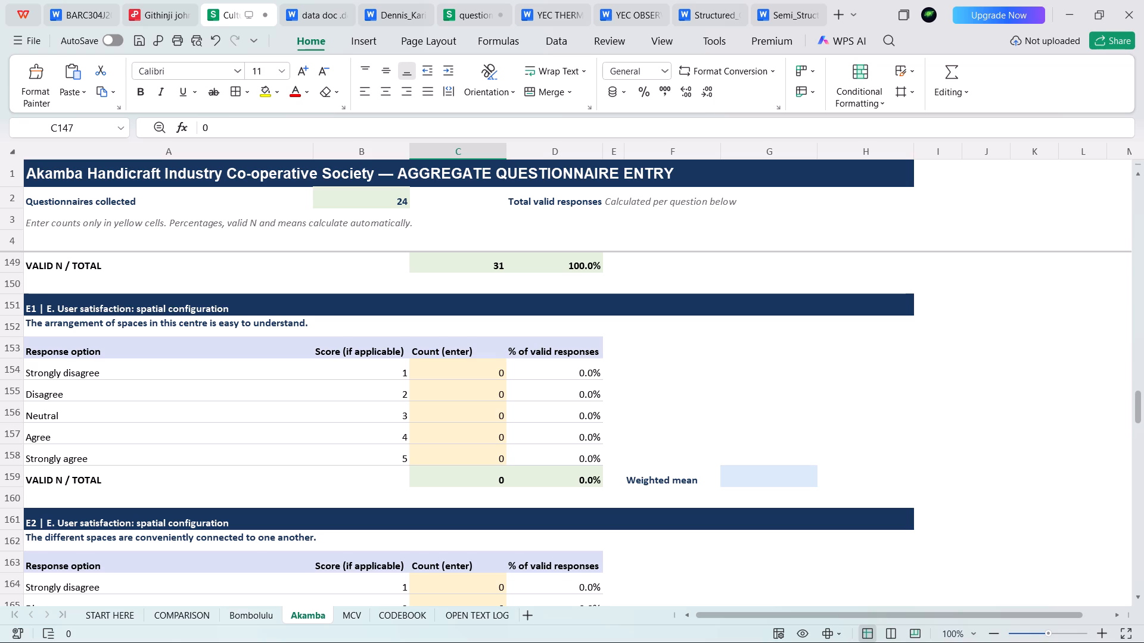
pyautogui.click(475, 392)
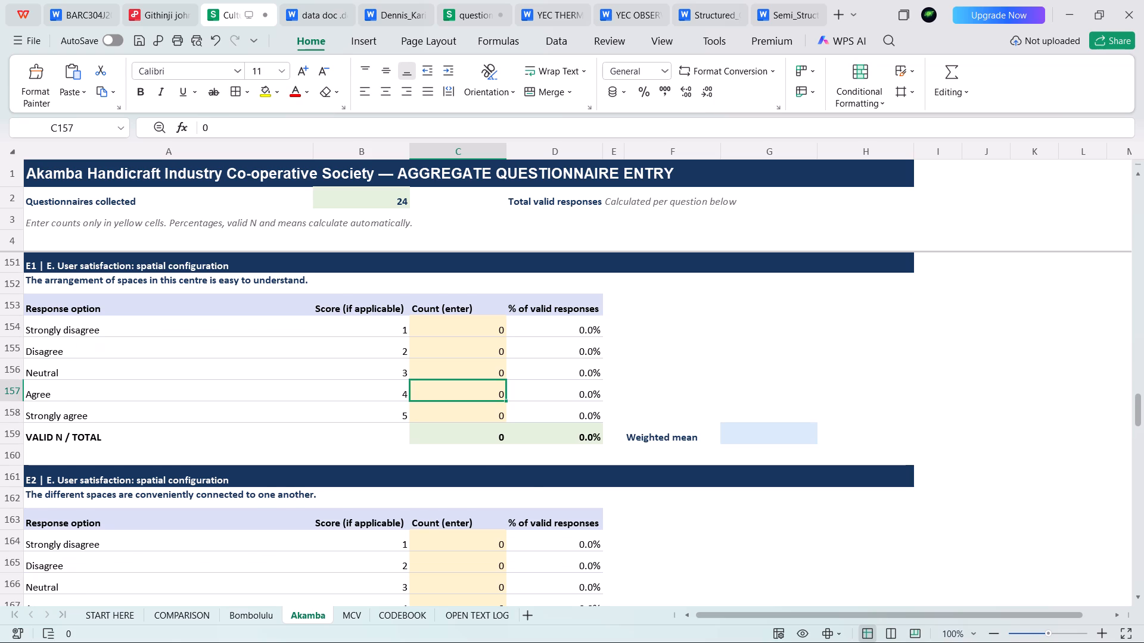
pyautogui.press('9')
pyautogui.click(478, 369)
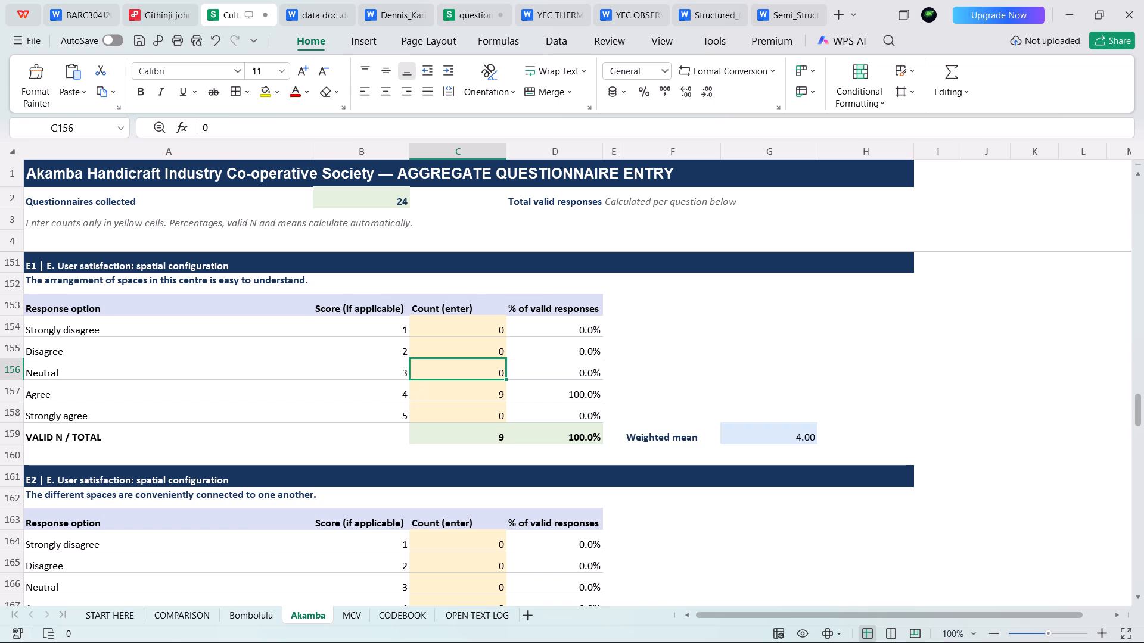
pyautogui.click(470, 414)
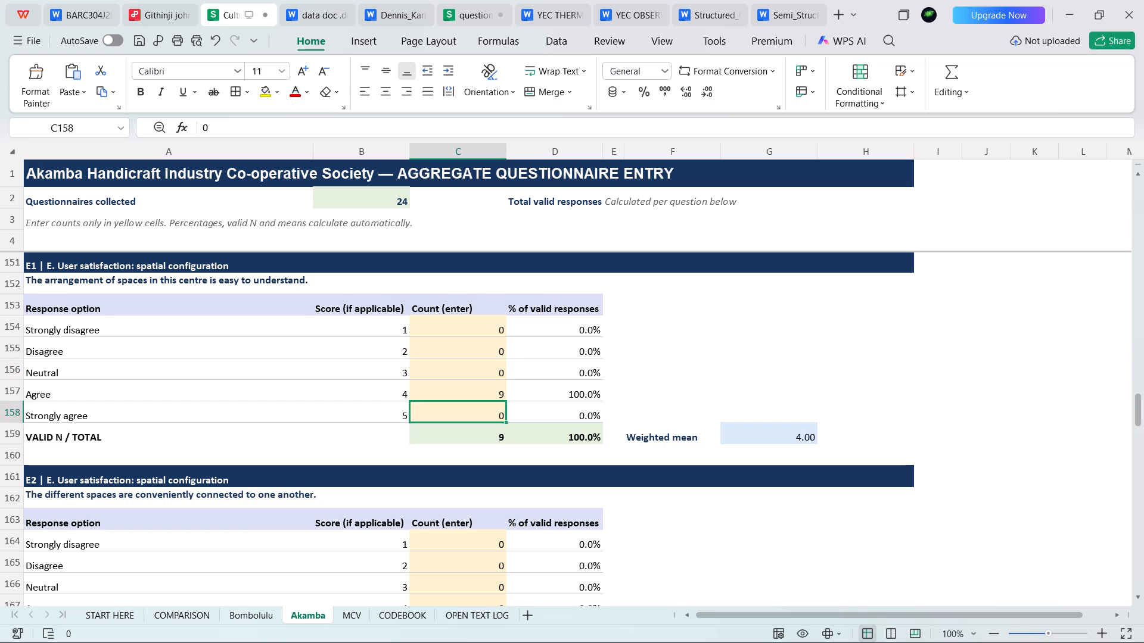
pyautogui.press('3')
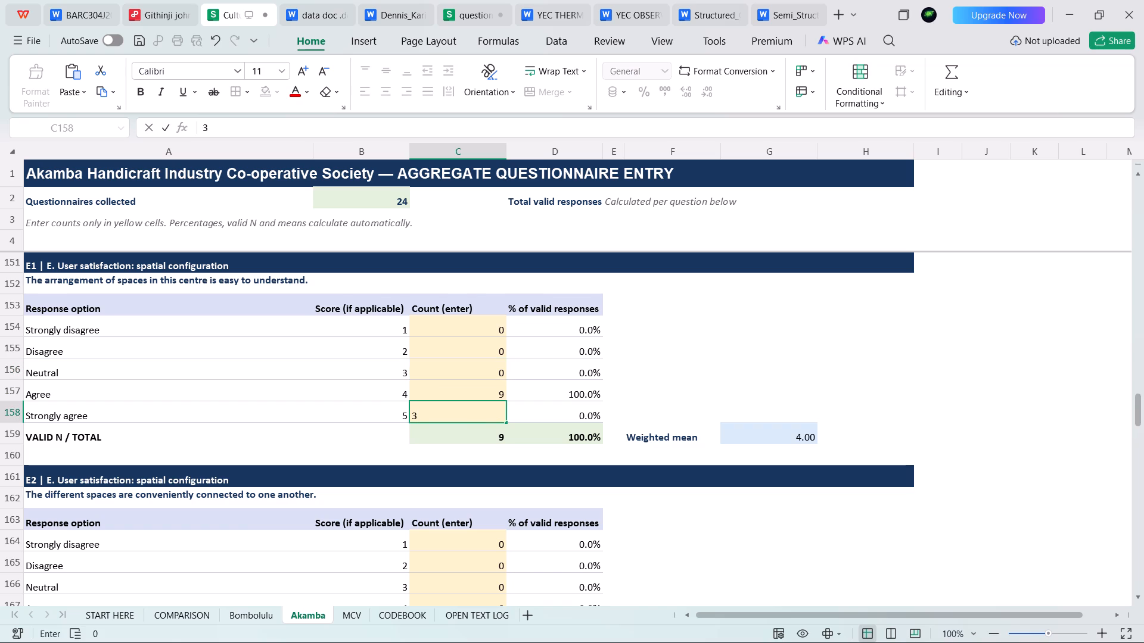
pyautogui.click(476, 369)
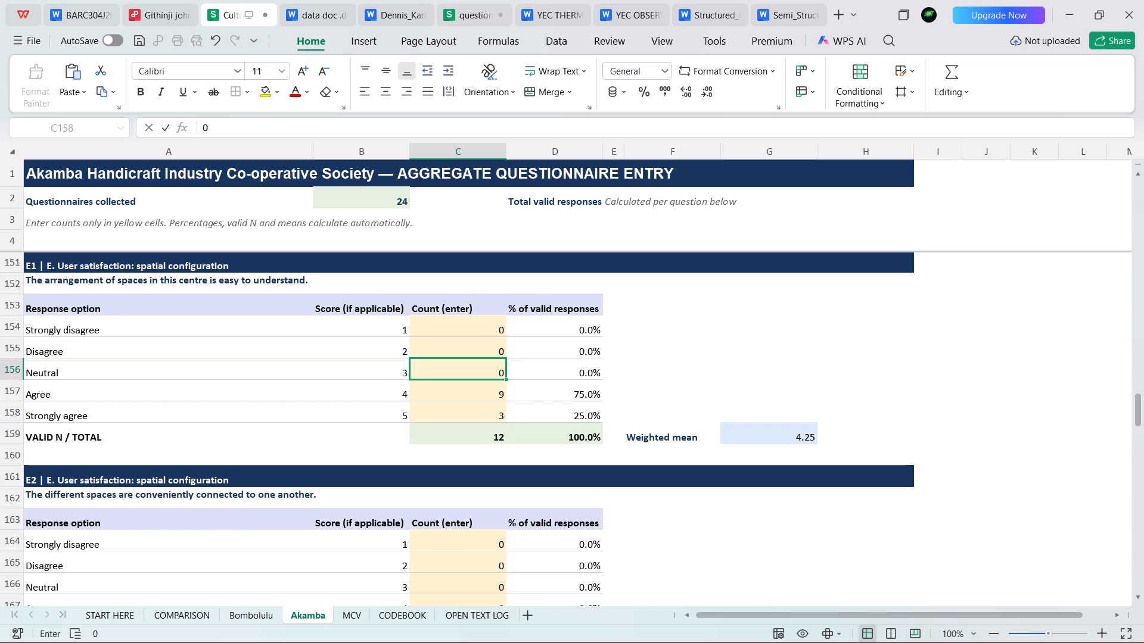
pyautogui.write('12')
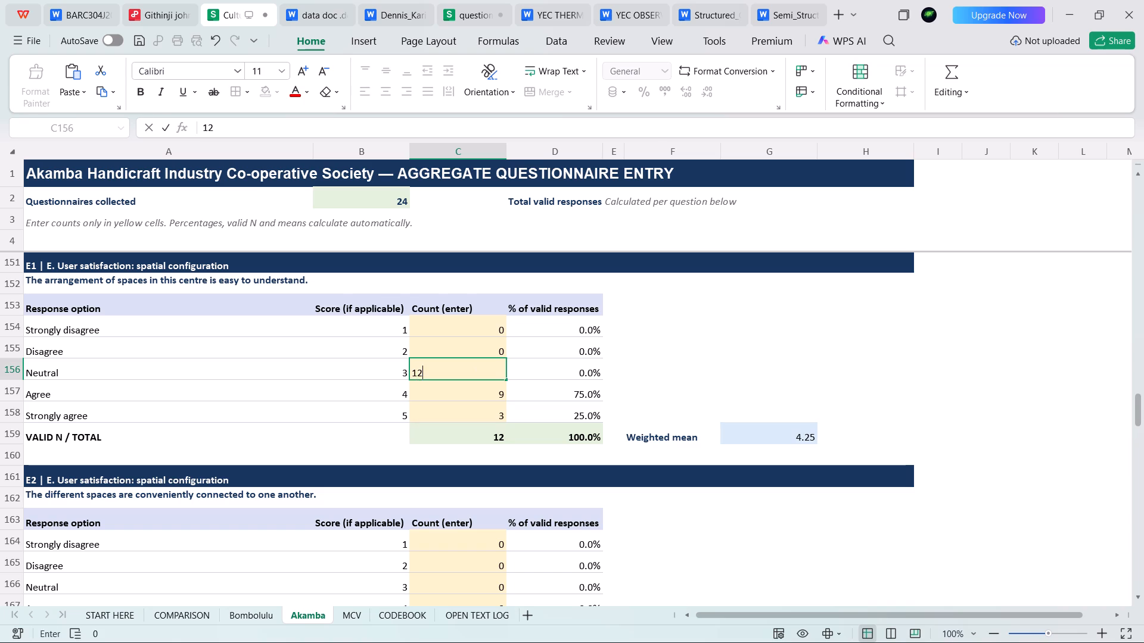
pyautogui.click(475, 389)
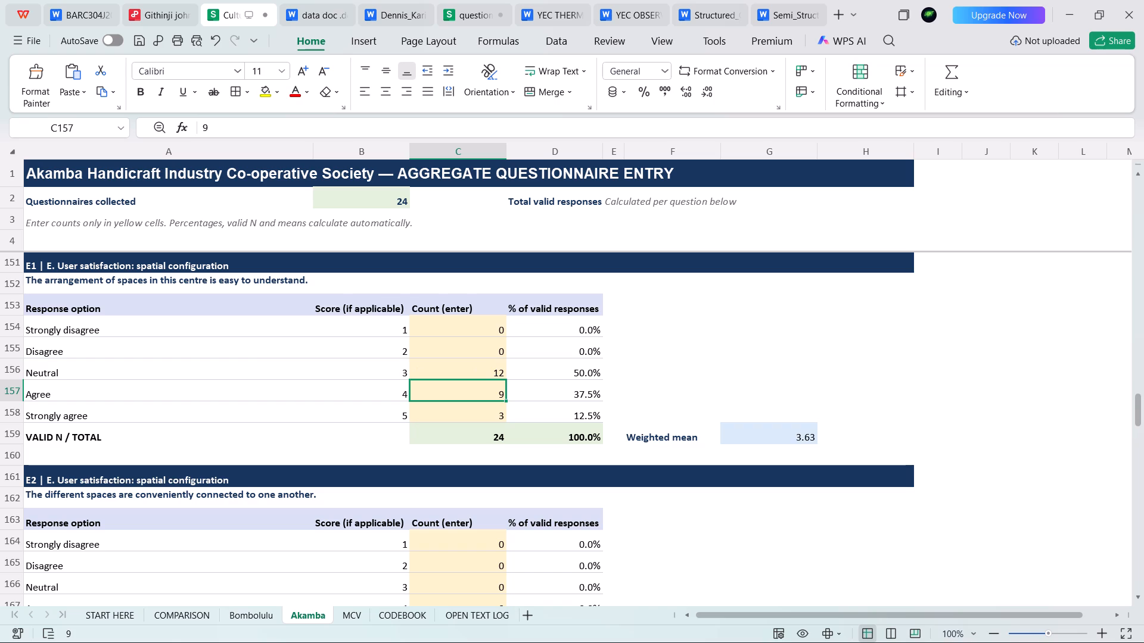
pyautogui.click(492, 344)
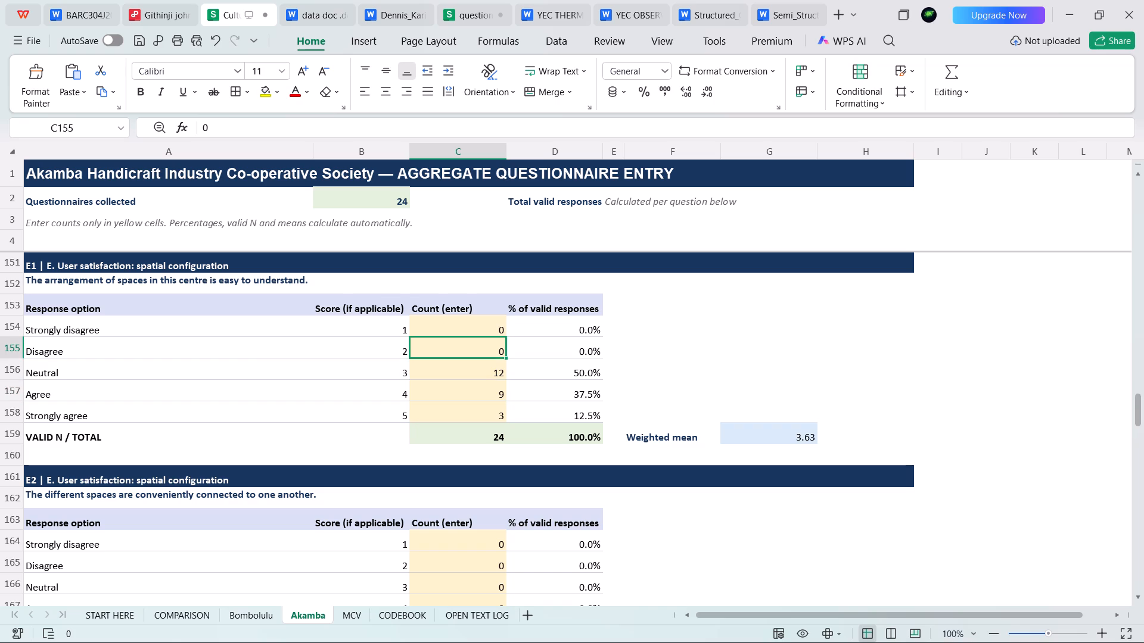
pyautogui.press('1')
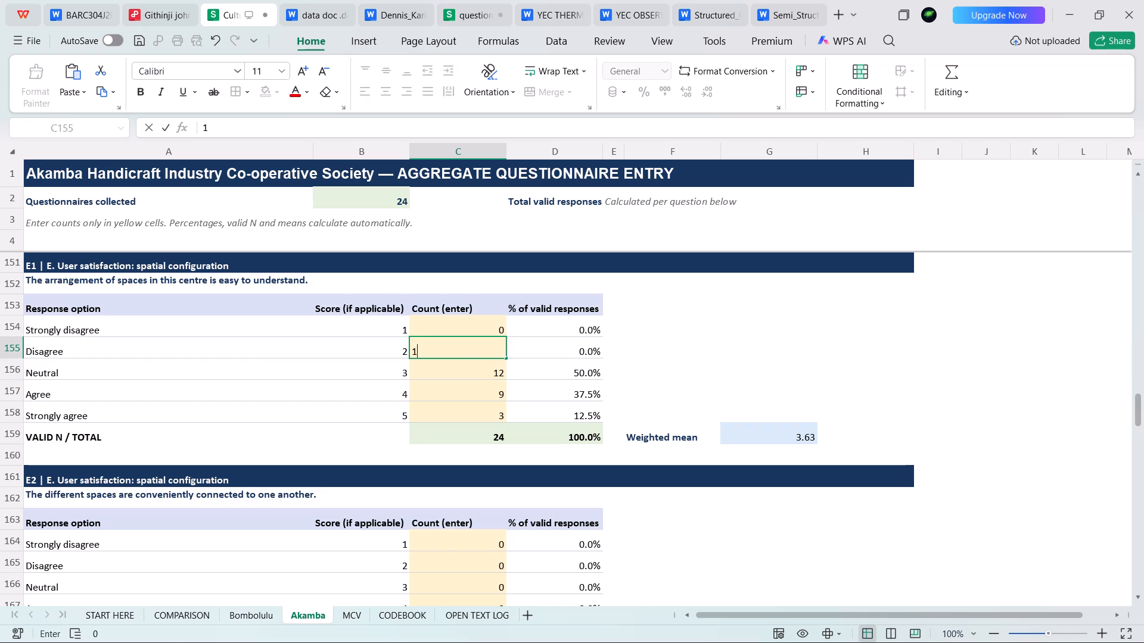
pyautogui.click(477, 372)
# Set the question E1 count for Agree to 8.
pyautogui.click(484, 397)
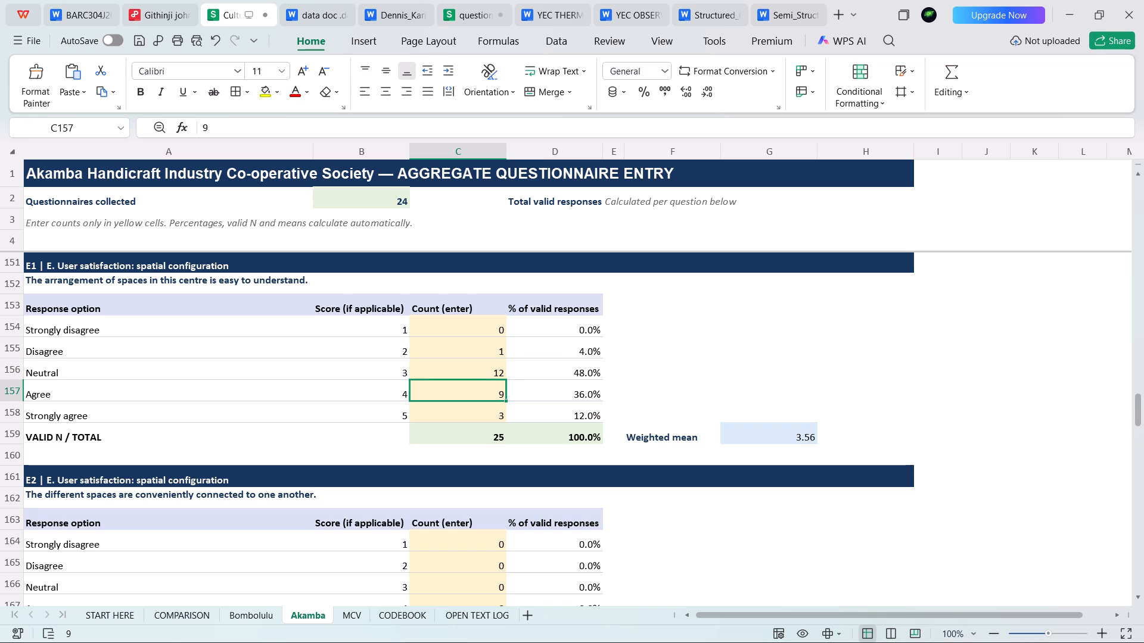
pyautogui.press('8')
pyautogui.scroll(5, 484, 397)
pyautogui.scroll(-4, 484, 397)
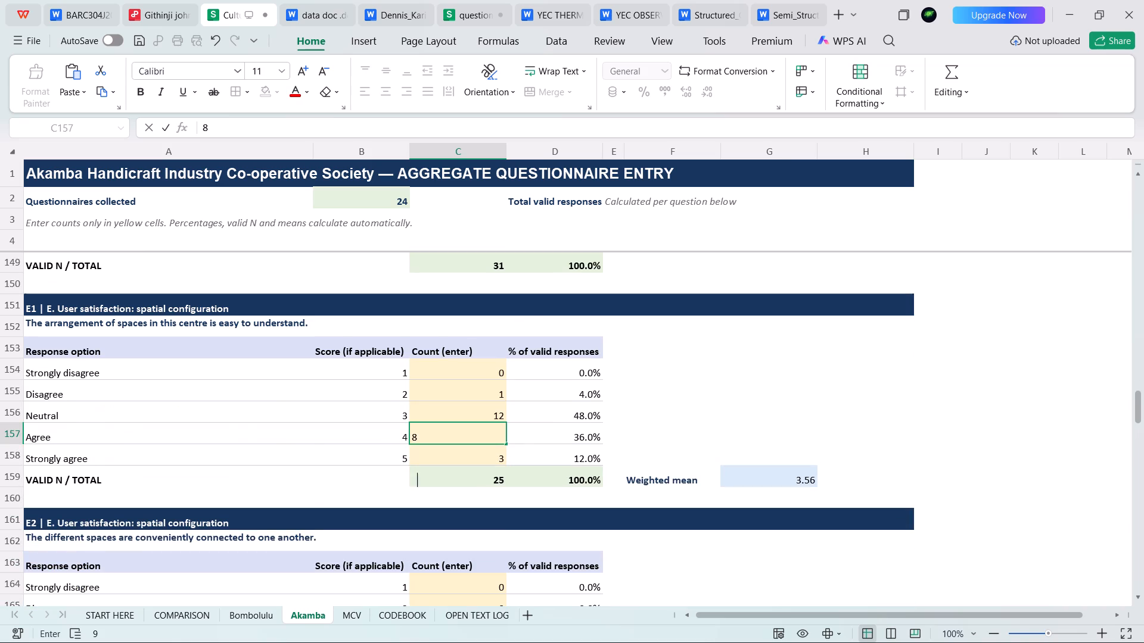
pyautogui.click(482, 410)
# Enter a count of 12 for Neutral in question E2 on spaces being conveniently connected.
pyautogui.scroll(-4, 481, 410)
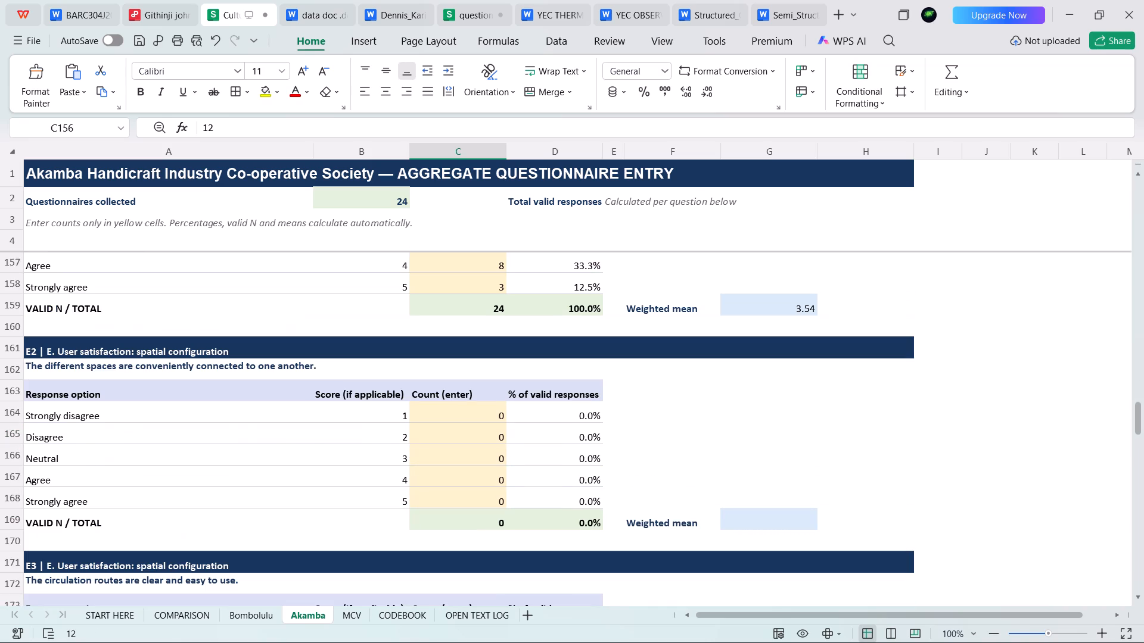
pyautogui.scroll(-1, 481, 410)
pyautogui.click(458, 408)
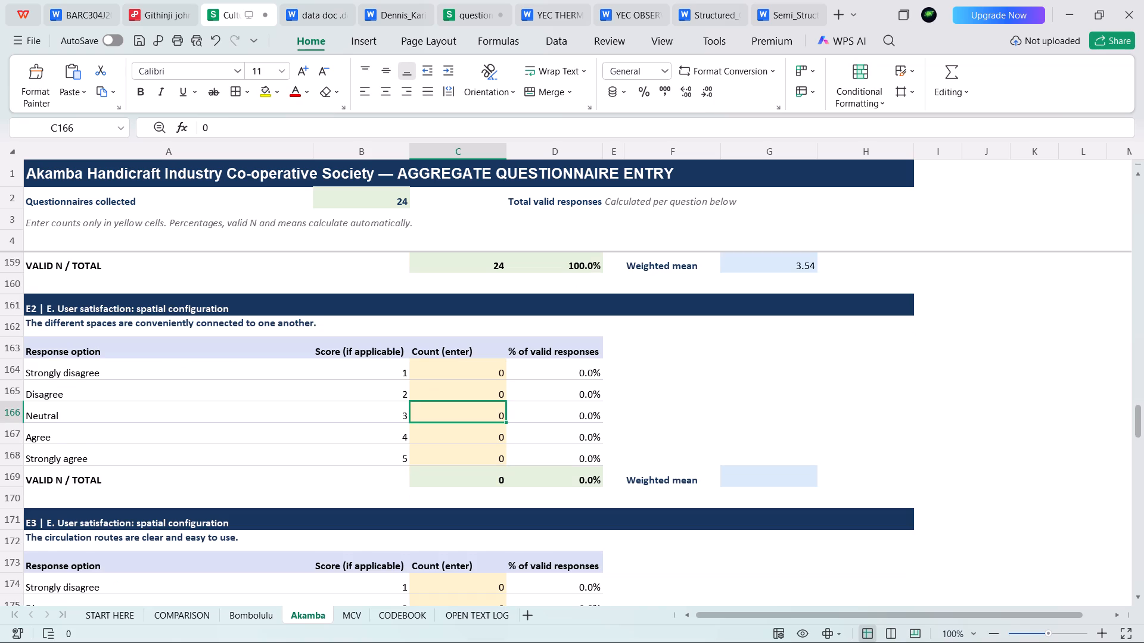
pyautogui.press('1')
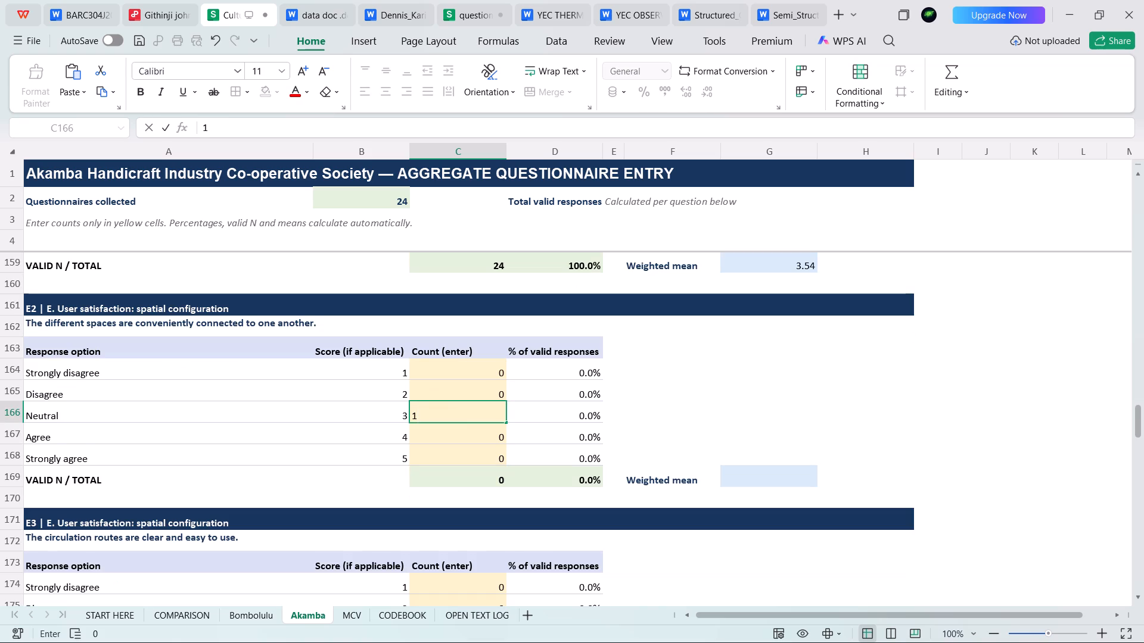
pyautogui.press('2')
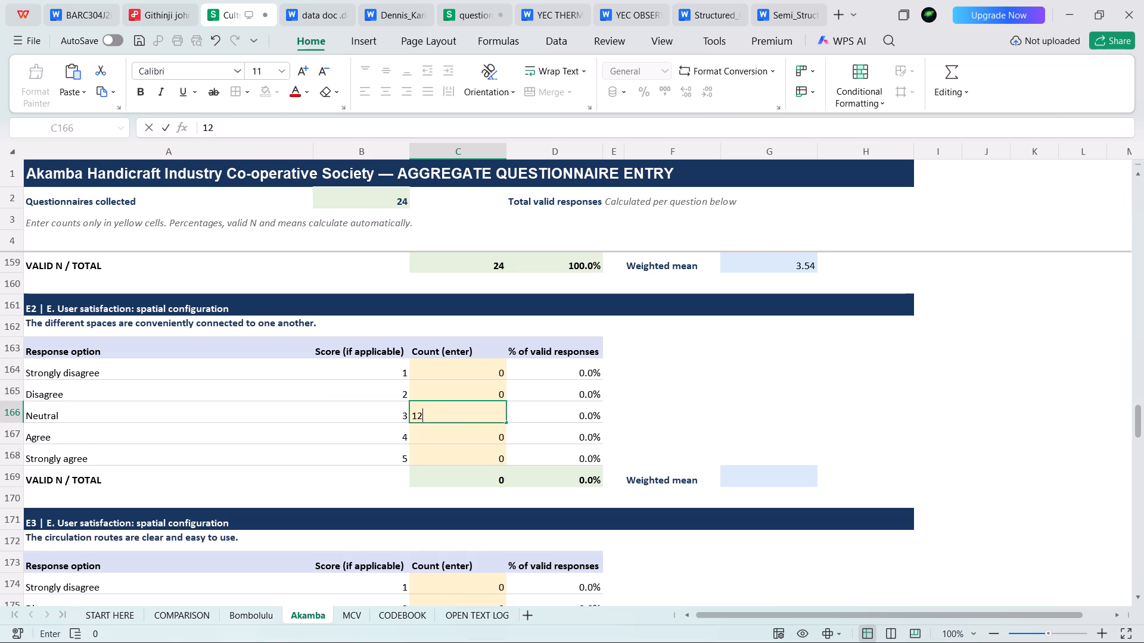
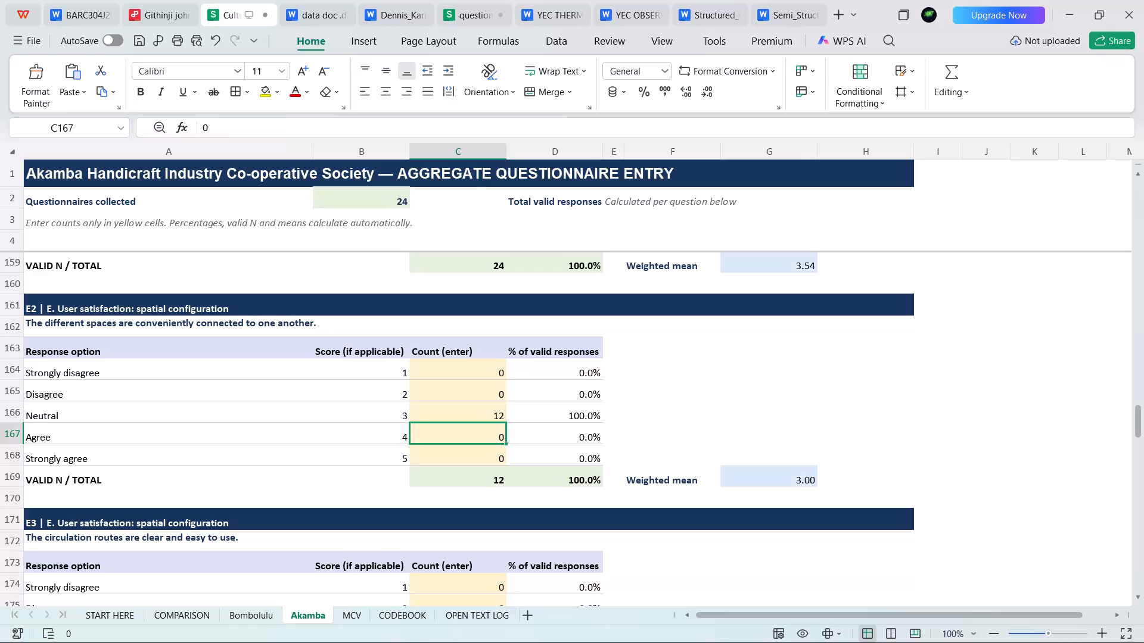
# Enter the remaining question E2 counts on conveniently connected spaces: Agree 5, Strongly agree 1 and Disagree 4.
pyautogui.scroll(4, 457, 438)
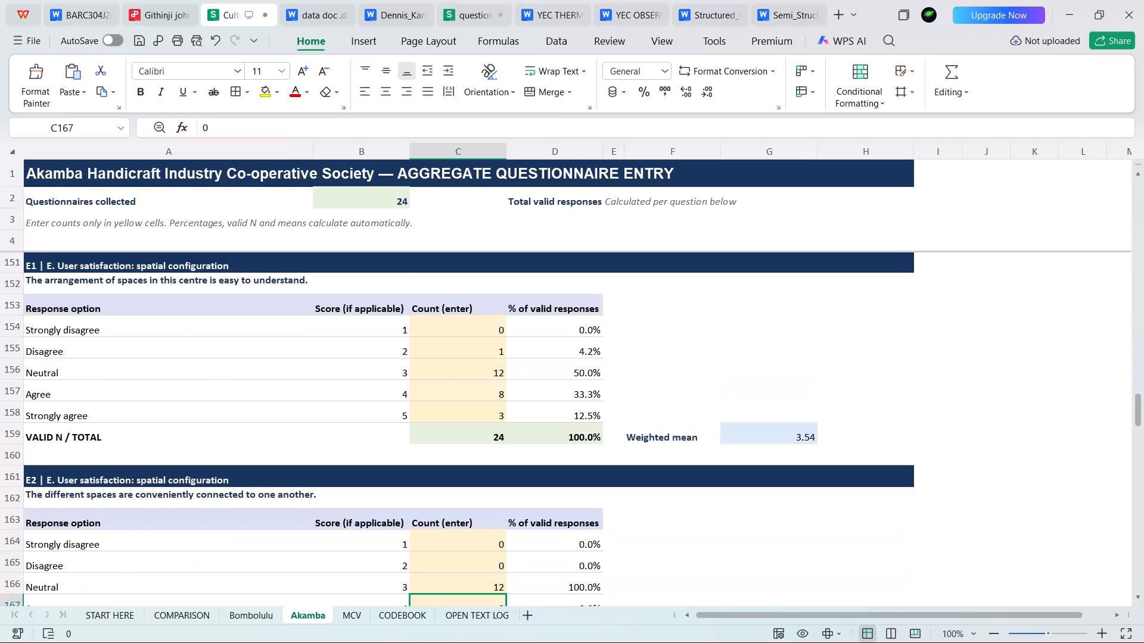
pyautogui.scroll(-4, 457, 438)
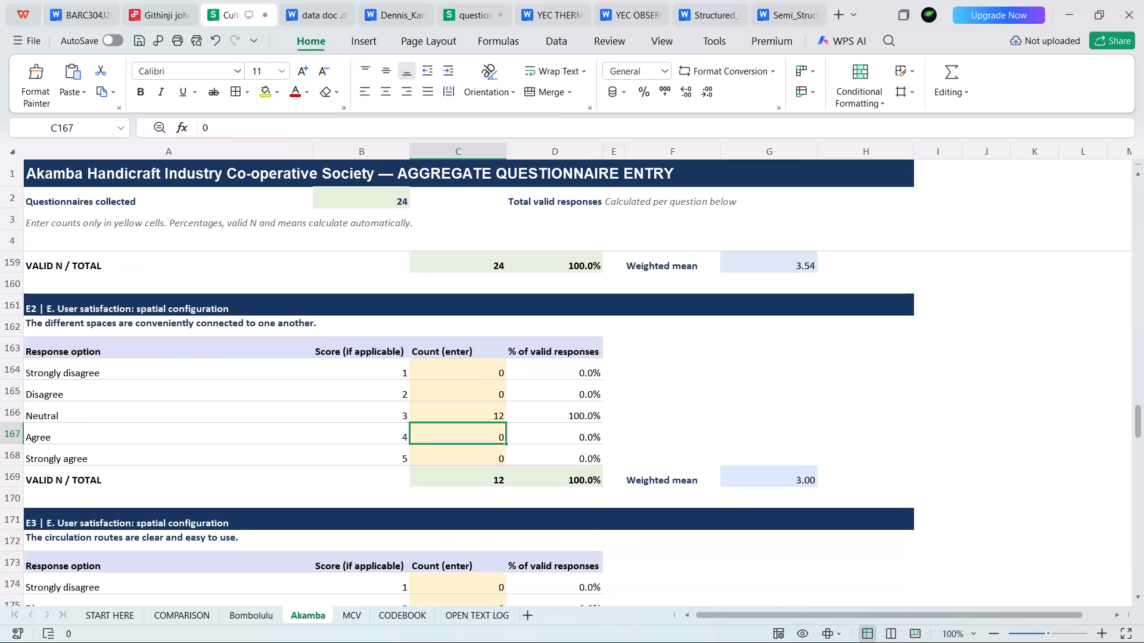
pyautogui.press('5')
pyautogui.click(466, 458)
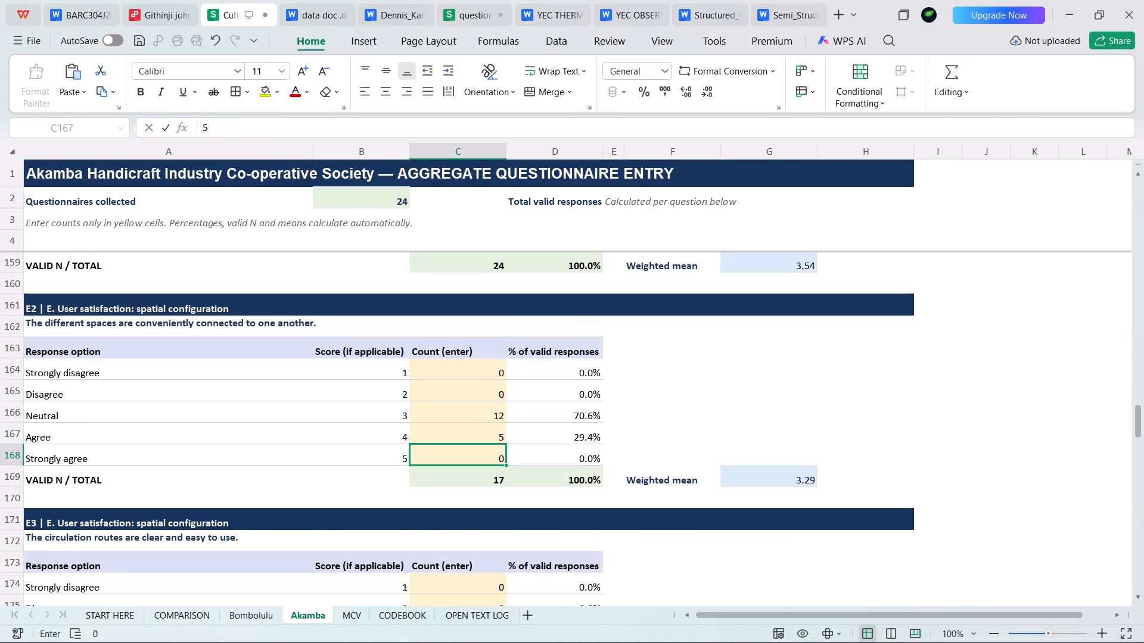
pyautogui.press('2')
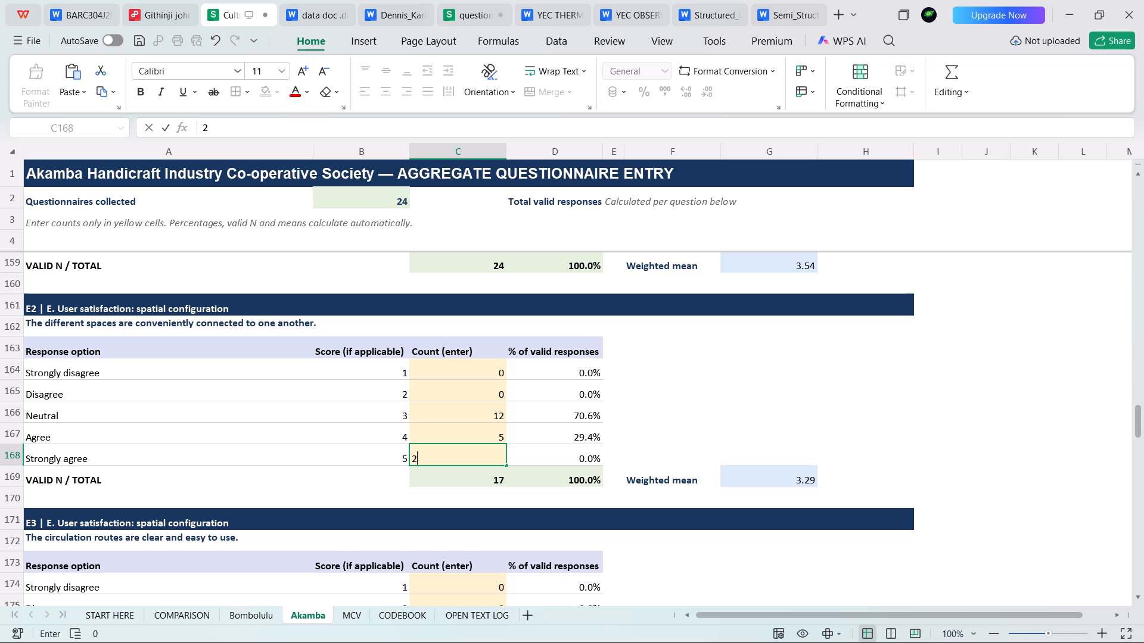
pyautogui.press('BackSpace')
pyautogui.press('1')
pyautogui.click(464, 427)
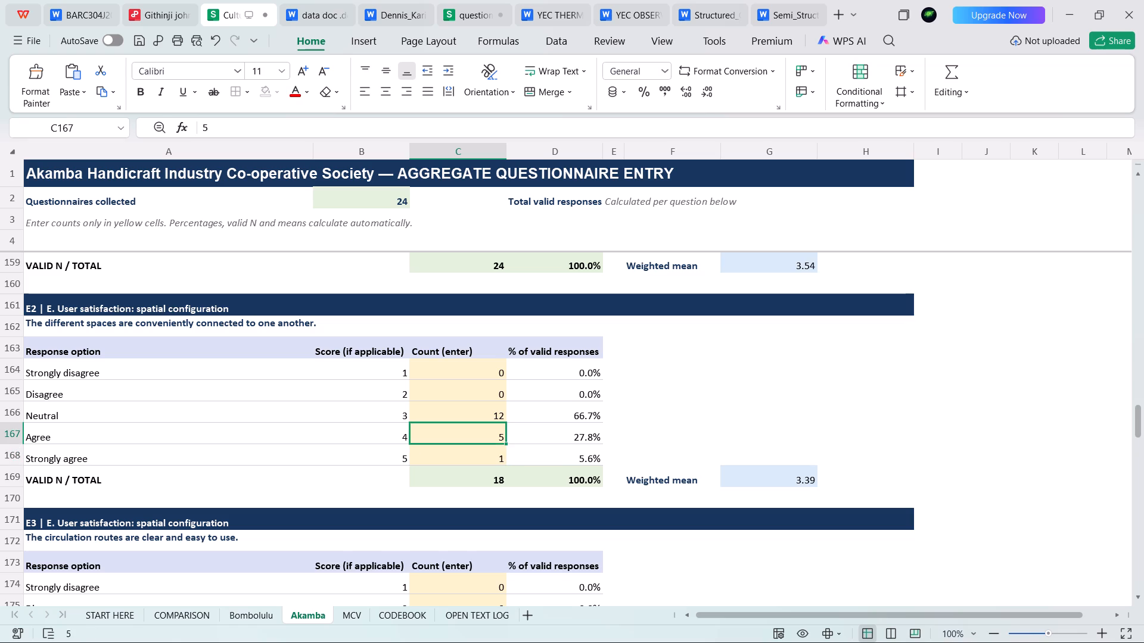
pyautogui.click(468, 387)
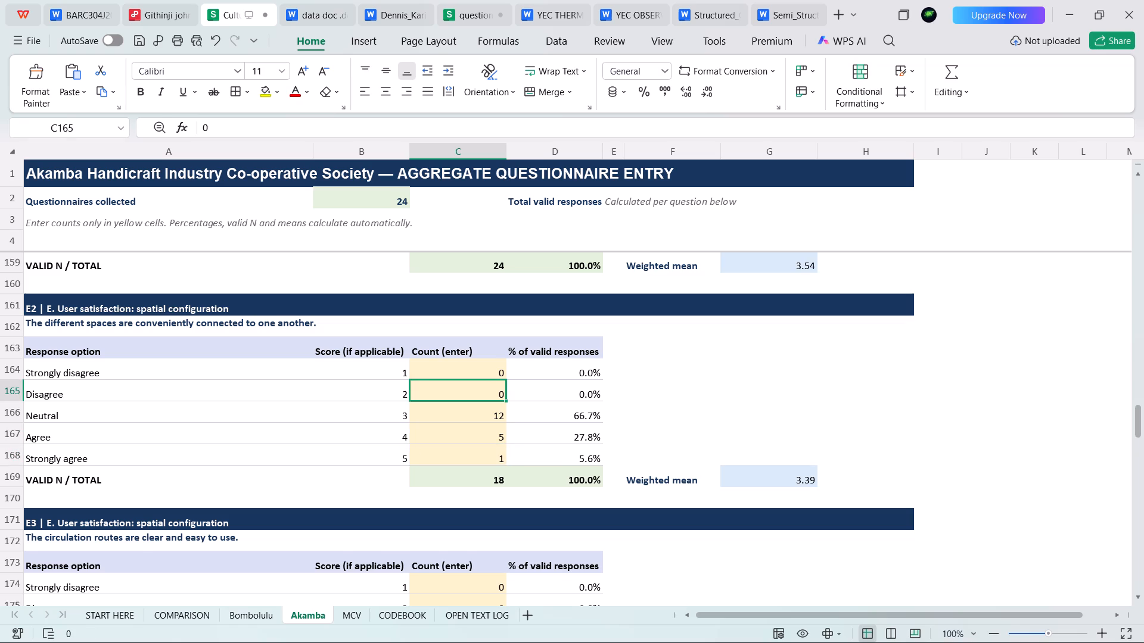
pyautogui.press('6')
pyautogui.press('BackSpace')
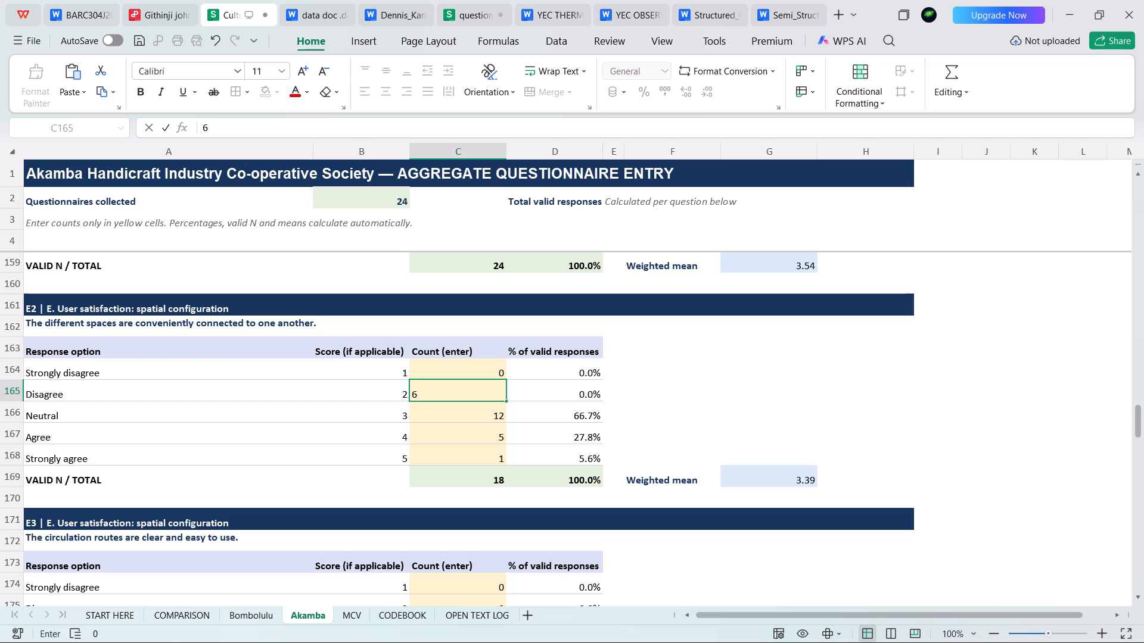
pyautogui.press('4')
# Correct the question E2 counts to Neutral 13 and Disagree 5.
pyautogui.click(483, 420)
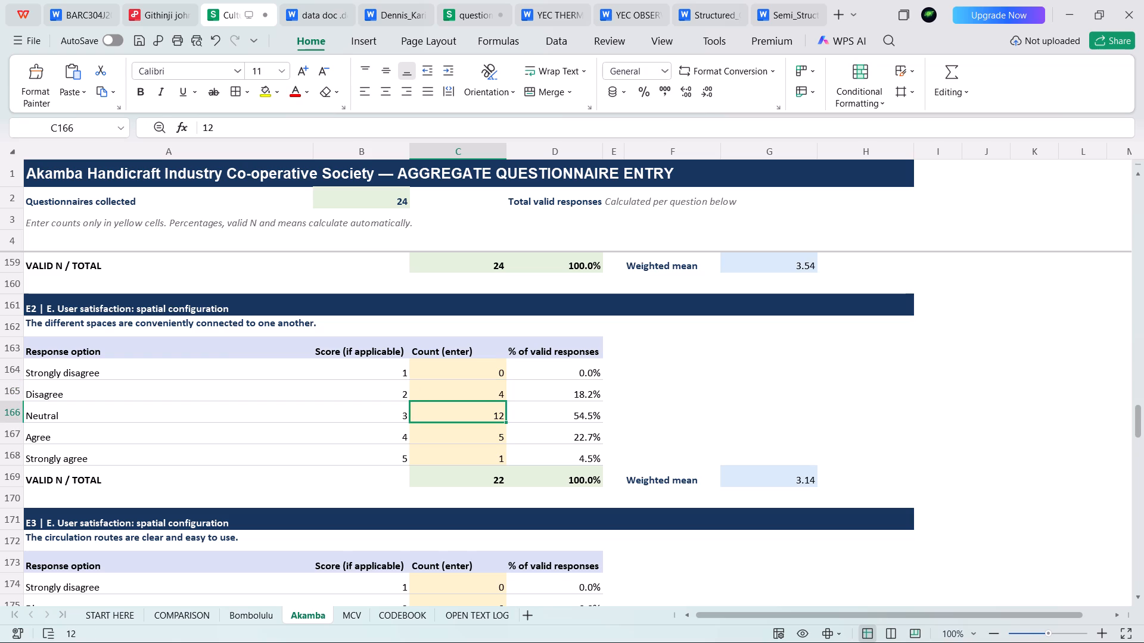
pyautogui.write('13')
pyautogui.scroll(4, 475, 415)
pyautogui.scroll(-3, 475, 415)
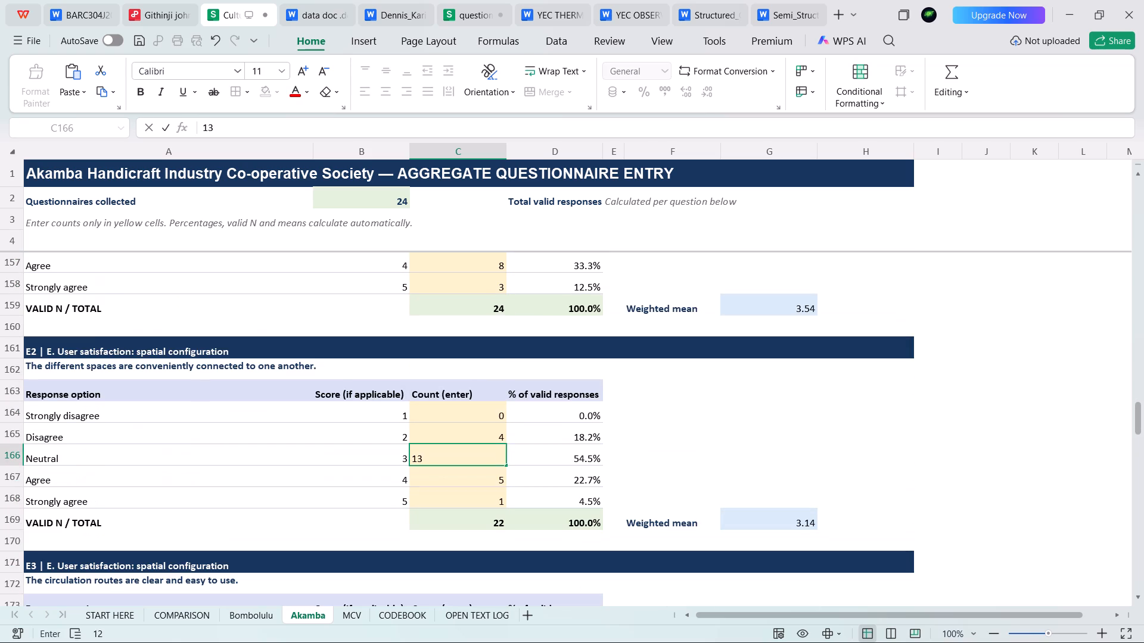
pyautogui.click(480, 486)
pyautogui.scroll(4, 480, 483)
pyautogui.scroll(-4, 480, 483)
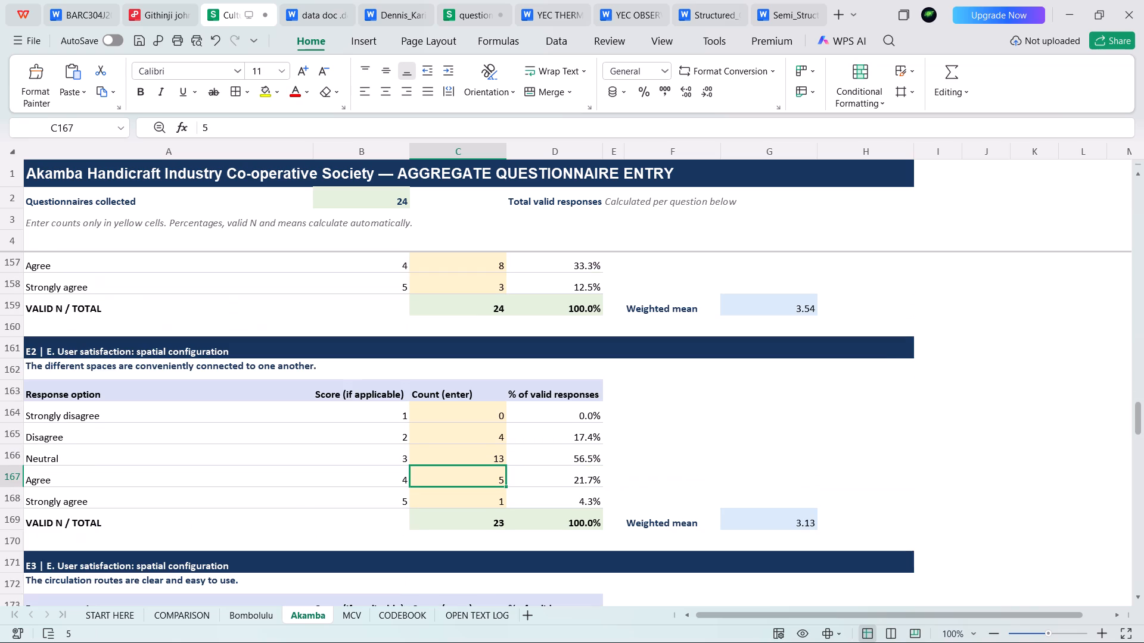
pyautogui.scroll(4, 493, 452)
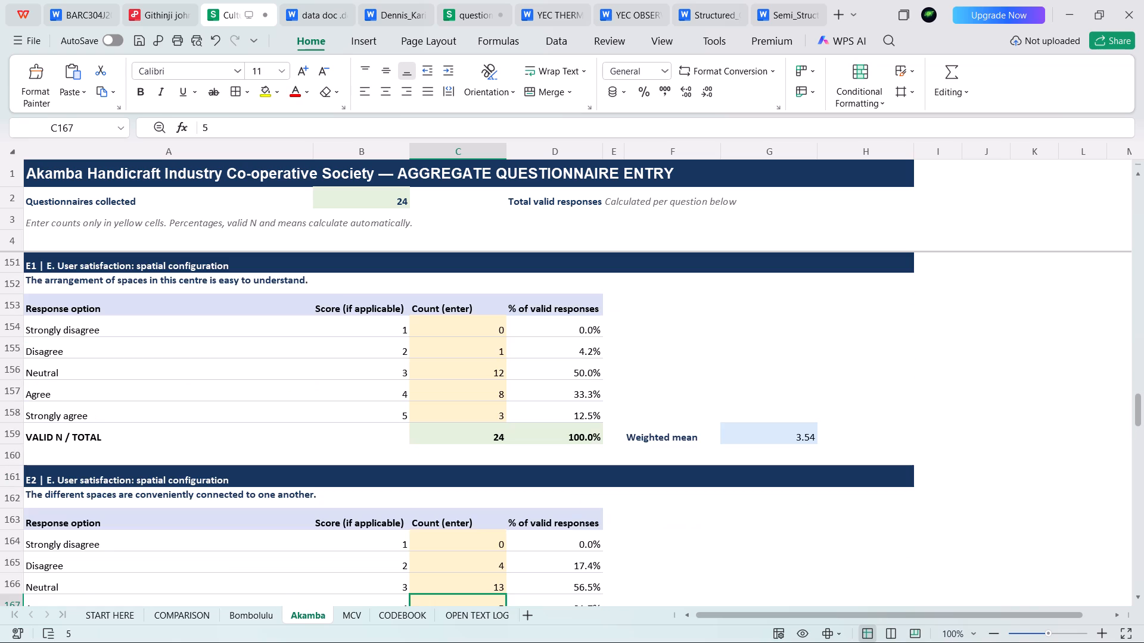
pyautogui.scroll(-3, 493, 452)
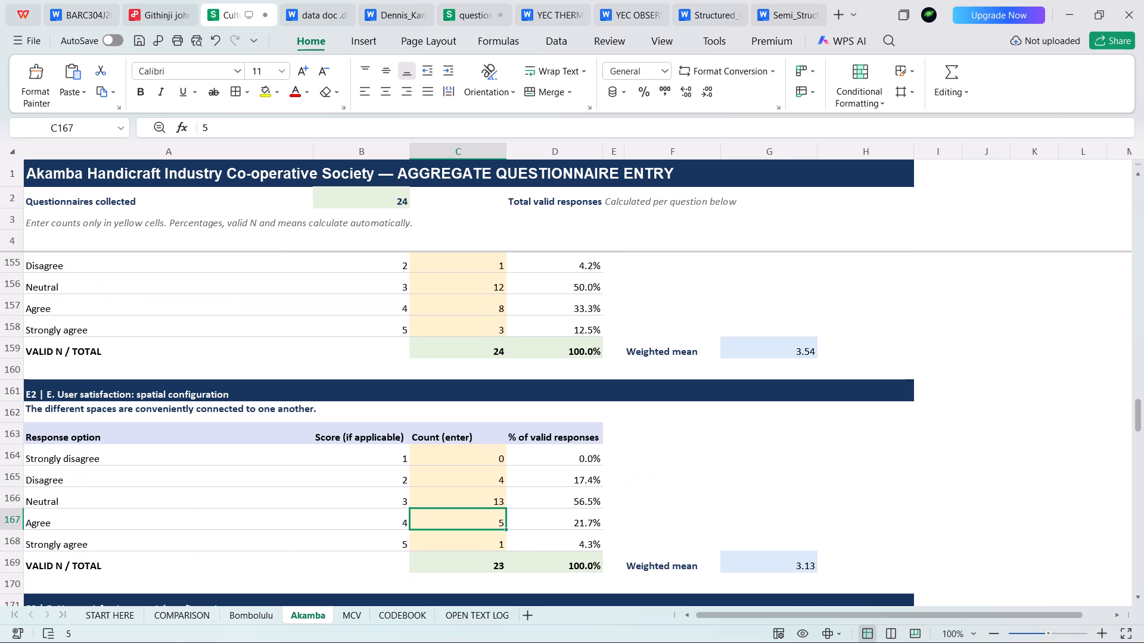
pyautogui.click(487, 482)
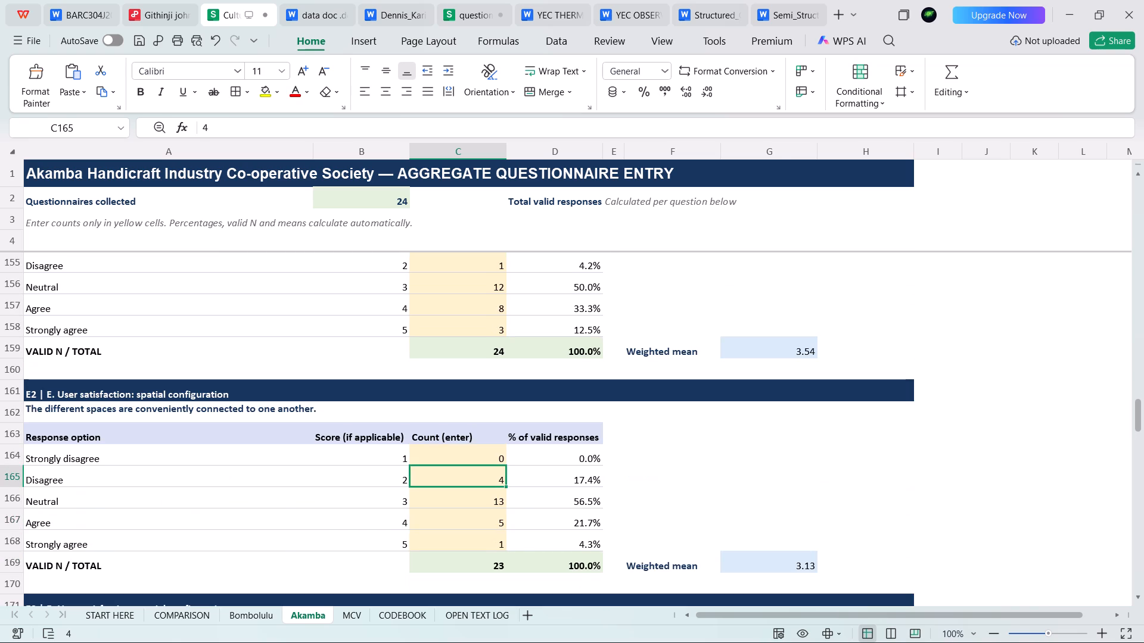
pyautogui.scroll(-1, 487, 482)
pyautogui.press('5')
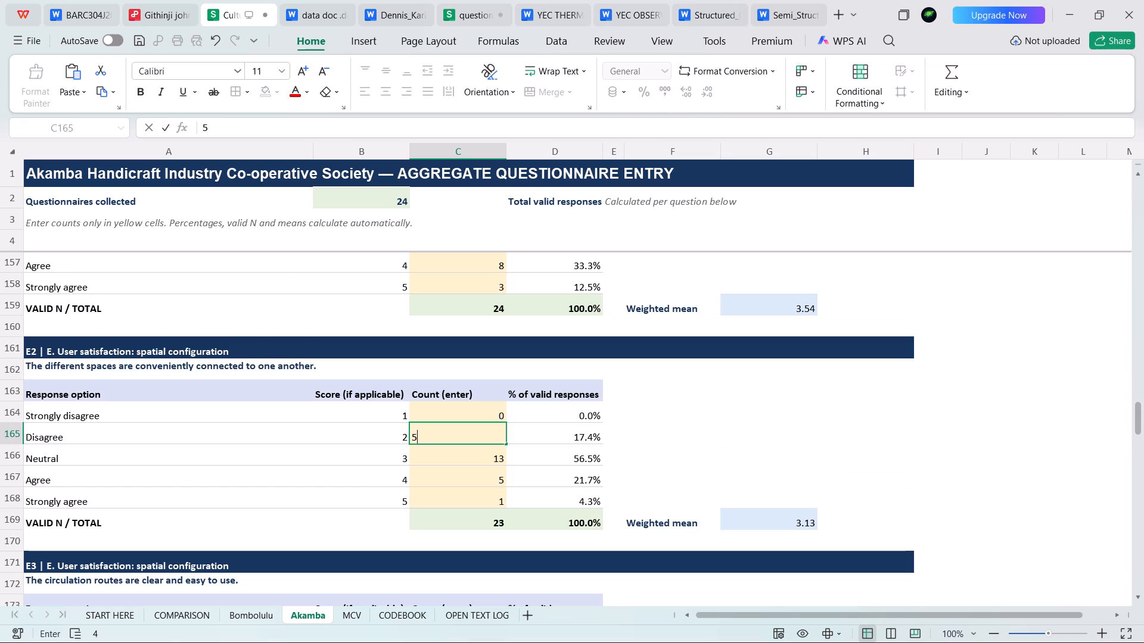
pyautogui.click(480, 455)
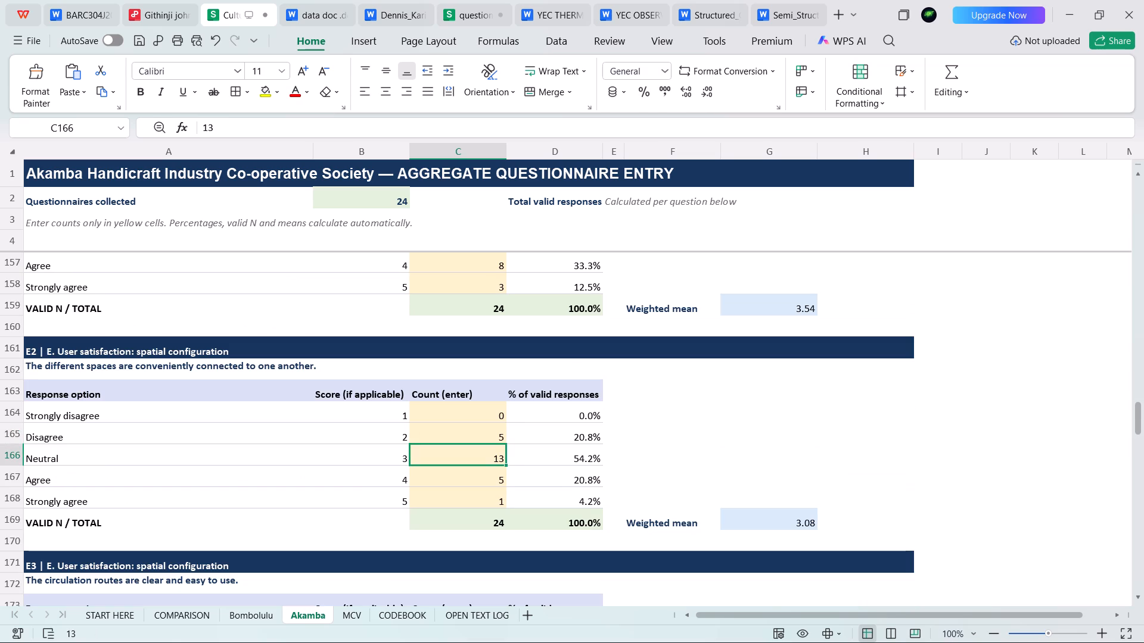
# Enter the question E3 counts on clear circulation routes: Disagree 2, Neutral 17, Agree 5 and Strongly agree 1.
pyautogui.scroll(-4, 478, 457)
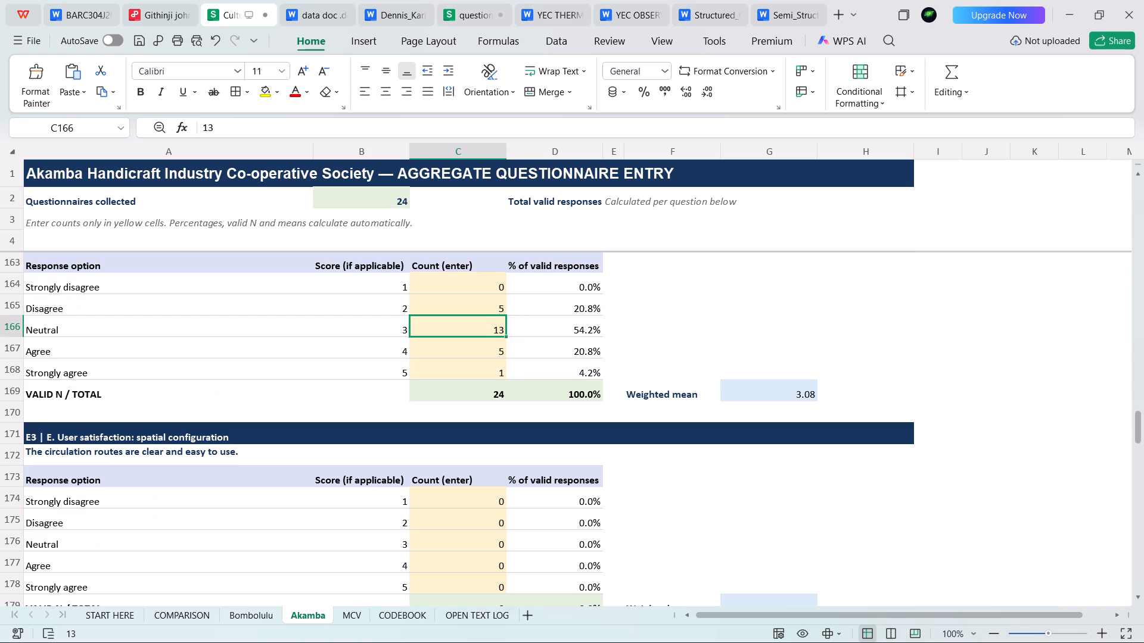
pyautogui.scroll(-1, 478, 457)
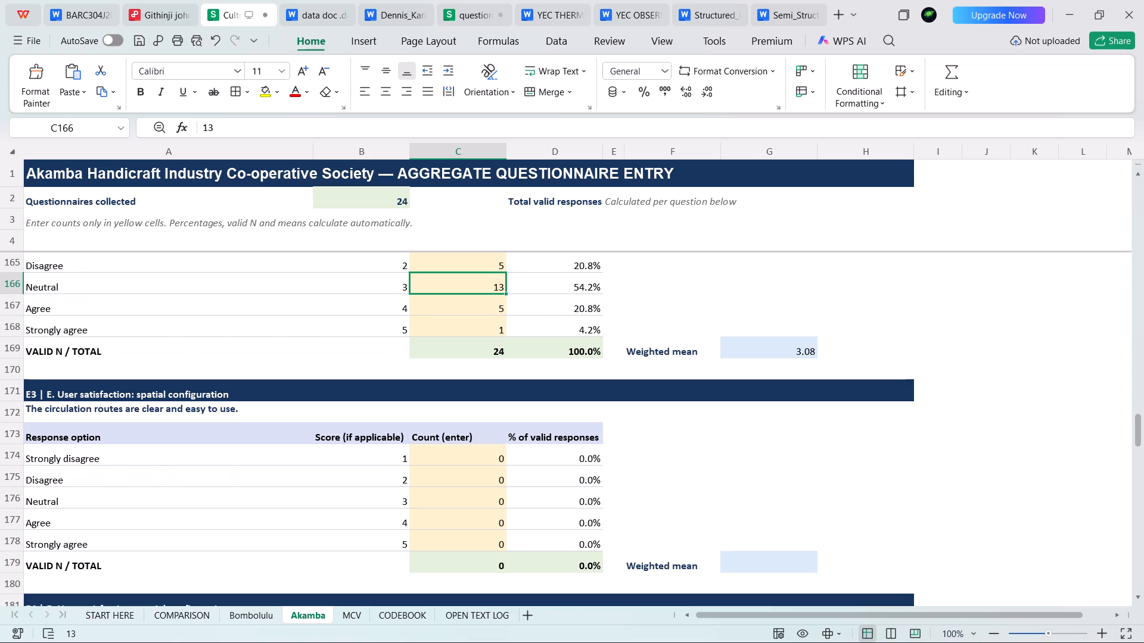
pyautogui.click(475, 413)
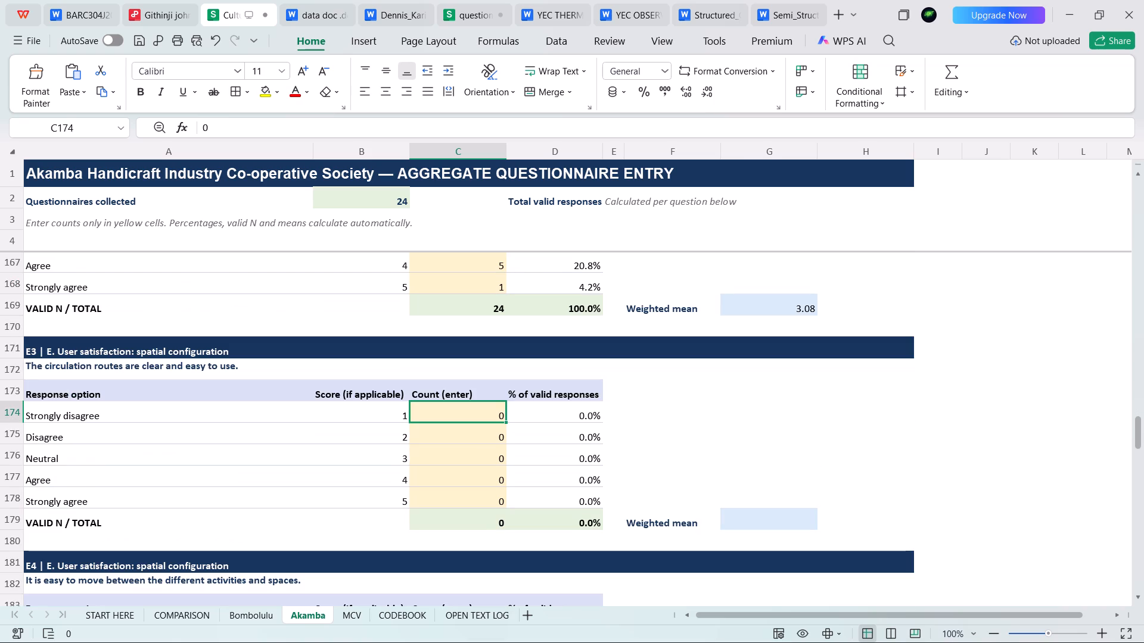
pyautogui.click(462, 447)
pyautogui.click(467, 432)
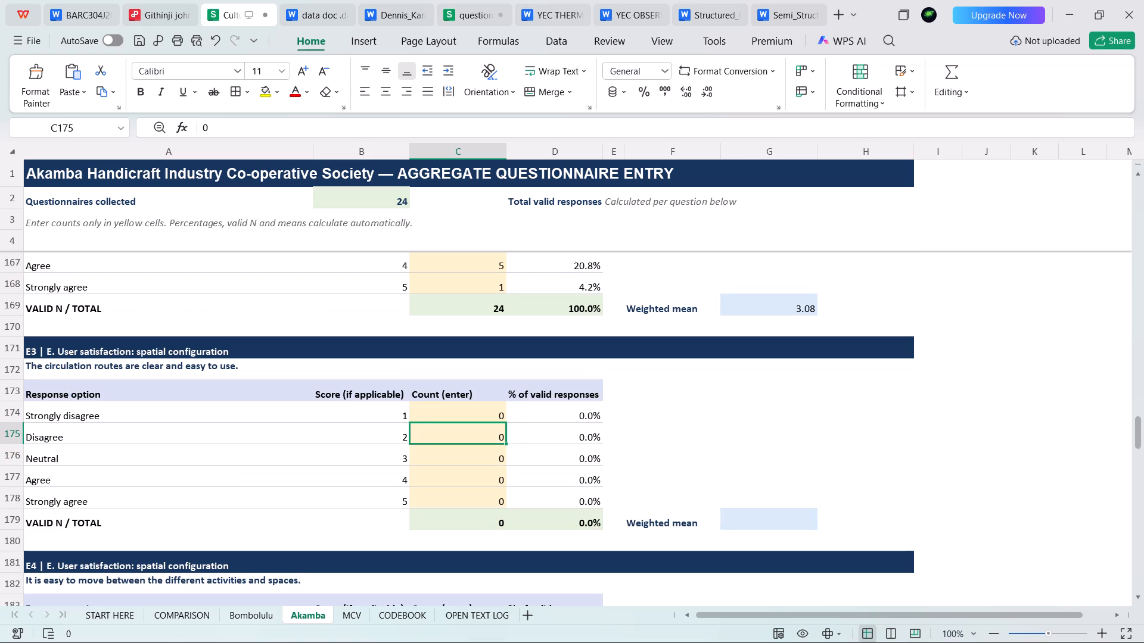
pyautogui.press('2')
pyautogui.click(467, 453)
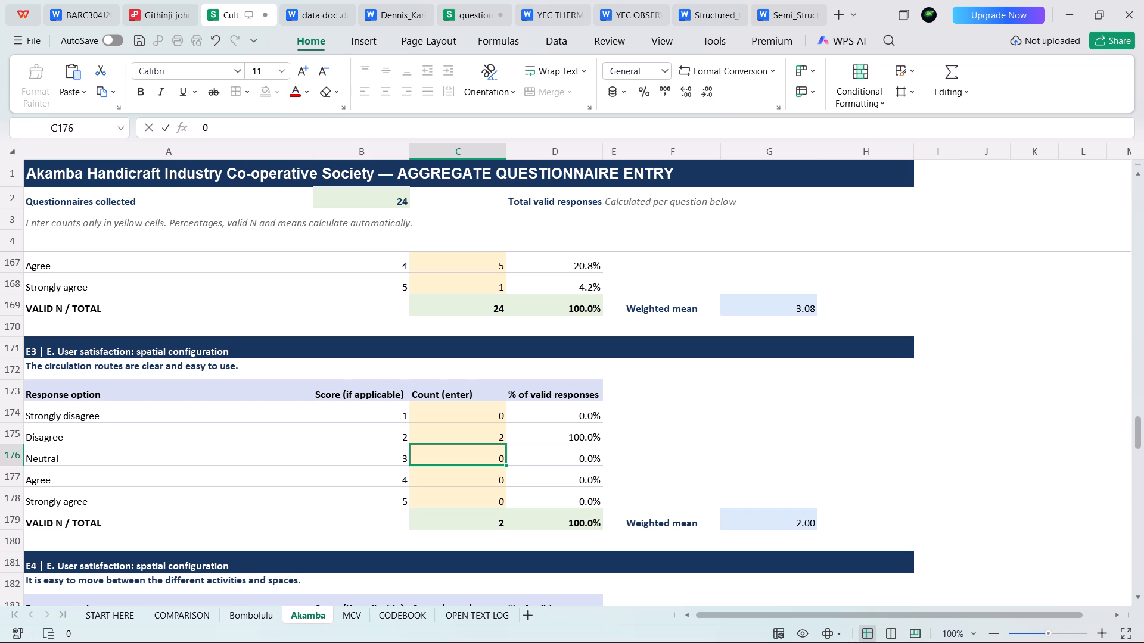
pyautogui.write('17')
pyautogui.click(459, 476)
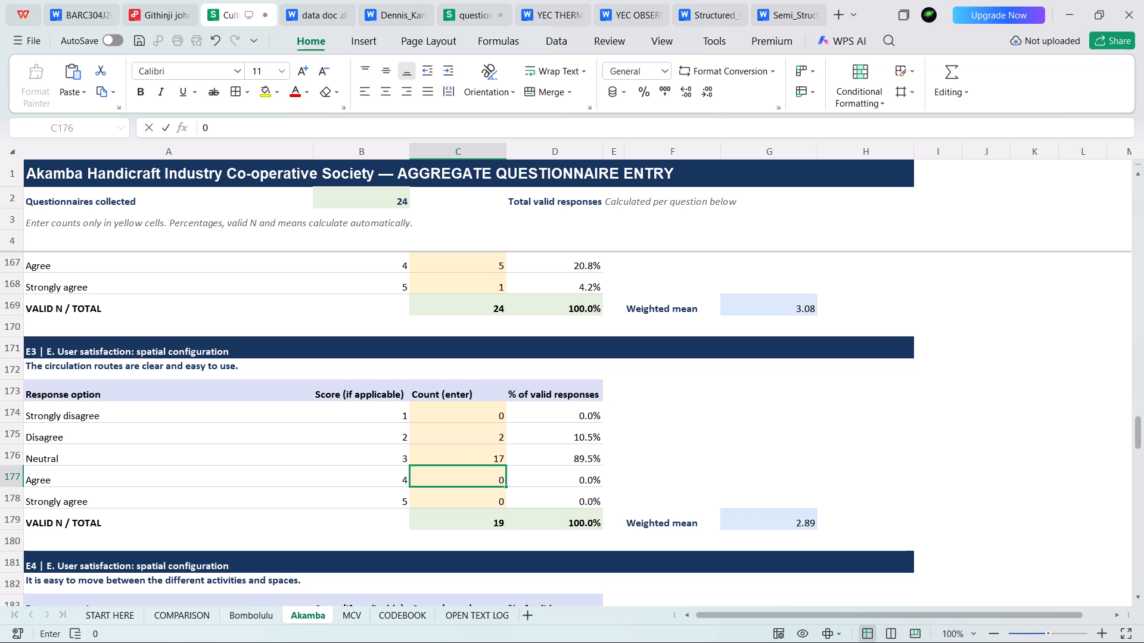
pyautogui.press('5')
pyautogui.click(458, 505)
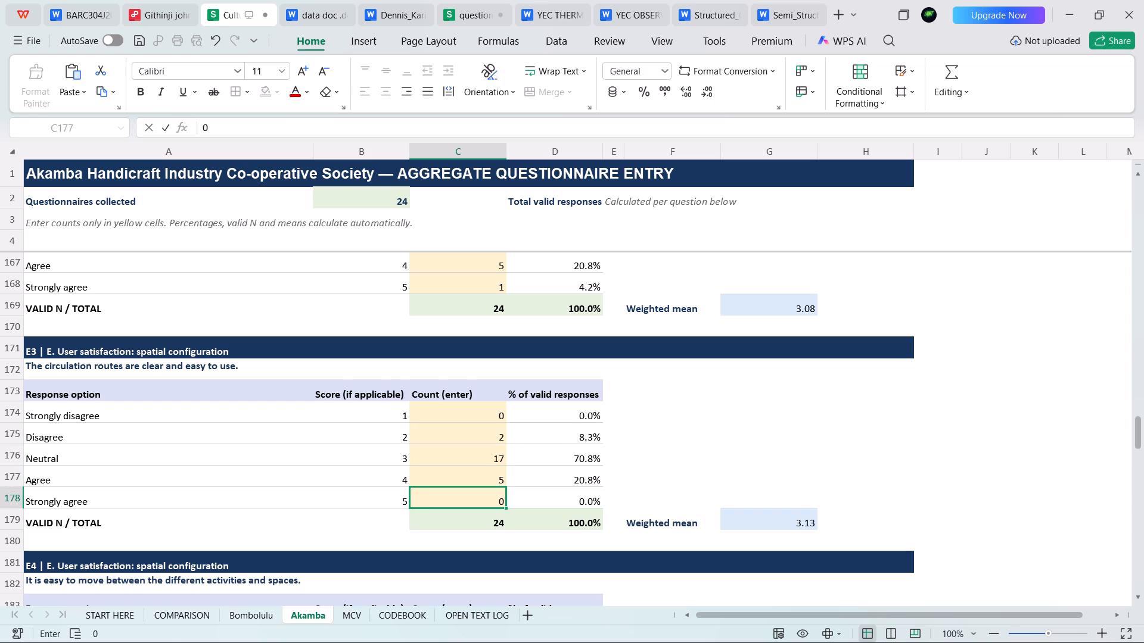
pyautogui.press('1')
# Set the question E3 count for Neutral to 16.
pyautogui.click(461, 455)
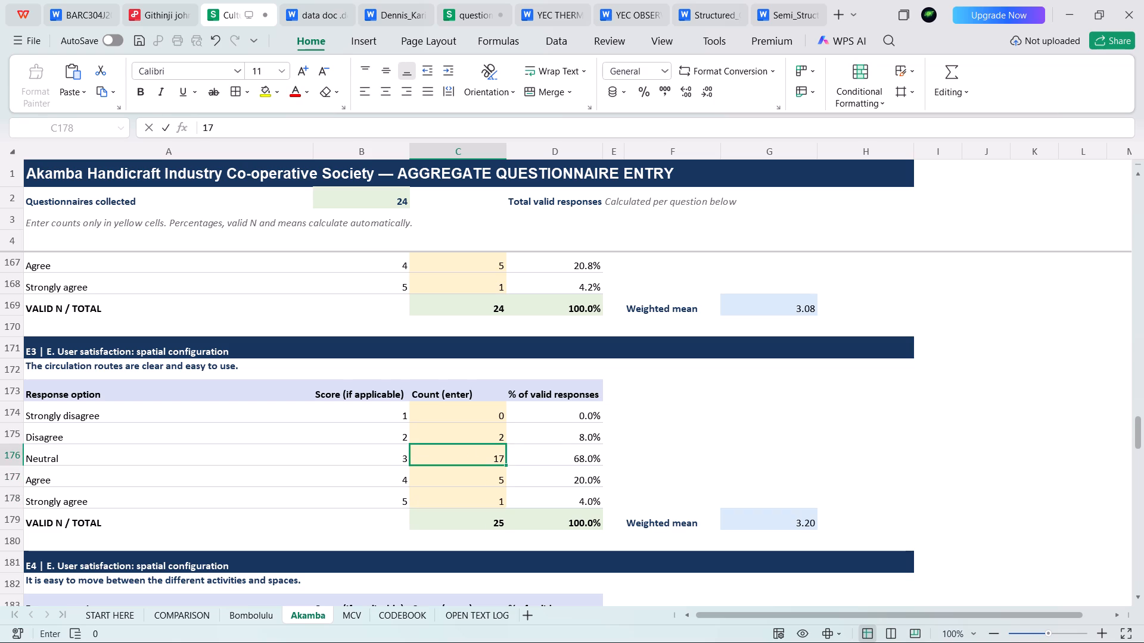
pyautogui.press('1')
pyautogui.press('6')
pyautogui.click(484, 429)
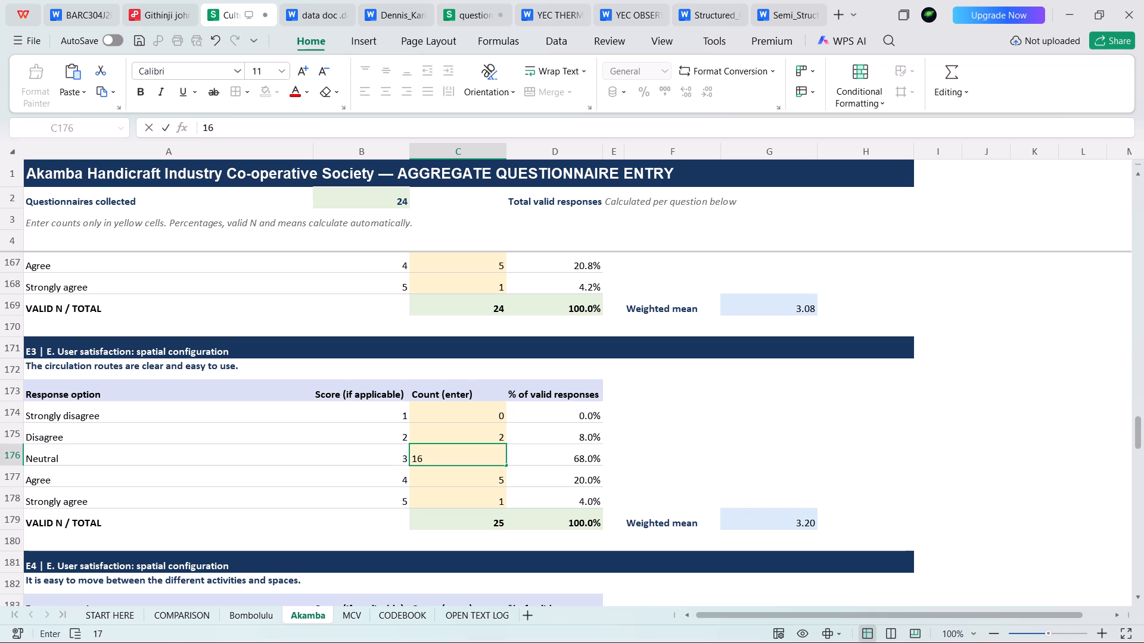
pyautogui.click(471, 480)
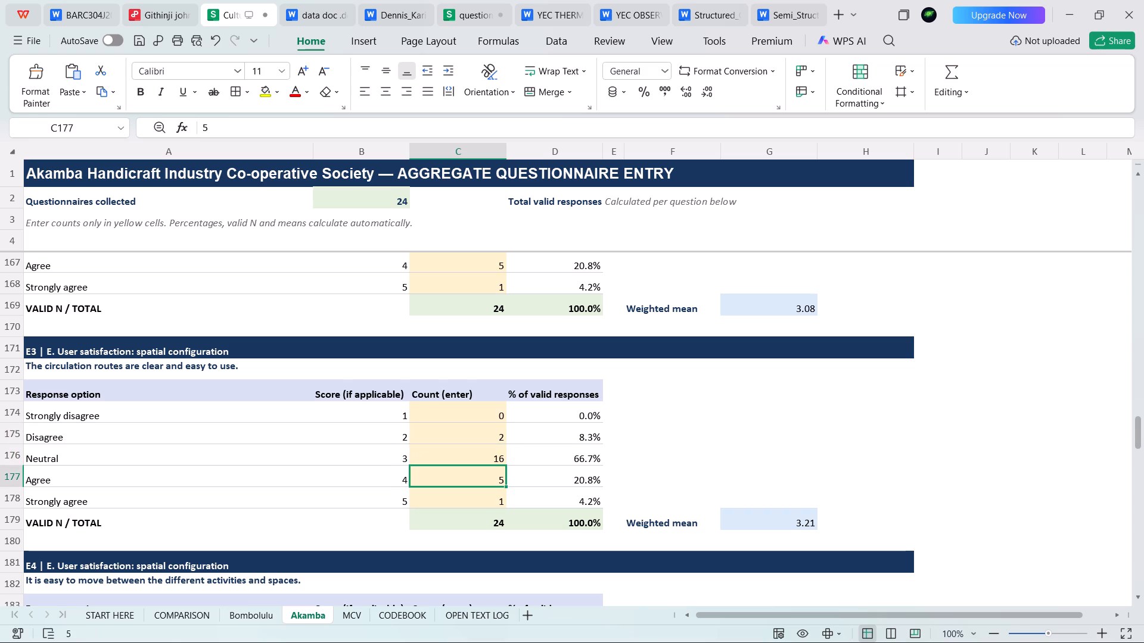
# Enter the question E4 counts on ease of moving between activities and spaces: Neutral 9, Agree 11 and Strongly agree 6.
pyautogui.scroll(-1, 471, 480)
pyautogui.scroll(-3, 433, 439)
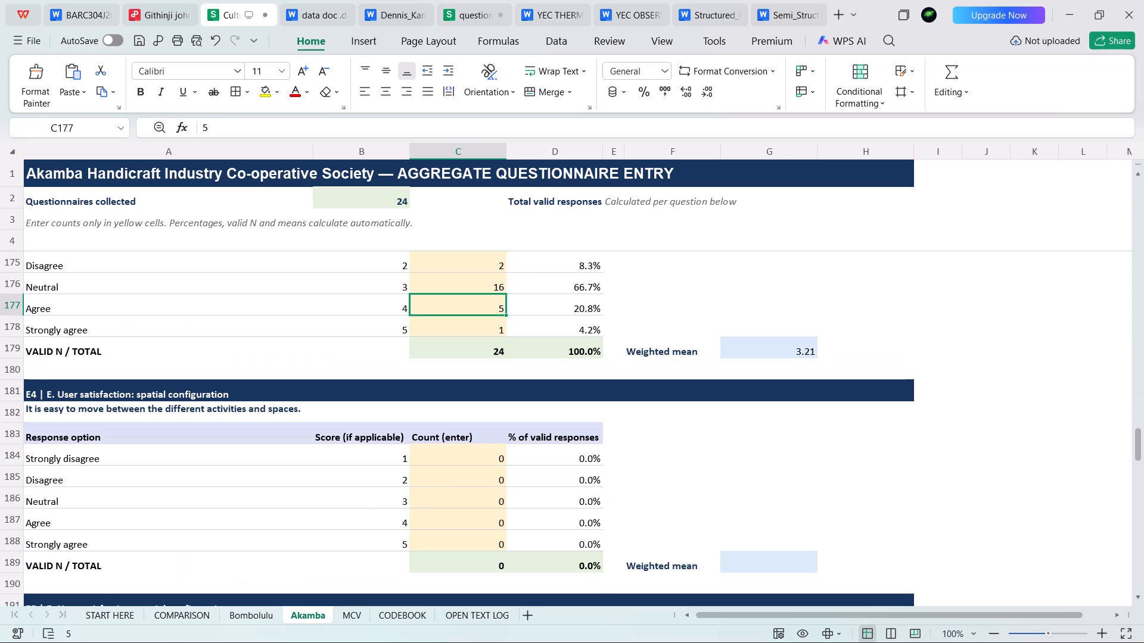
pyautogui.scroll(-3, 365, 422)
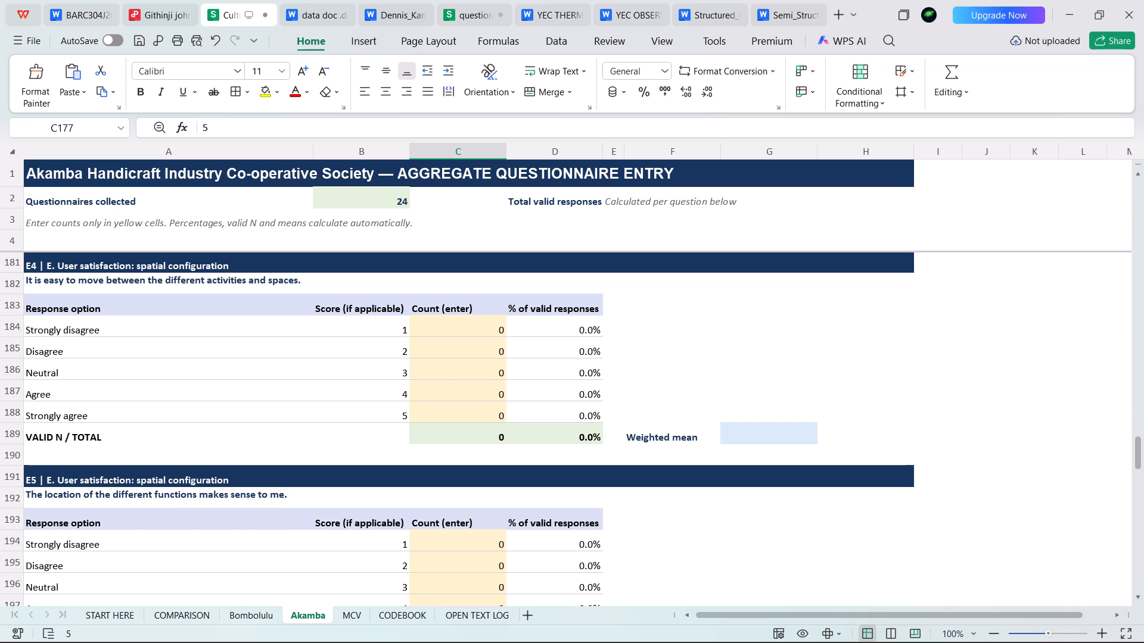
pyautogui.click(480, 330)
pyautogui.click(493, 353)
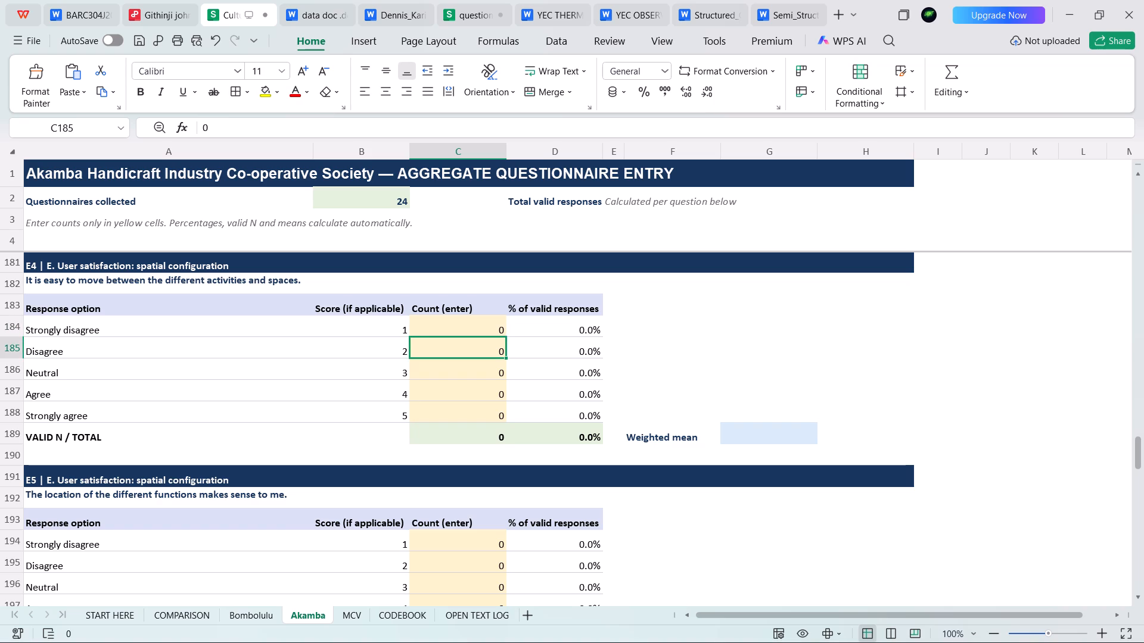
pyautogui.click(478, 373)
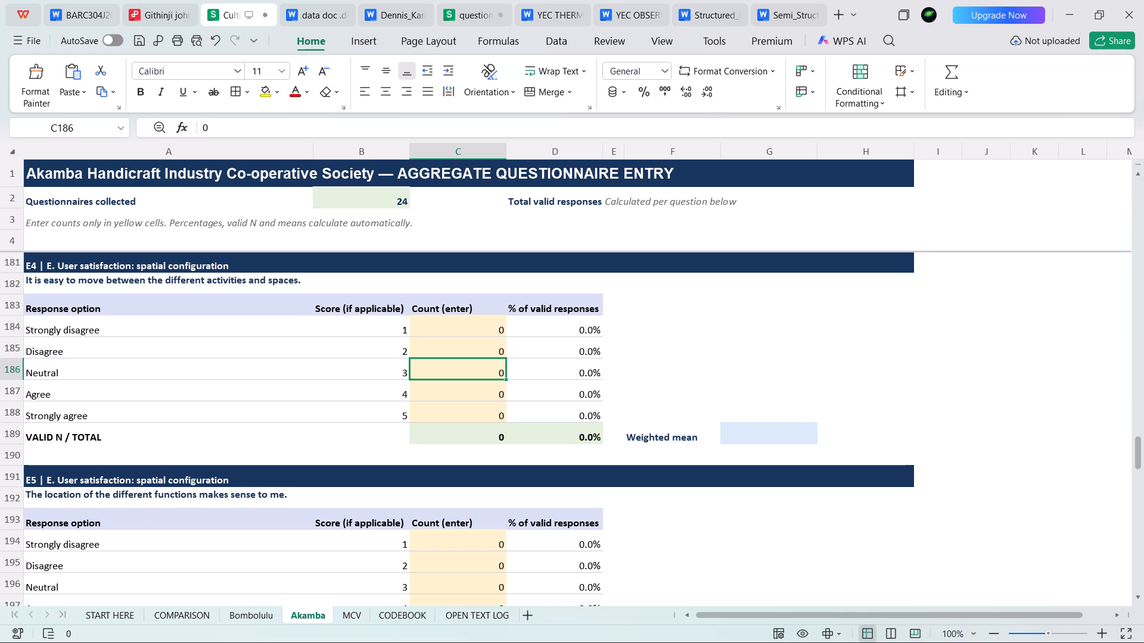
pyautogui.press('9')
pyautogui.click(477, 395)
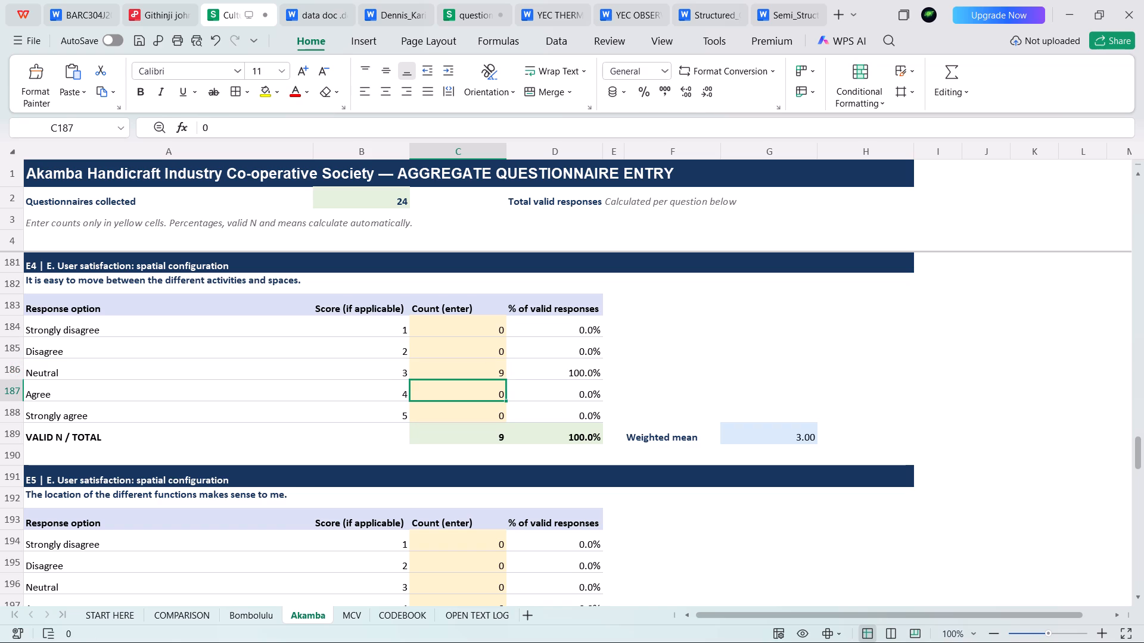
pyautogui.press('1')
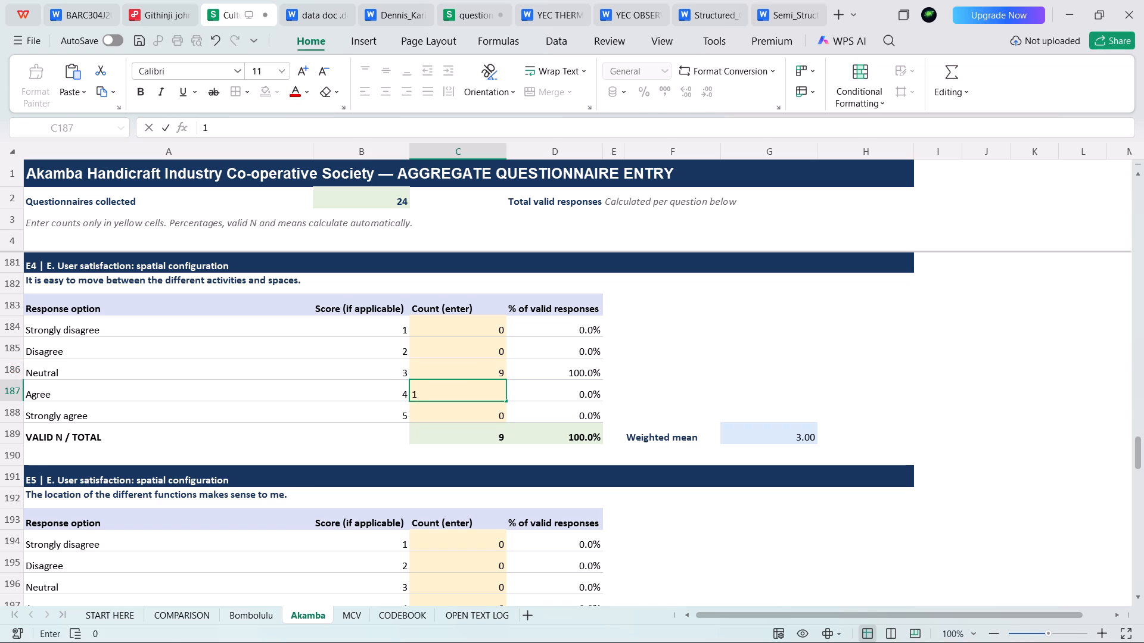
pyautogui.scroll(4, 467, 393)
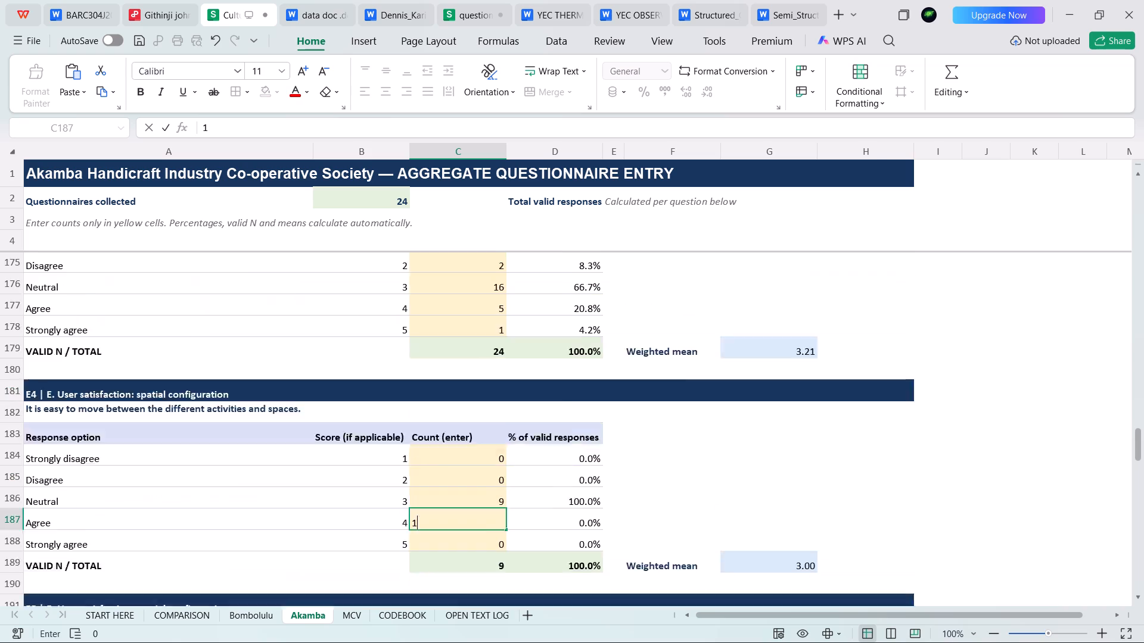
pyautogui.scroll(-3, 467, 393)
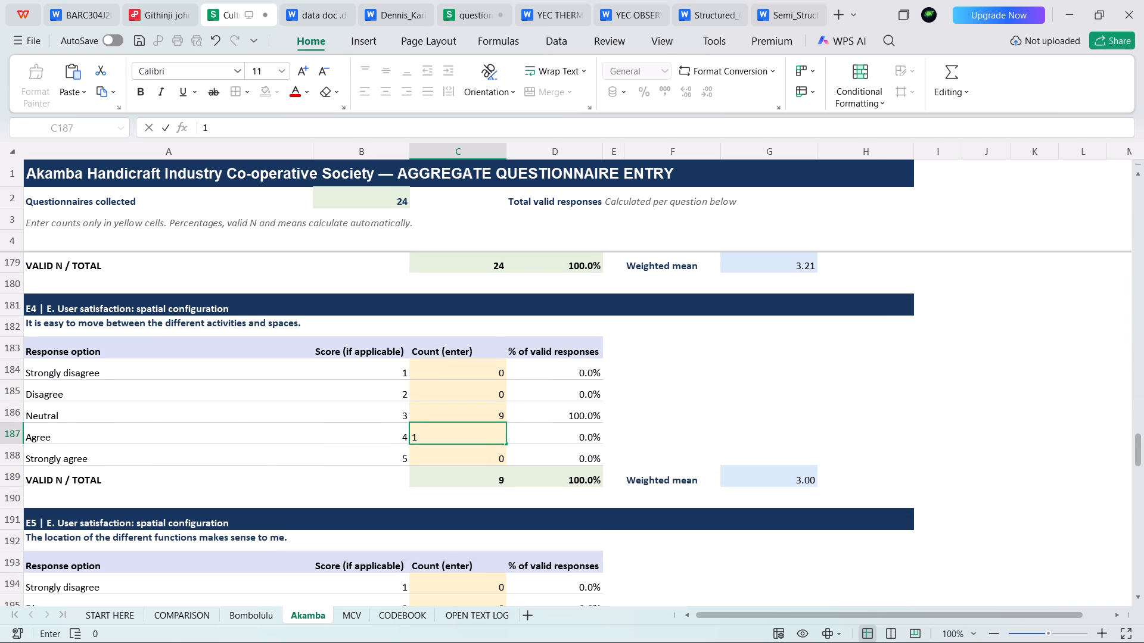
pyautogui.press('1')
pyautogui.click(474, 457)
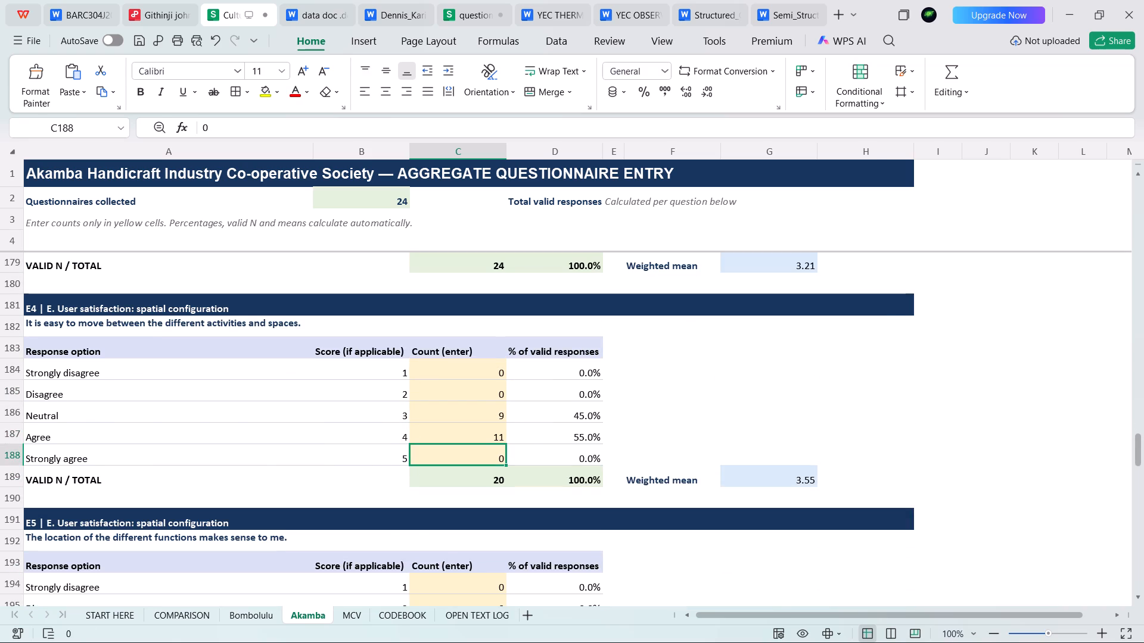
pyautogui.press('7')
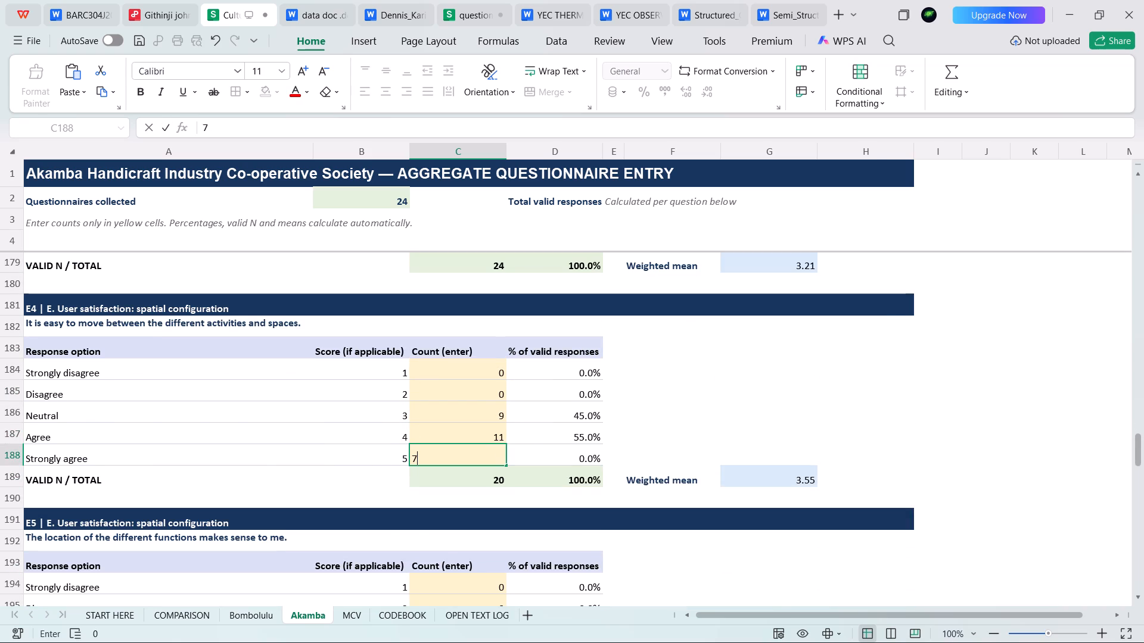
pyautogui.press('BackSpace')
pyautogui.press('5')
pyautogui.press('BackSpace')
pyautogui.press('6')
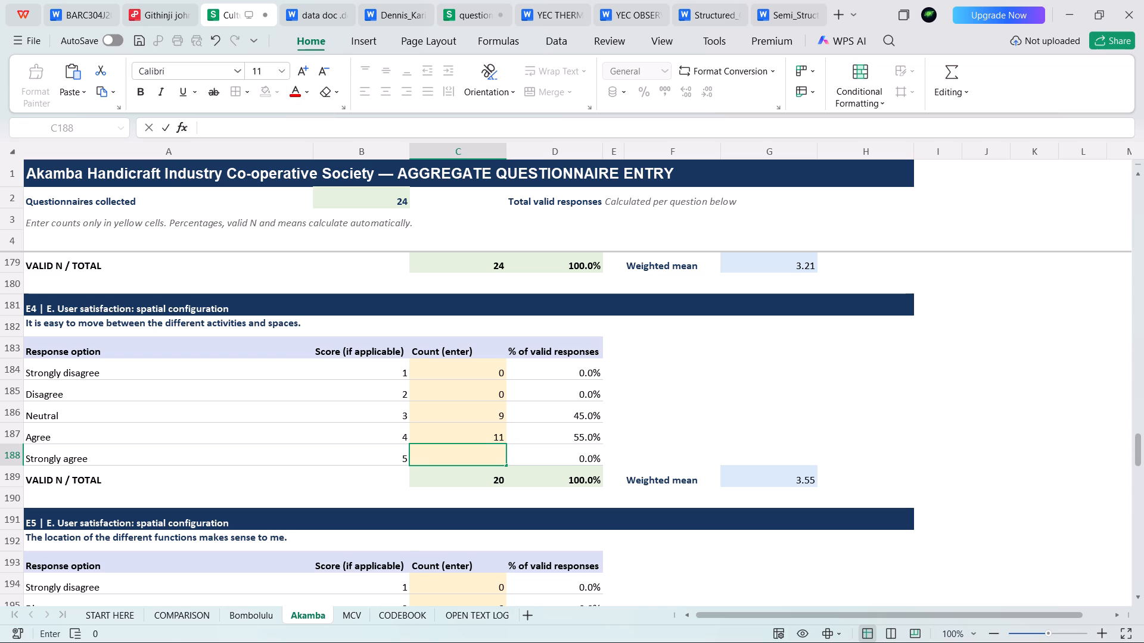
# Correct the question E4 counts to Agree 10 and Strongly agree 5.
pyautogui.click(488, 386)
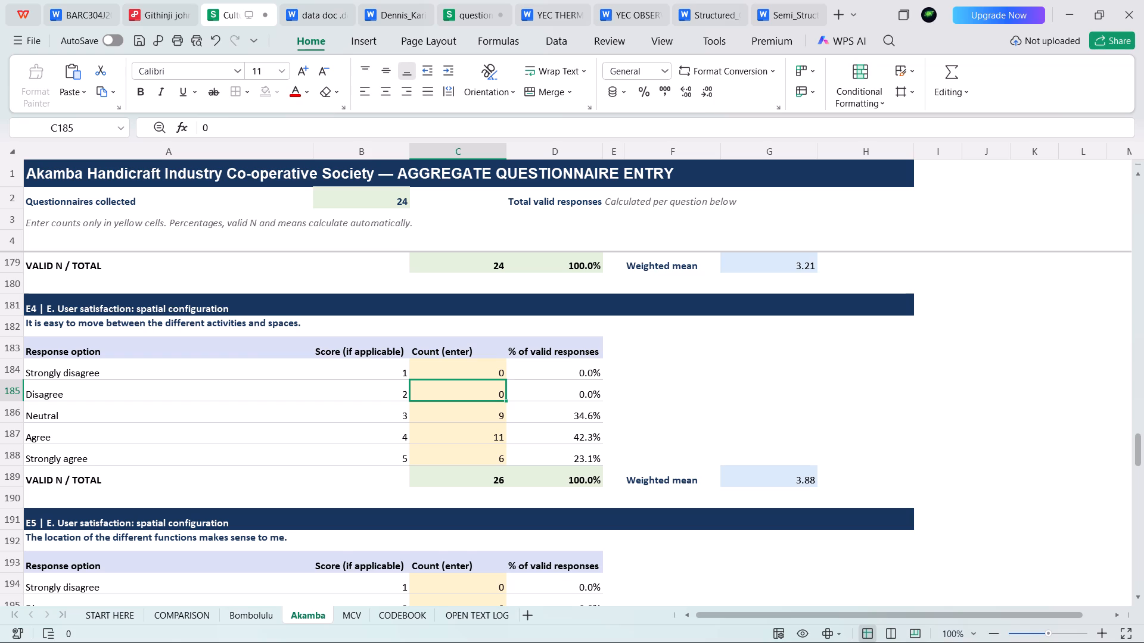
pyautogui.click(489, 438)
pyautogui.click(481, 410)
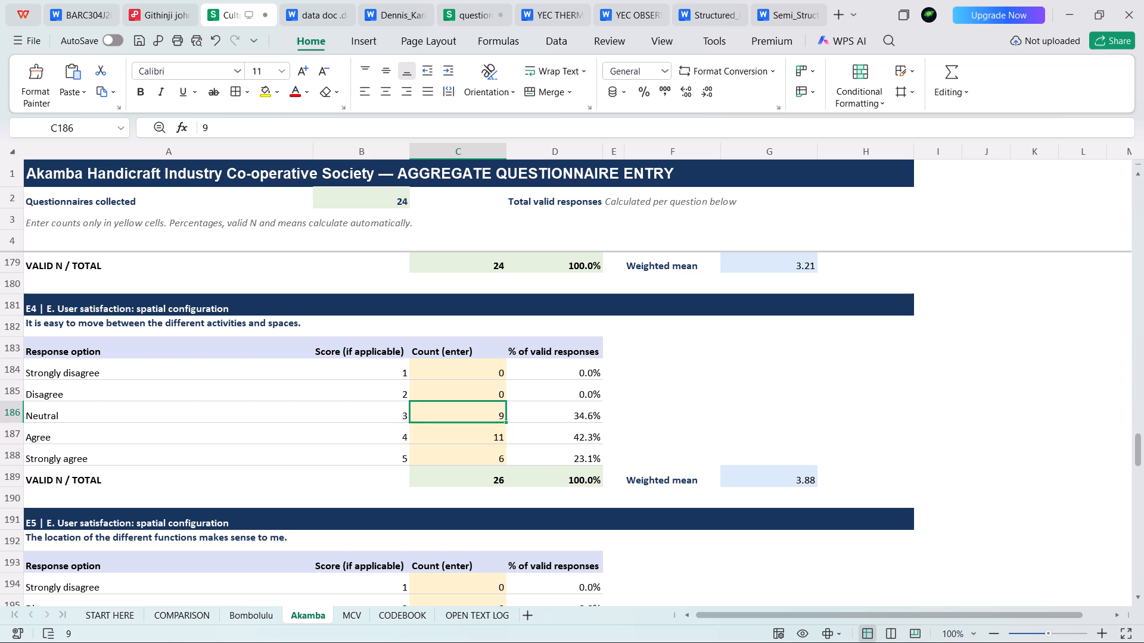
pyautogui.click(478, 435)
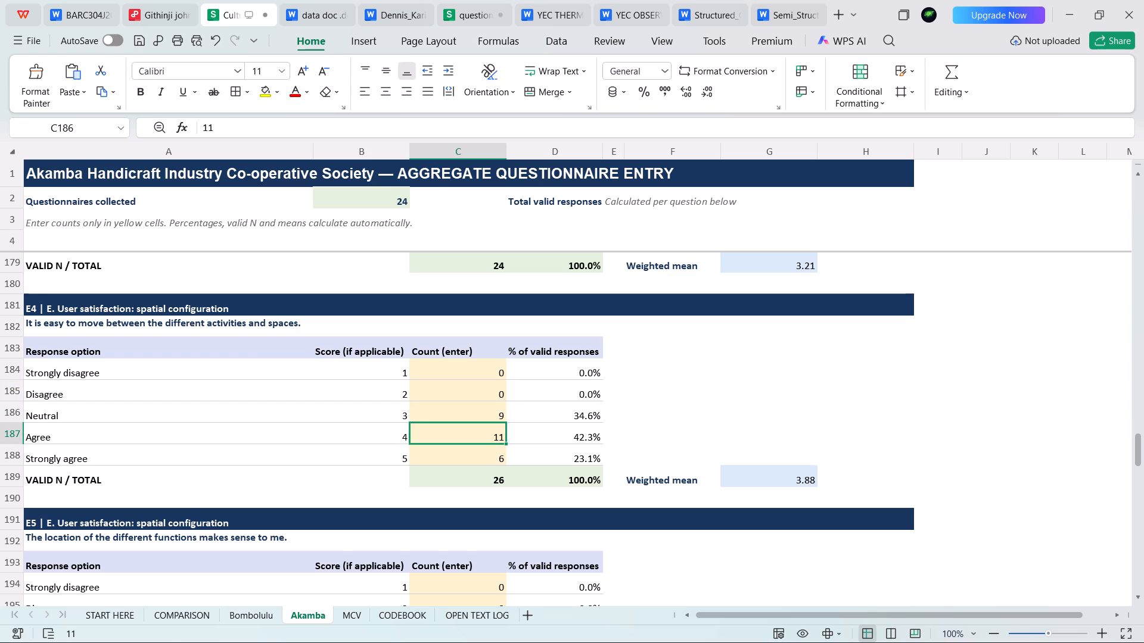
pyautogui.press('8')
pyautogui.click(482, 457)
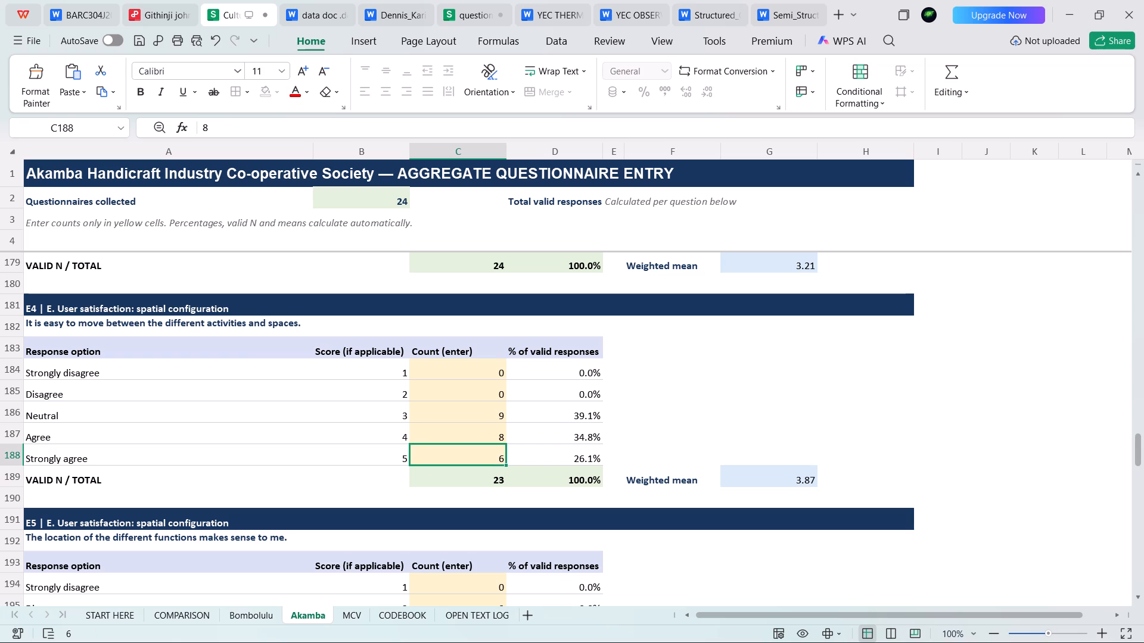
pyautogui.press('5')
pyautogui.scroll(3, 481, 445)
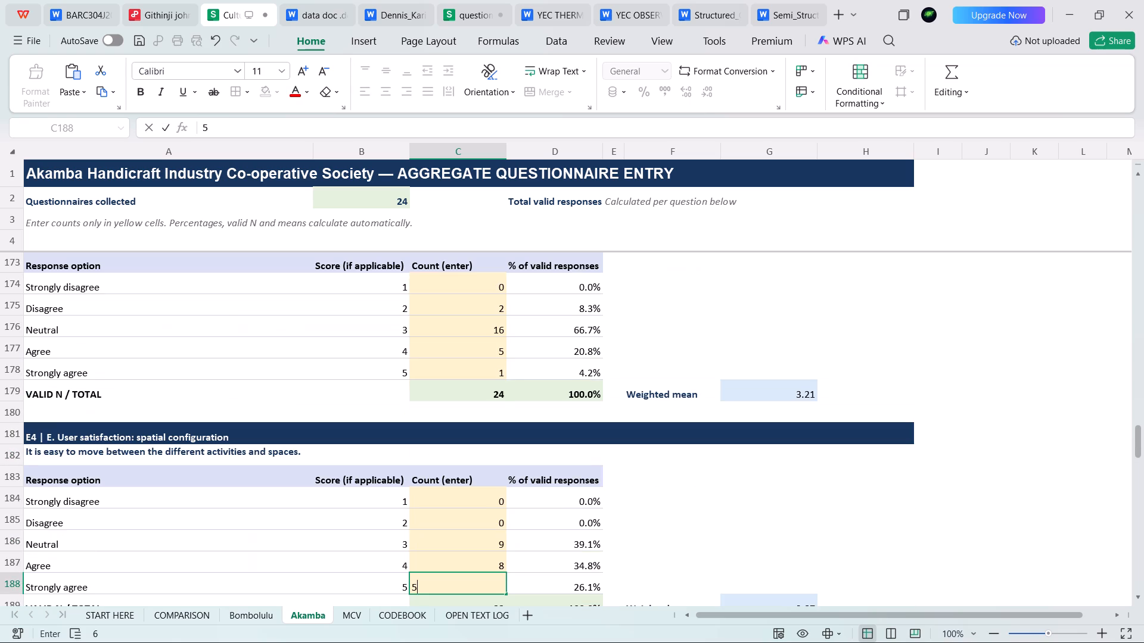
pyautogui.scroll(-3, 480, 445)
pyautogui.click(478, 432)
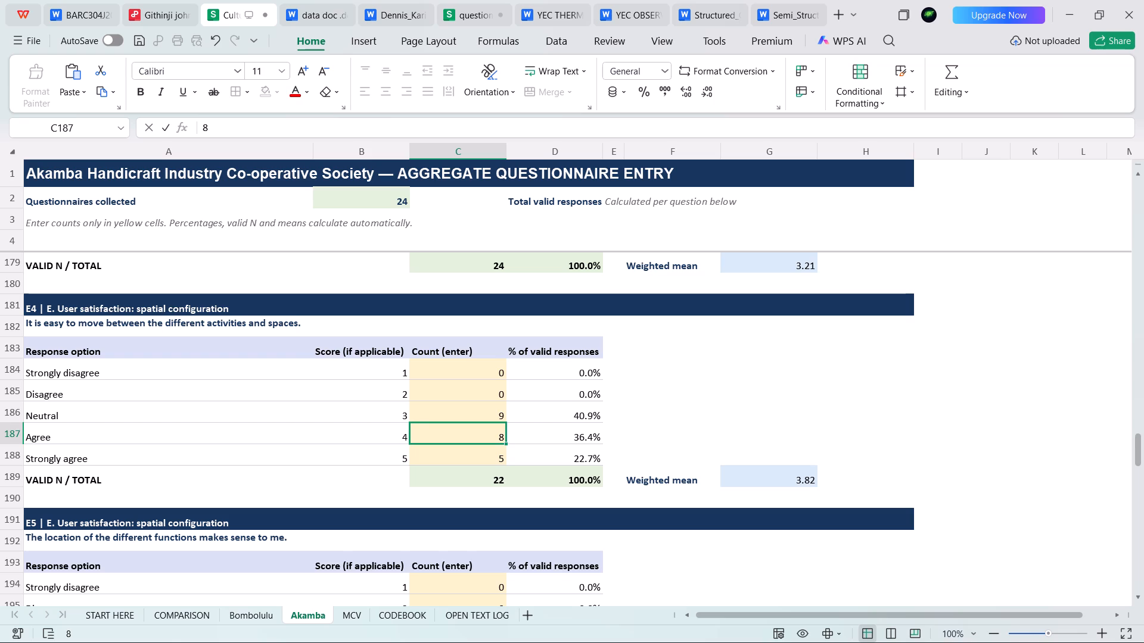
pyautogui.press('1')
pyautogui.press('0')
pyautogui.click(478, 416)
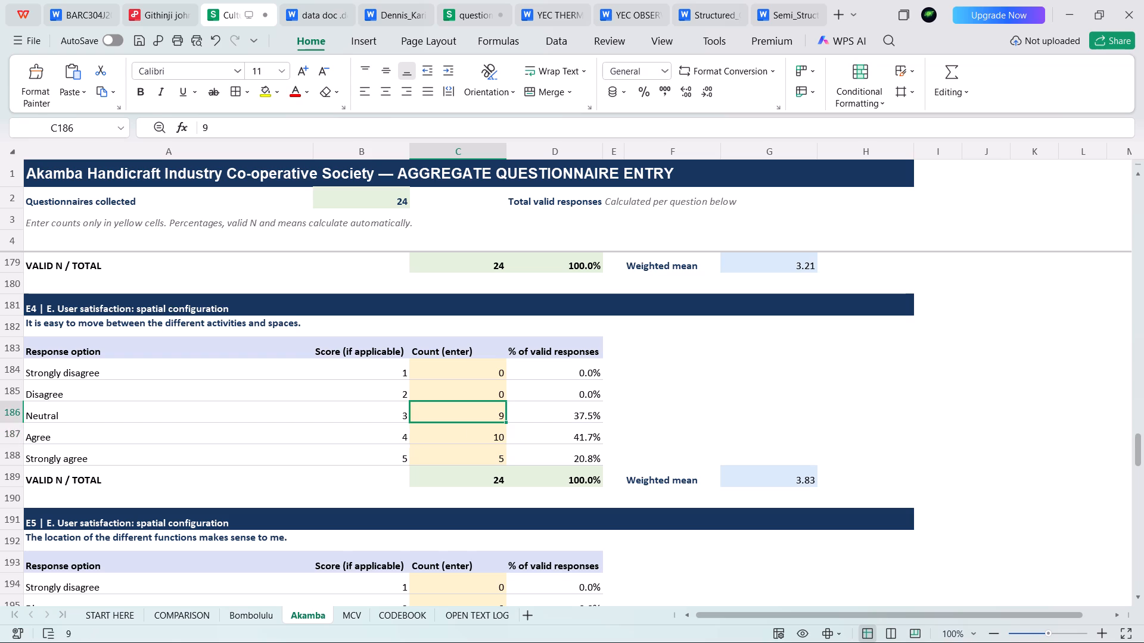
# Enter the question E5 counts on the location of functions making sense: Neutral 8, Agree 14 and Strongly agree 4.
pyautogui.scroll(-6, 477, 416)
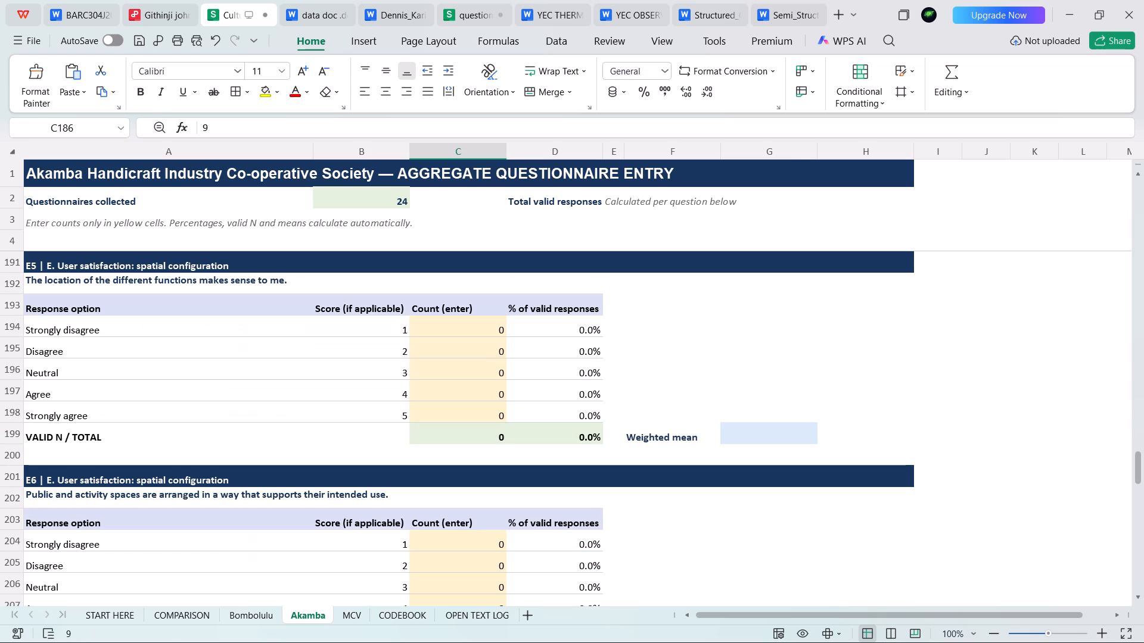
pyautogui.click(462, 386)
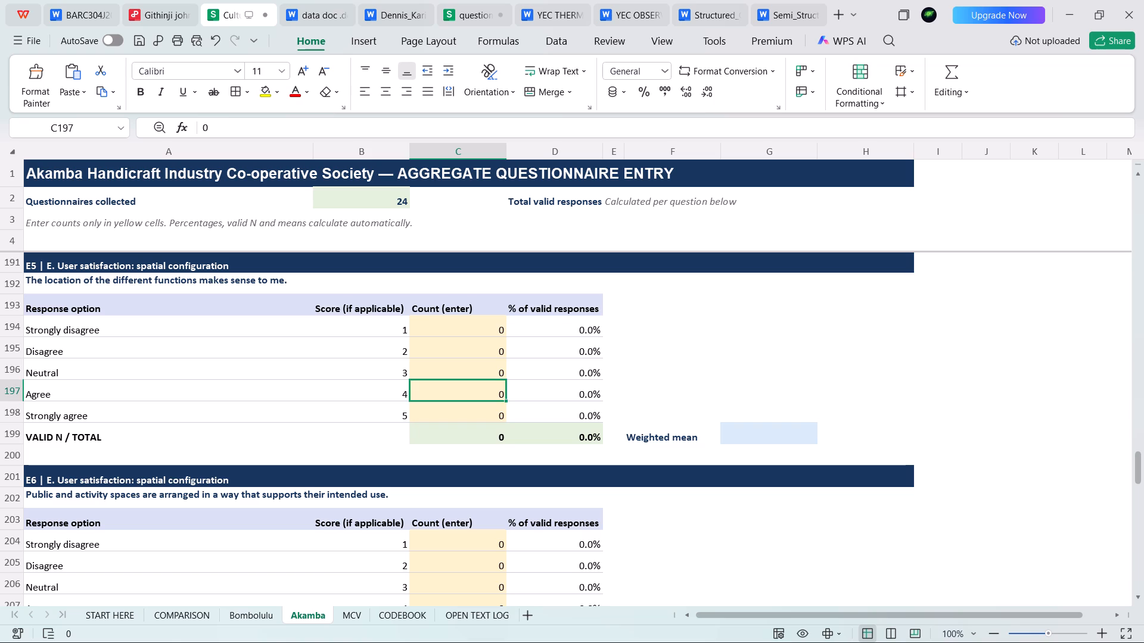
pyautogui.press('7')
pyautogui.click(463, 373)
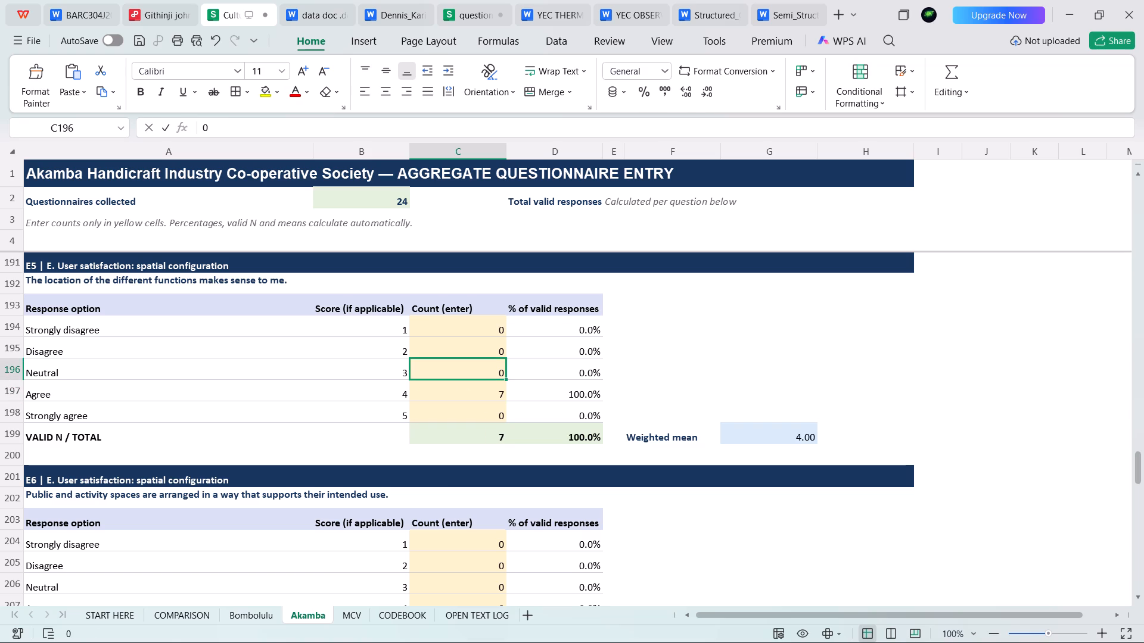
pyautogui.write('13')
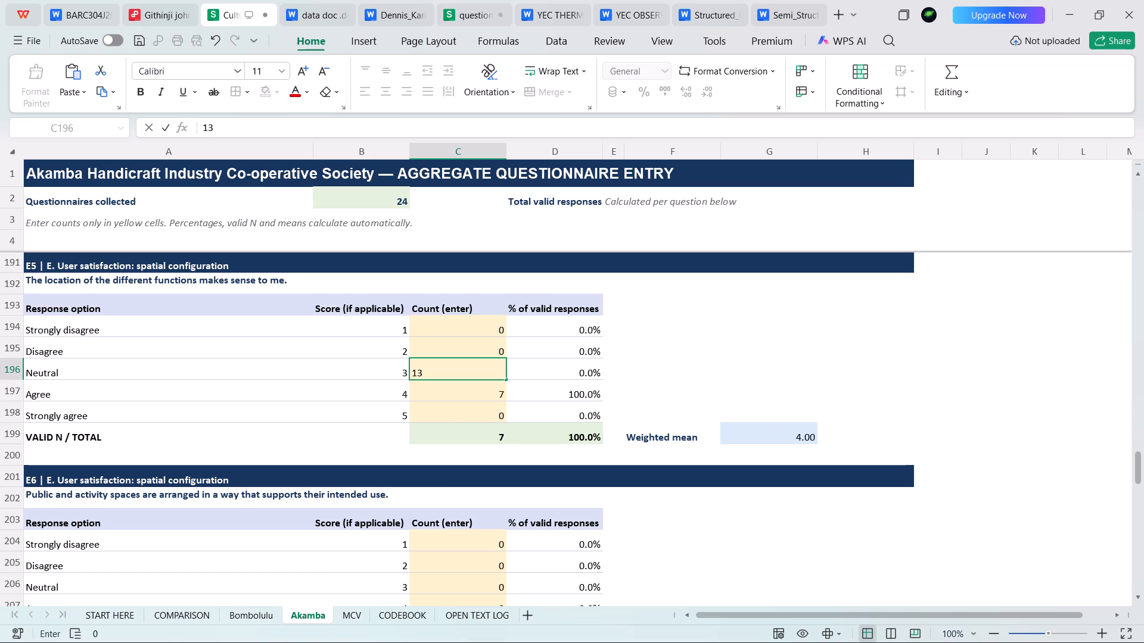
pyautogui.press('BackSpace')
pyautogui.press('BackSpace')
pyautogui.press('8')
pyautogui.click(458, 394)
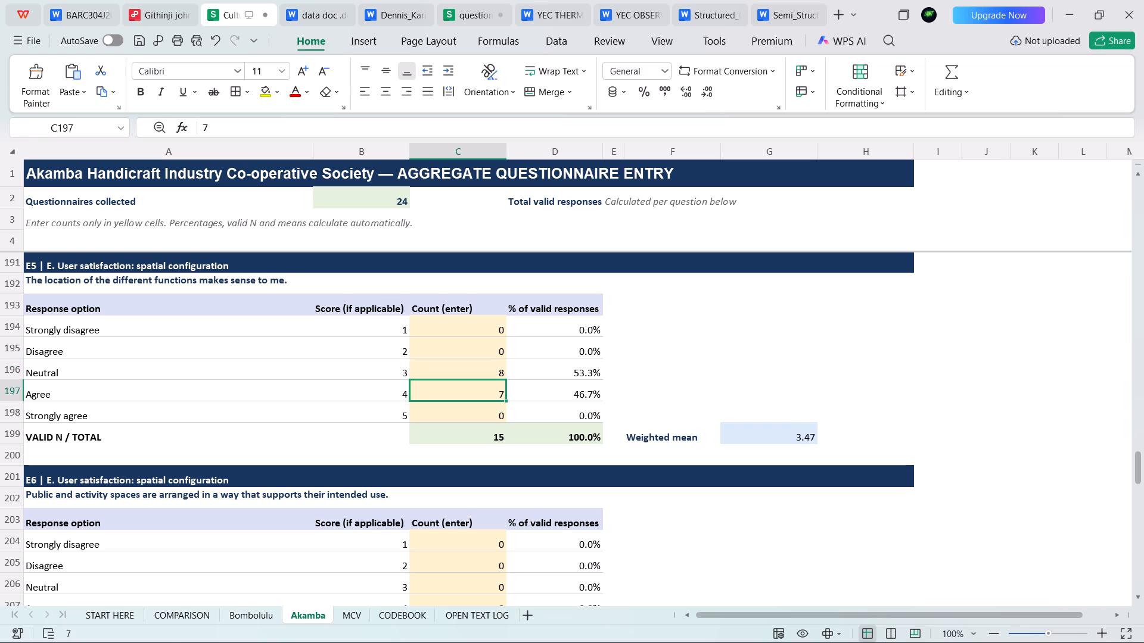
pyautogui.press('1')
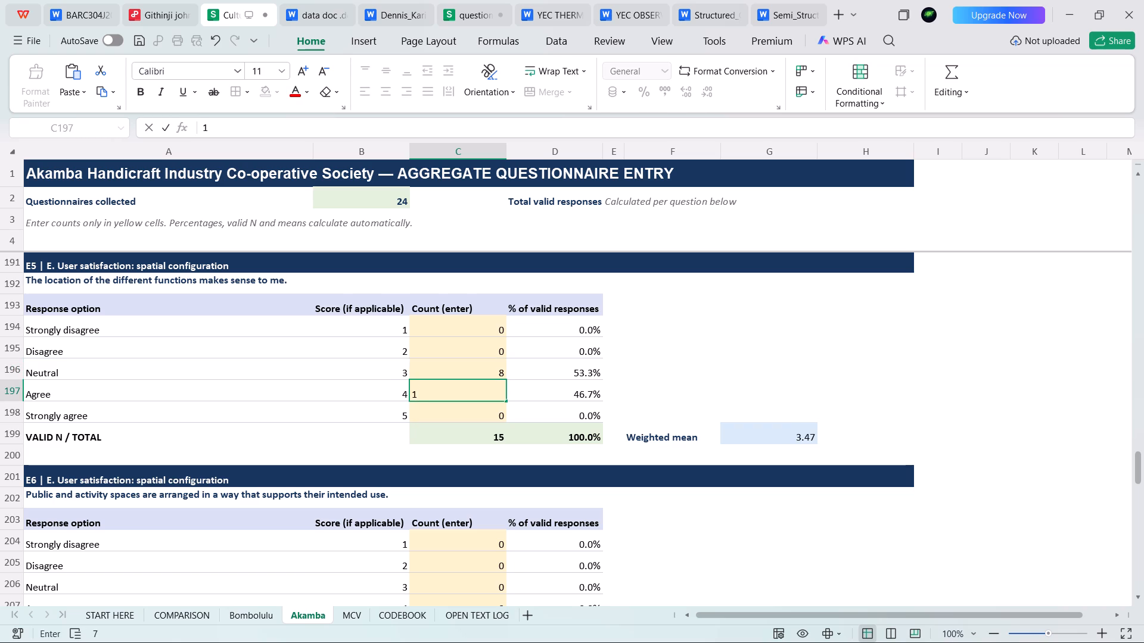
pyautogui.press('4')
pyautogui.click(478, 422)
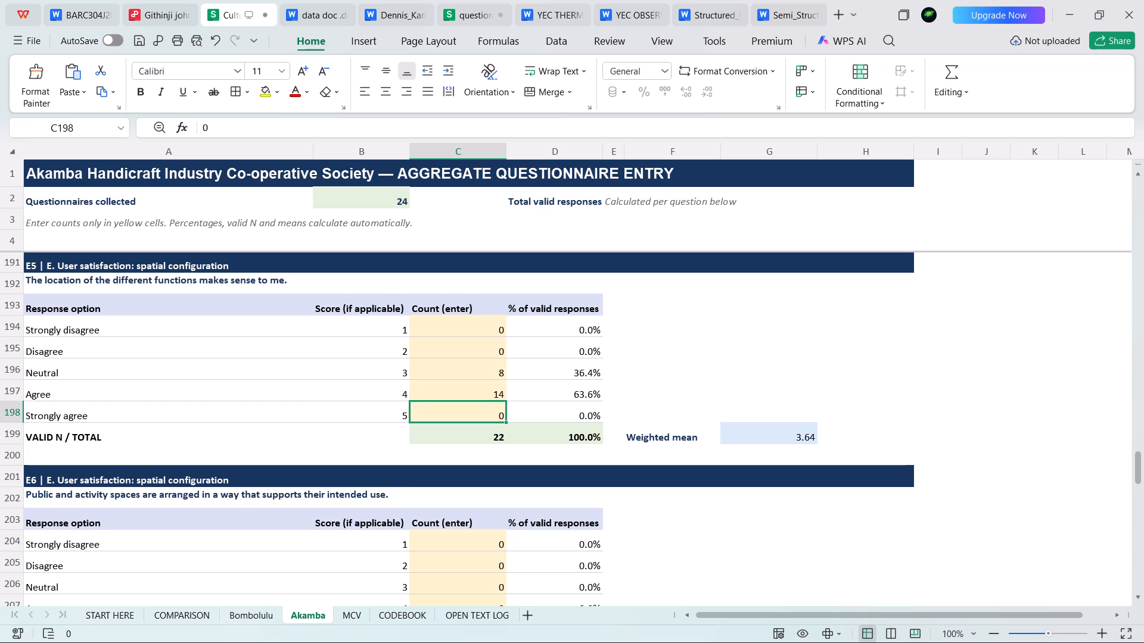
pyautogui.press('4')
# Correct the question E5 counts to Disagree 2, Neutral 6 and Agree 12.
pyautogui.click(470, 393)
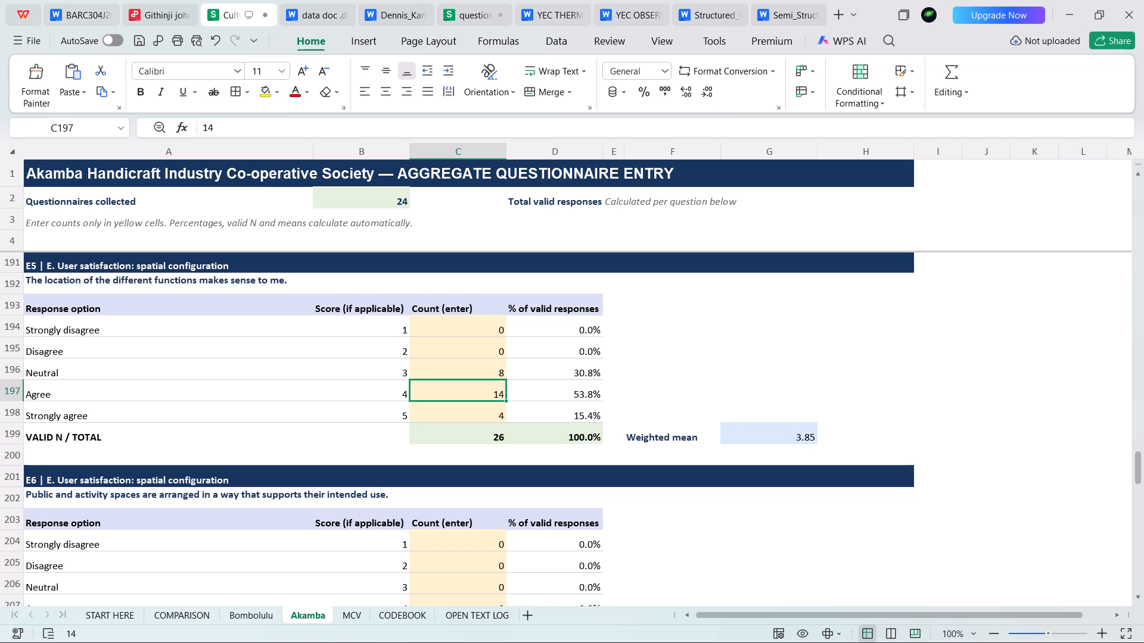
pyautogui.click(475, 363)
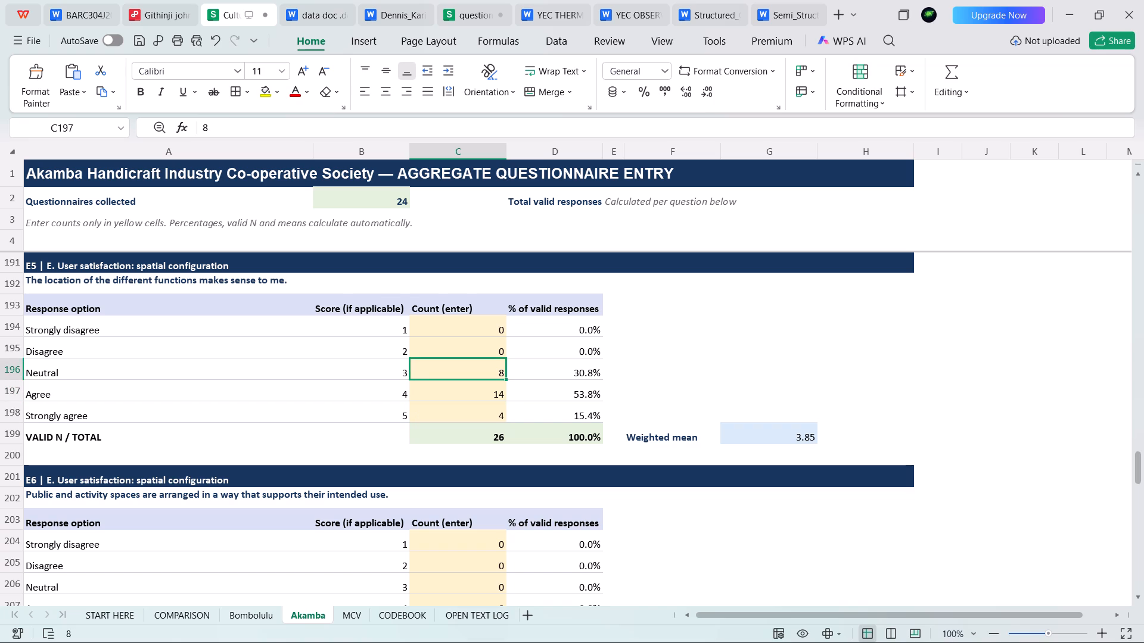
pyautogui.press('6')
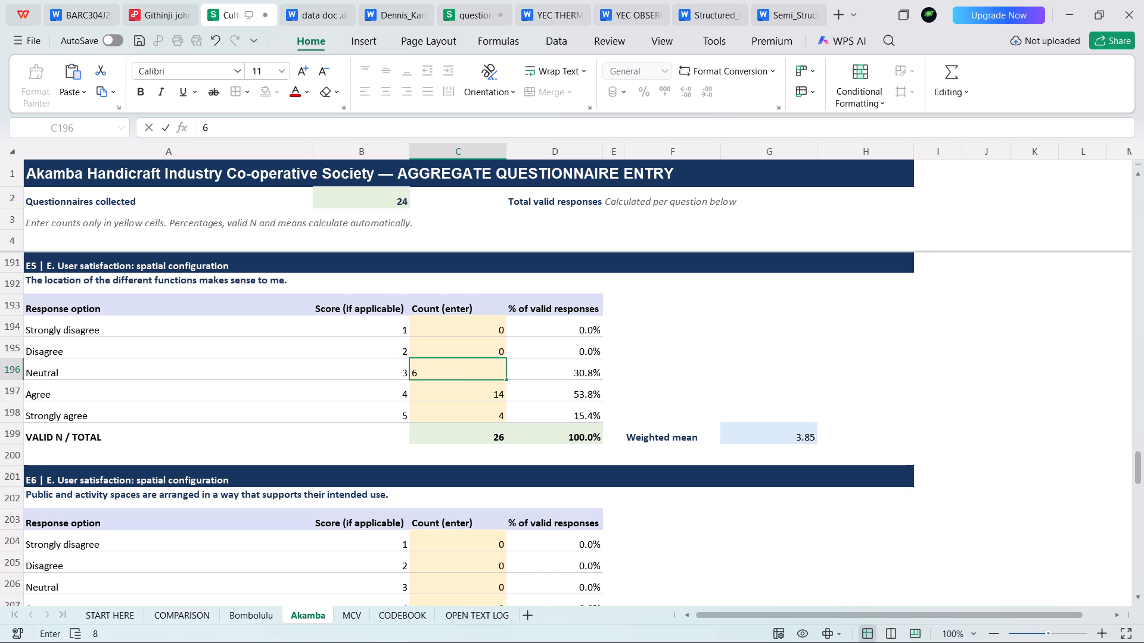
pyautogui.click(471, 345)
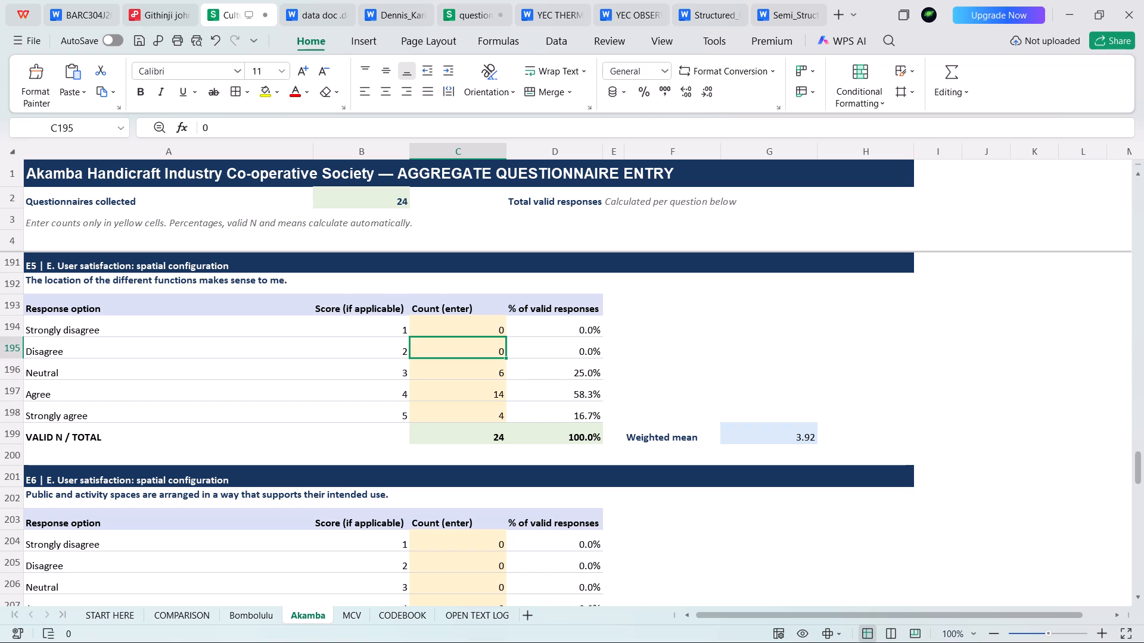
pyautogui.press('2')
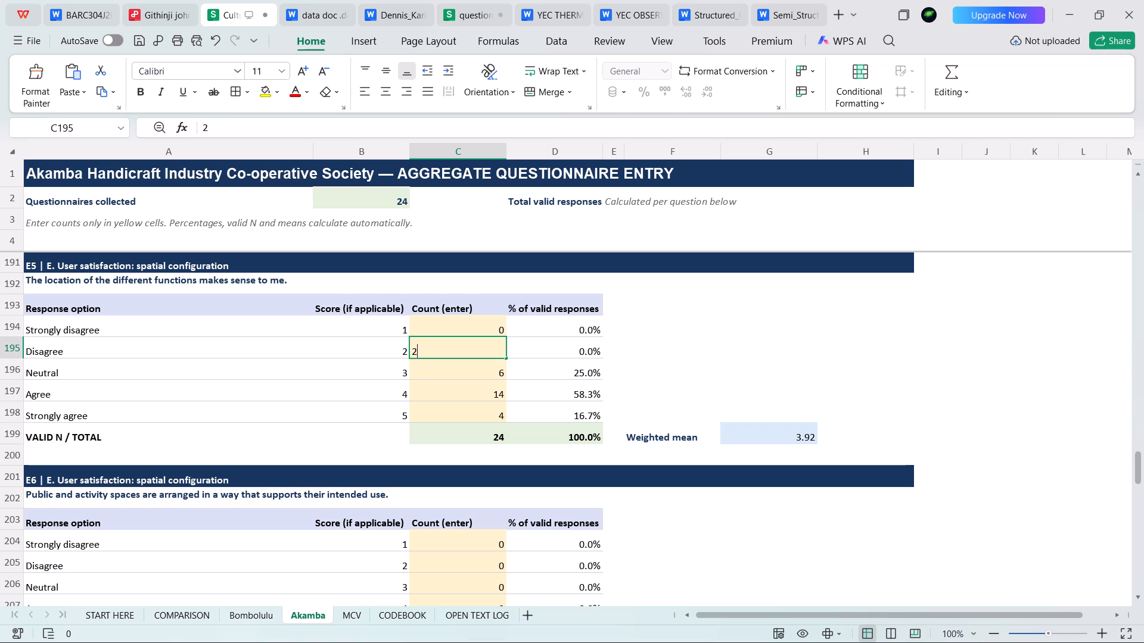
pyautogui.click(476, 370)
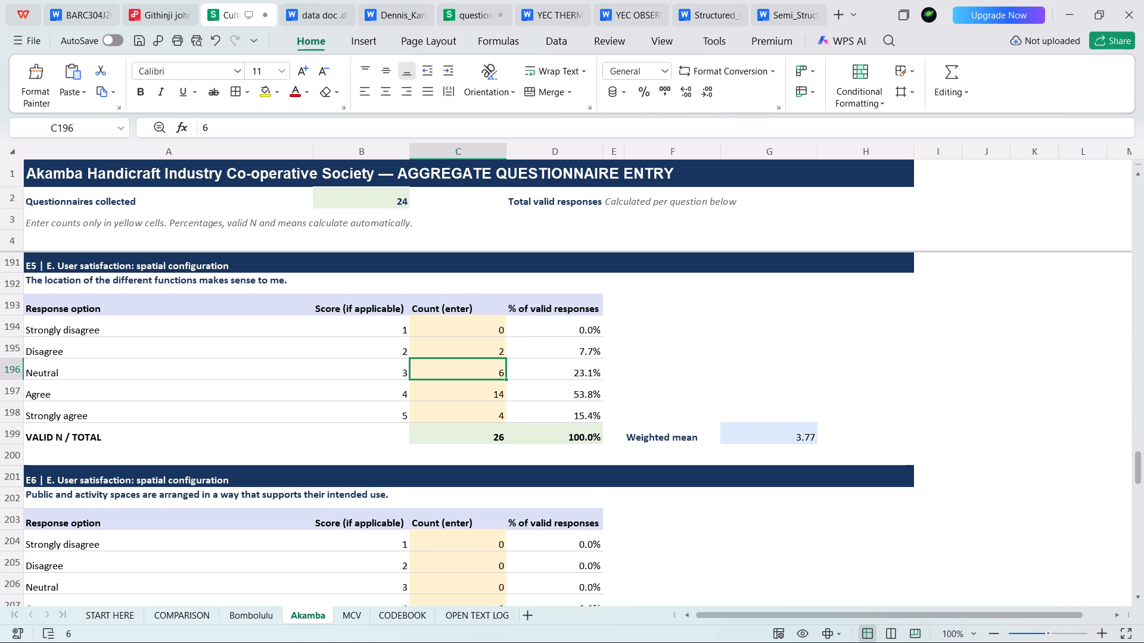
pyautogui.click(472, 397)
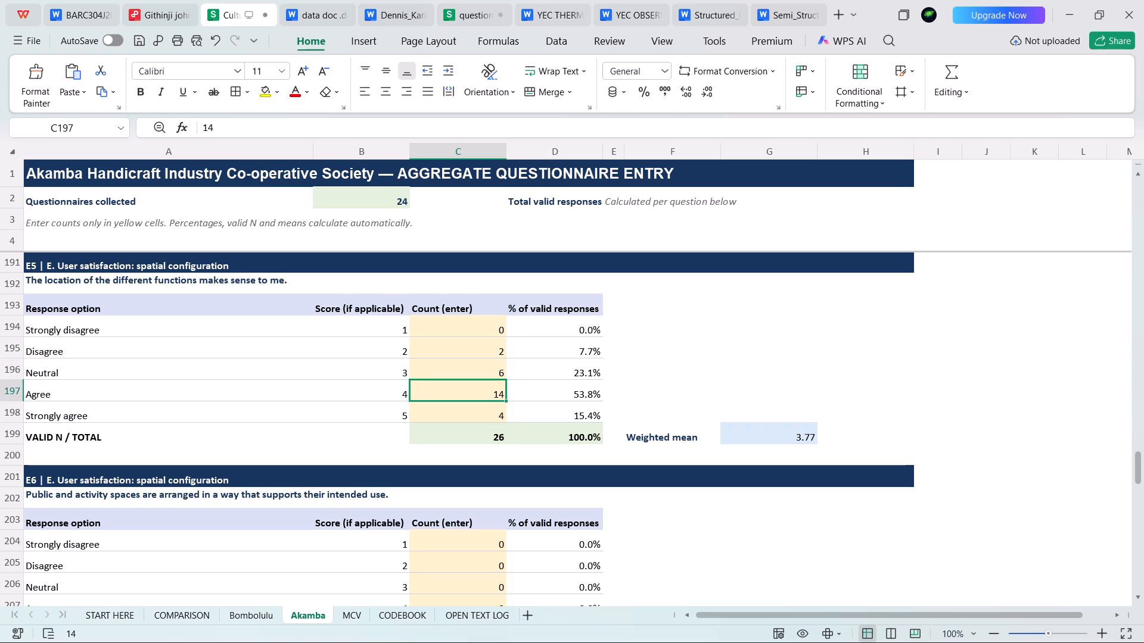
pyautogui.write('12')
pyautogui.scroll(-1, 474, 377)
pyautogui.scroll(7, 474, 377)
pyautogui.scroll(-5, 474, 377)
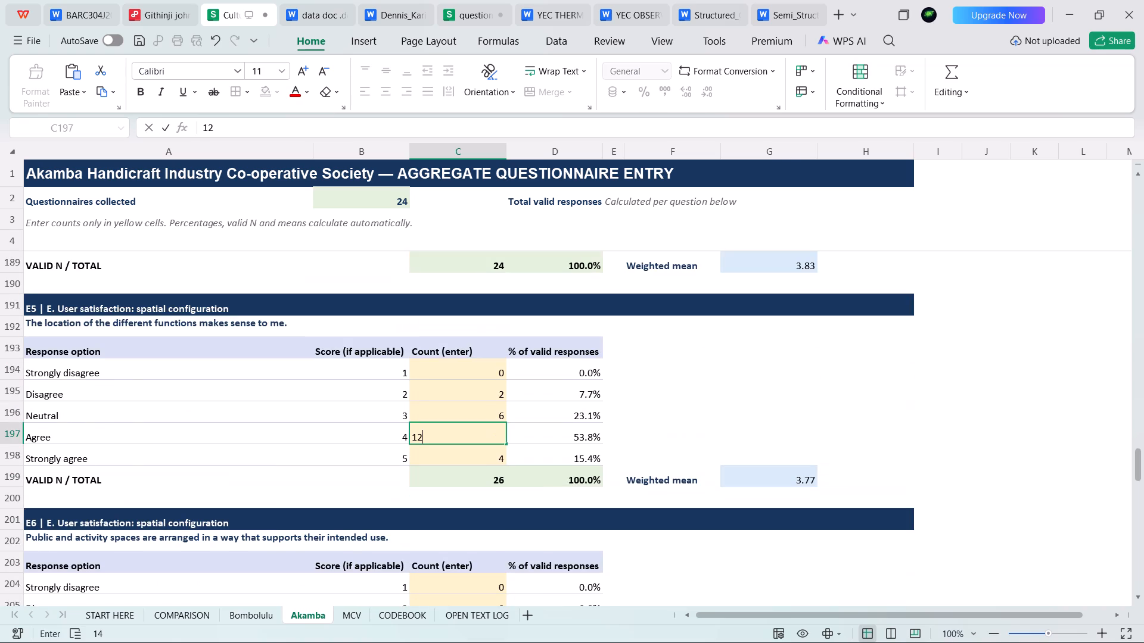
pyautogui.click(471, 408)
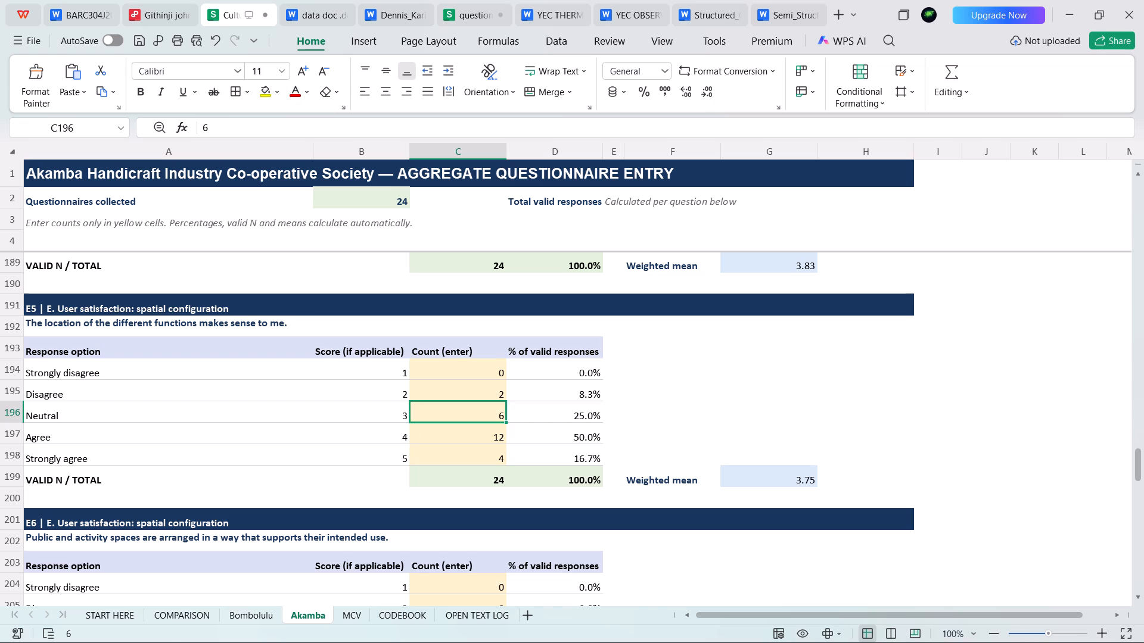
# Enter the question E6 counts on spaces supporting their intended use: Disagree 3, Neutral 5, Agree 11 and Strongly agree 4.
pyautogui.scroll(-5, 464, 408)
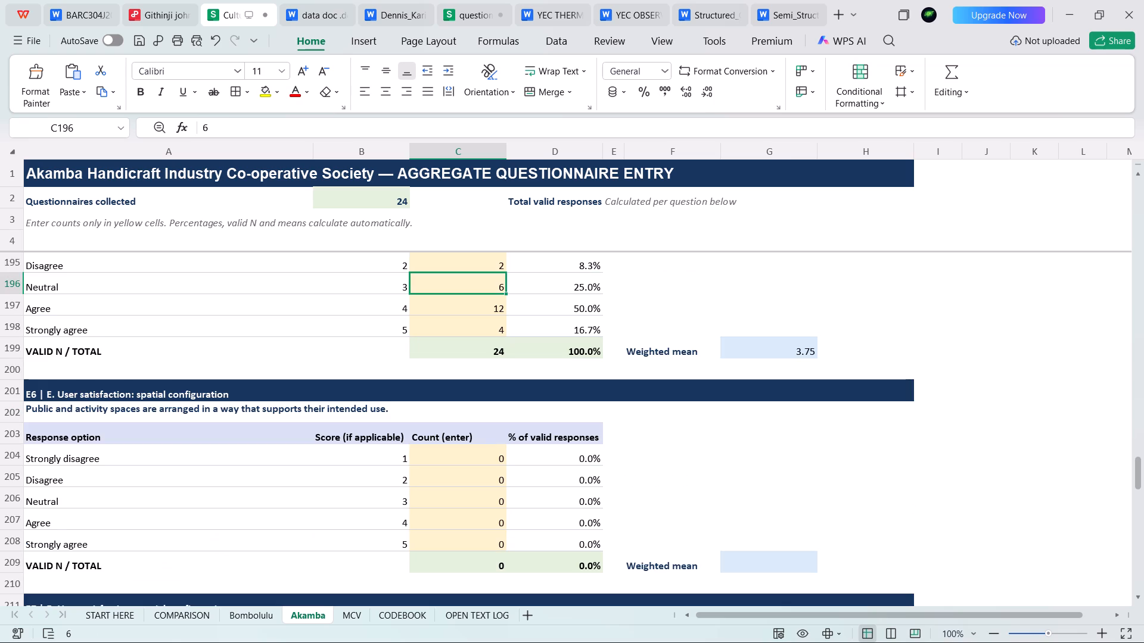
pyautogui.scroll(2, 460, 413)
pyautogui.scroll(-4, 453, 409)
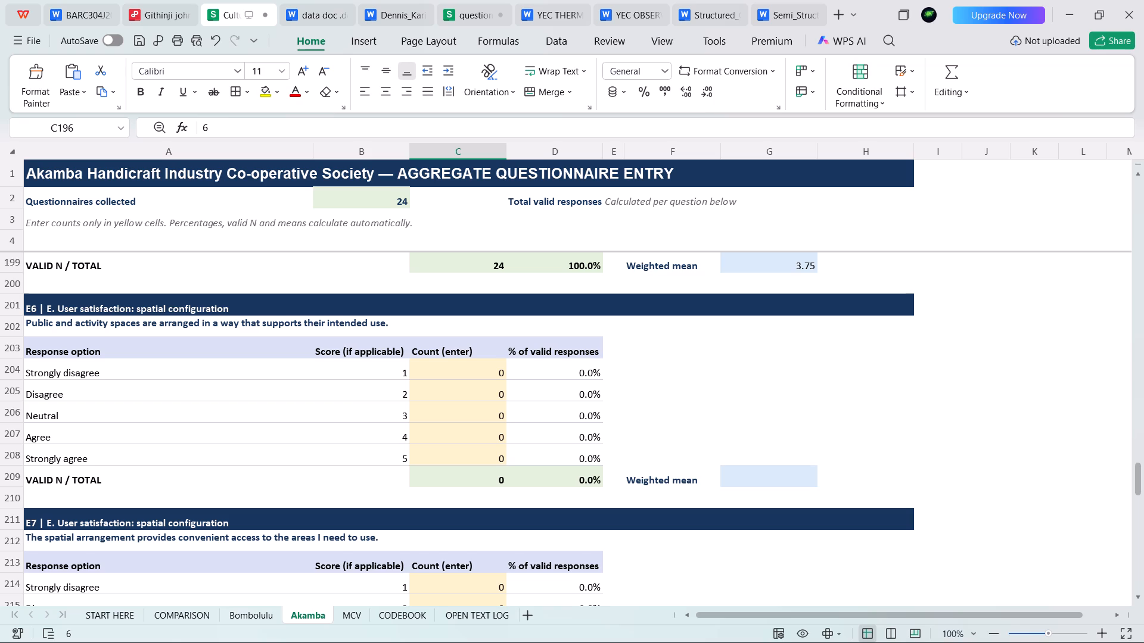
pyautogui.click(446, 394)
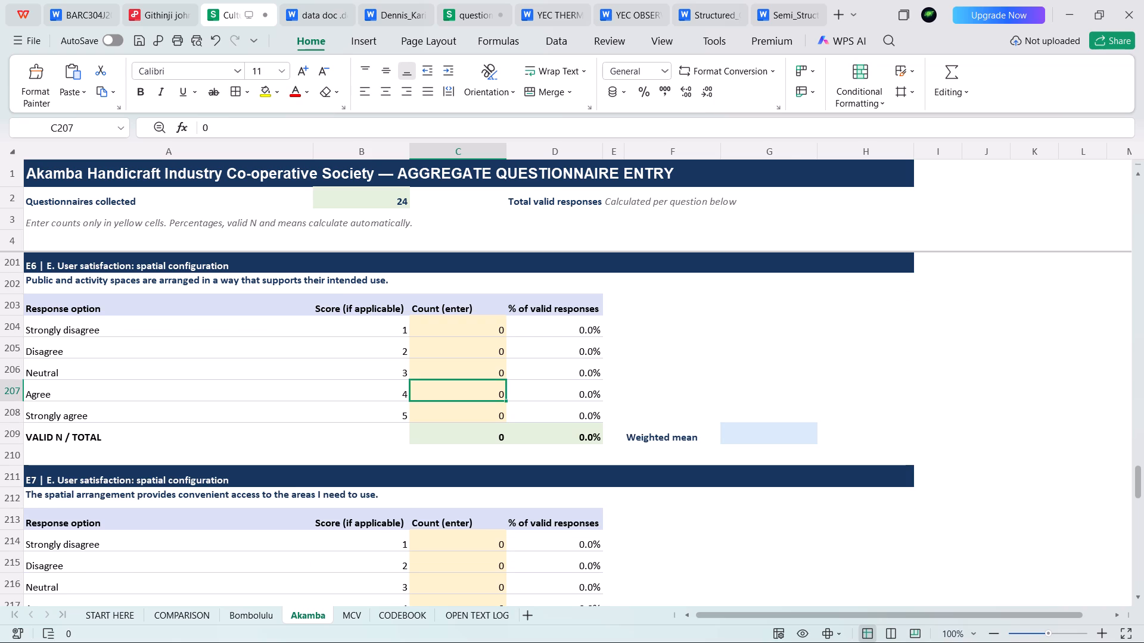
pyautogui.write('11')
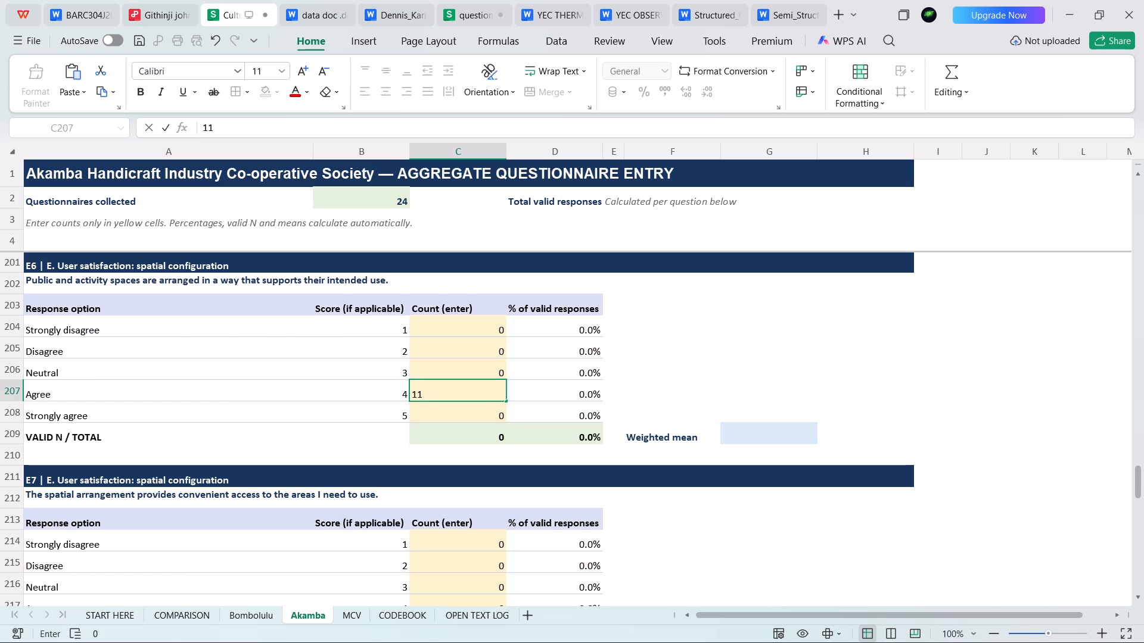
pyautogui.click(453, 414)
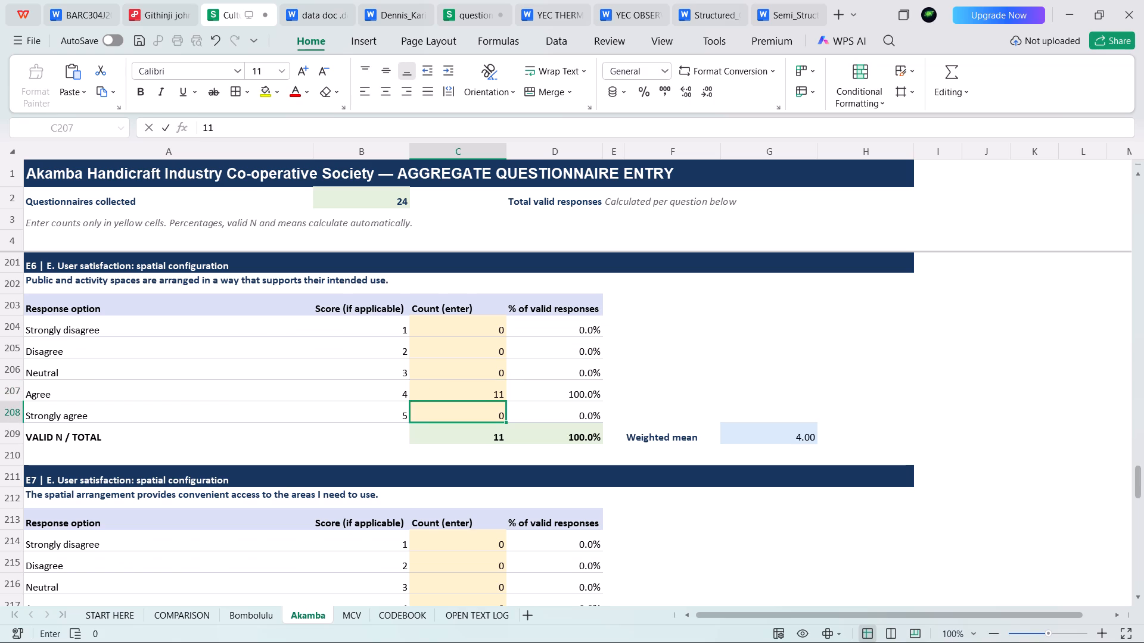
pyautogui.press('4')
pyautogui.click(455, 374)
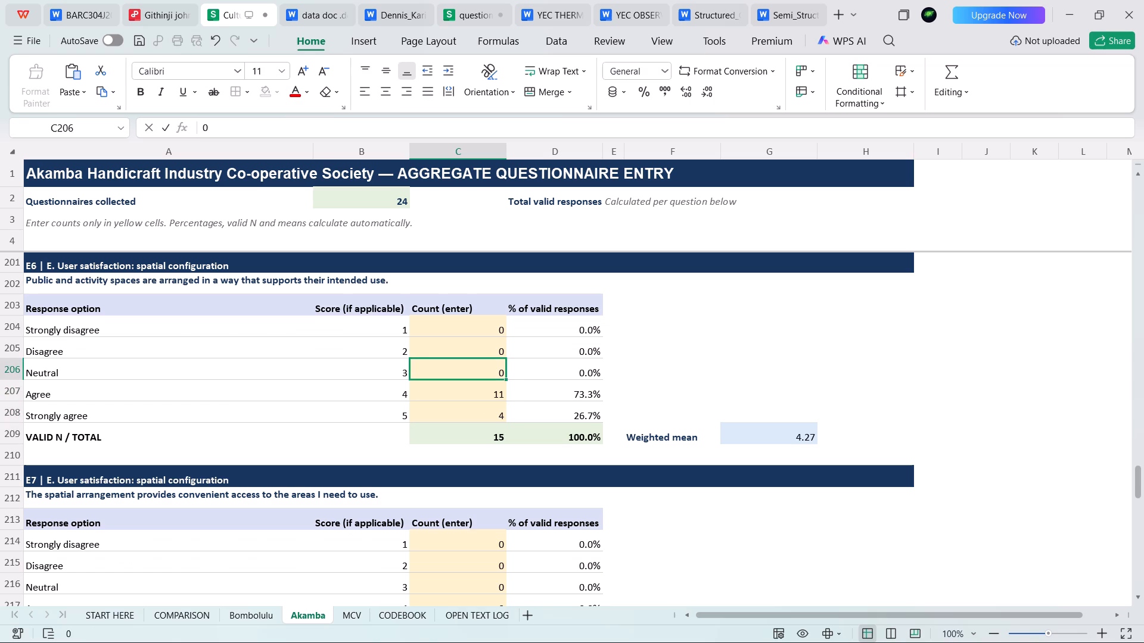
pyautogui.press('5')
pyautogui.click(462, 350)
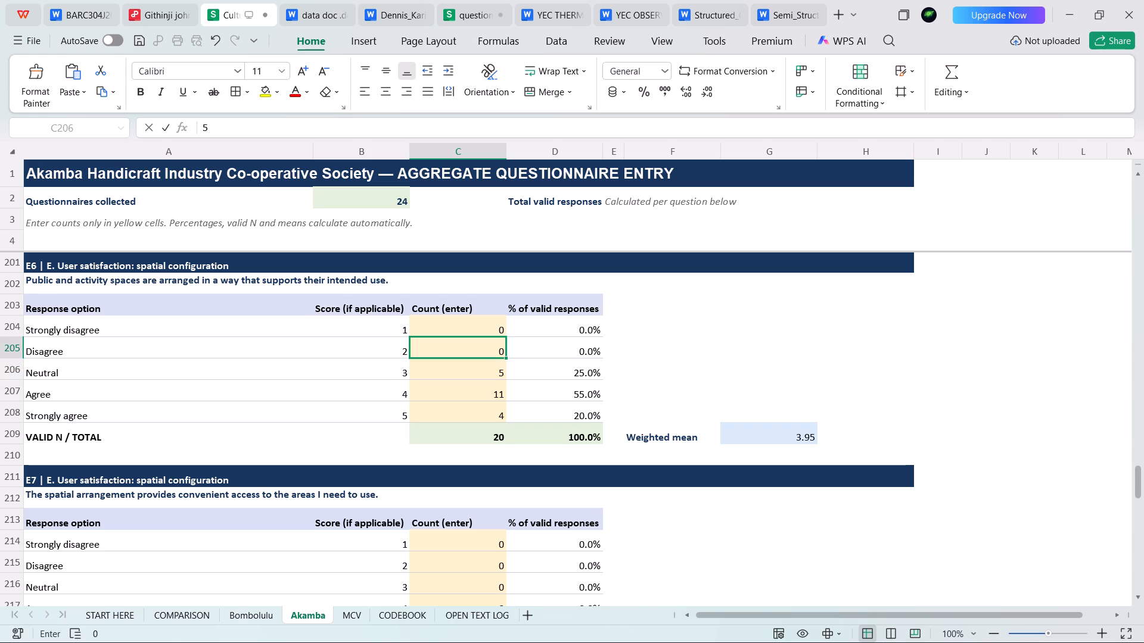
pyautogui.press('3')
pyautogui.click(474, 398)
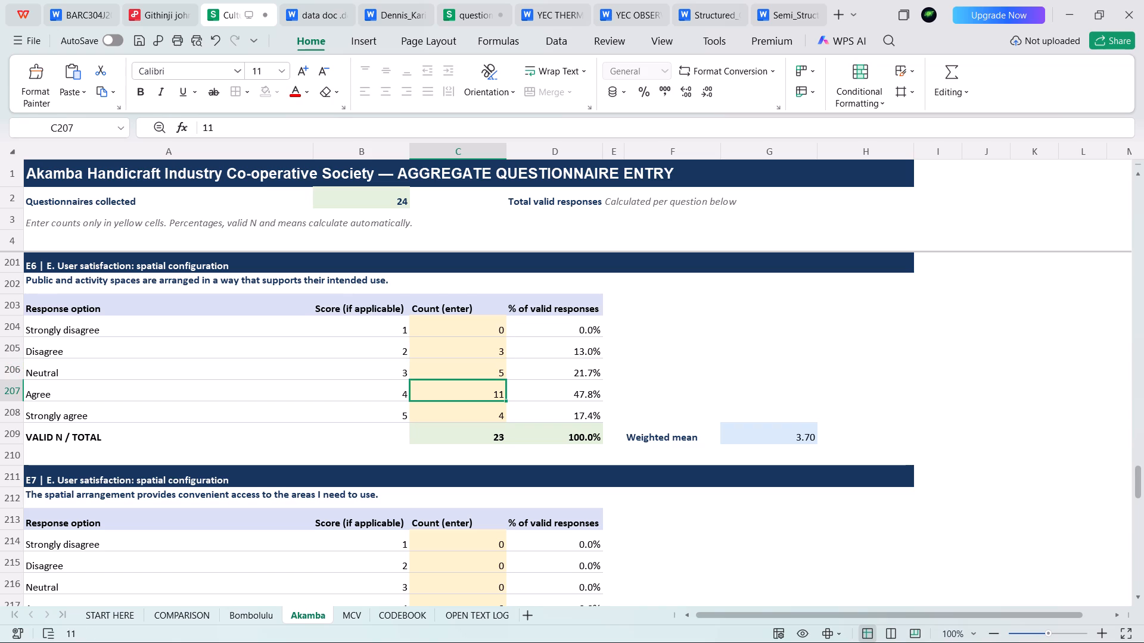
# Set the question E6 count for Neutral to 6.
pyautogui.click(481, 372)
pyautogui.press('6')
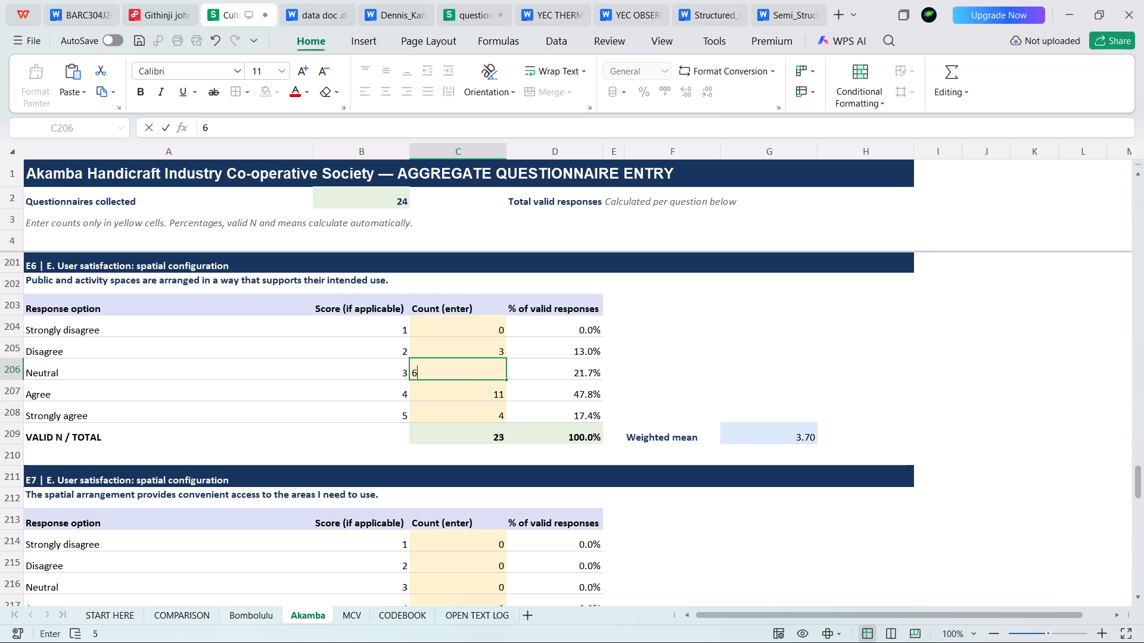
pyautogui.click(471, 399)
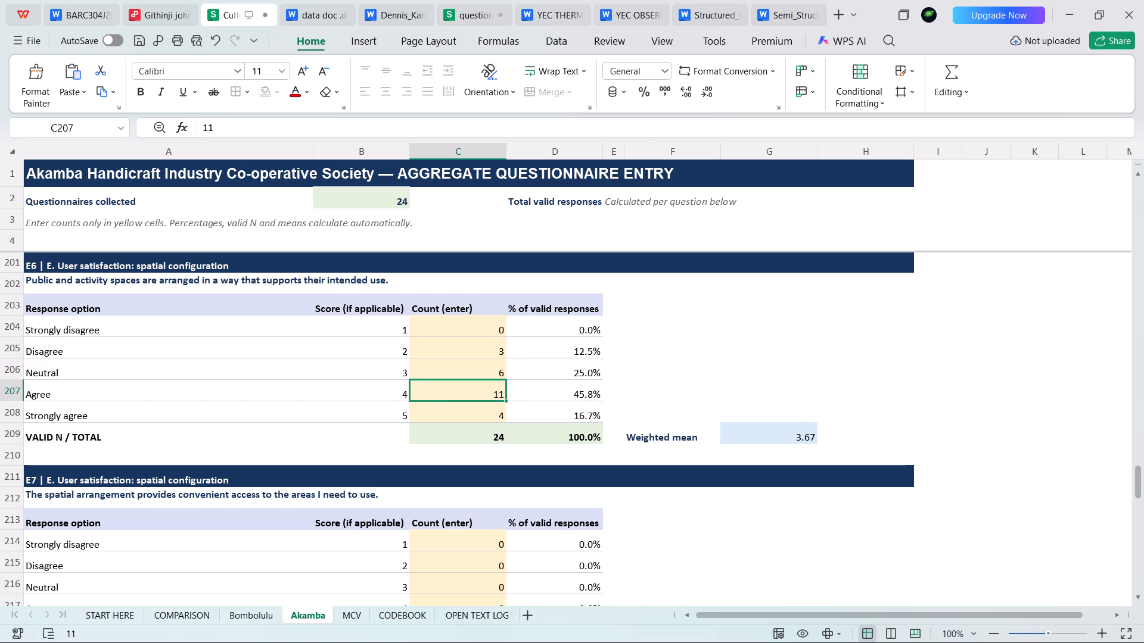
# Enter the question E7 counts on the spatial arrangement providing convenient access to needed areas.
pyautogui.scroll(-4, 471, 399)
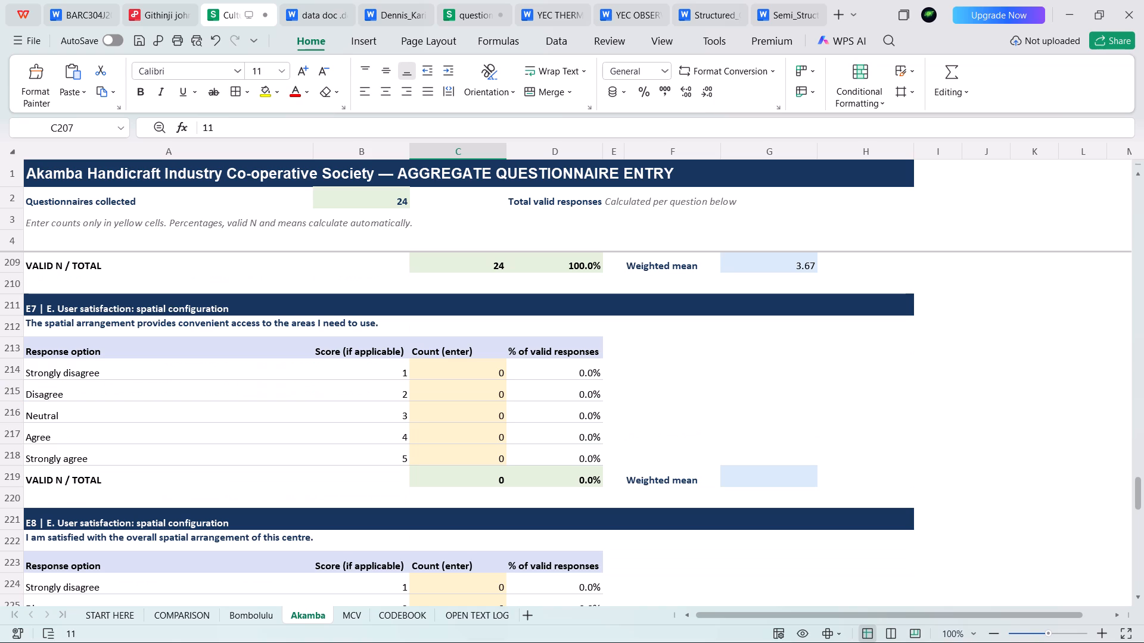
pyautogui.scroll(-1, 466, 388)
pyautogui.scroll(2, 465, 388)
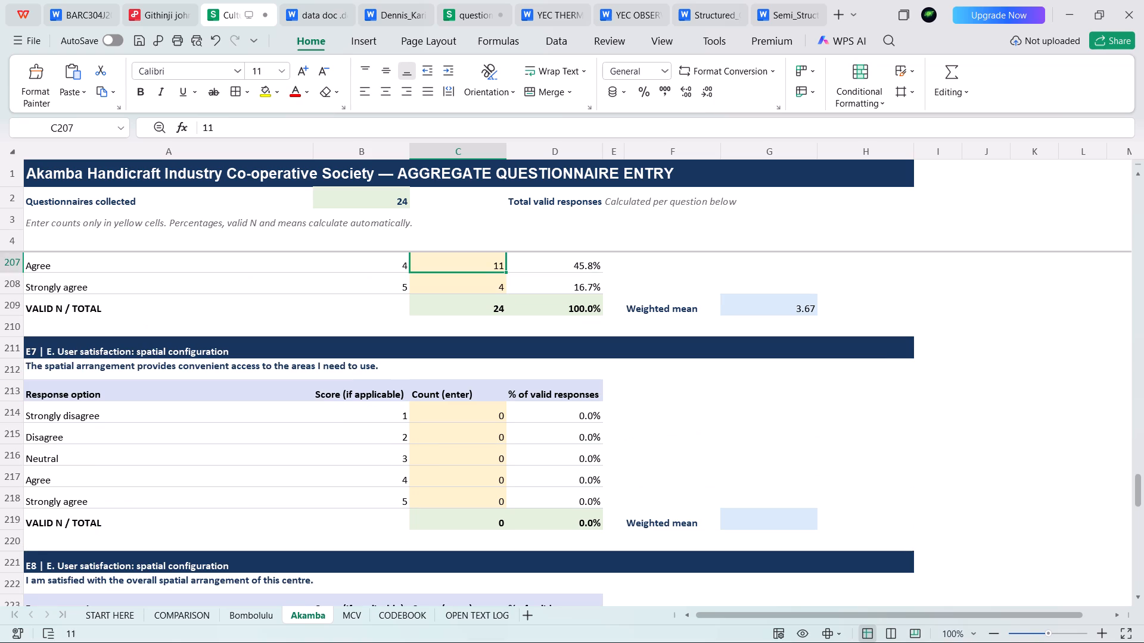
pyautogui.scroll(-1, 463, 388)
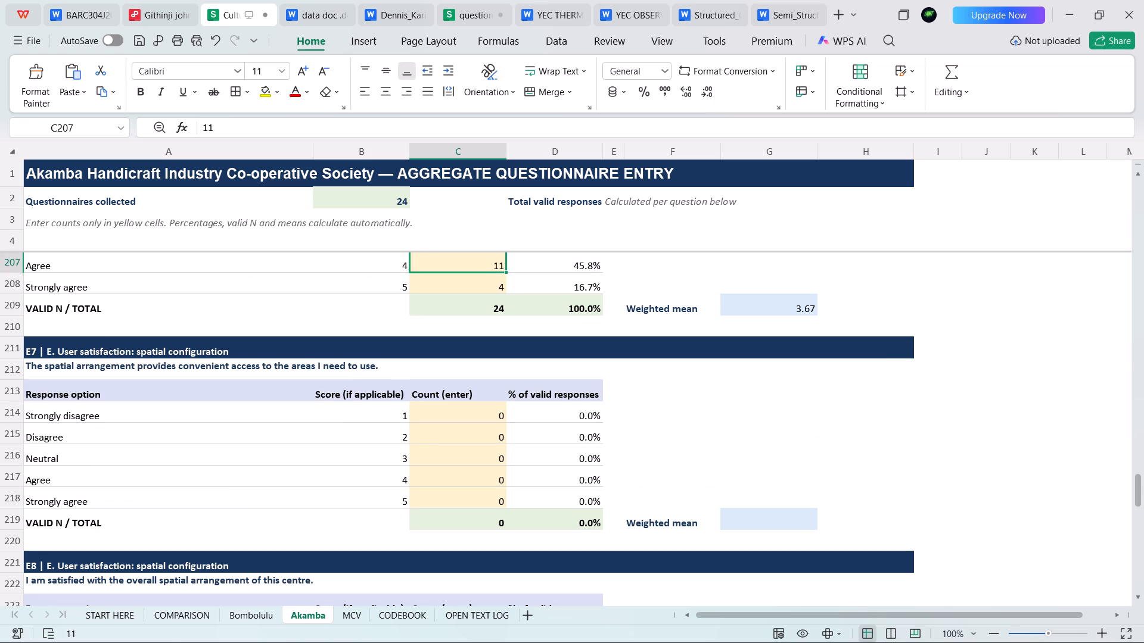
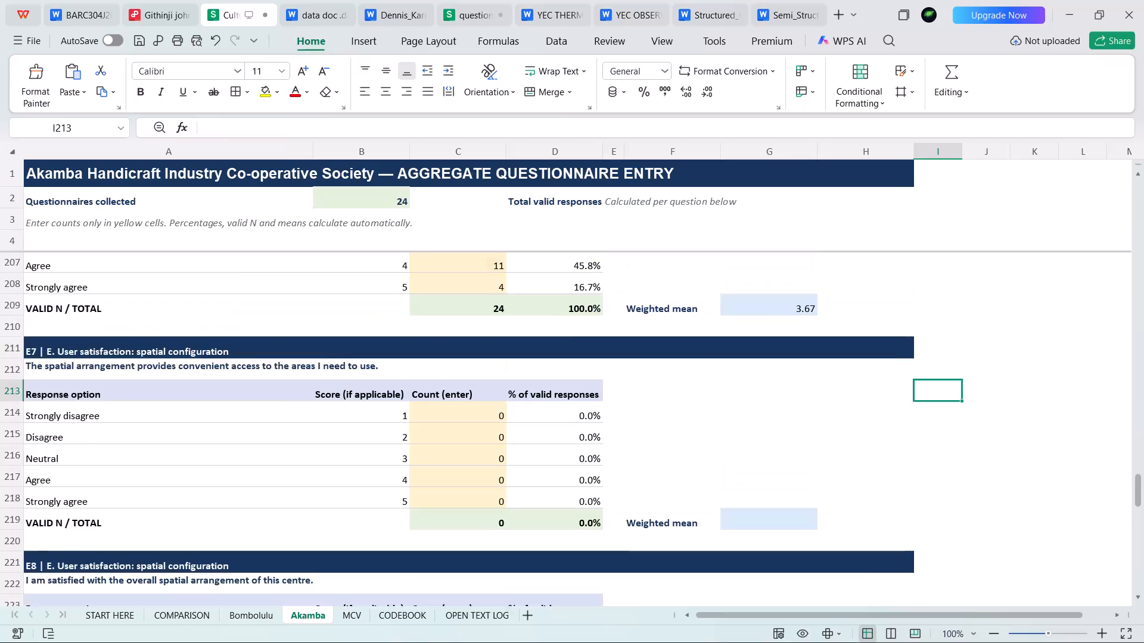
# Enter the question E7 counts on convenient access to needed areas: Neutral 11, Agree 11 and Strongly agree 2.
pyautogui.scroll(-3, 546, 404)
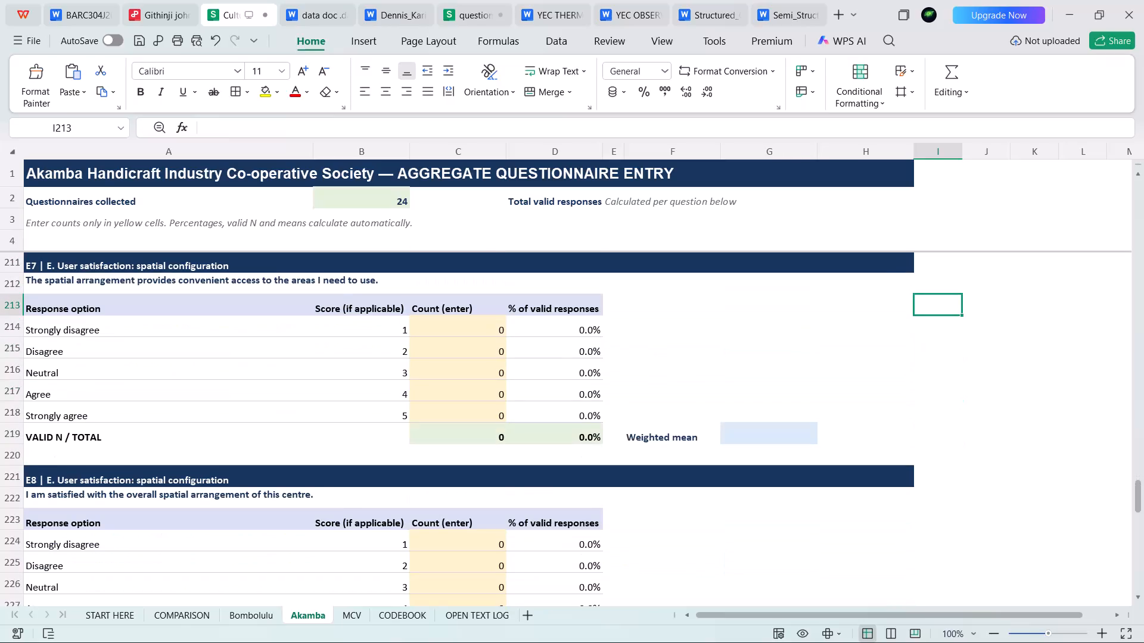
pyautogui.click(481, 332)
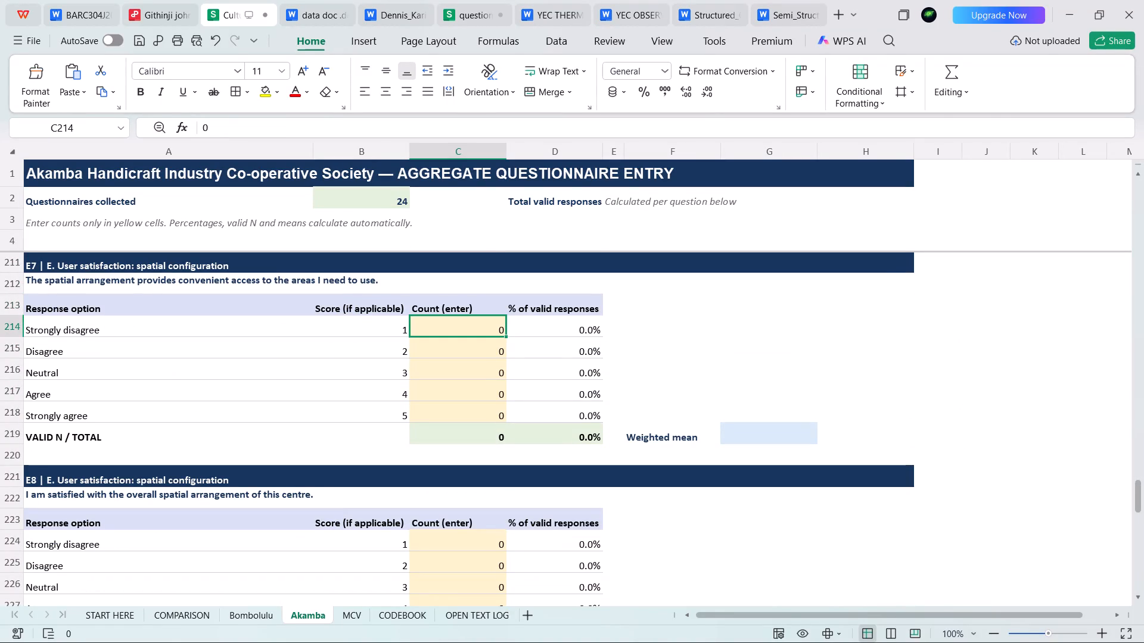
pyautogui.click(465, 394)
pyautogui.write('11')
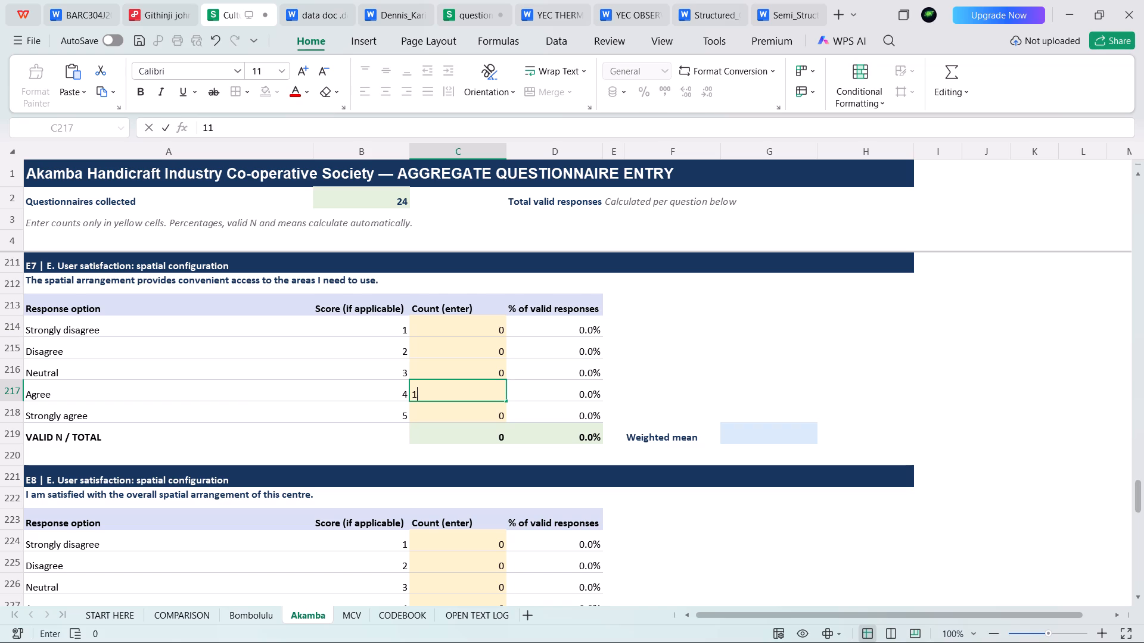
pyautogui.click(456, 416)
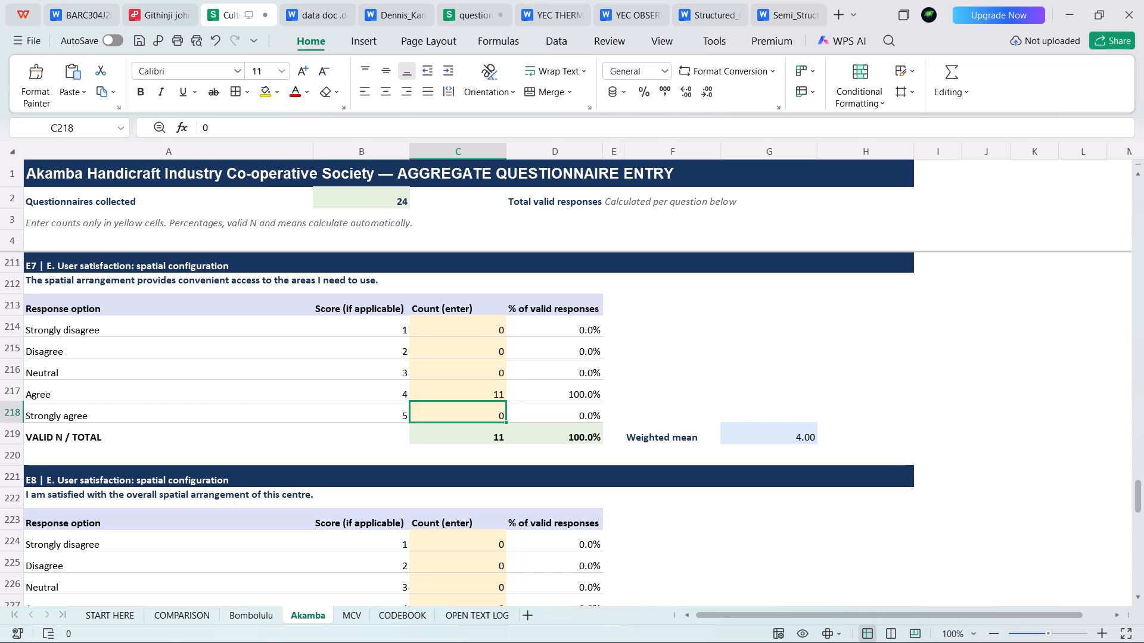
pyautogui.click(465, 369)
pyautogui.write('11')
pyautogui.click(464, 416)
pyautogui.press('2')
pyautogui.click(466, 358)
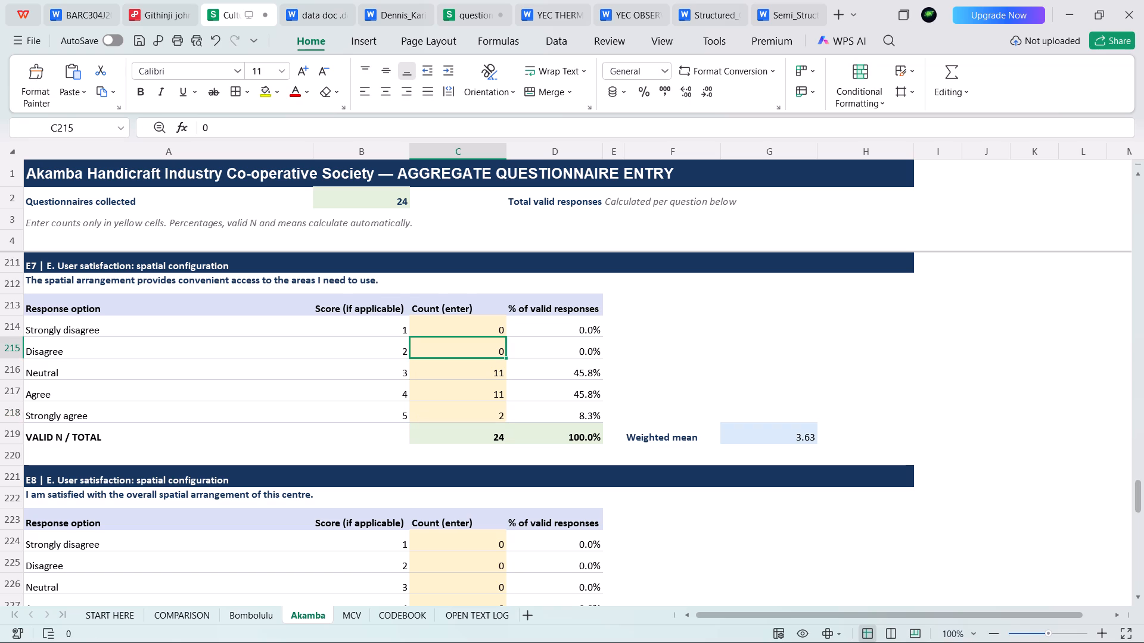
# Revise the question E7 counts to Disagree 1, Neutral 8 and Agree 13.
pyautogui.click(472, 371)
pyautogui.press('7')
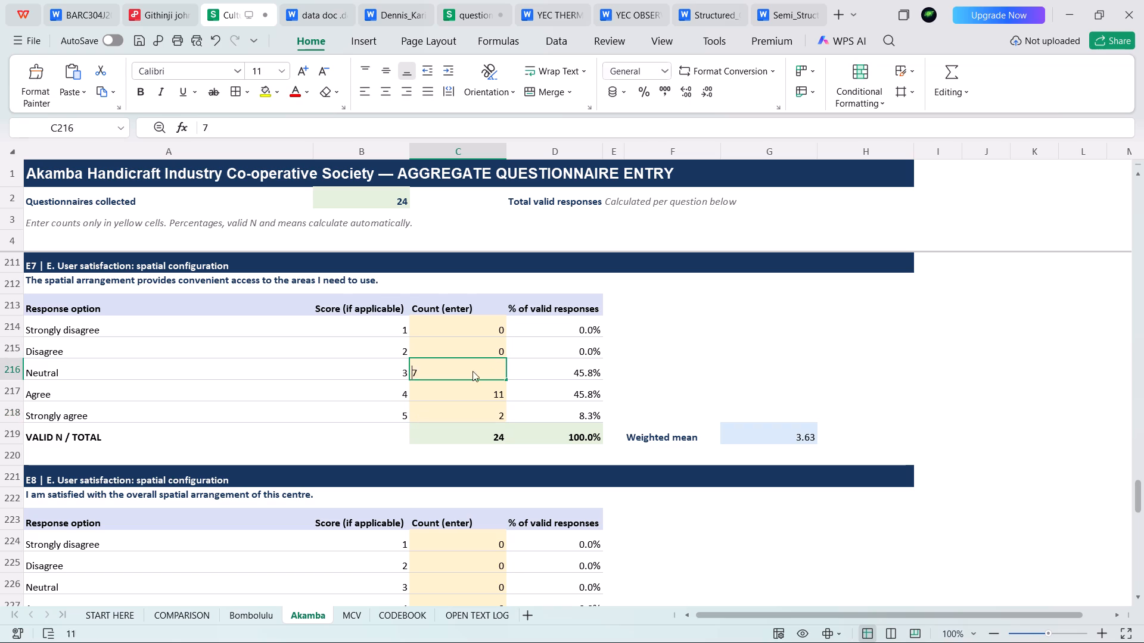
pyautogui.click(464, 348)
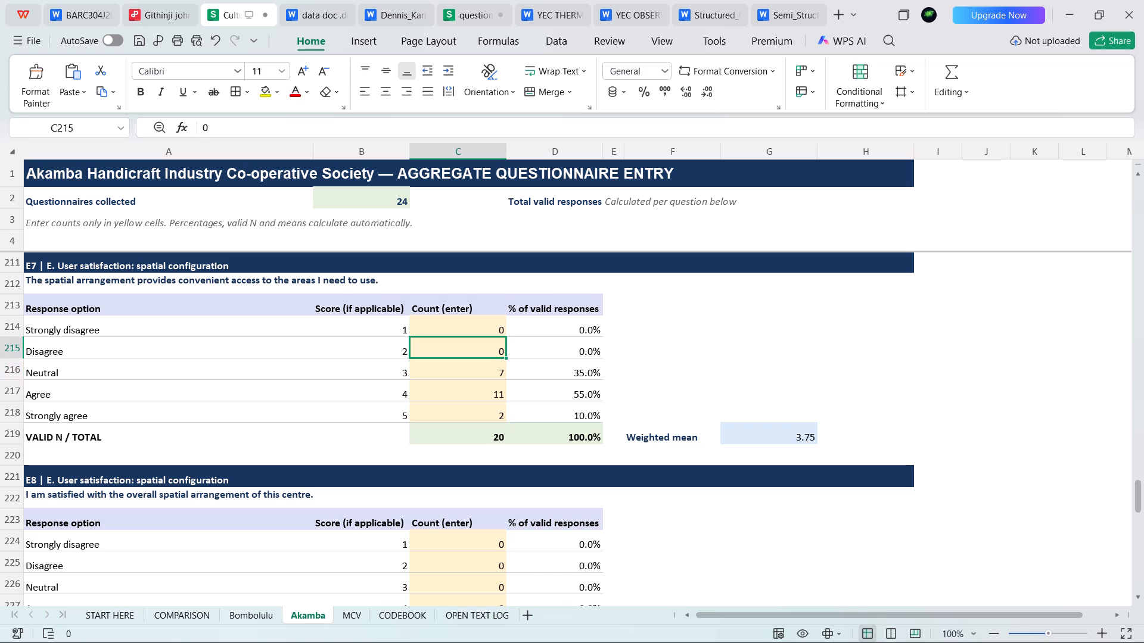
pyautogui.press('1')
pyautogui.click(469, 373)
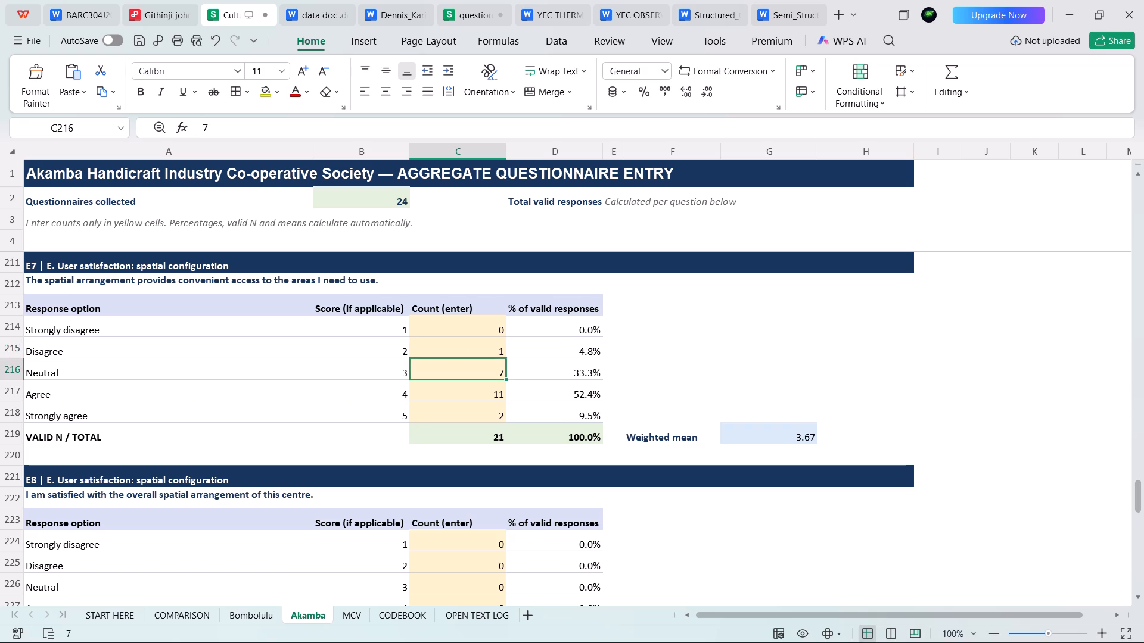
pyautogui.click(475, 393)
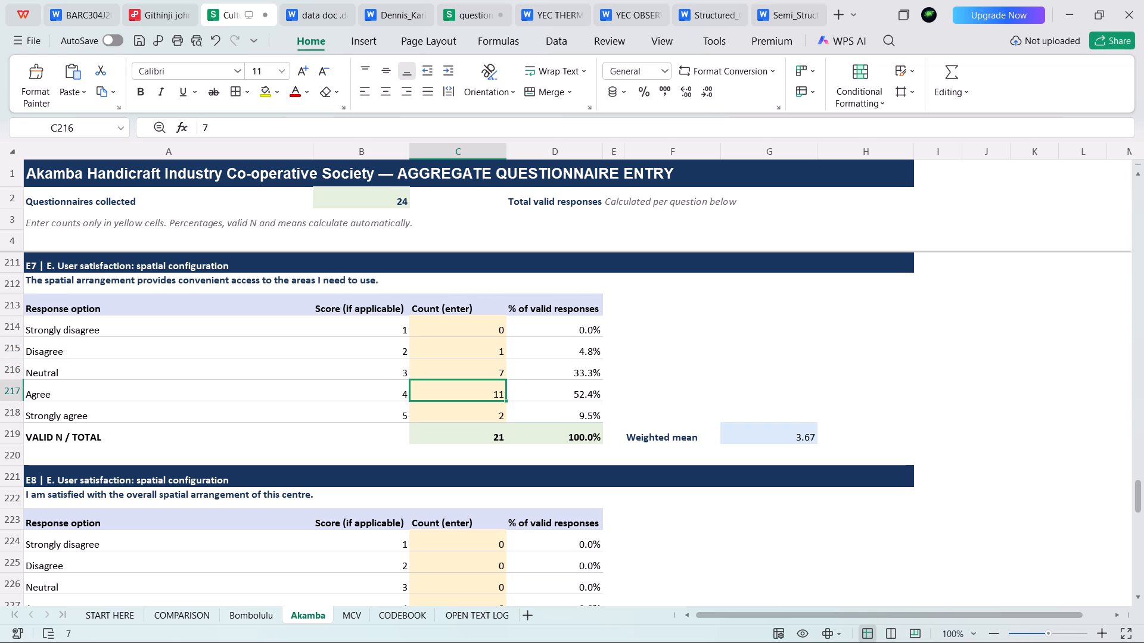
pyautogui.write('13')
pyautogui.click(477, 362)
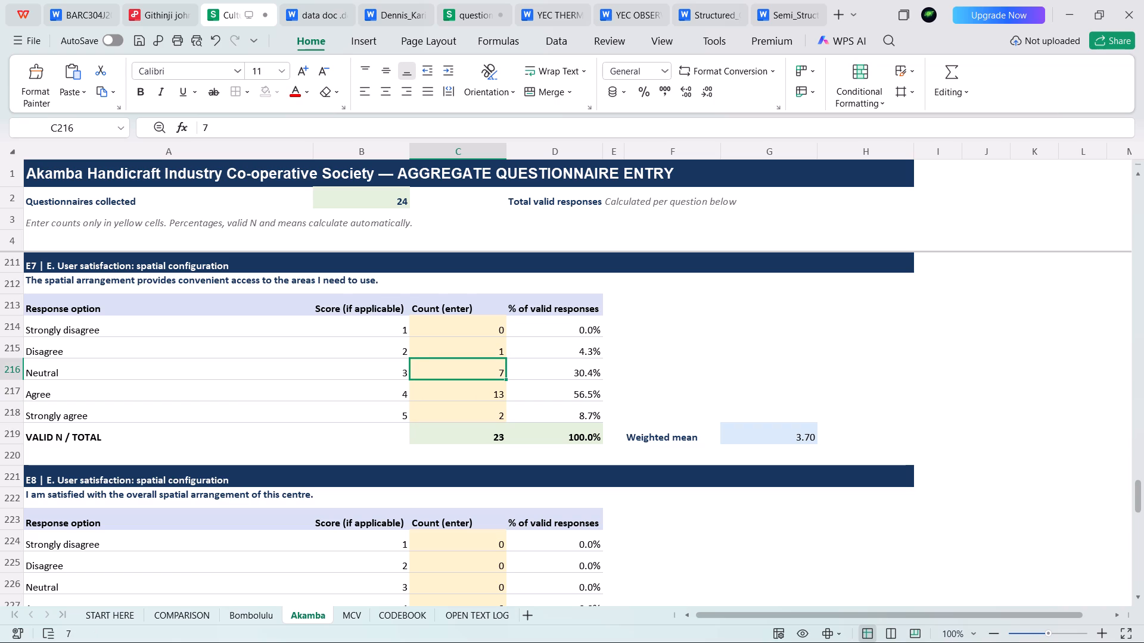
pyautogui.press('8')
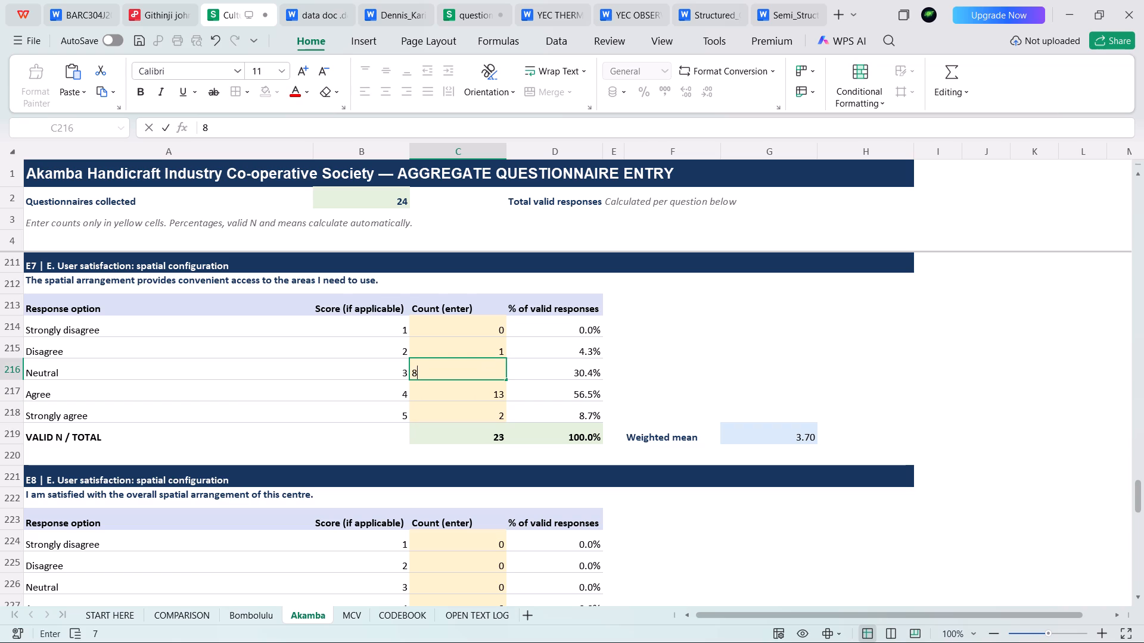
pyautogui.click(485, 410)
# Enter the question E8 counts on satisfaction with the overall spatial arrangement: Disagree 2, Neutral 5, Agree 15 and Strongly agree 3.
pyautogui.scroll(-3, 485, 410)
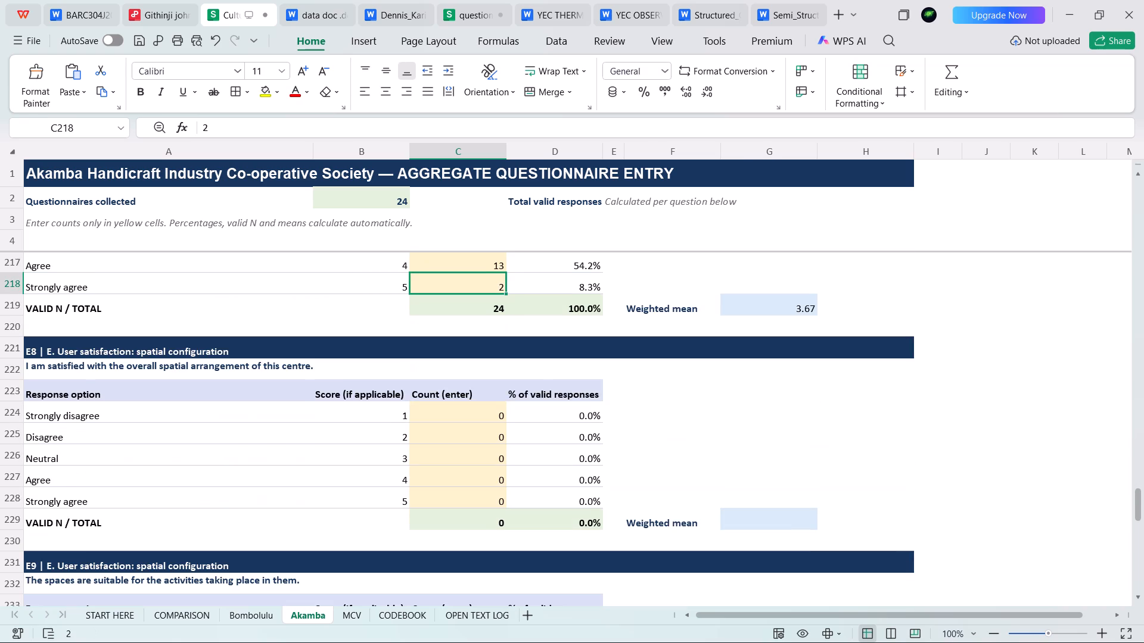
pyautogui.scroll(3, 485, 410)
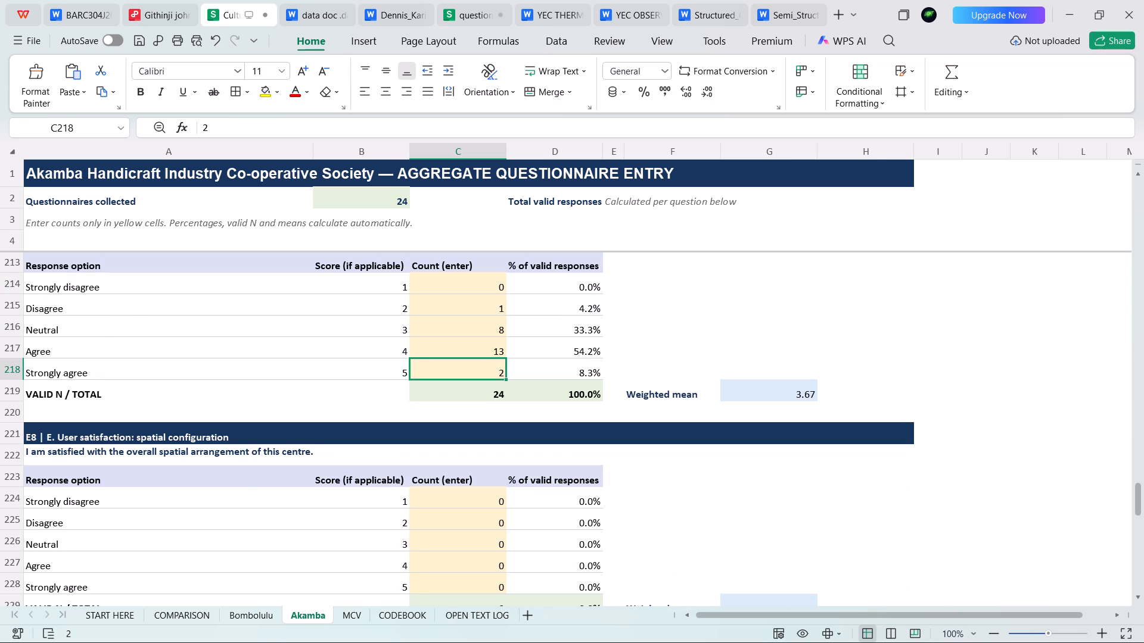
pyautogui.scroll(-5, 485, 410)
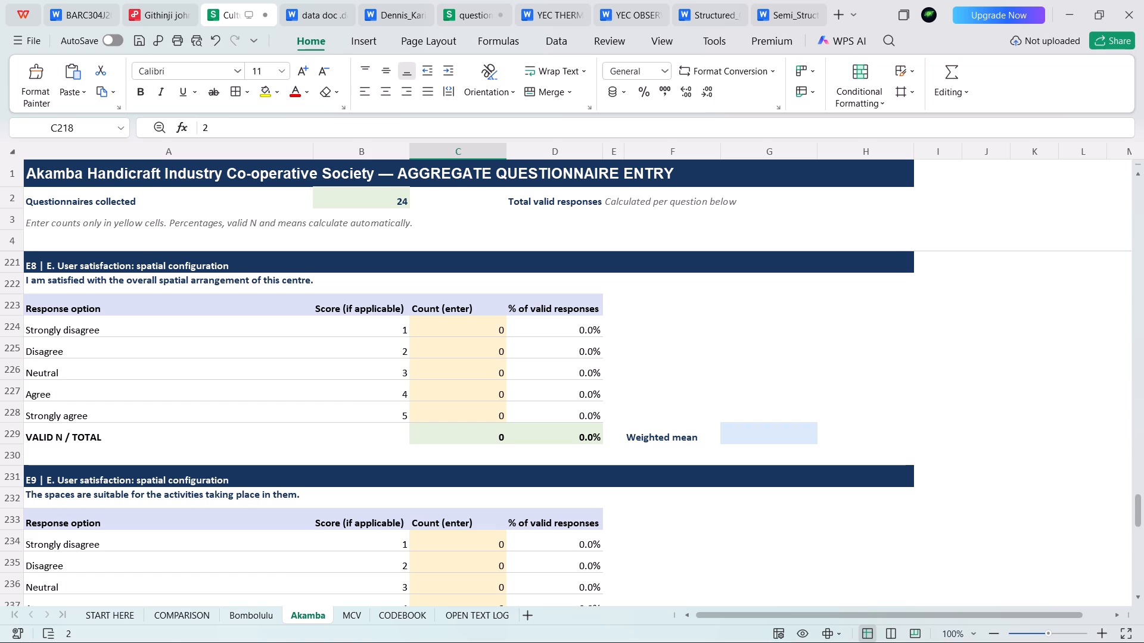
pyautogui.click(483, 396)
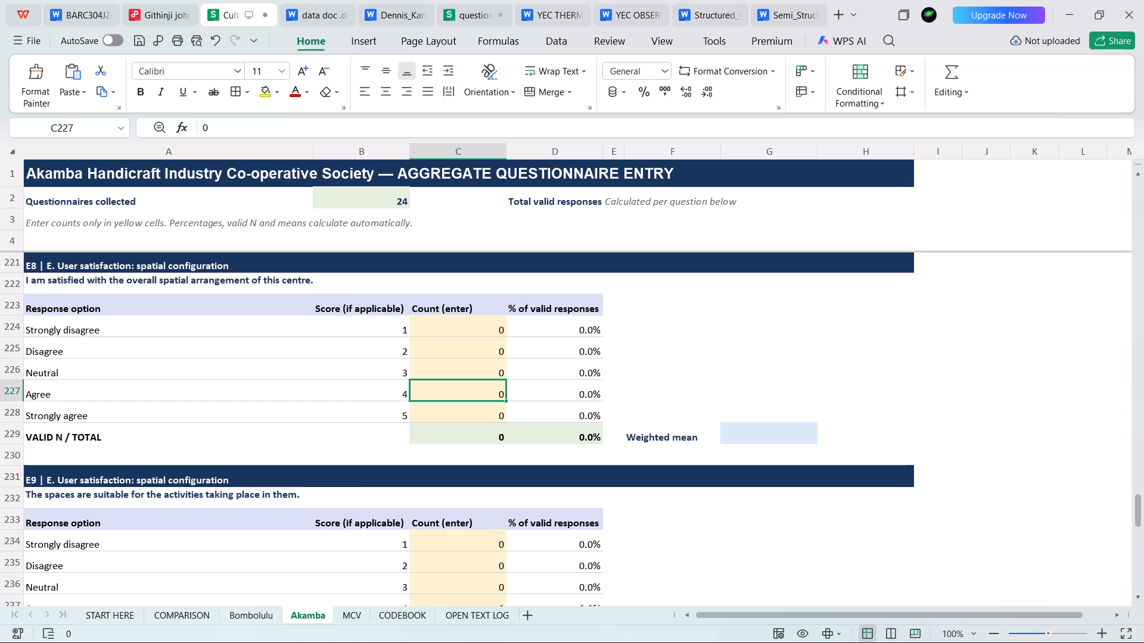
pyautogui.press('1')
pyautogui.press('5')
pyautogui.click(487, 417)
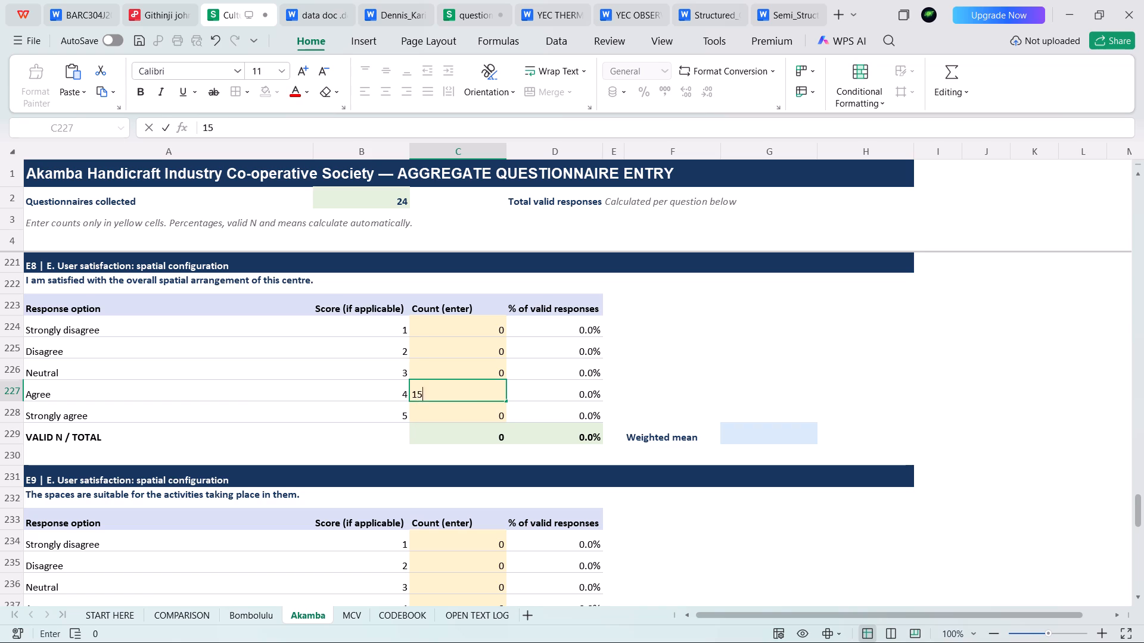
pyautogui.press('3')
pyautogui.click(485, 371)
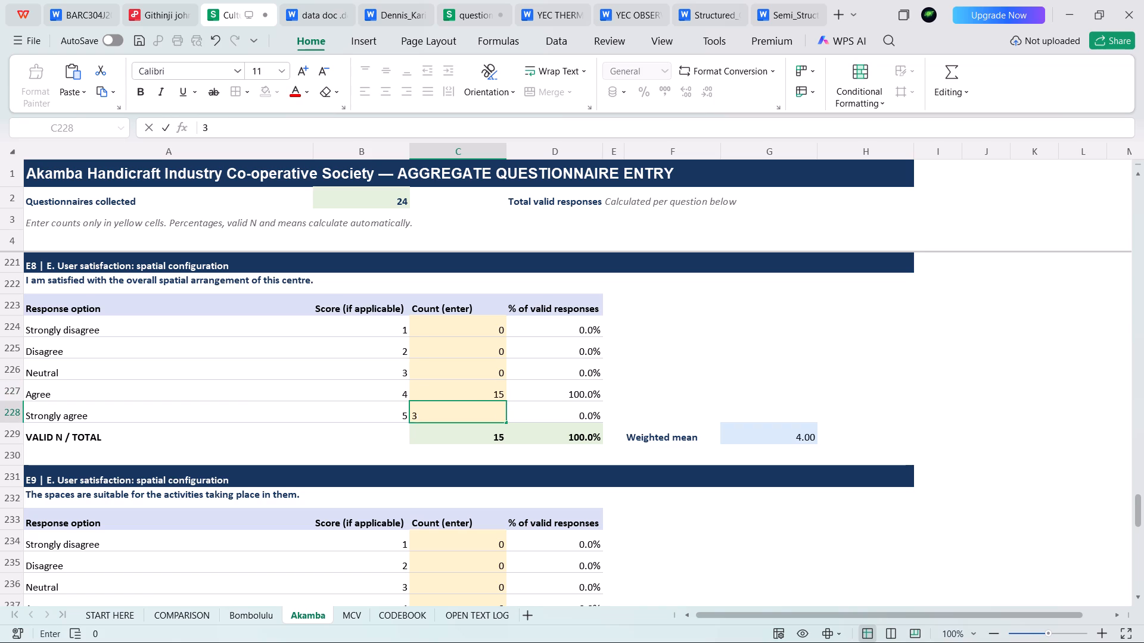
pyautogui.press('5')
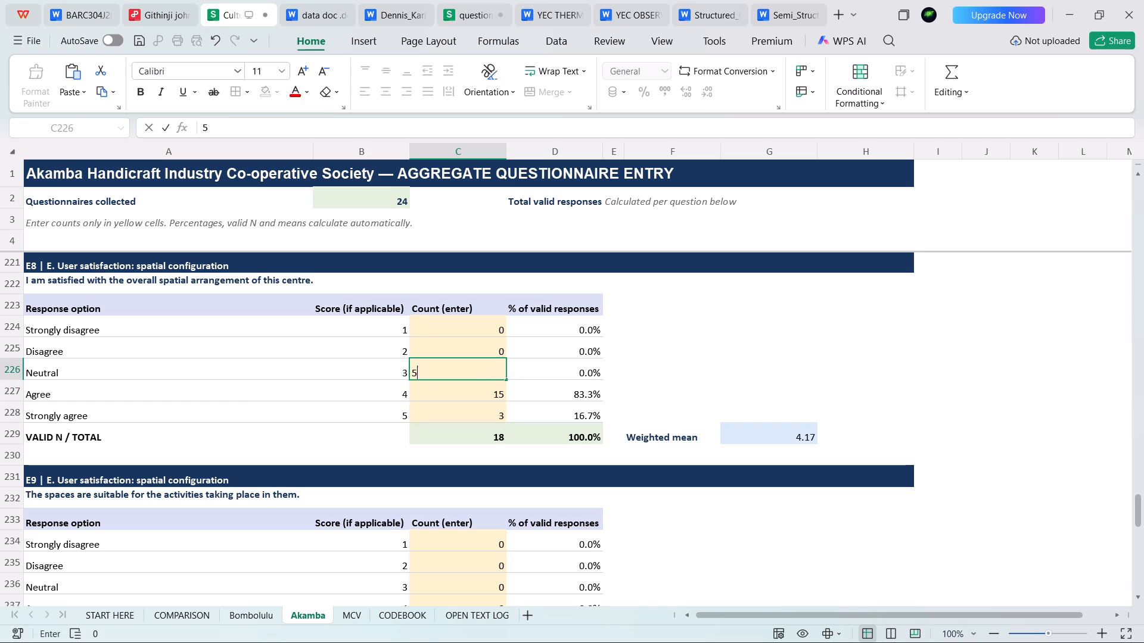
pyautogui.click(483, 396)
pyautogui.click(482, 351)
pyautogui.press('1')
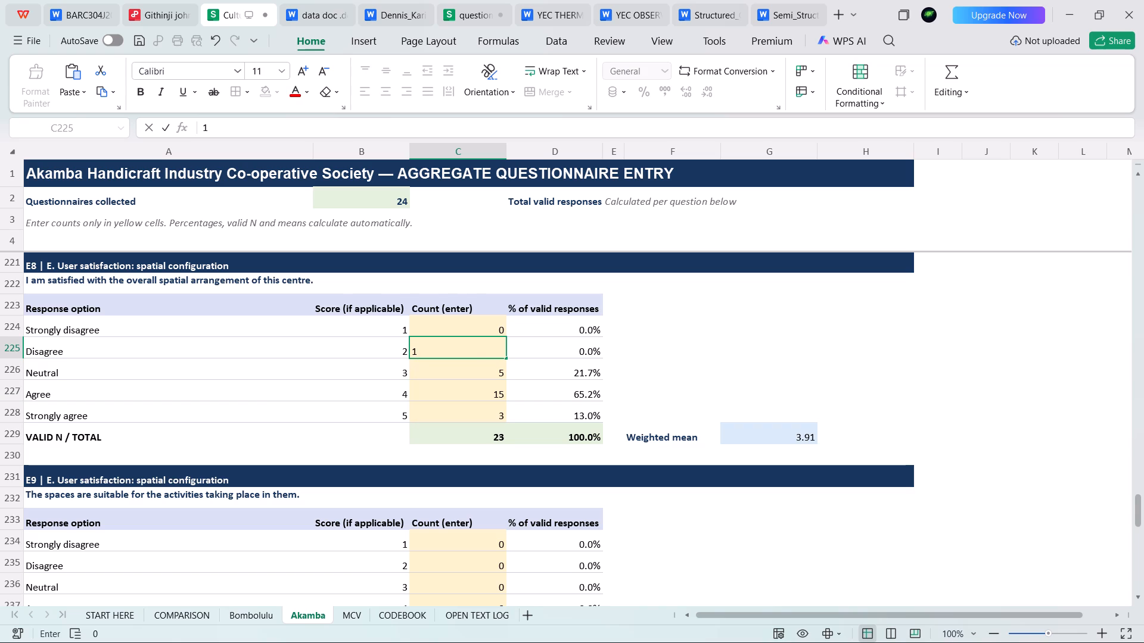
pyautogui.press('BackSpace')
pyautogui.press('2')
pyautogui.click(463, 385)
# Correct the question E8 counts to Neutral 6 and Agree 13.
pyautogui.click(474, 373)
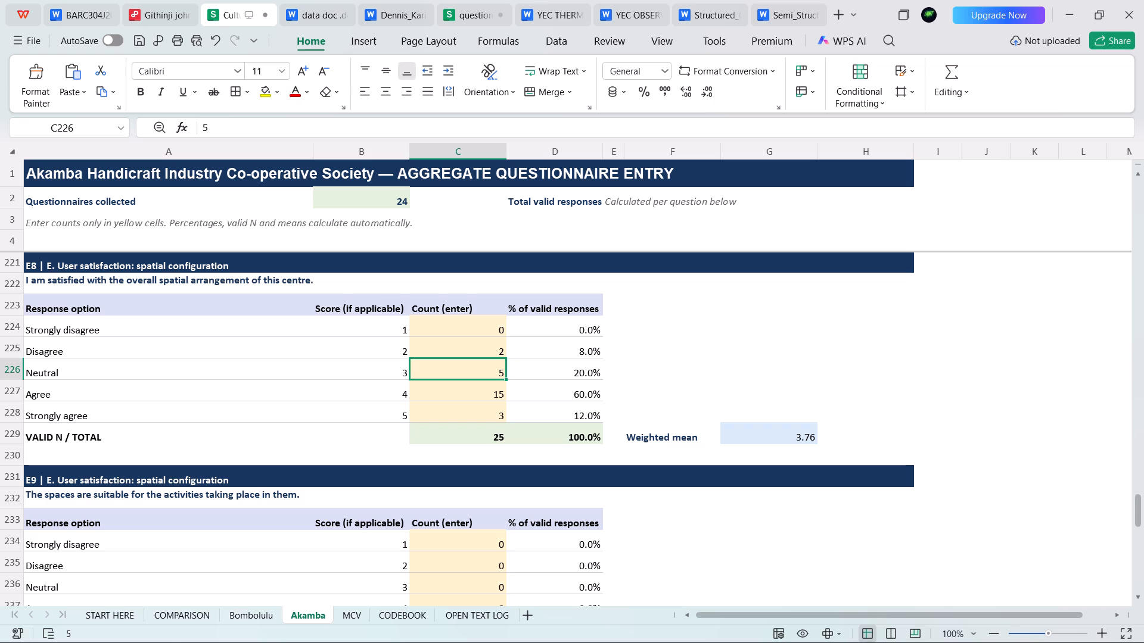
pyautogui.press('7')
pyautogui.scroll(5, 475, 373)
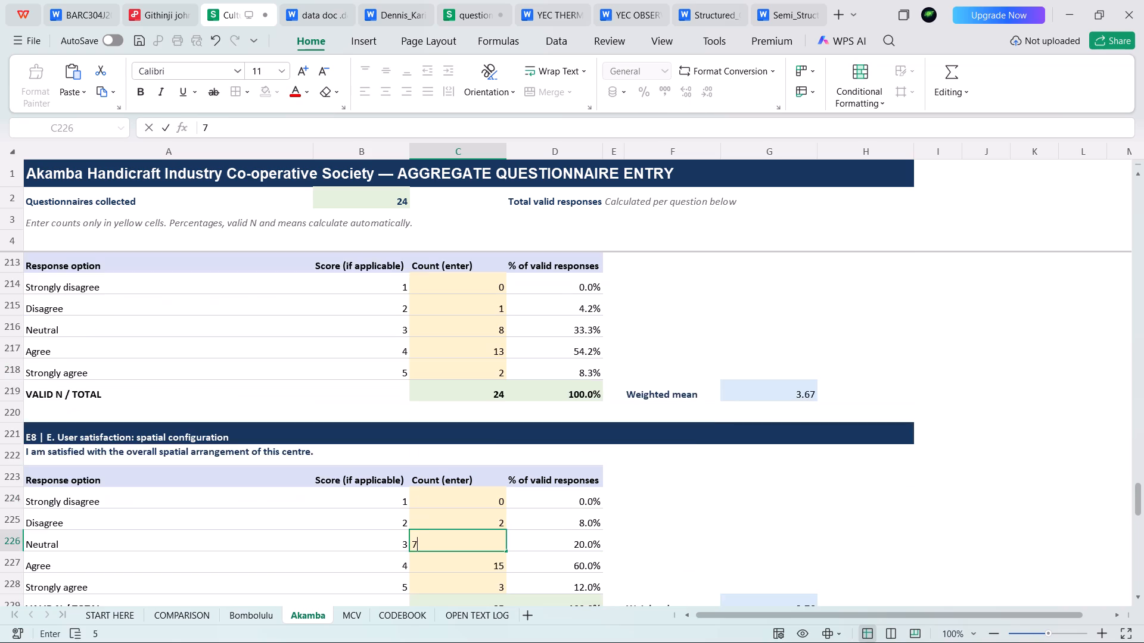
pyautogui.scroll(-4, 475, 373)
pyautogui.click(492, 432)
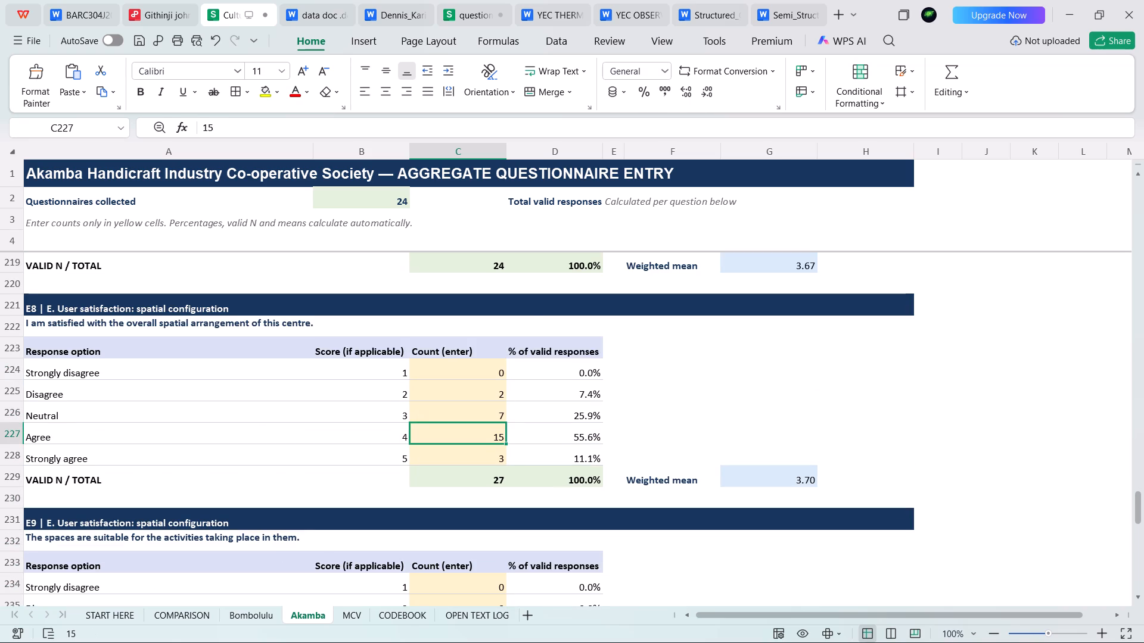
pyautogui.write('13')
pyautogui.click(501, 406)
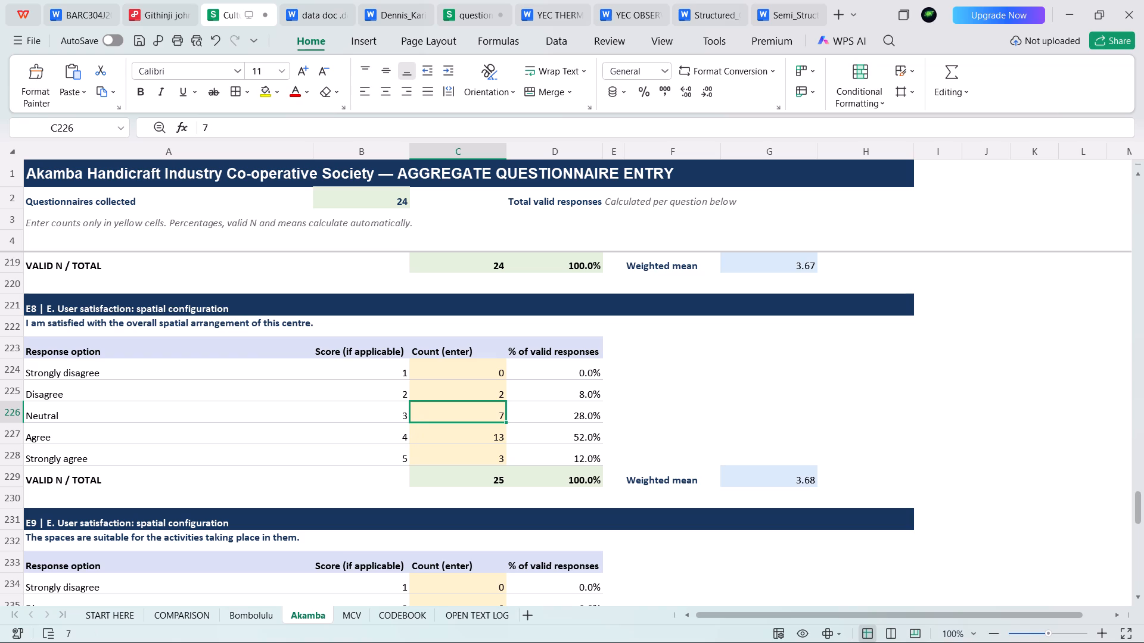
pyautogui.press('6')
pyautogui.click(497, 383)
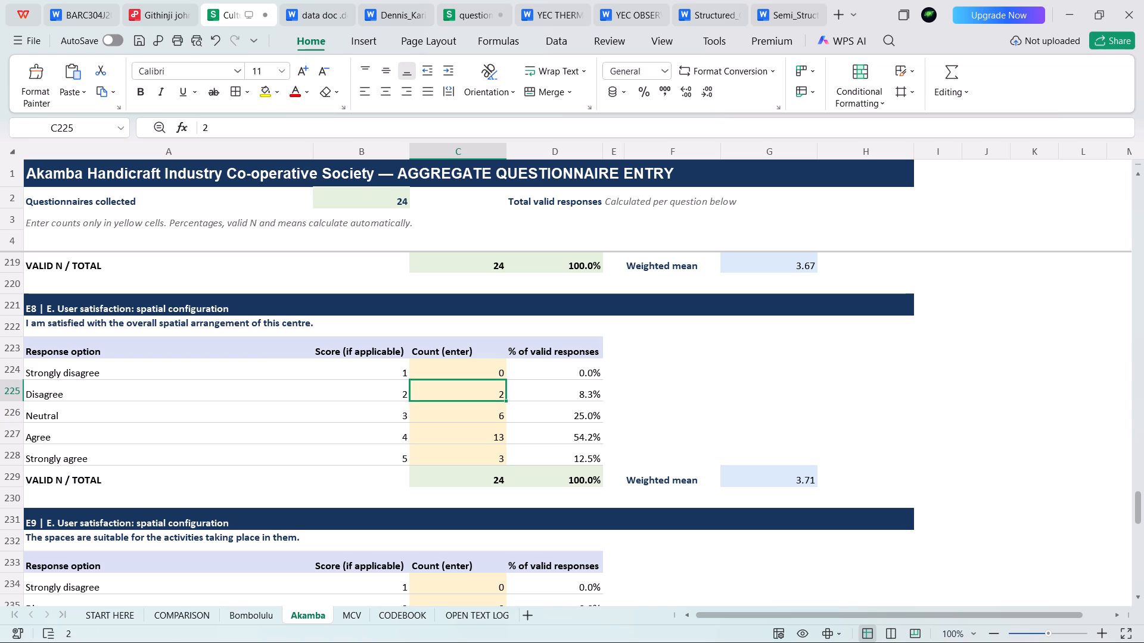
pyautogui.click(492, 410)
# Enter the question E9 counts on spaces being suitable for their activities: Neutral 2, Agree 17 and Strongly agree 6.
pyautogui.scroll(-4, 492, 410)
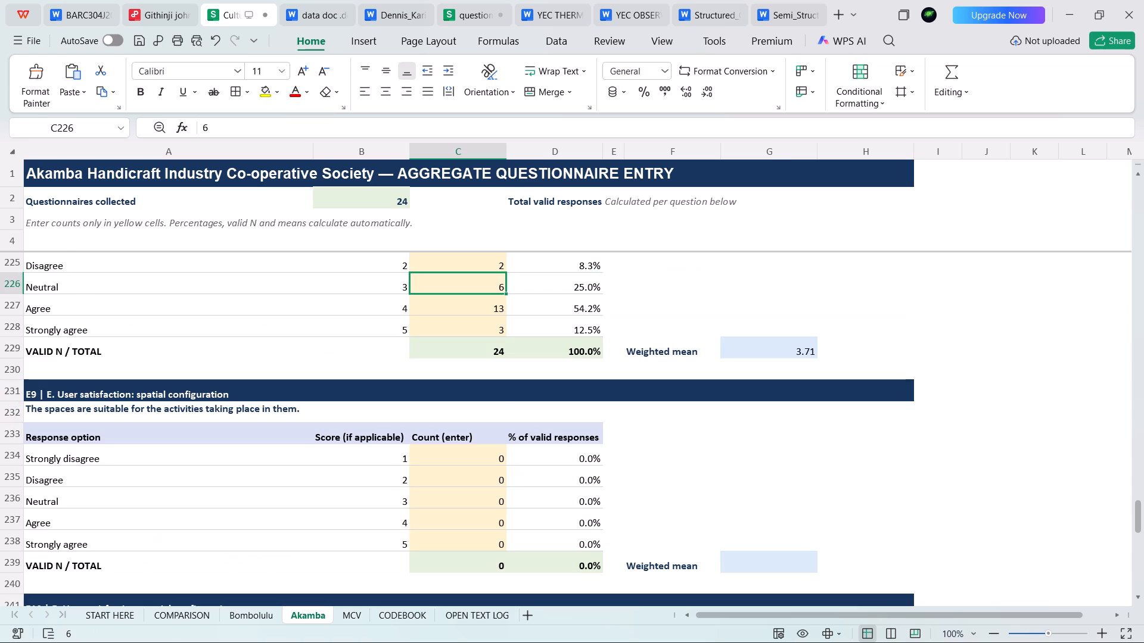
pyautogui.scroll(-4, 495, 410)
pyautogui.scroll(2, 489, 410)
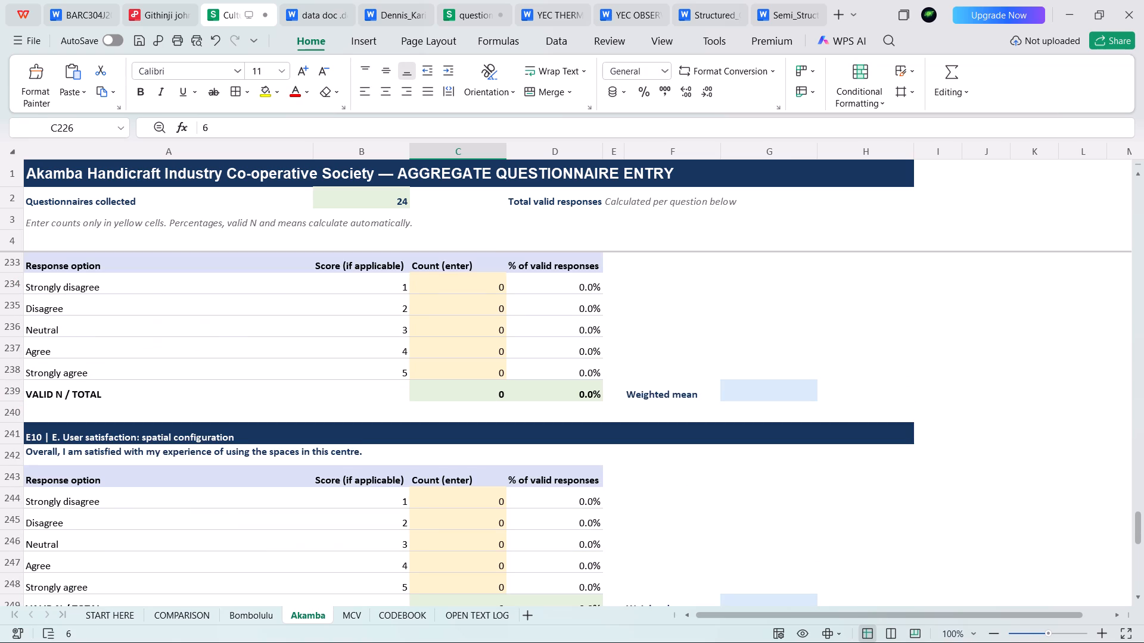
pyautogui.click(495, 416)
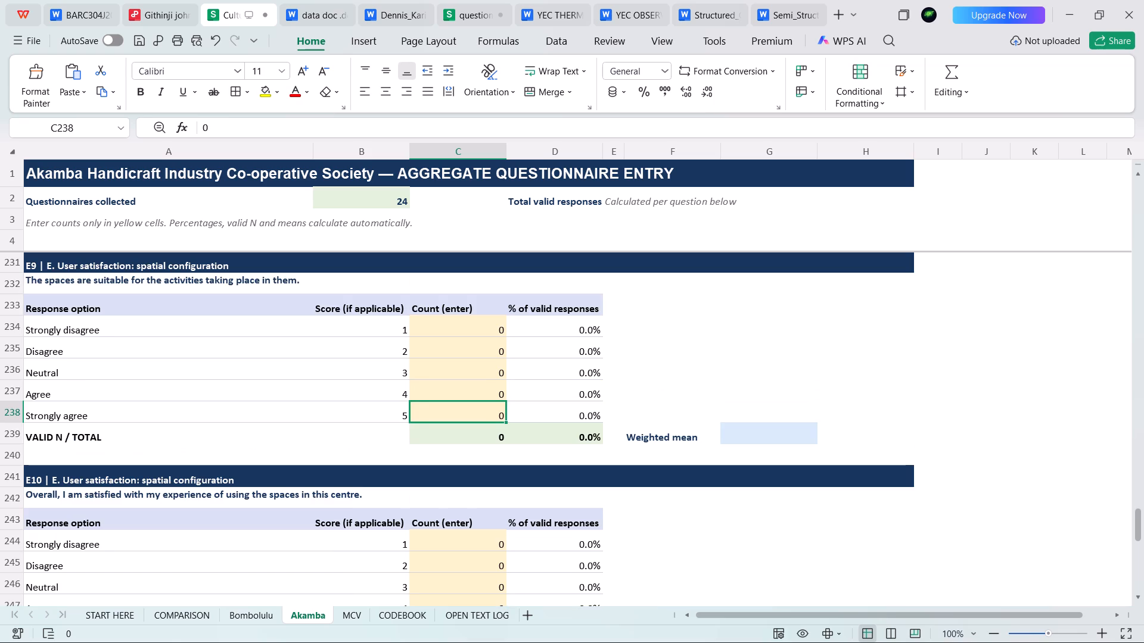
pyautogui.press('6')
pyautogui.click(484, 391)
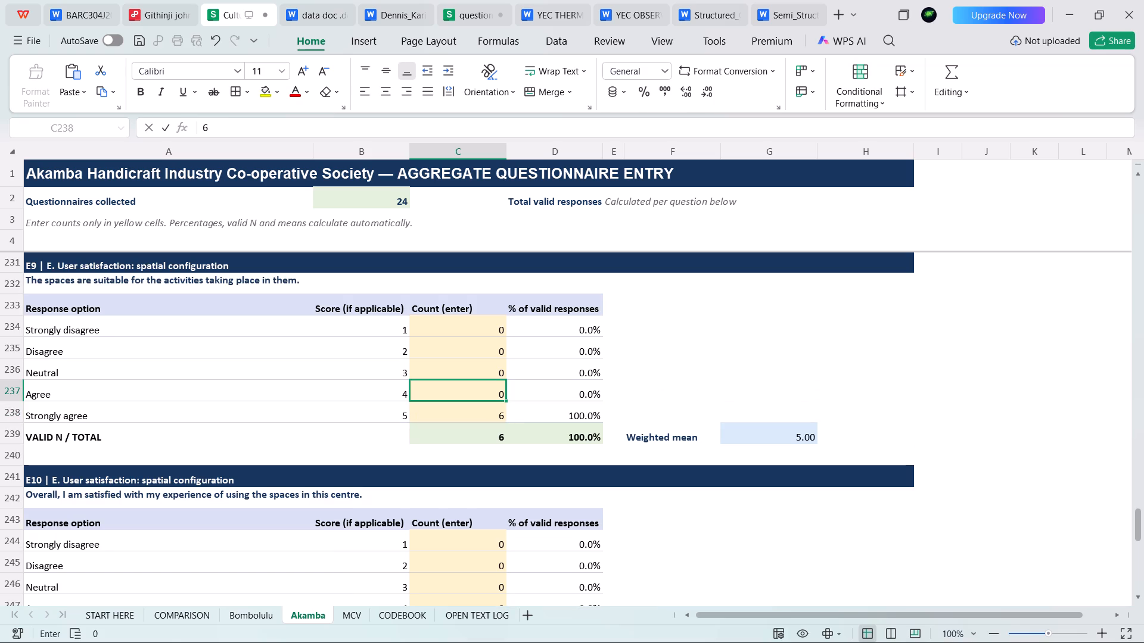
pyautogui.write('17')
pyautogui.click(493, 369)
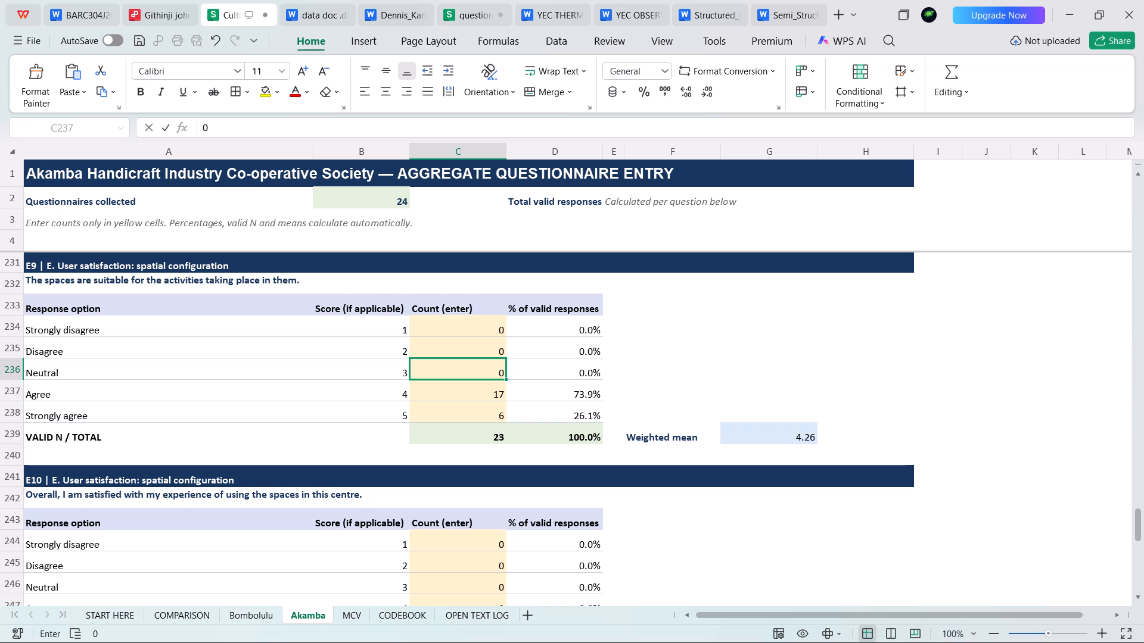
pyautogui.press('2')
pyautogui.click(490, 348)
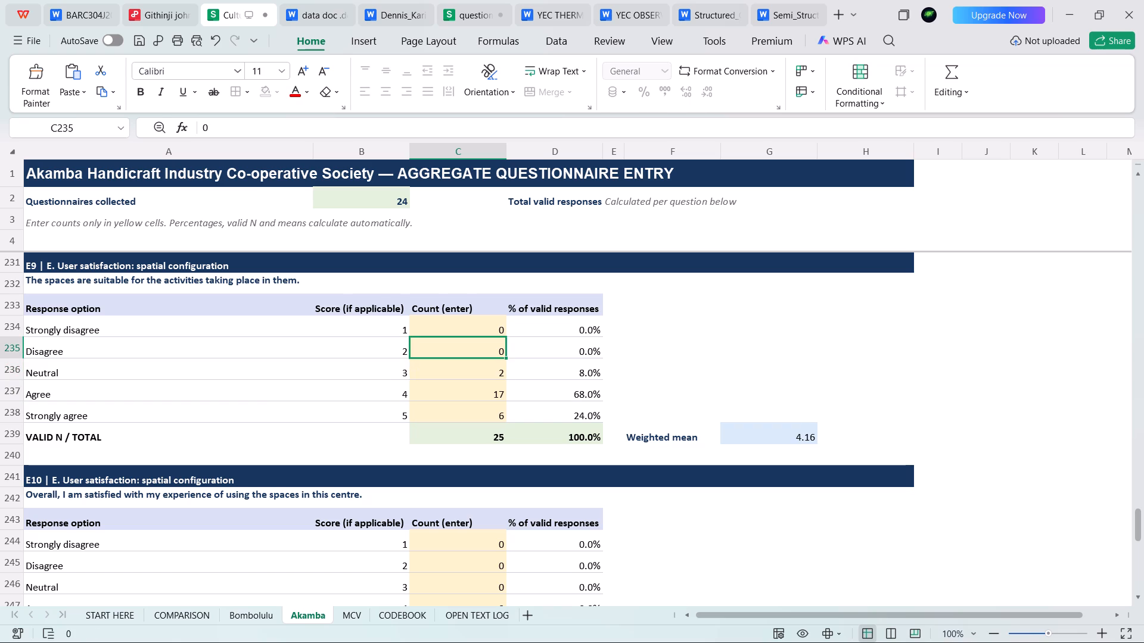
# Set the question E9 count for Strongly agree to 5.
pyautogui.click(486, 371)
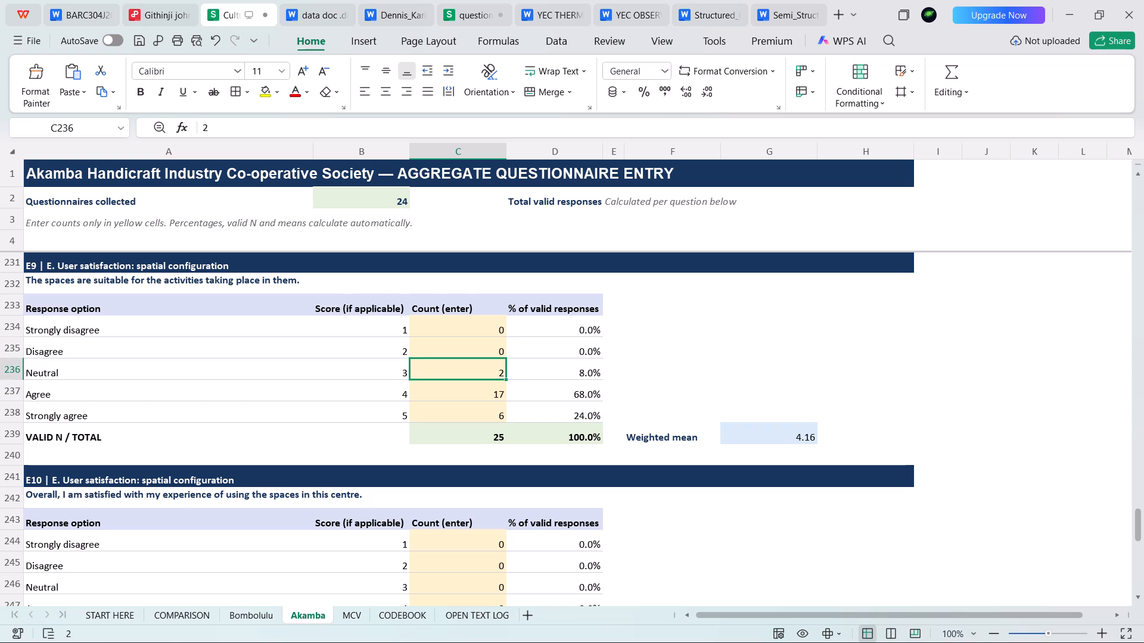
pyautogui.click(482, 401)
pyautogui.press('5')
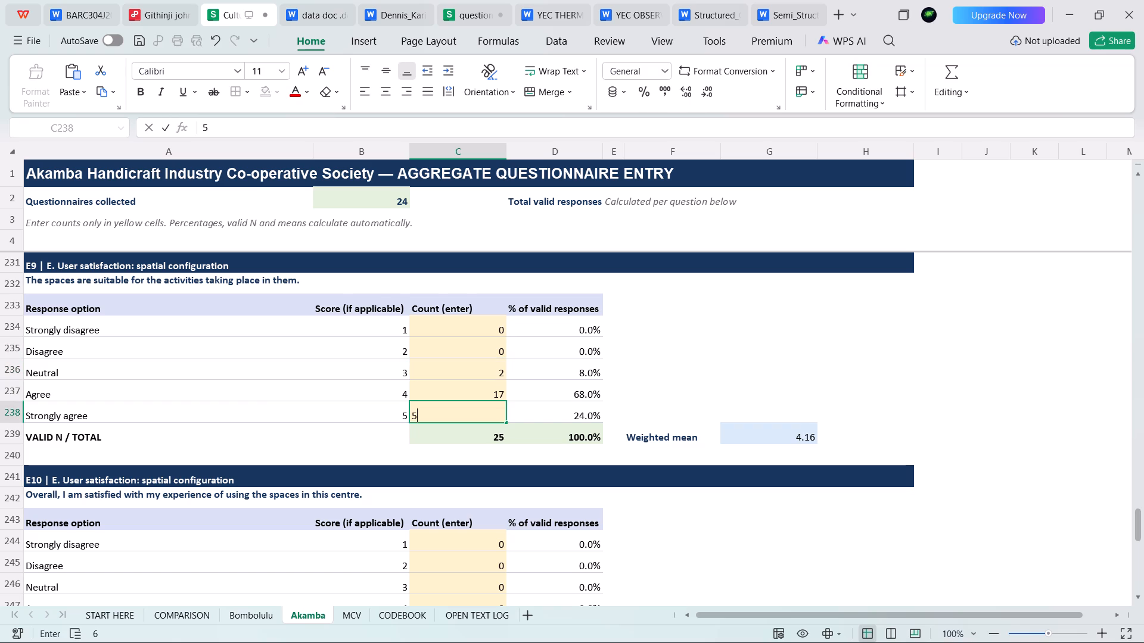
pyautogui.click(483, 391)
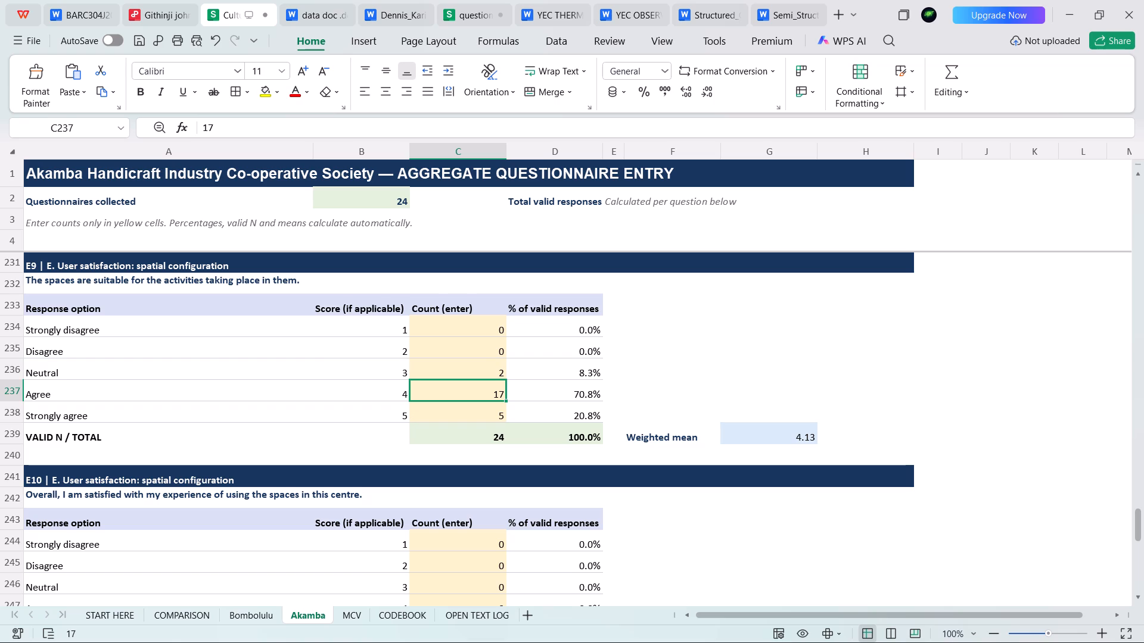
# Correct the question E9 counts on spaces being suitable for their activities to Agree 15 and Strongly agree 7.
pyautogui.click(480, 418)
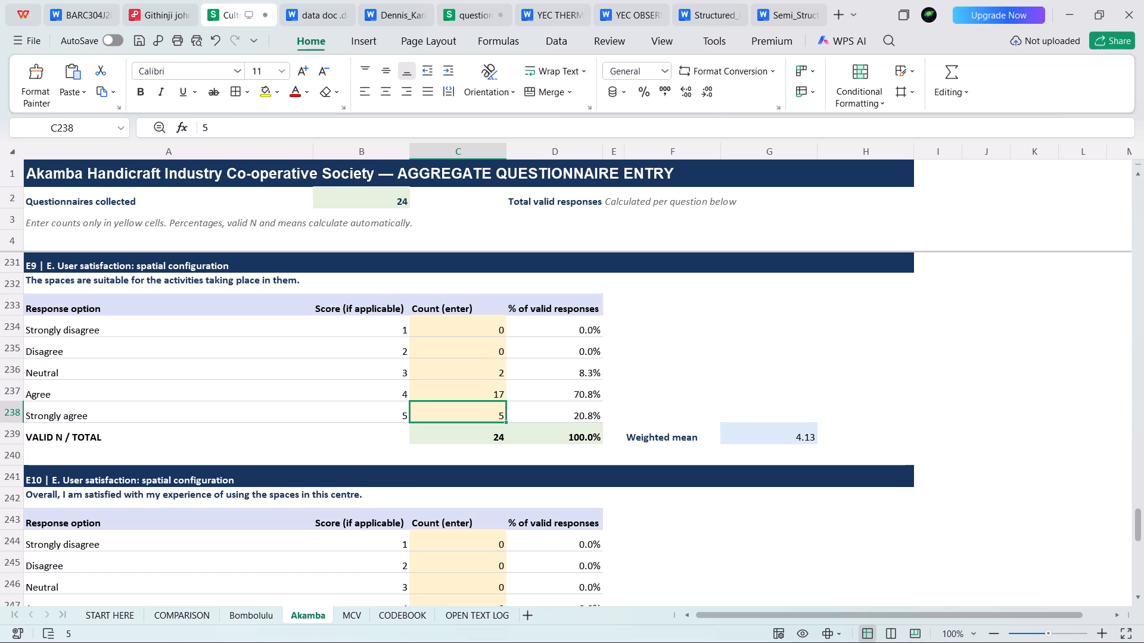
pyautogui.press('6')
pyautogui.click(483, 395)
pyautogui.click(483, 413)
pyautogui.press('7')
pyautogui.click(487, 389)
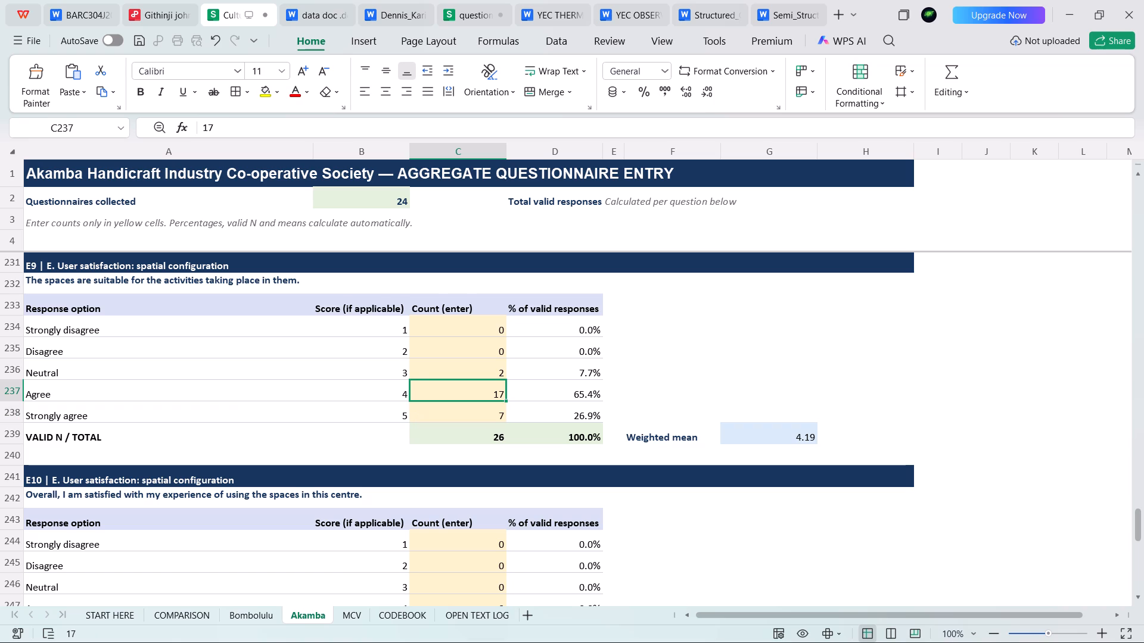
pyautogui.write('15')
pyautogui.click(489, 360)
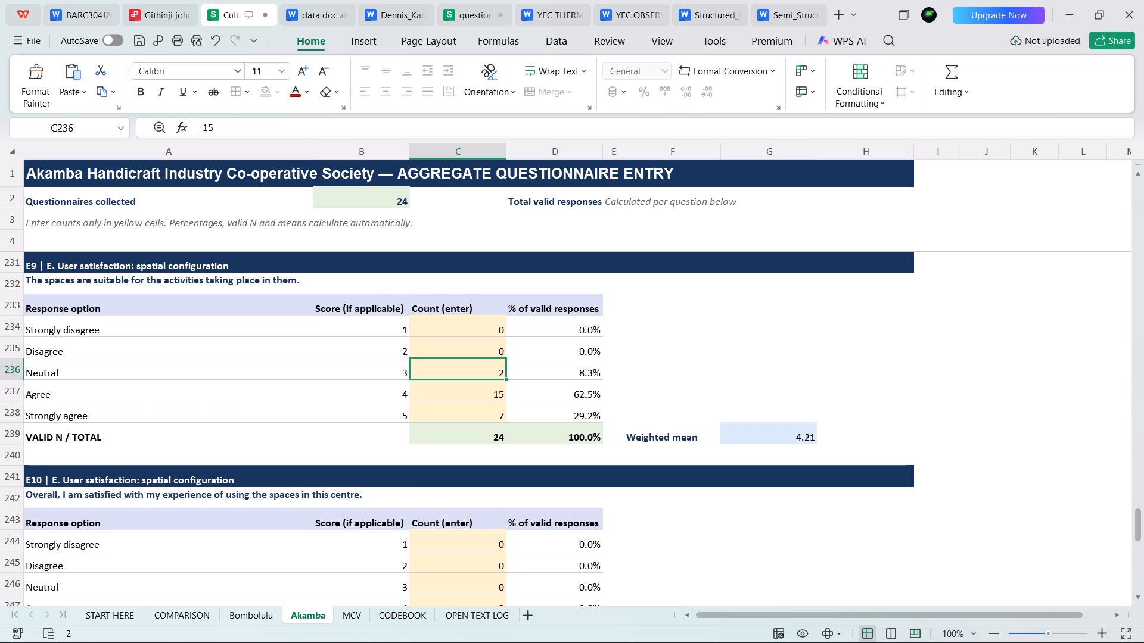
# Enter the question E10 counts on overall satisfaction with using the centre's spaces: Neutral 5, Agree 14 and Strongly agree 5.
pyautogui.scroll(-4, 488, 422)
pyautogui.scroll(2, 488, 402)
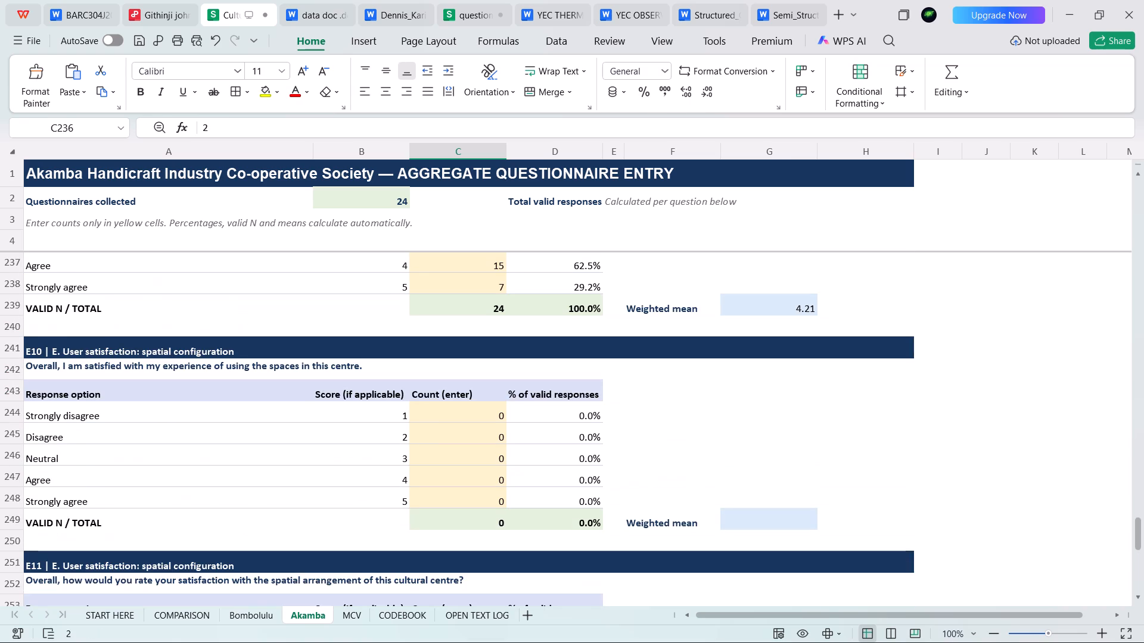
pyautogui.scroll(2, 483, 423)
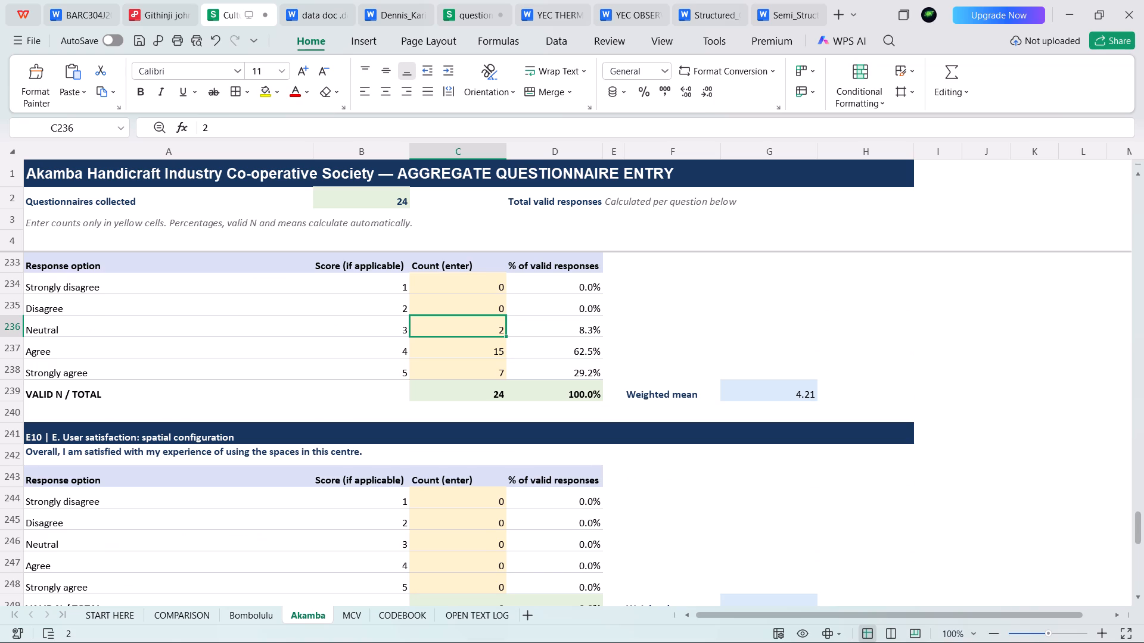
pyautogui.scroll(-1, 490, 349)
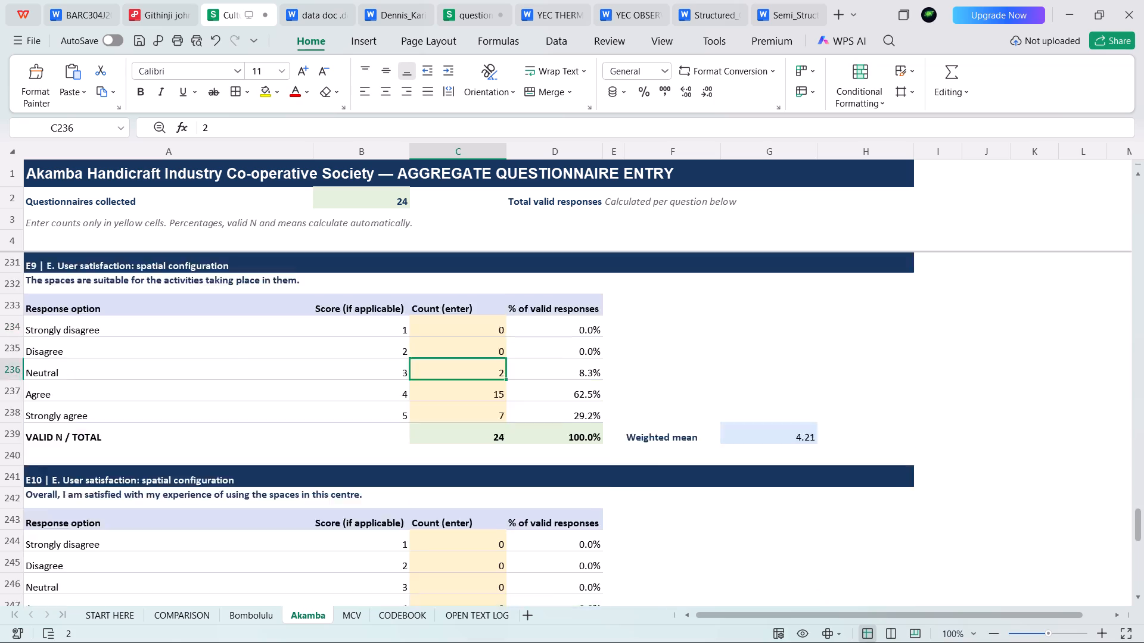
pyautogui.scroll(-2, 490, 349)
pyautogui.click(489, 434)
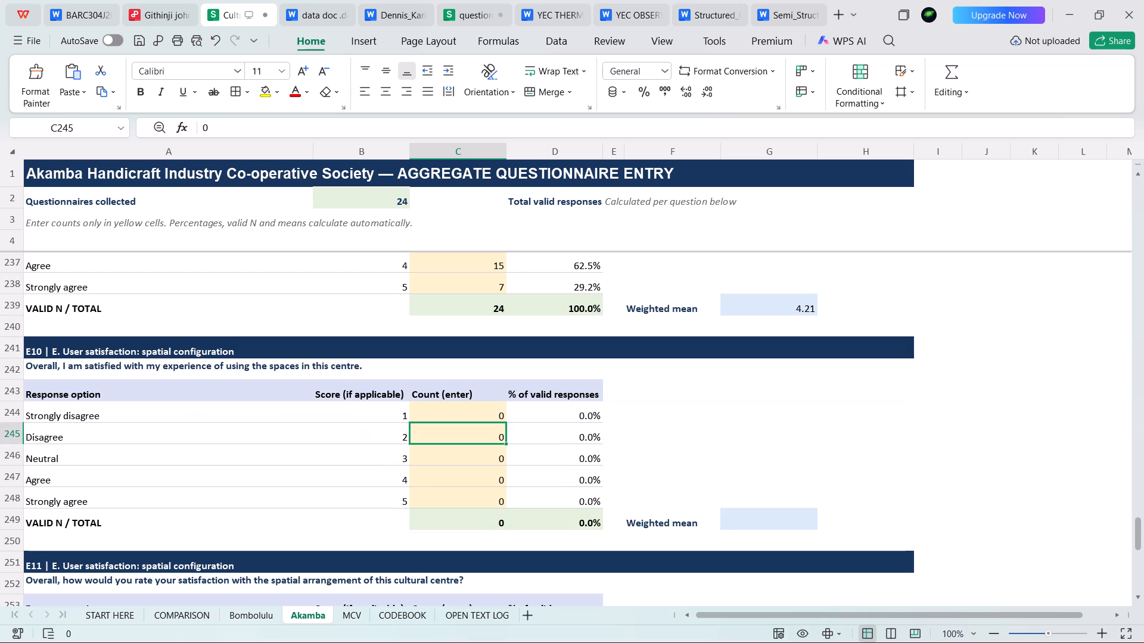
pyautogui.click(486, 412)
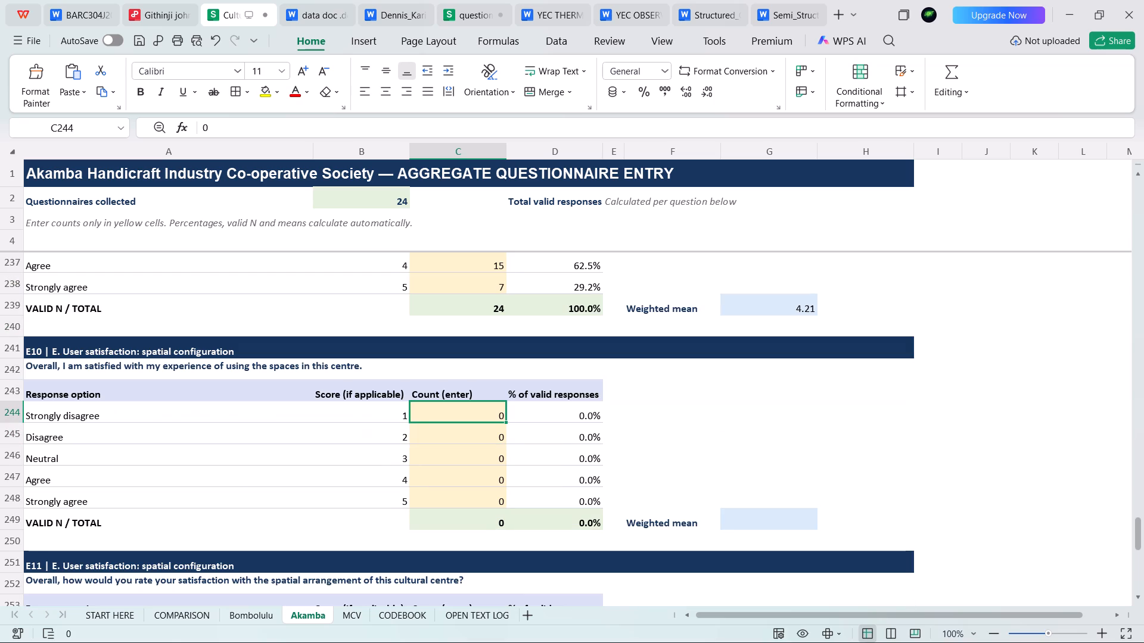
pyautogui.scroll(-1, 485, 411)
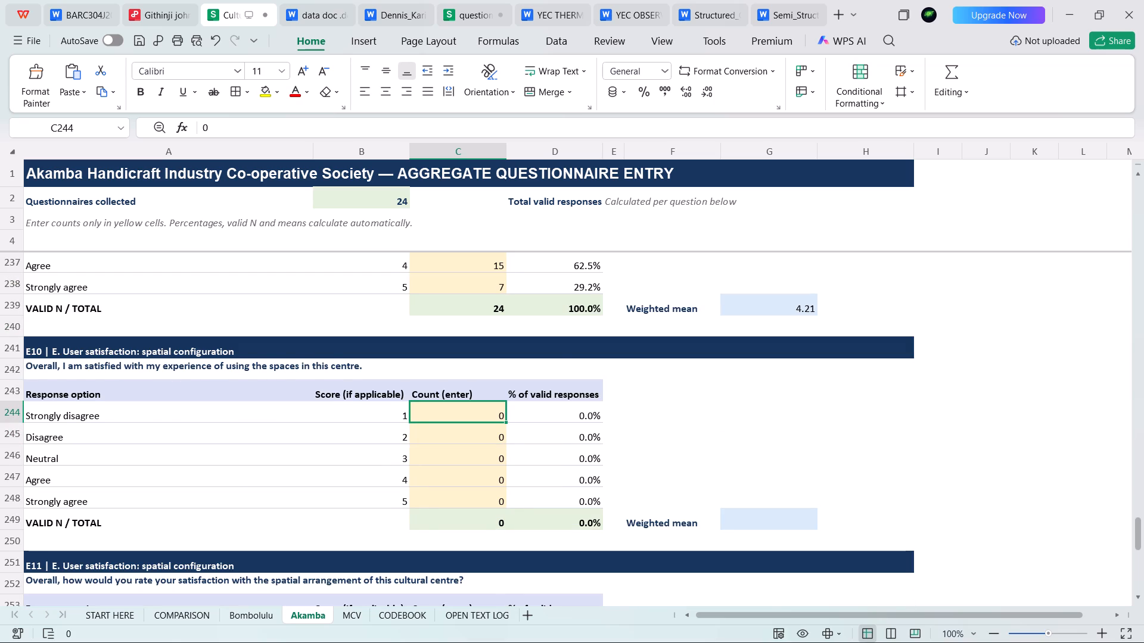
pyautogui.click(484, 411)
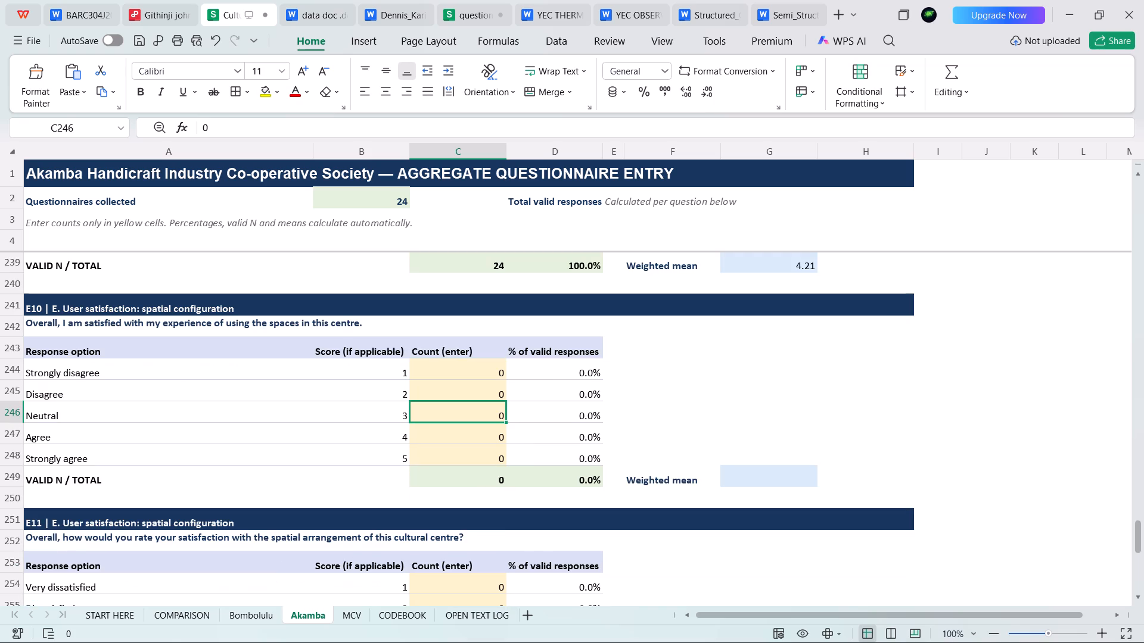
pyautogui.scroll(4, 484, 411)
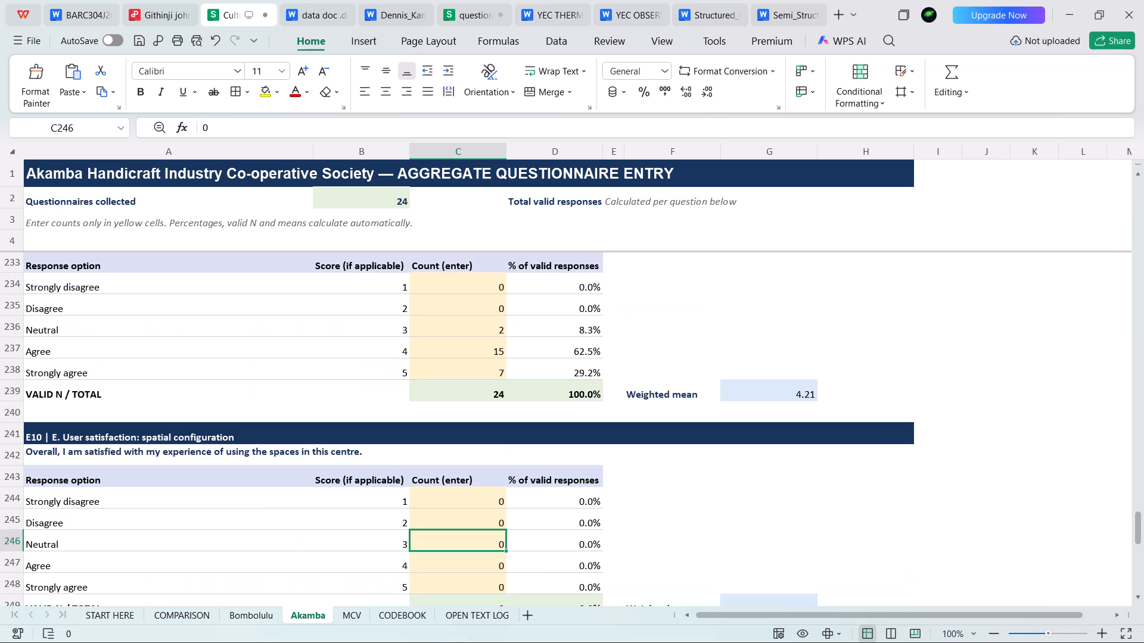
pyautogui.scroll(-3, 484, 411)
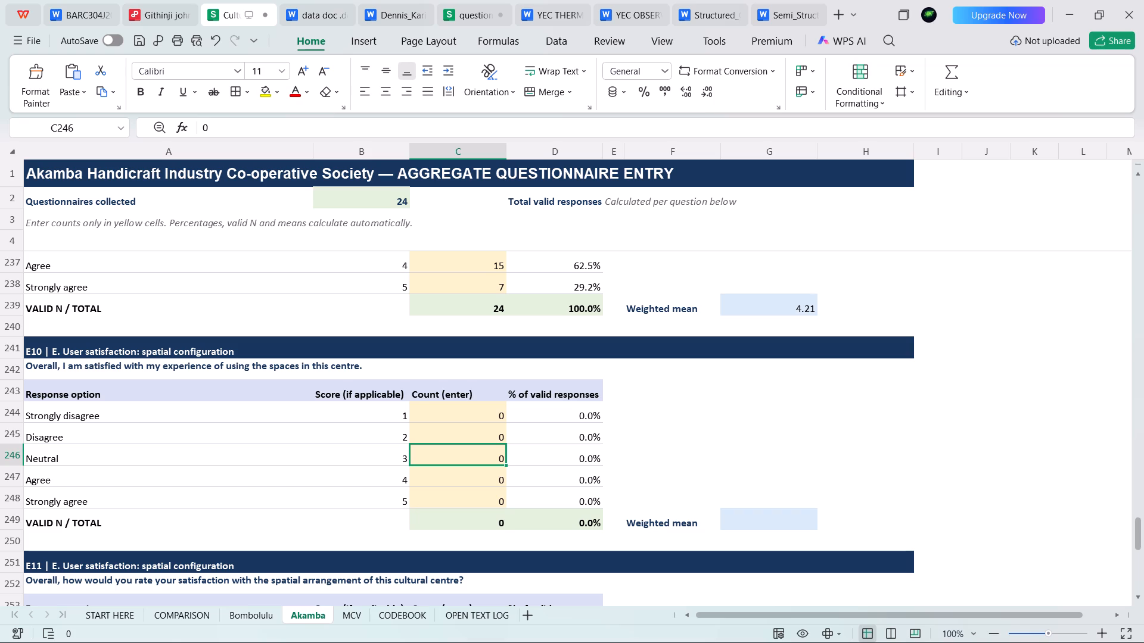
pyautogui.click(471, 481)
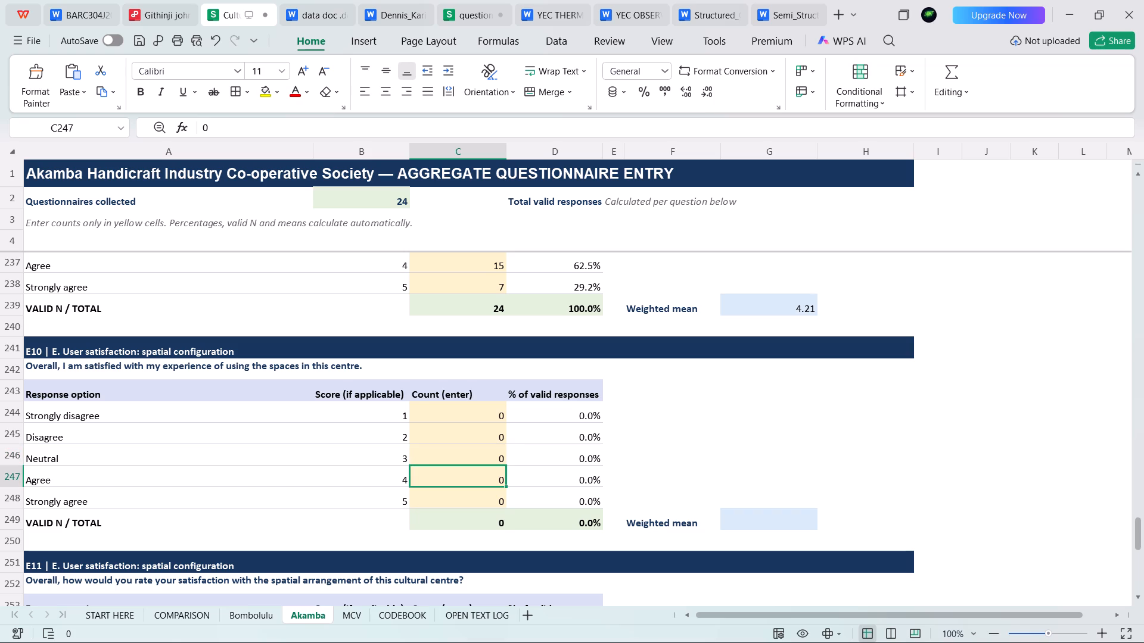
pyautogui.press('1')
pyautogui.press('4')
pyautogui.scroll(2, 471, 481)
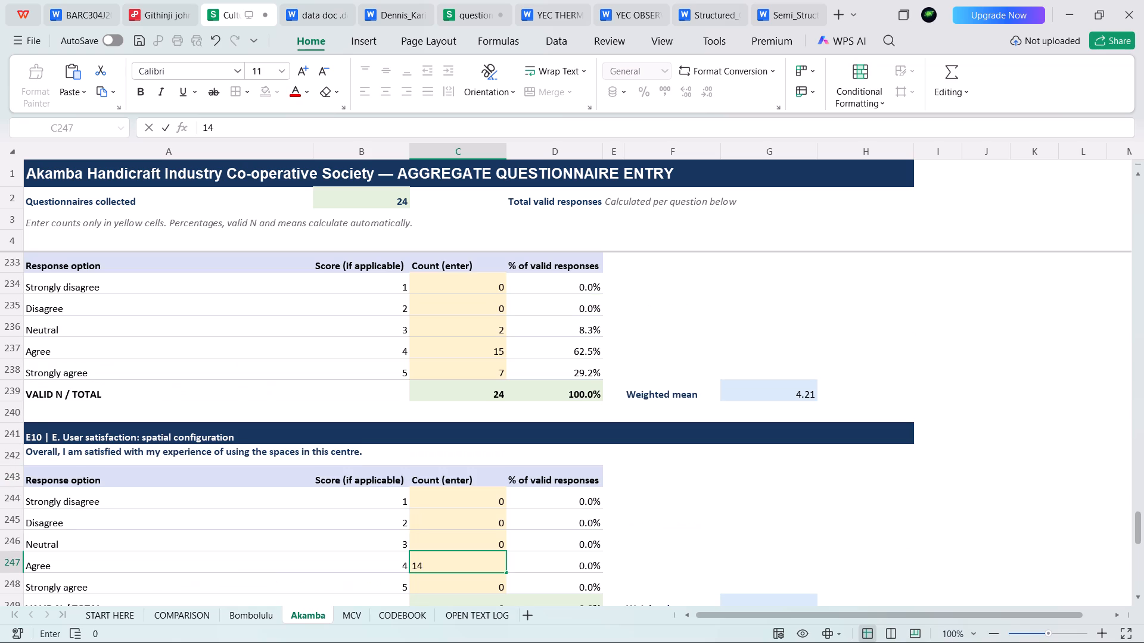
pyautogui.scroll(-1, 471, 481)
pyautogui.click(460, 493)
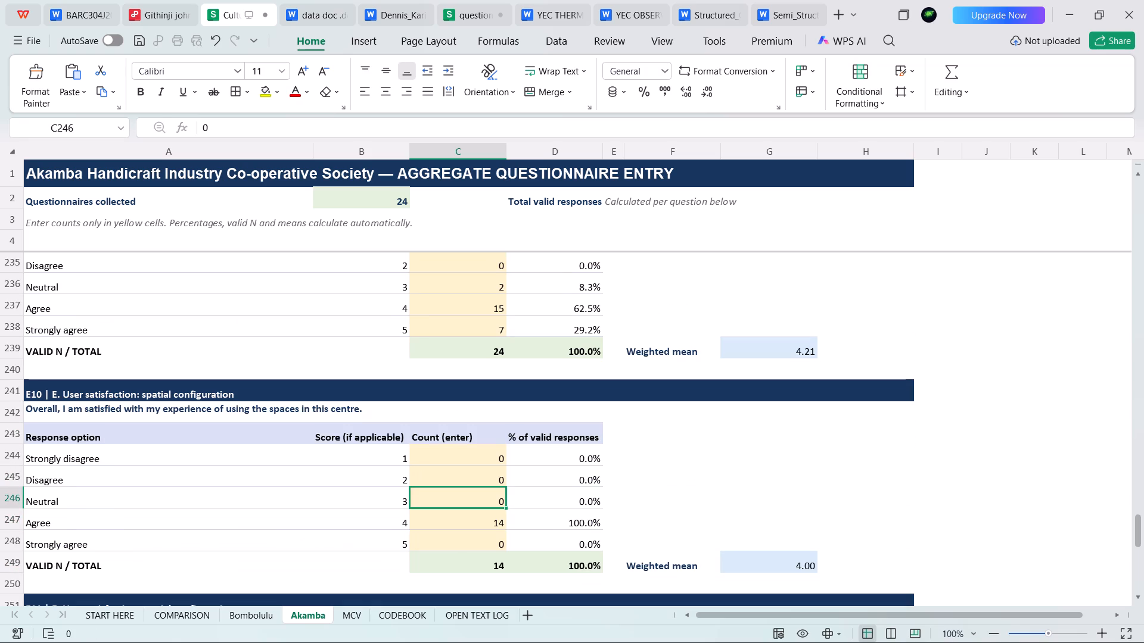
pyautogui.click(459, 544)
pyautogui.press('5')
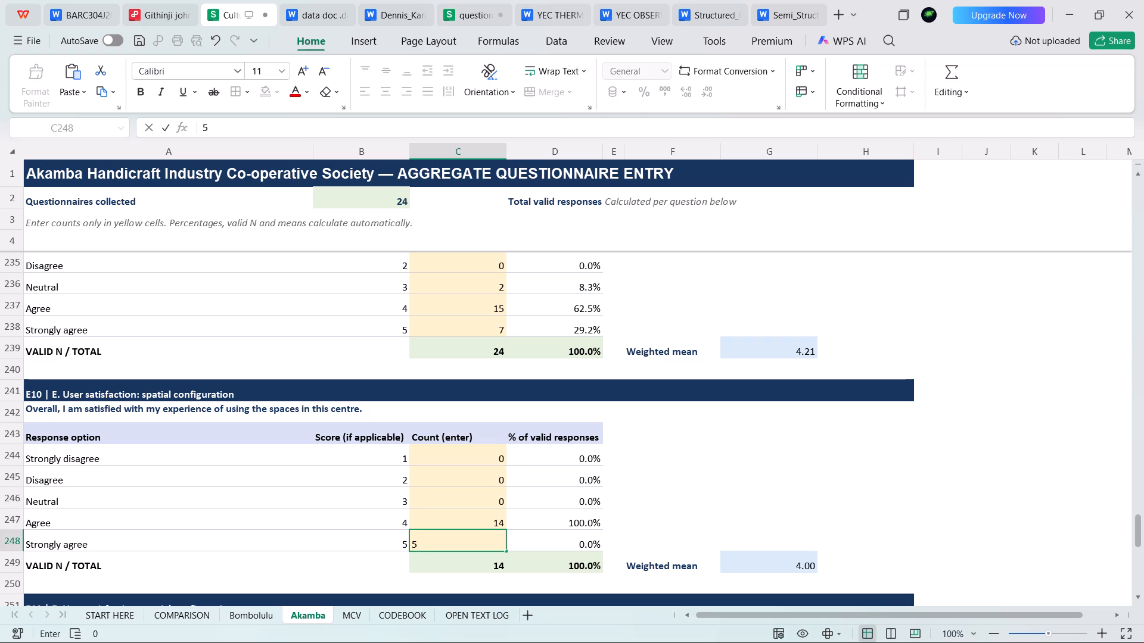
pyautogui.click(476, 502)
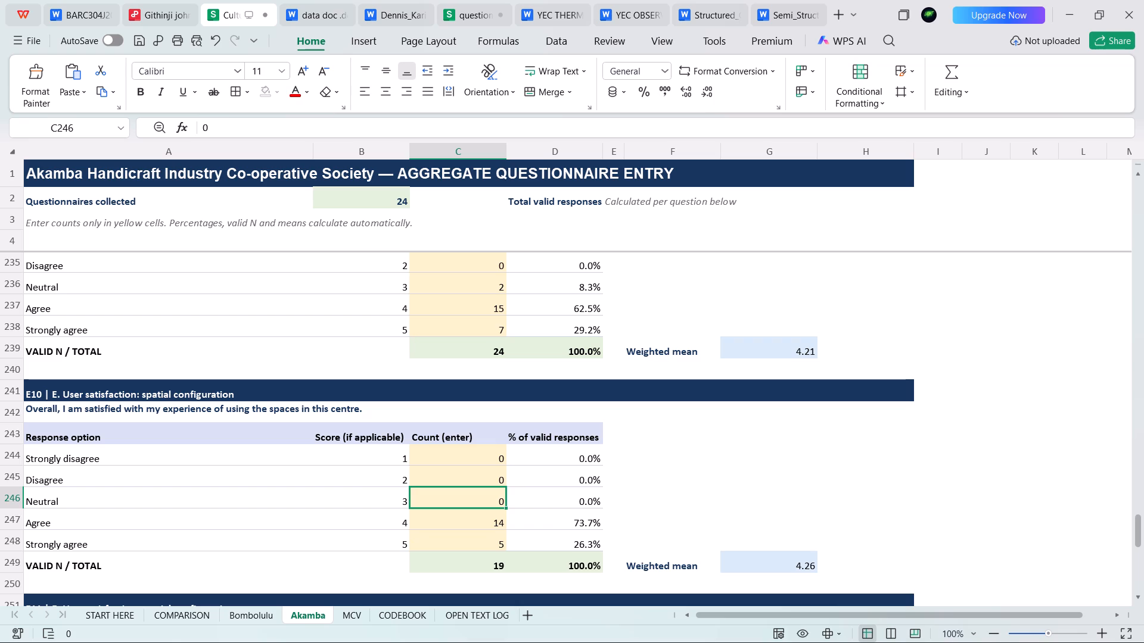
pyautogui.press('5')
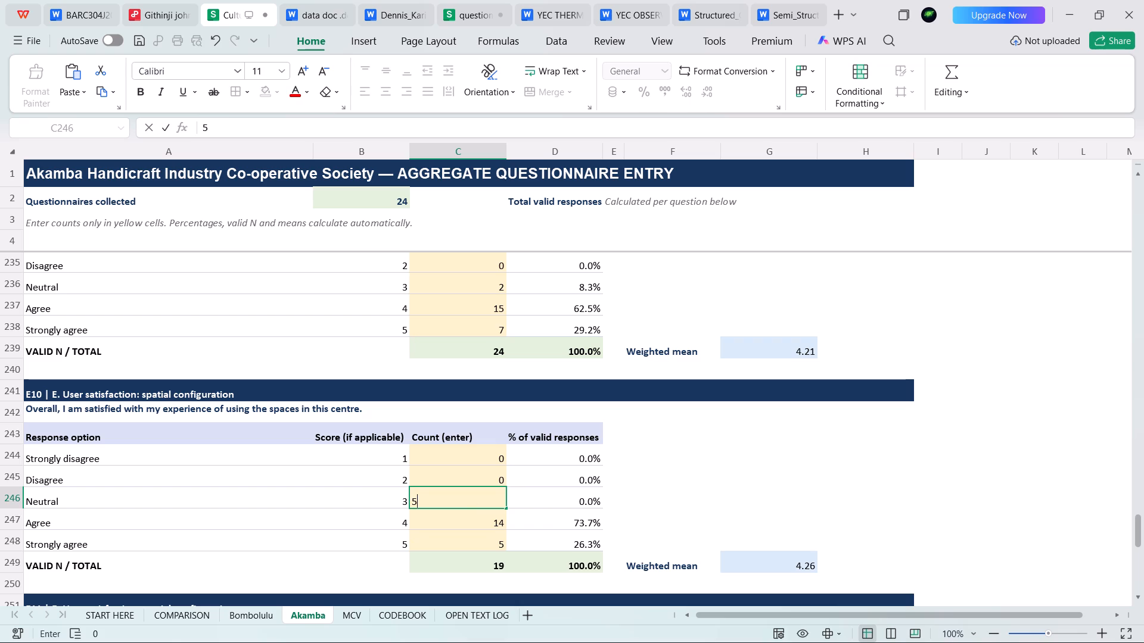
pyautogui.click(481, 469)
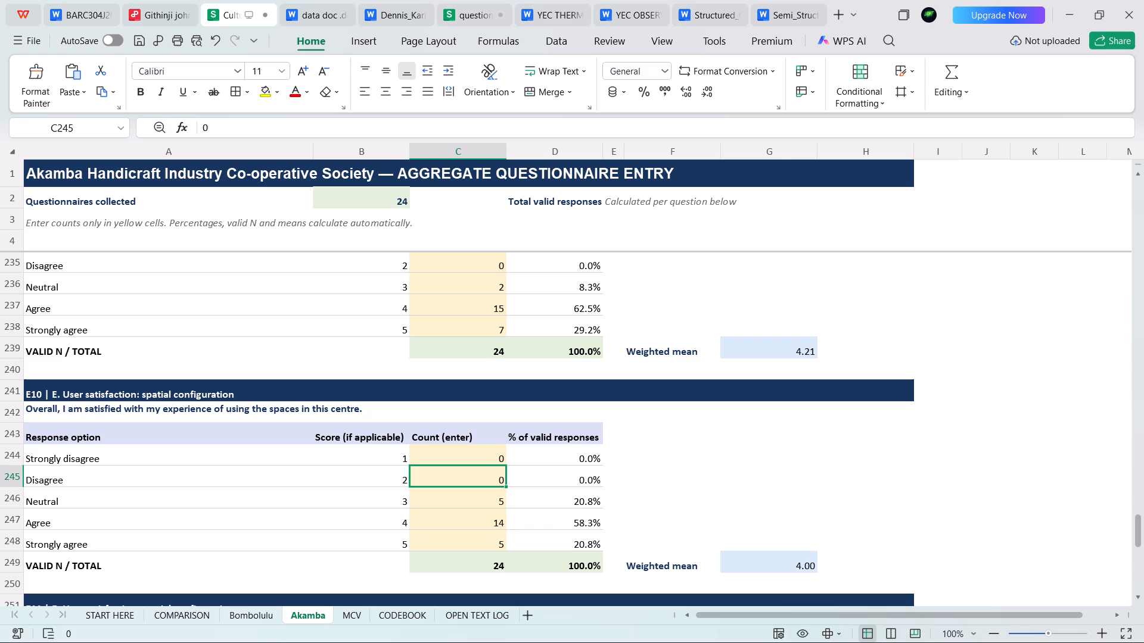
# Enter the question E11 counts rating satisfaction with the centre's spatial arrangement: Neutral 2, Satisfied 17 and Very satisfied 5.
pyautogui.scroll(-6, 480, 469)
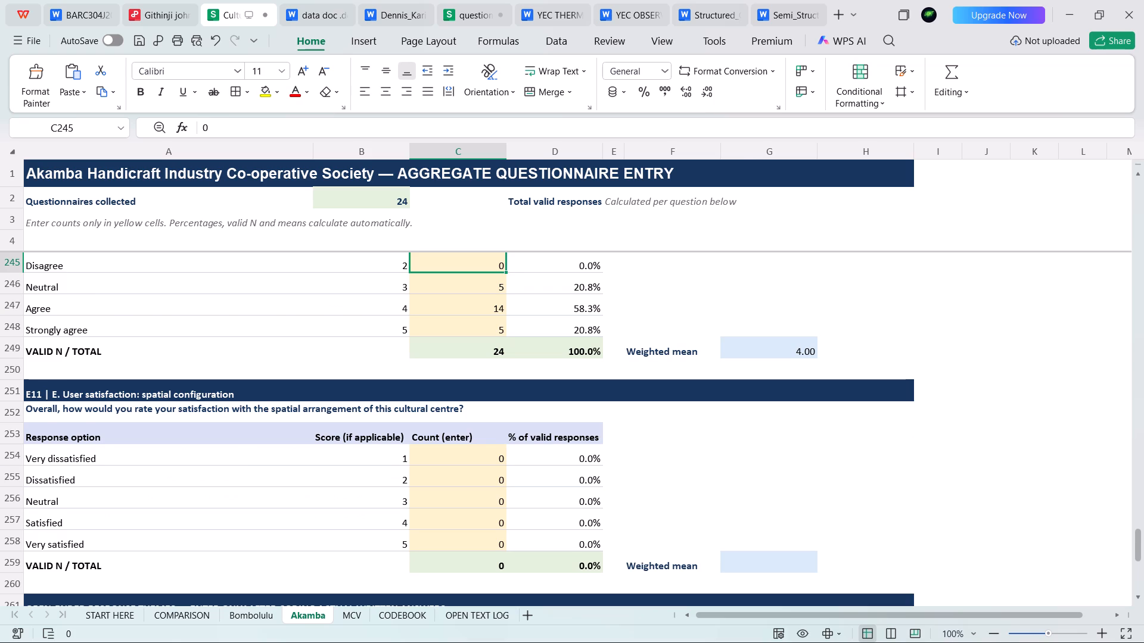
pyautogui.click(491, 482)
pyautogui.press('1')
pyautogui.press('7')
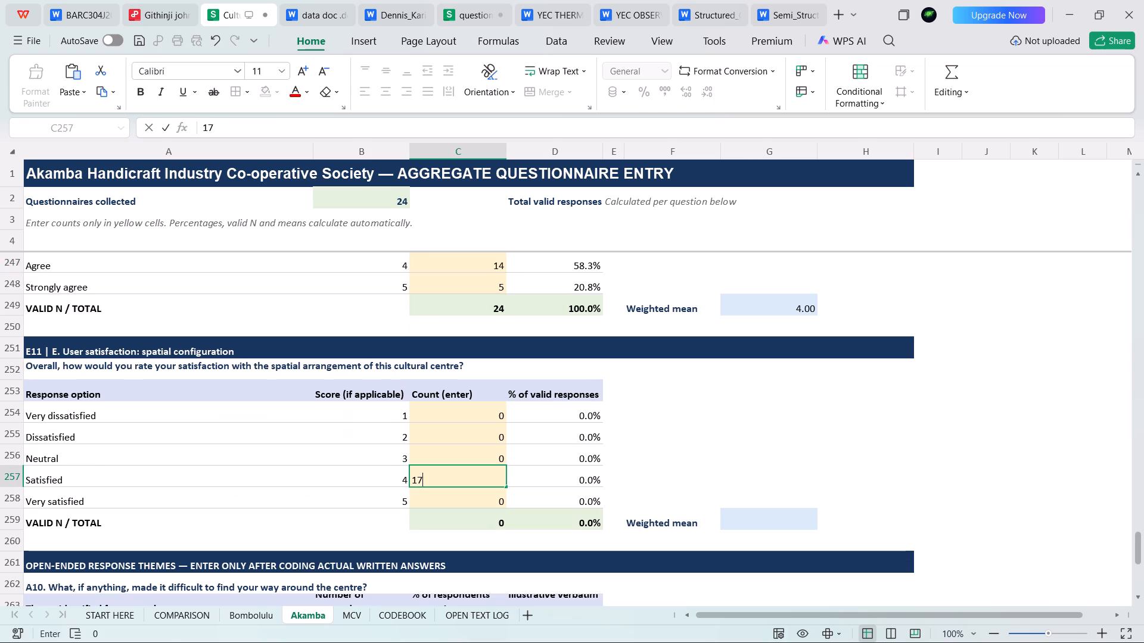
pyautogui.click(487, 500)
pyautogui.press('5')
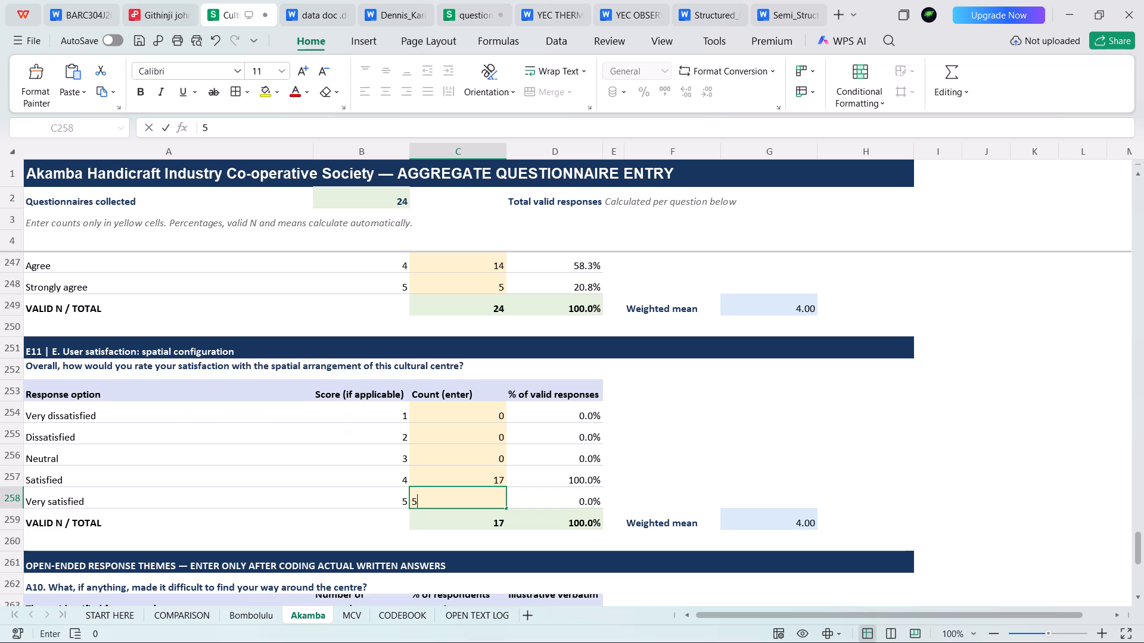
pyautogui.click(489, 464)
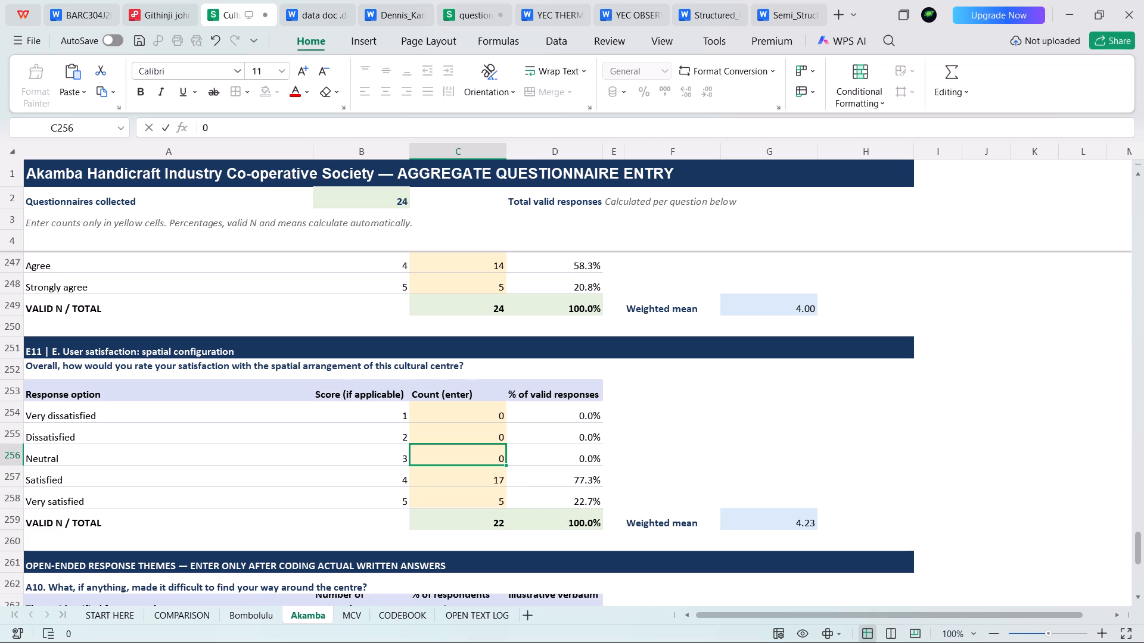
pyautogui.press('2')
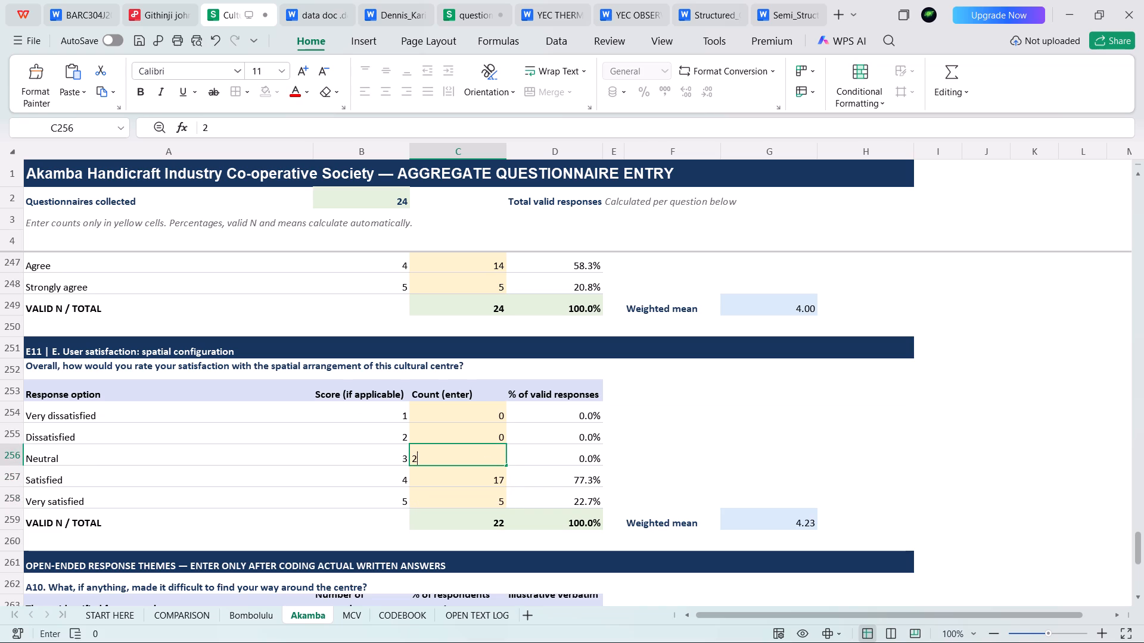
pyautogui.scroll(8, 533, 470)
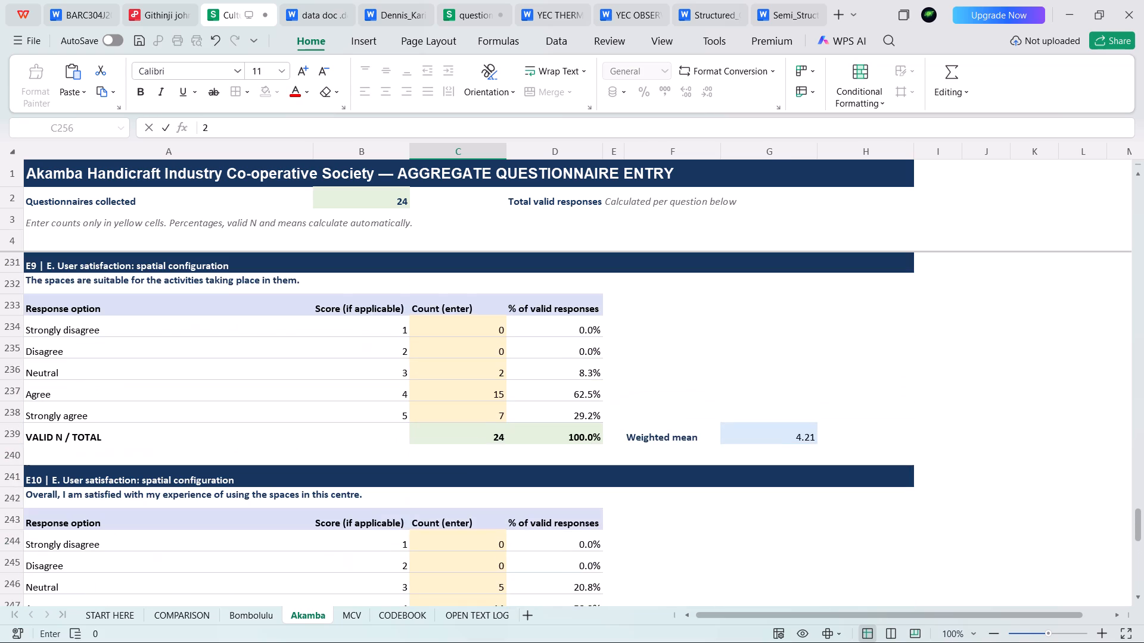
pyautogui.scroll(6, 533, 470)
pyautogui.scroll(-12, 533, 470)
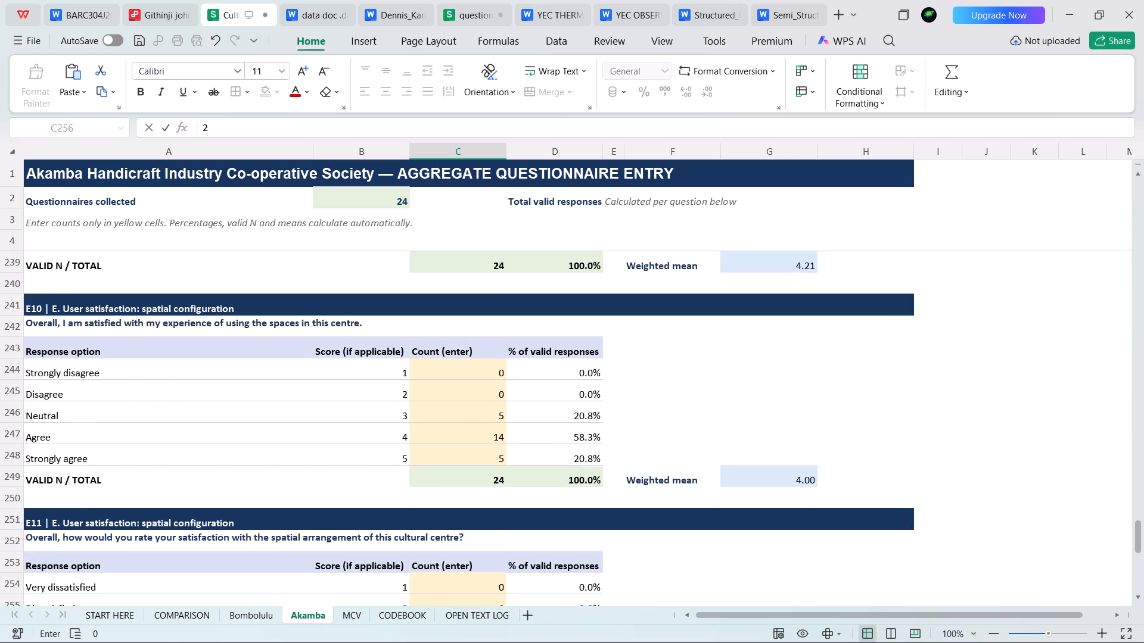
pyautogui.scroll(-5, 533, 470)
pyautogui.click(533, 440)
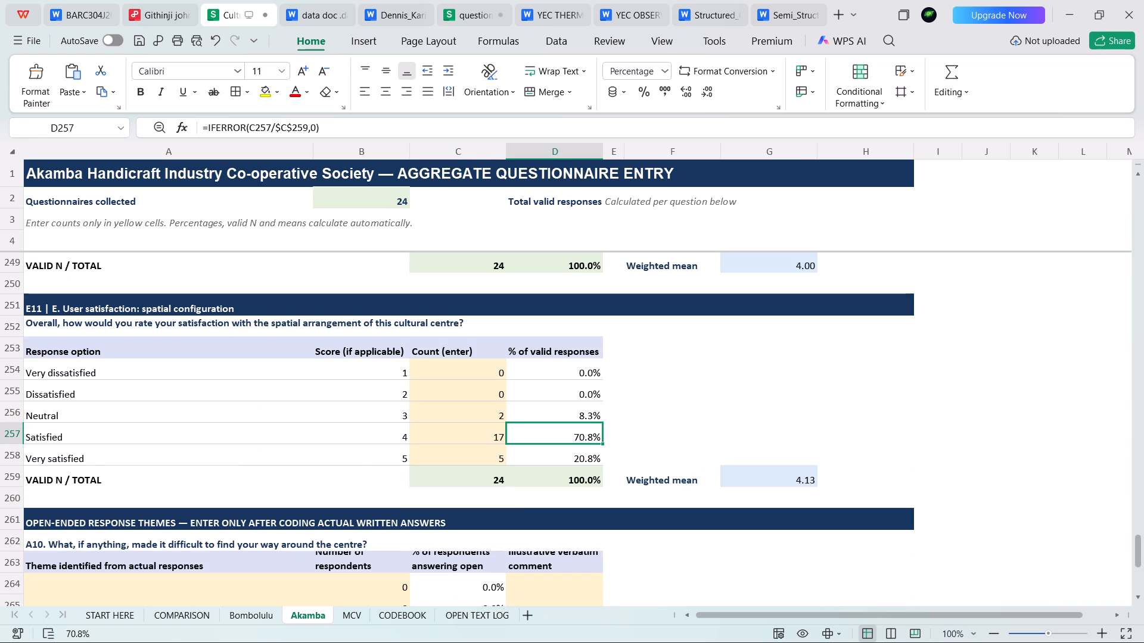
# Switch from the Akamba sheet to the MCV sheet for Mombasa Cultural Village.
pyautogui.scroll(-10, 531, 439)
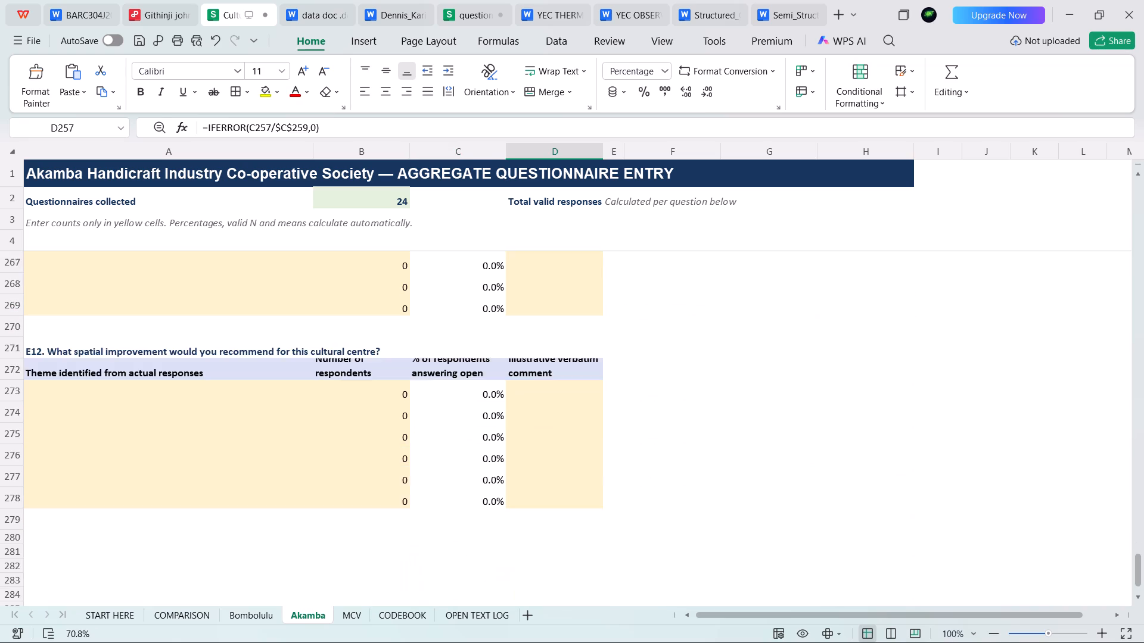
pyautogui.scroll(-10, 525, 447)
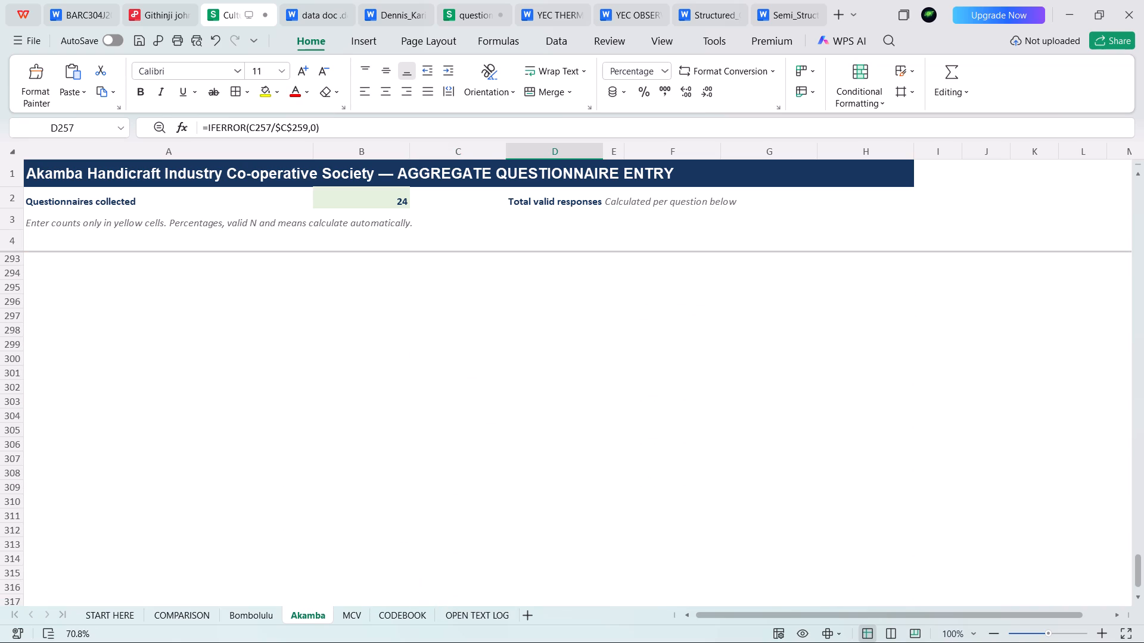
pyautogui.click(348, 619)
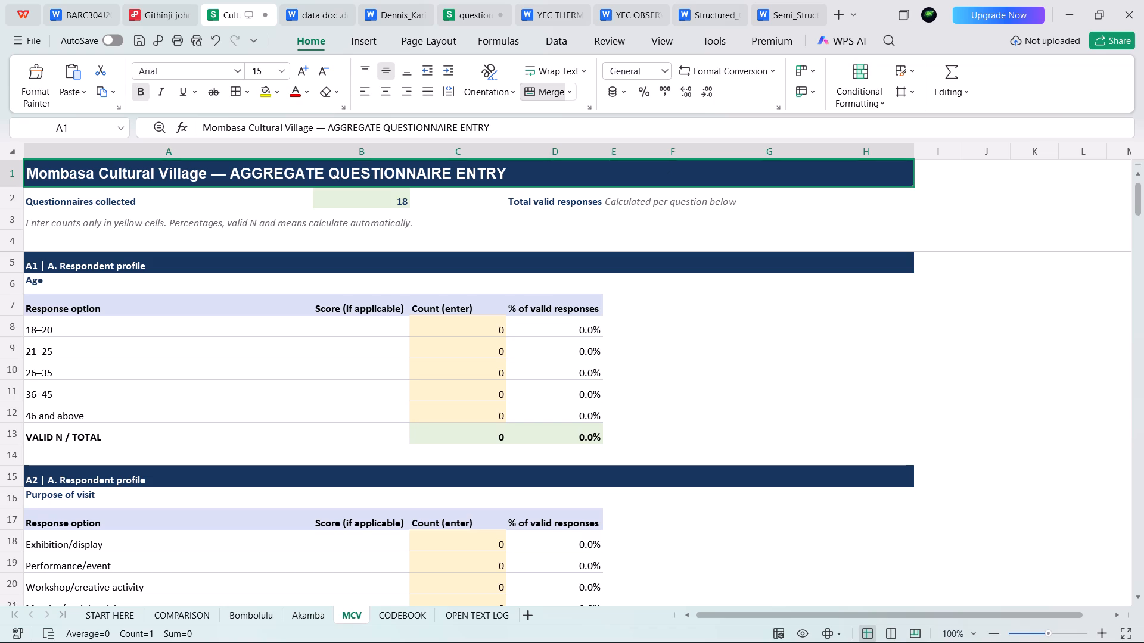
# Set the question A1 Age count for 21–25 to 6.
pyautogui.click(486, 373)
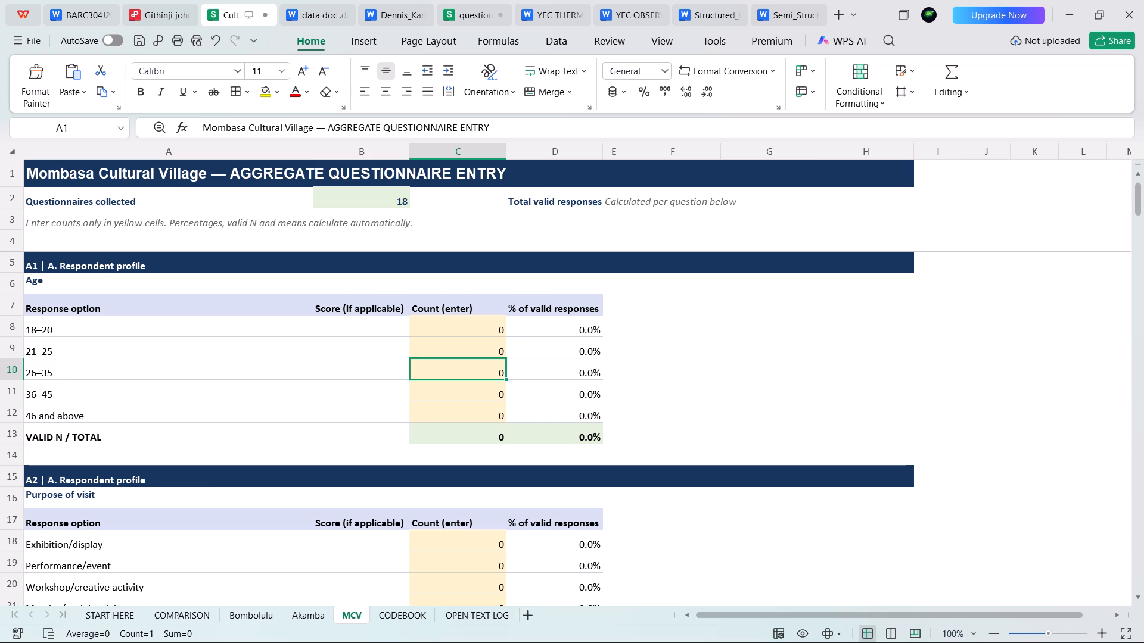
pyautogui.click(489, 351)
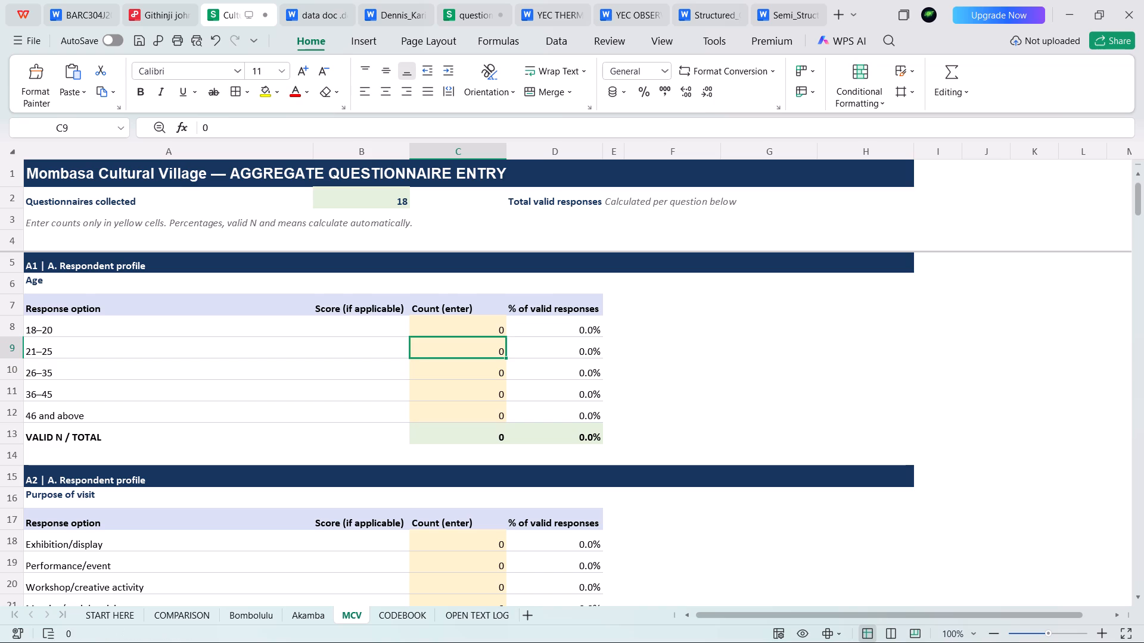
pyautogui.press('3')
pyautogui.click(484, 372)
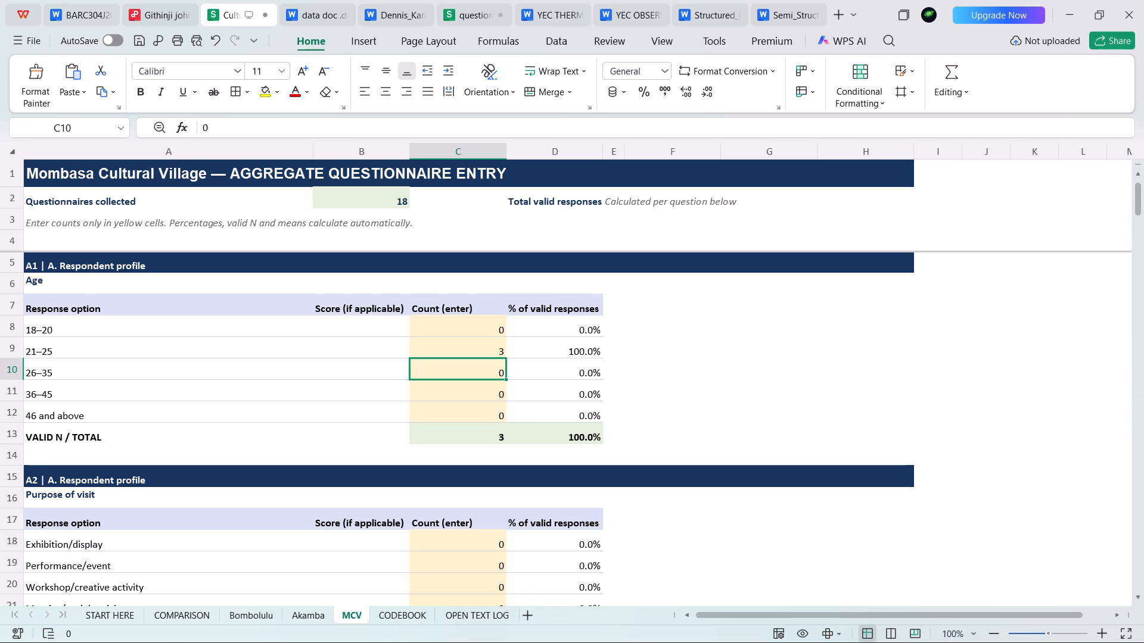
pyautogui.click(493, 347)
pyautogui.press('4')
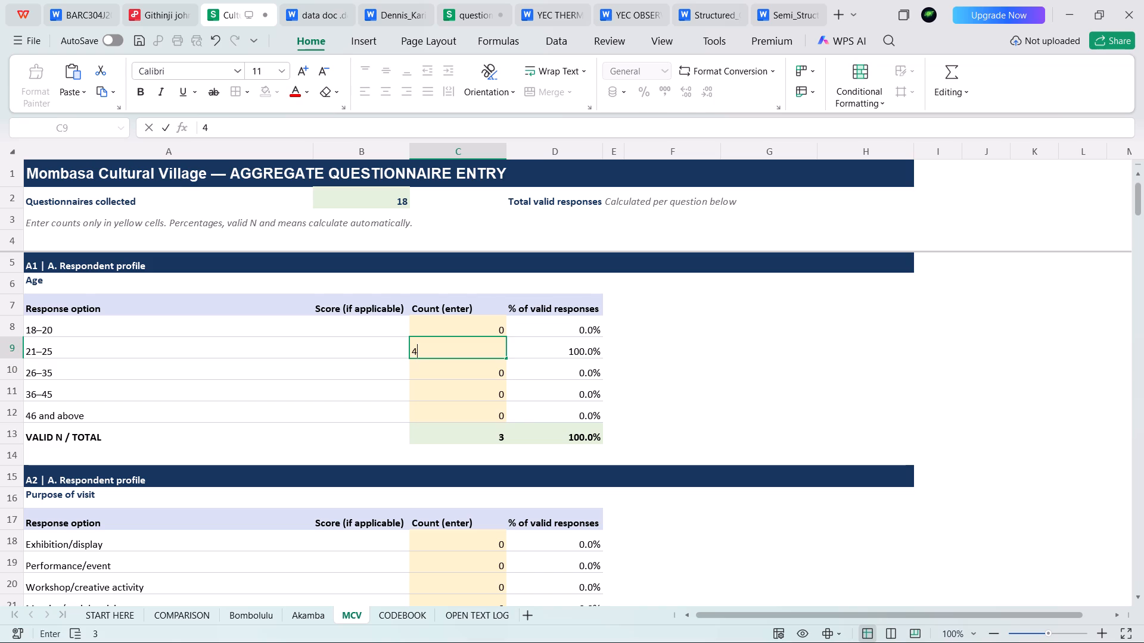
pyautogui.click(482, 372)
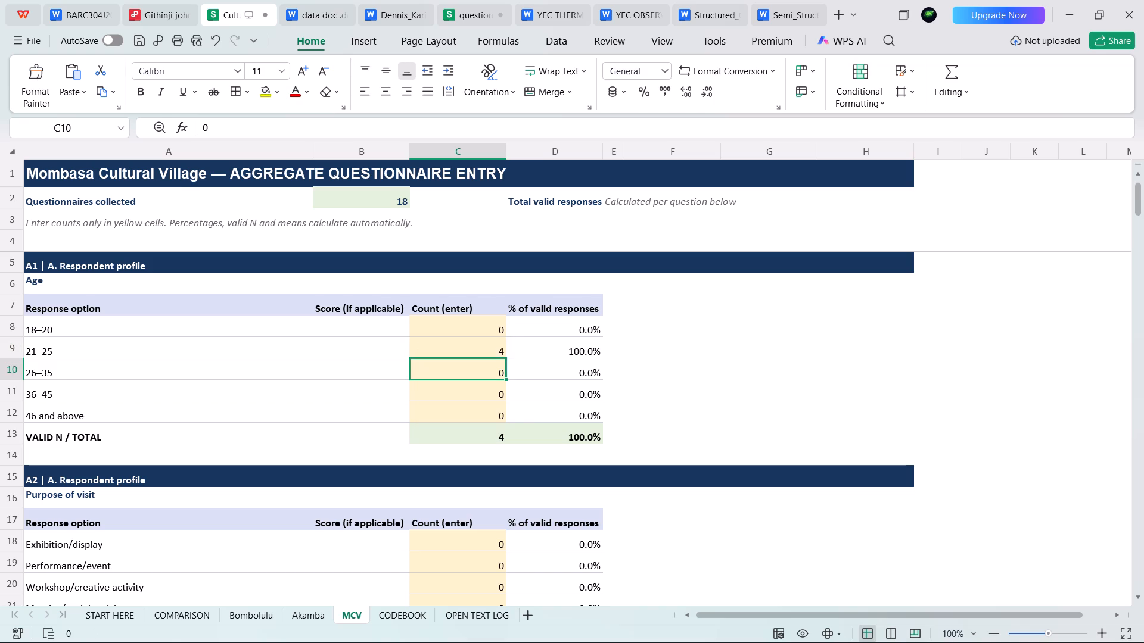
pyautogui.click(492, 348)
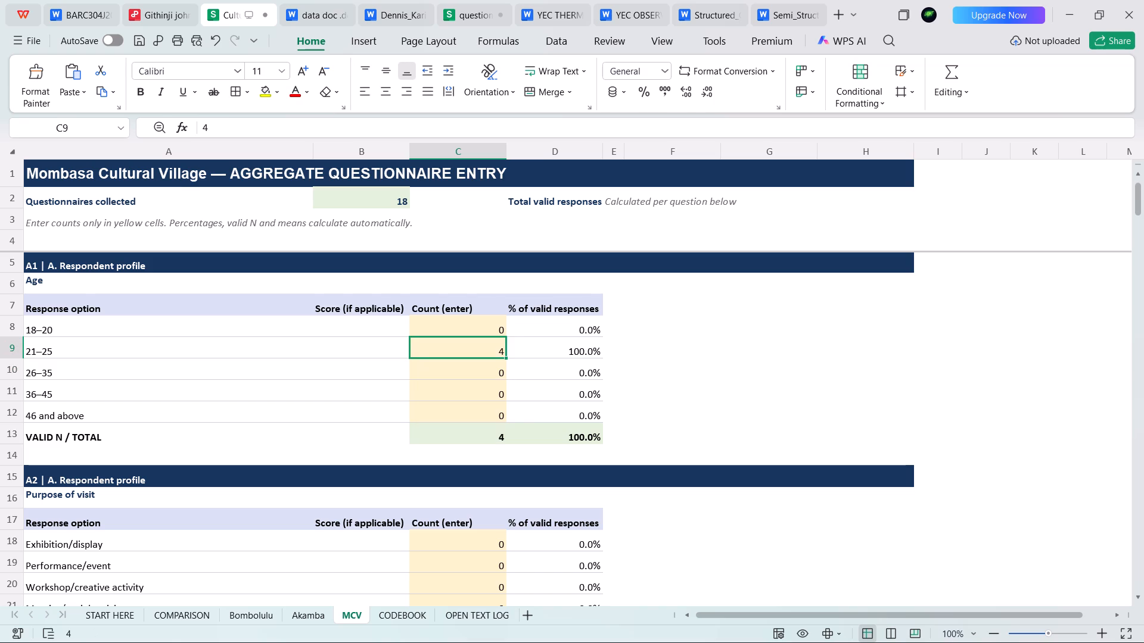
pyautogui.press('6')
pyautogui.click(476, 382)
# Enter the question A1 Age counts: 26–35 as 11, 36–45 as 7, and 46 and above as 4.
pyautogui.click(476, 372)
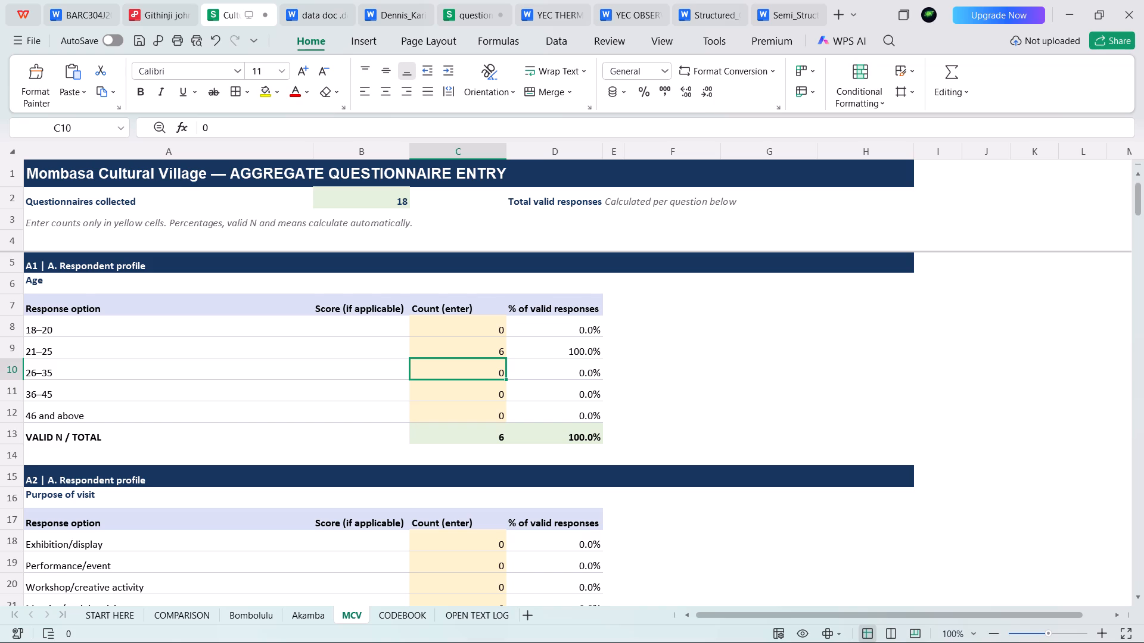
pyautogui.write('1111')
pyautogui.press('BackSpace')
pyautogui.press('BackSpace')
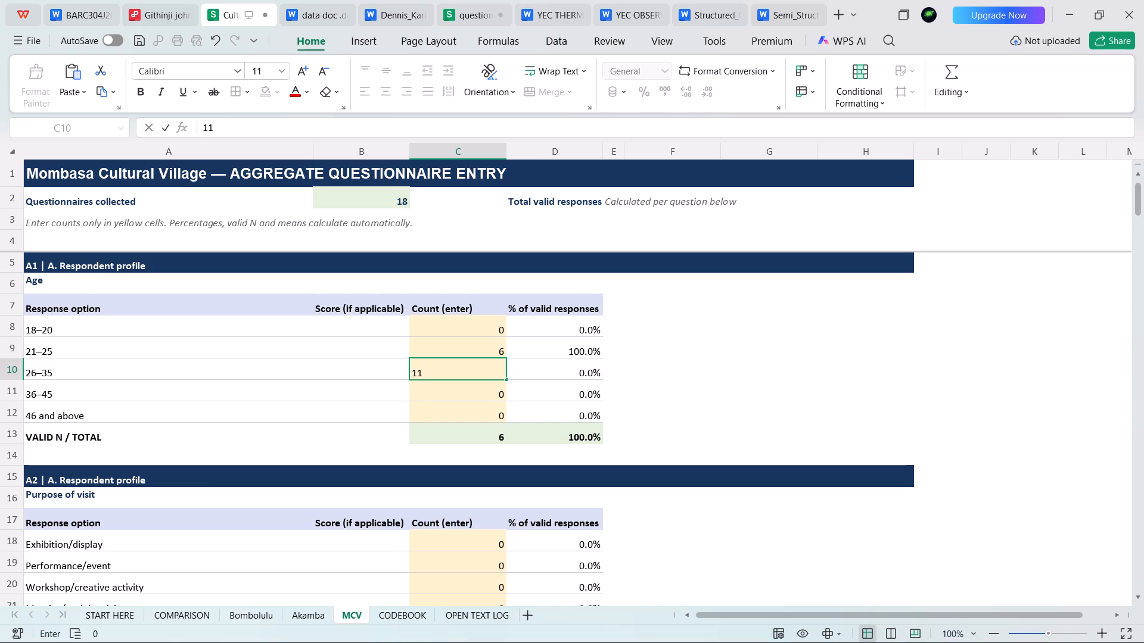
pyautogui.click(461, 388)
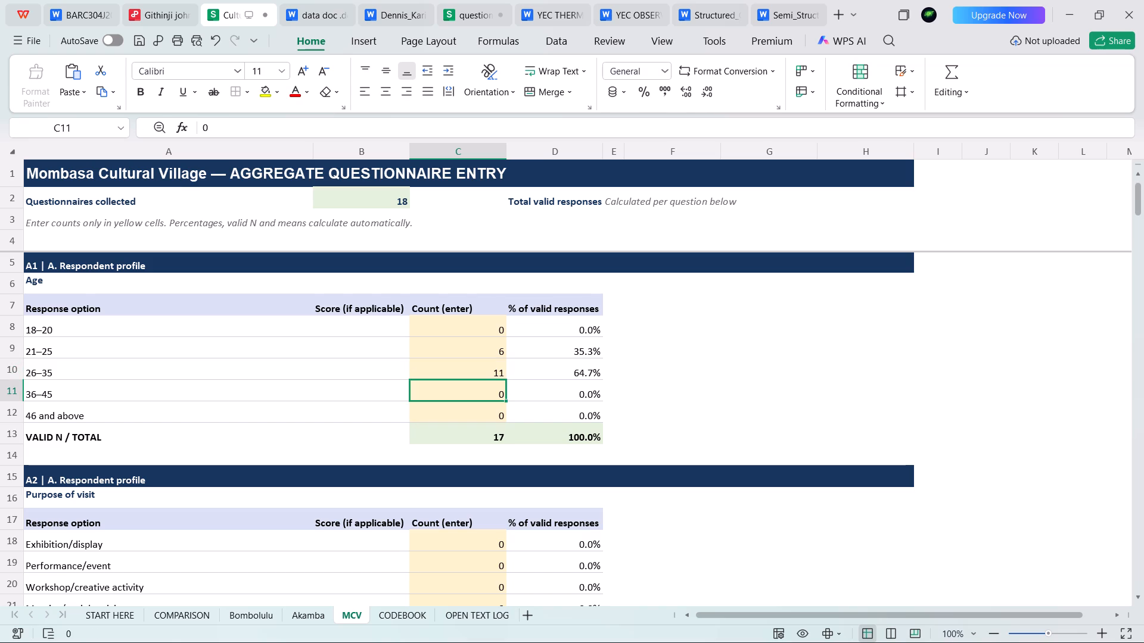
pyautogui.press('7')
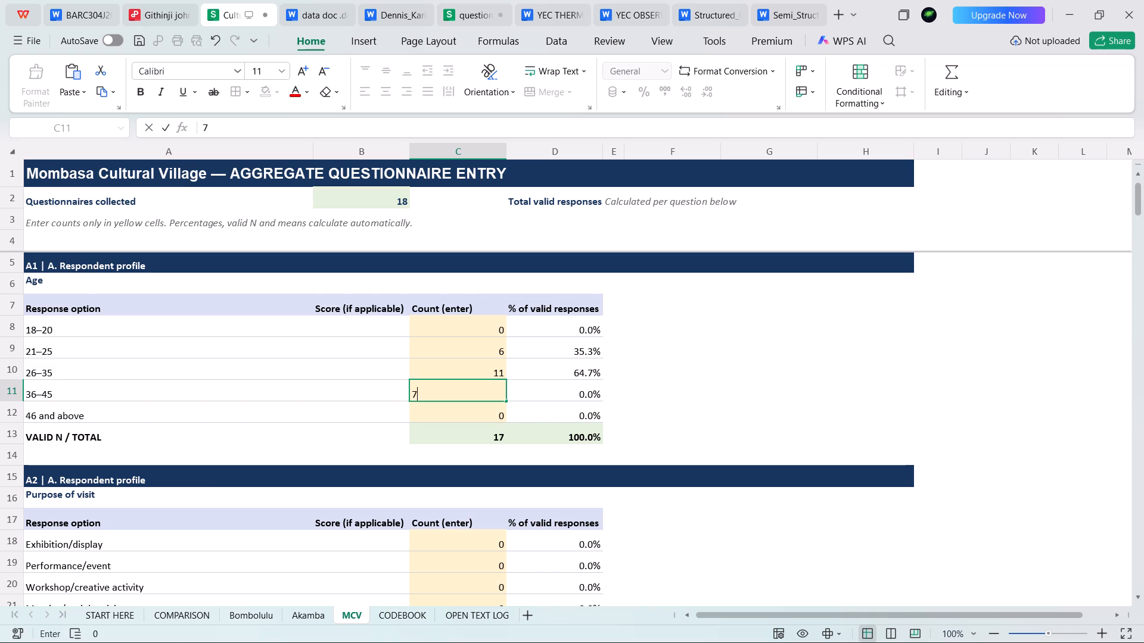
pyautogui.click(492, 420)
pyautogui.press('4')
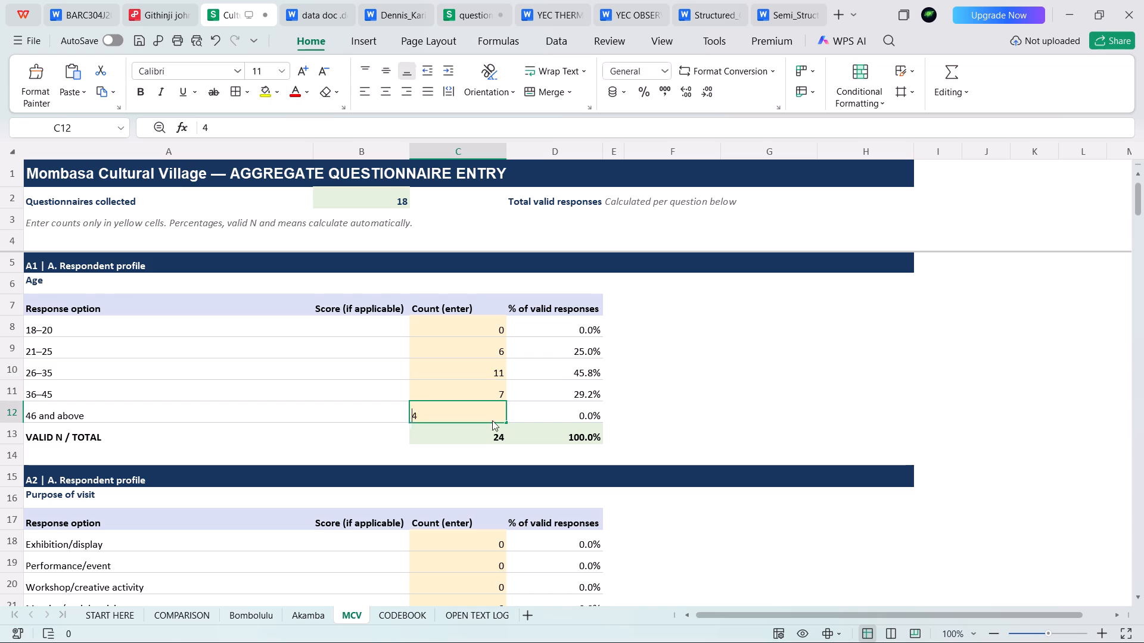
# Revise the question A1 Age counts: 21–25 to 4, 26–35 to 10, and 46 and above to 3.
pyautogui.click(485, 349)
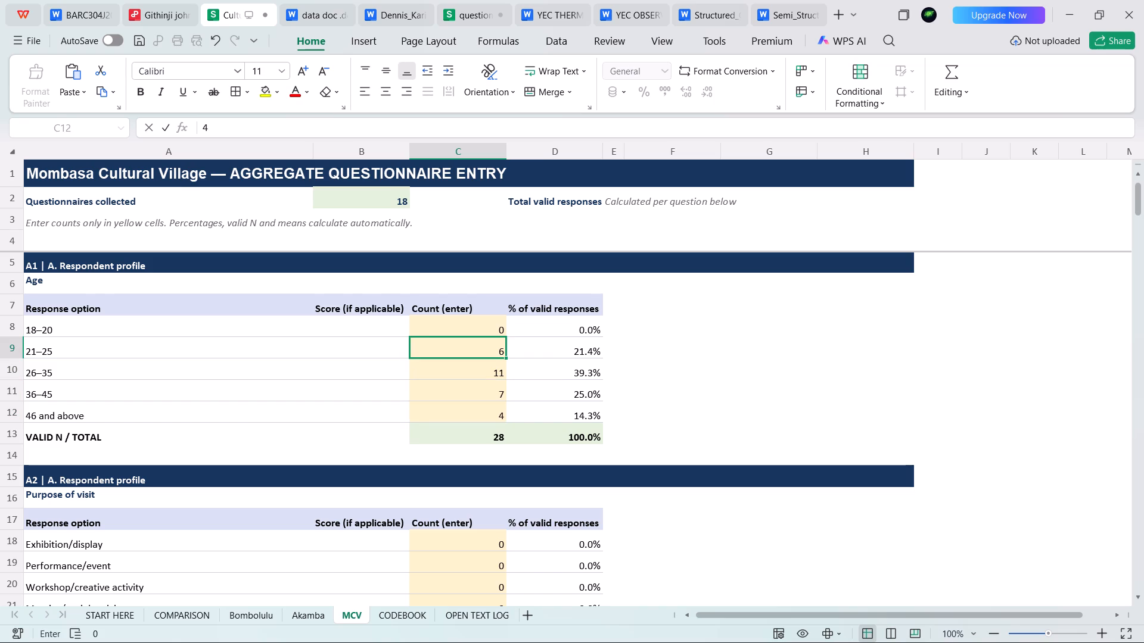
pyautogui.press('4')
pyautogui.click(485, 374)
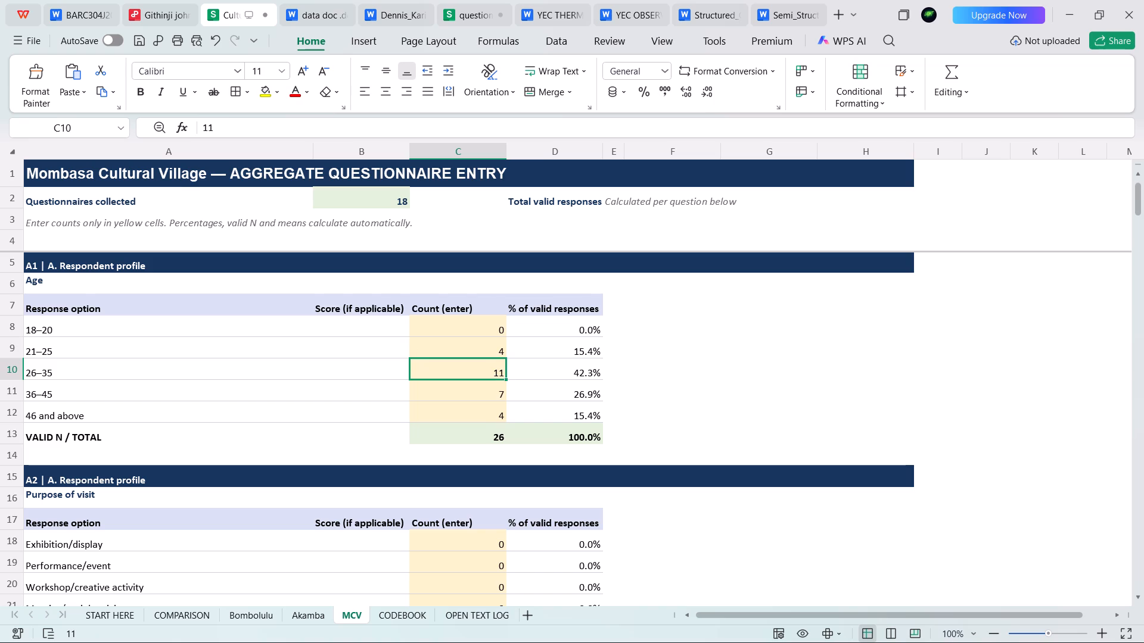
pyautogui.press('9')
pyautogui.click(486, 390)
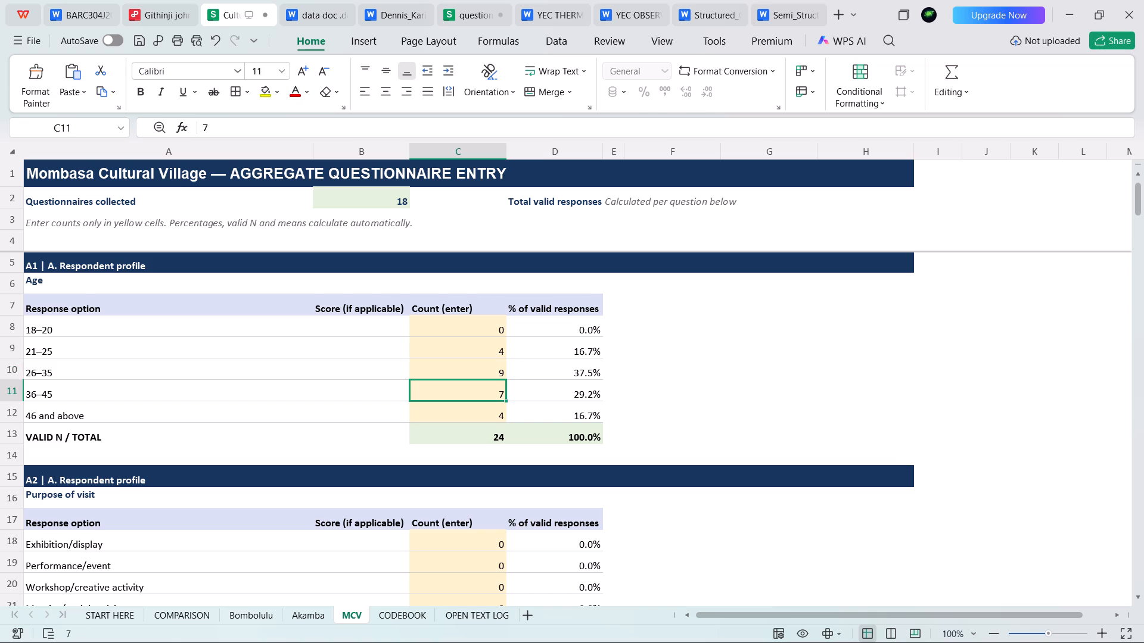
pyautogui.click(481, 413)
pyautogui.press('3')
pyautogui.click(489, 386)
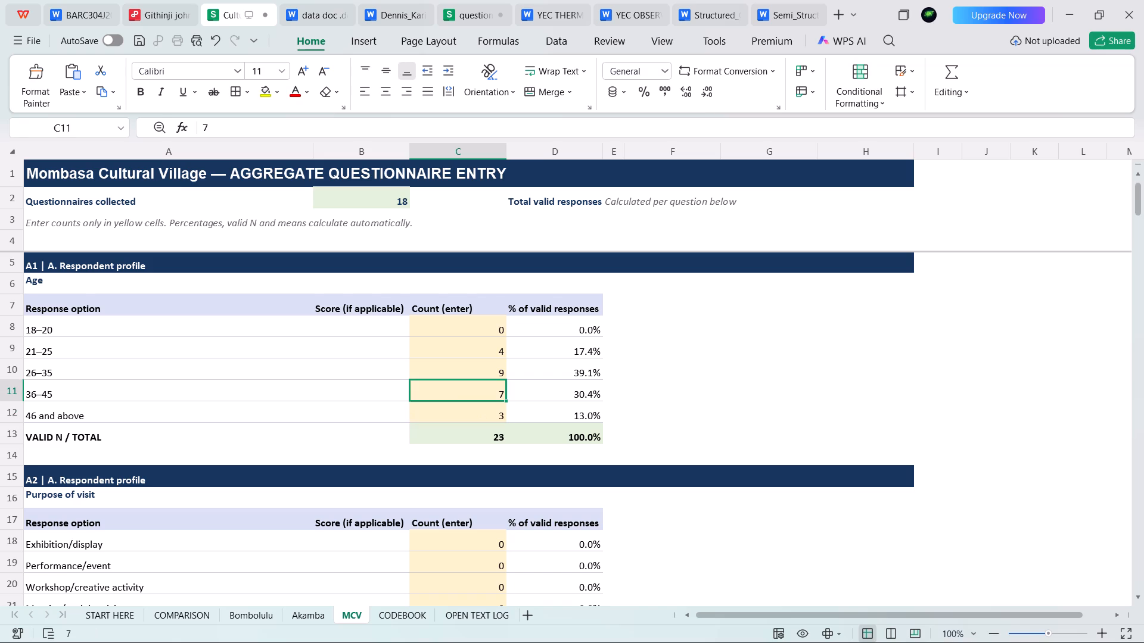
pyautogui.click(487, 368)
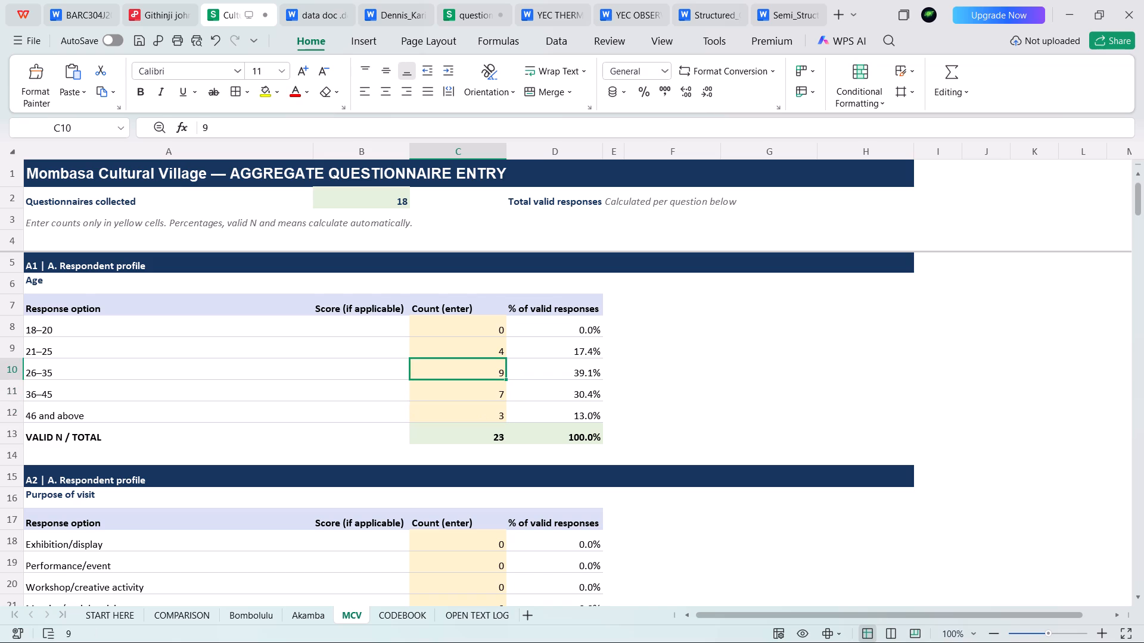
pyautogui.write('10')
# Correct the question A1 Age counts: 21–25 to 3, 26–35 to 7, and 36–45 to 5.
pyautogui.click(487, 343)
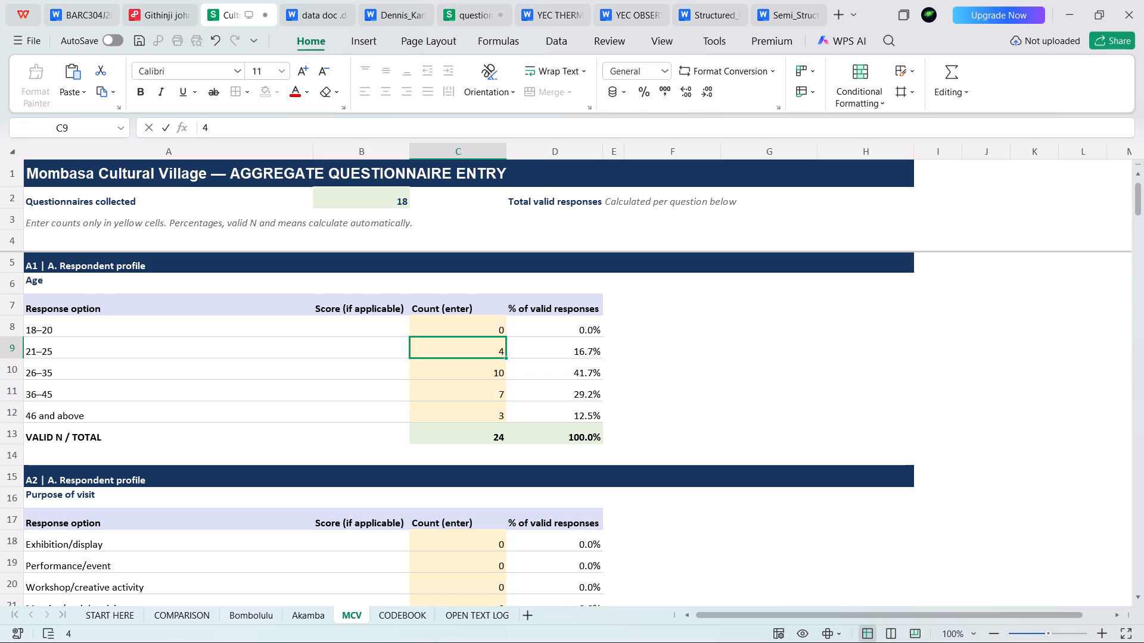
pyautogui.press('3')
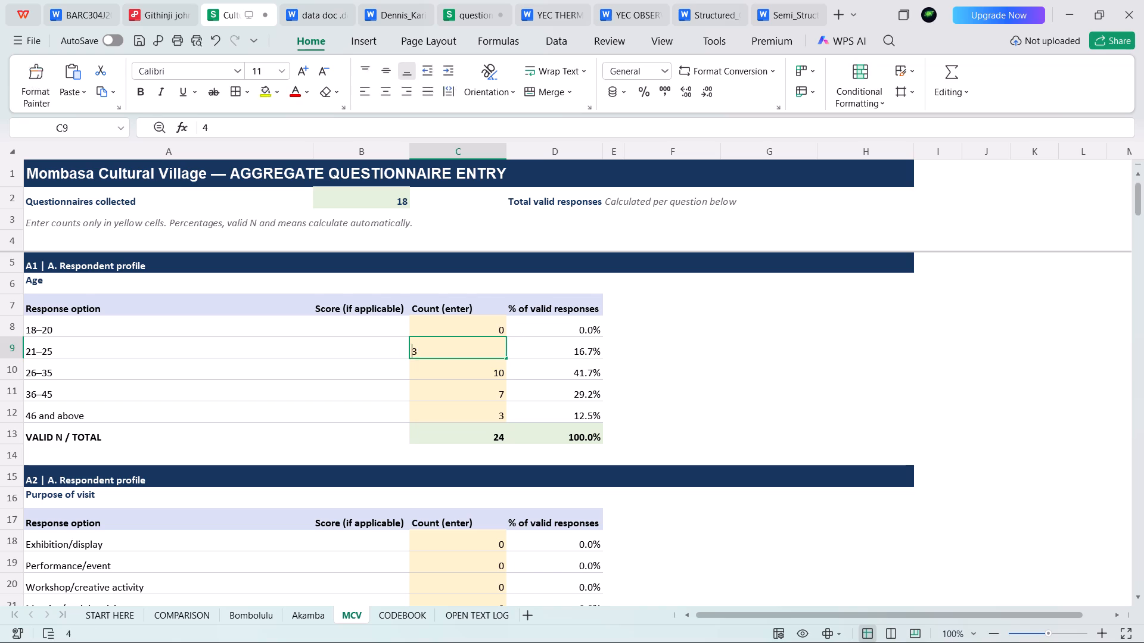
pyautogui.click(474, 374)
pyautogui.press('8')
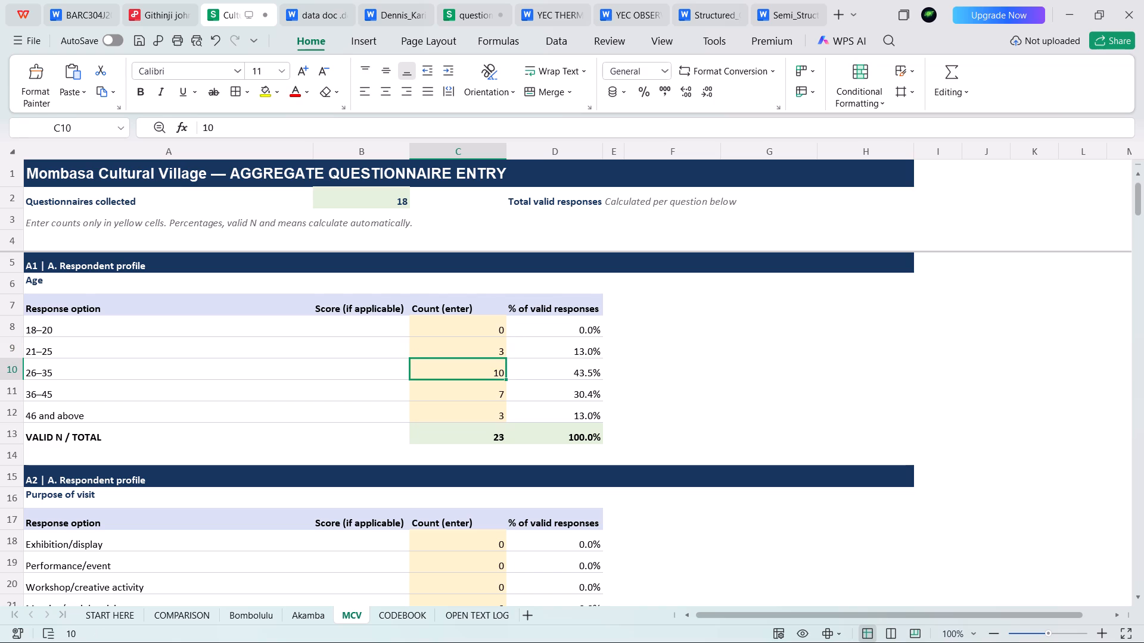
pyautogui.click(471, 398)
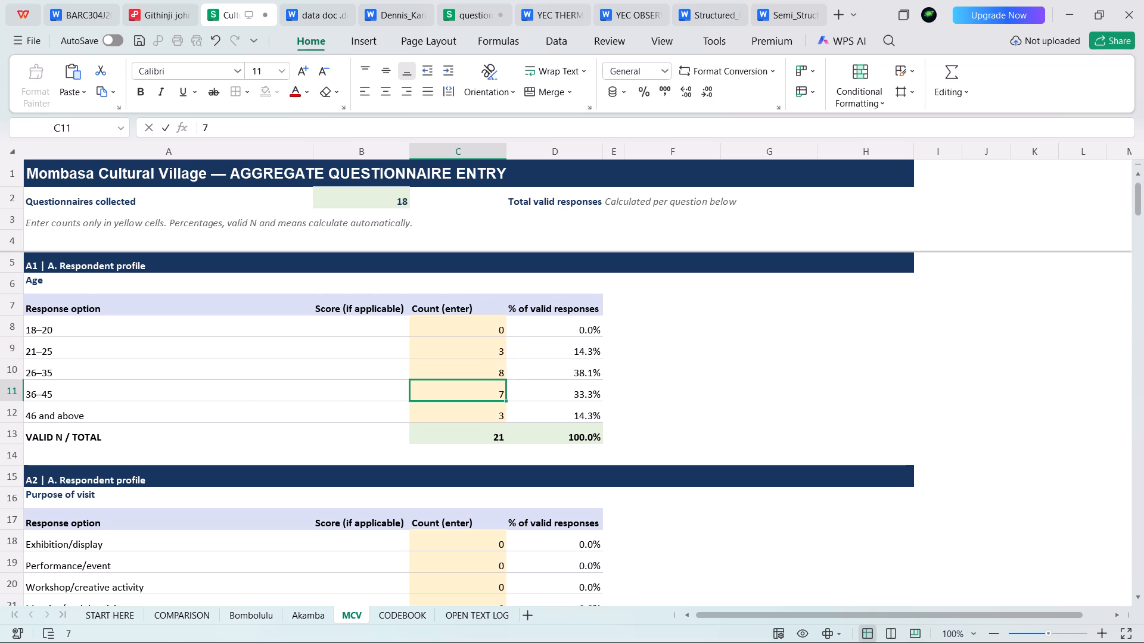
pyautogui.click(467, 418)
pyautogui.click(472, 393)
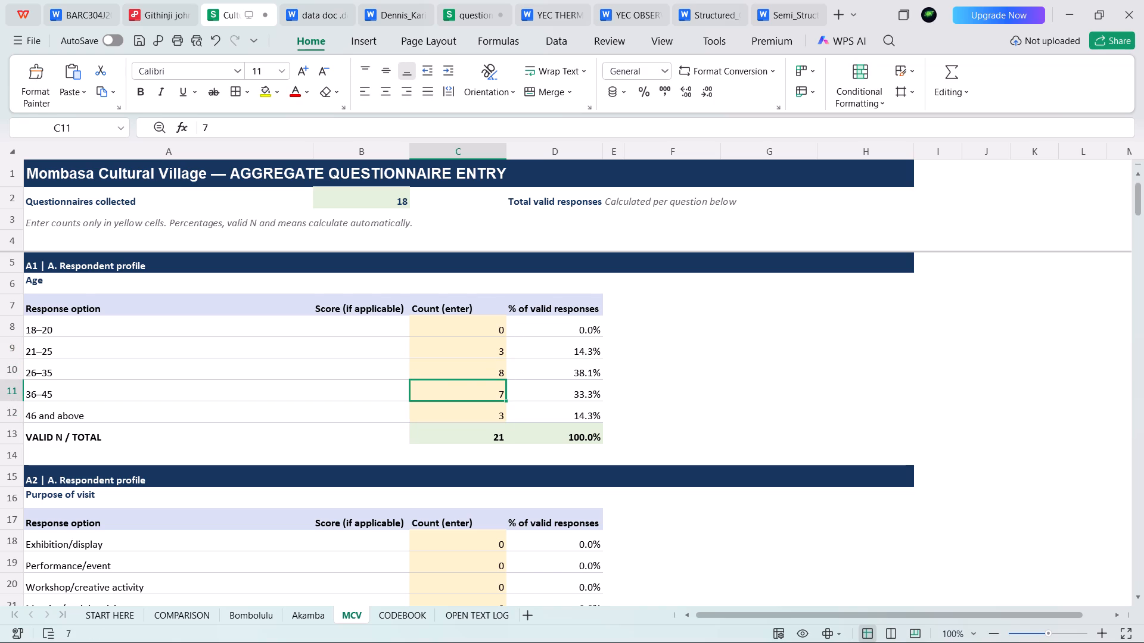
pyautogui.press('5')
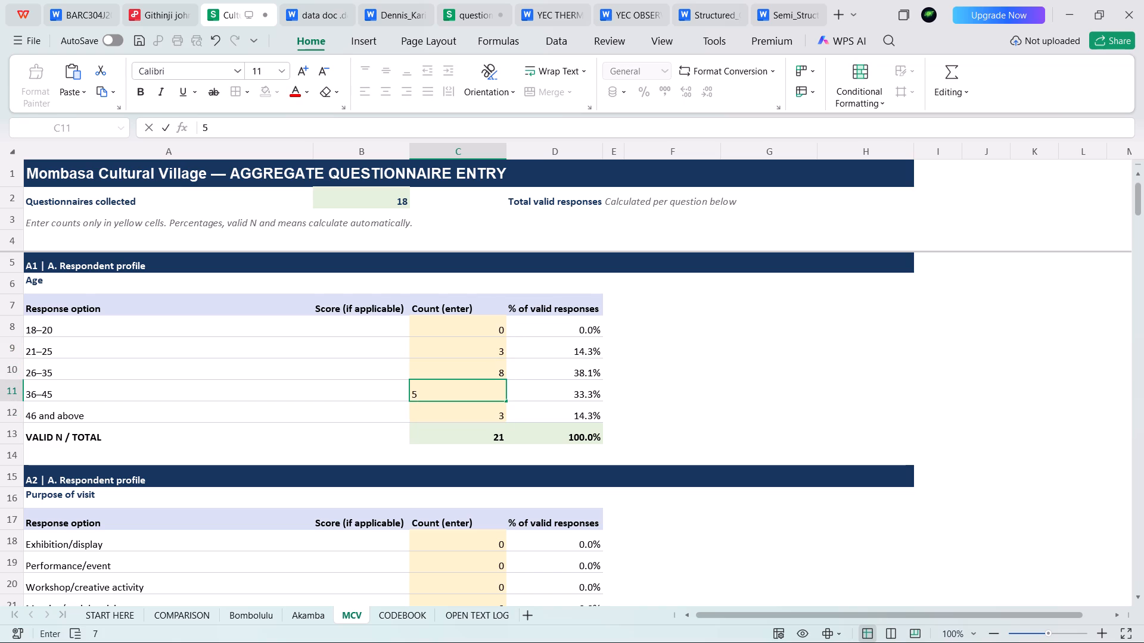
pyautogui.click(467, 373)
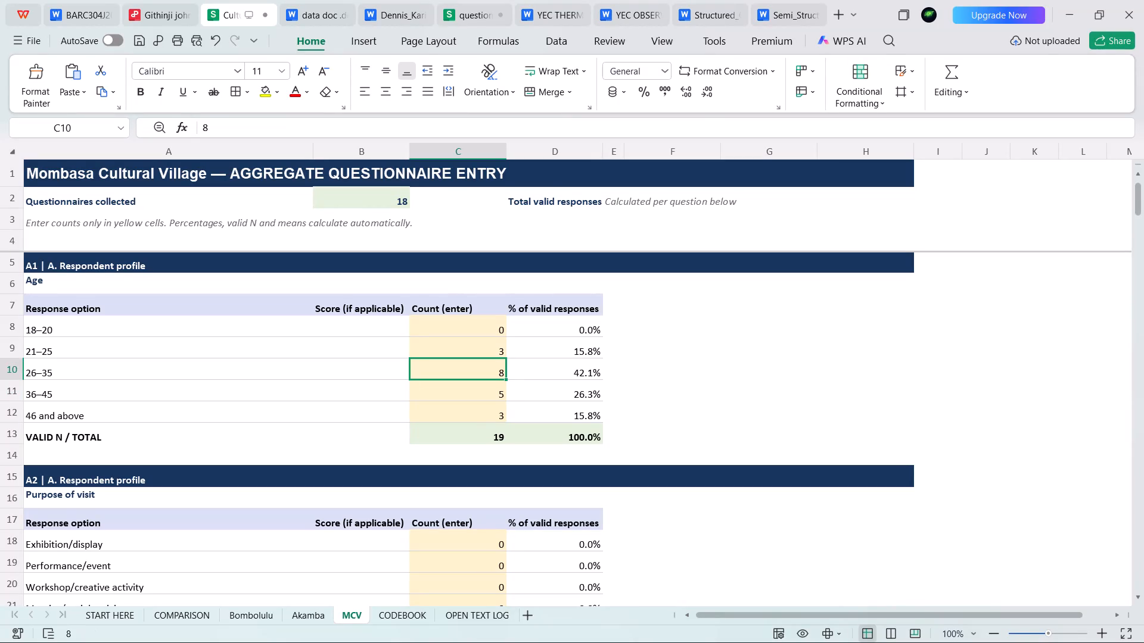
pyautogui.press('7')
pyautogui.click(468, 348)
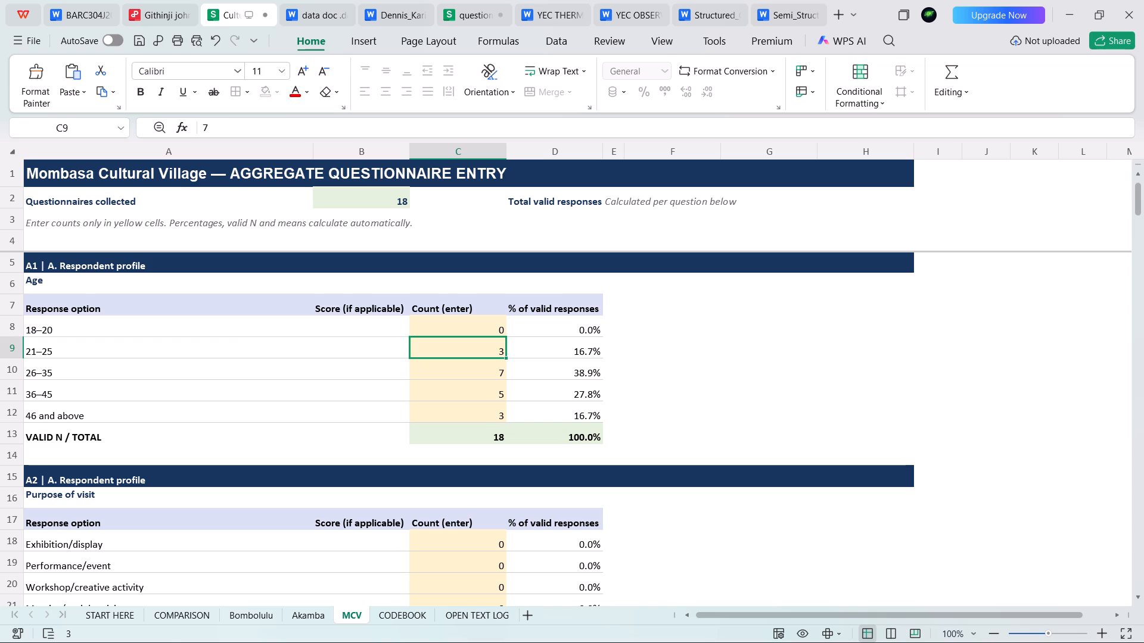
pyautogui.click(460, 390)
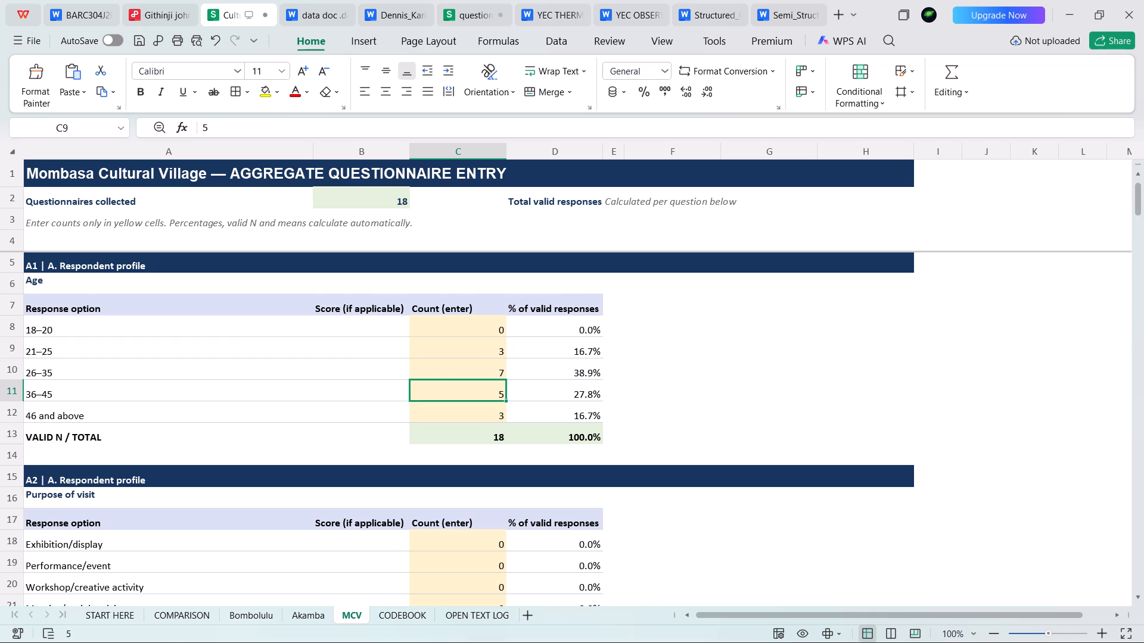
# Enter the question A2 Purpose of visit counts: Exhibition/display as 1, Performance/event as 14, and Workshop/creative activity as 3.
pyautogui.scroll(-2, 480, 411)
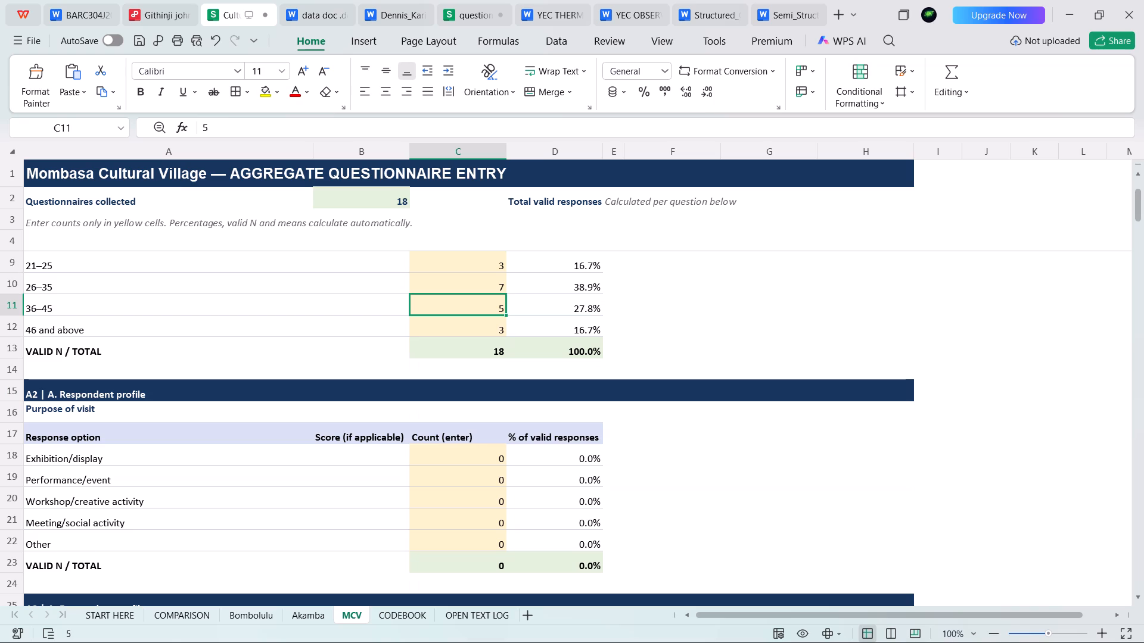
pyautogui.scroll(2, 480, 411)
pyautogui.scroll(-4, 480, 411)
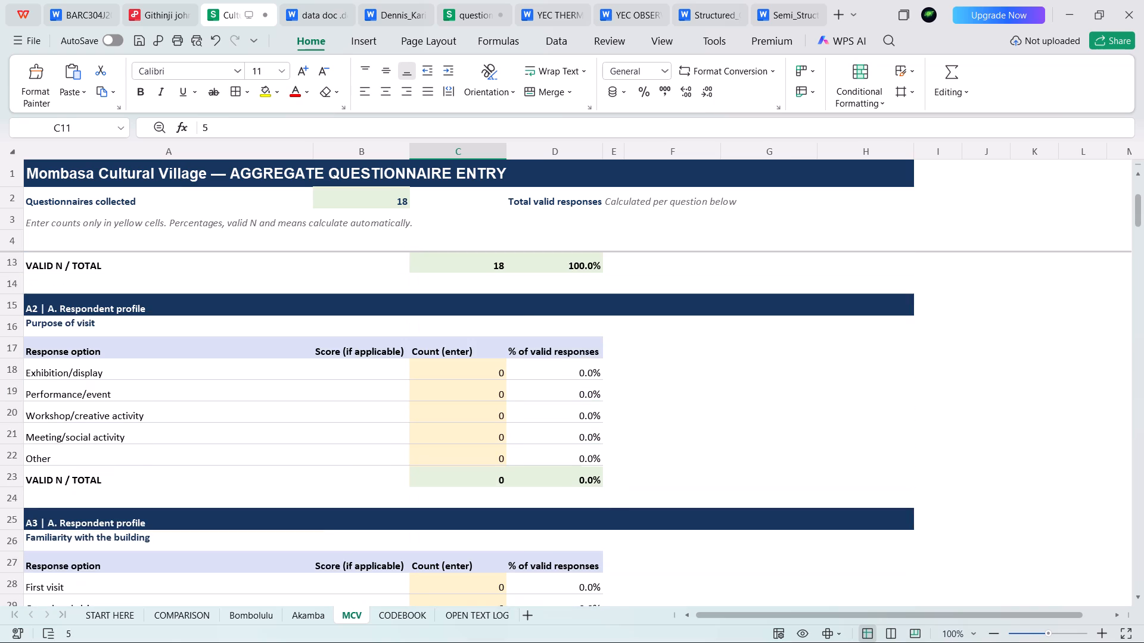
pyautogui.click(477, 372)
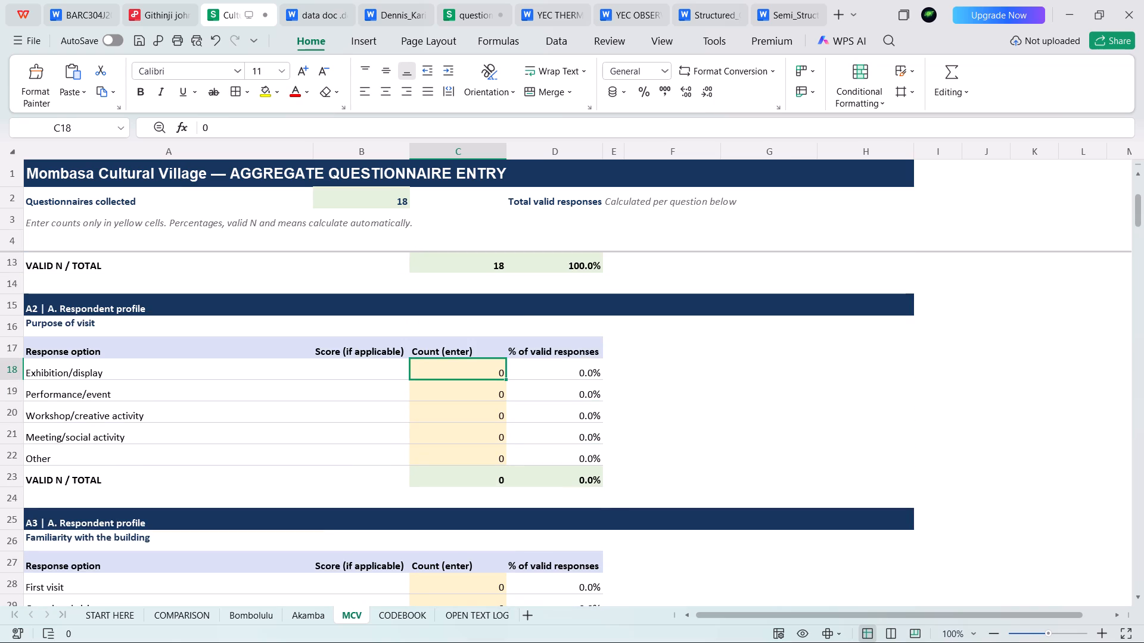
pyautogui.click(477, 398)
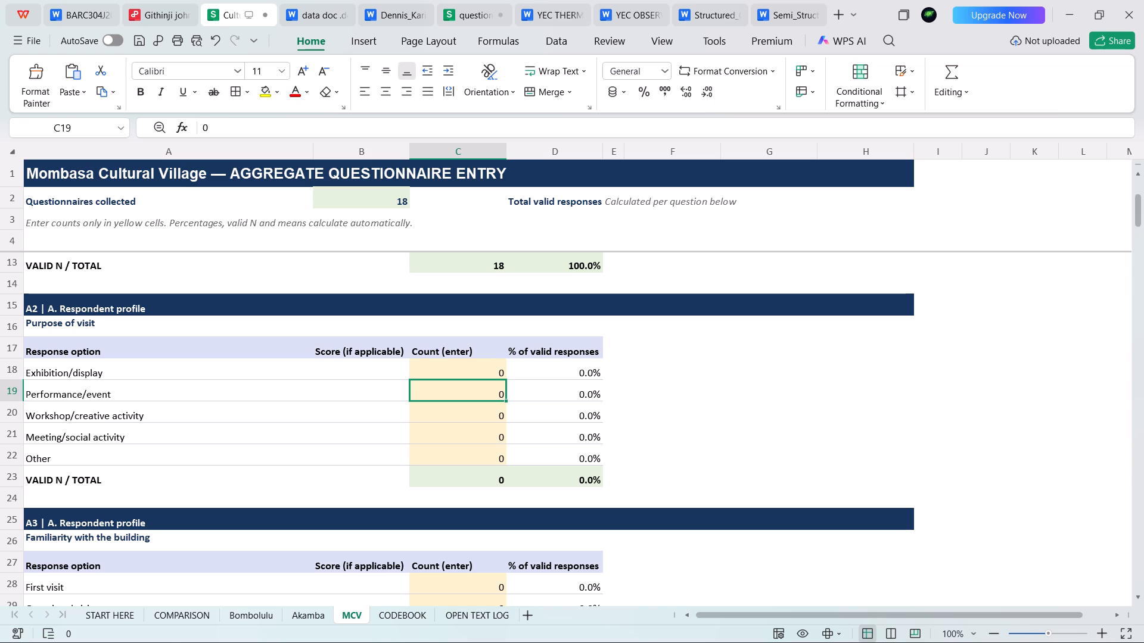
pyautogui.write('12')
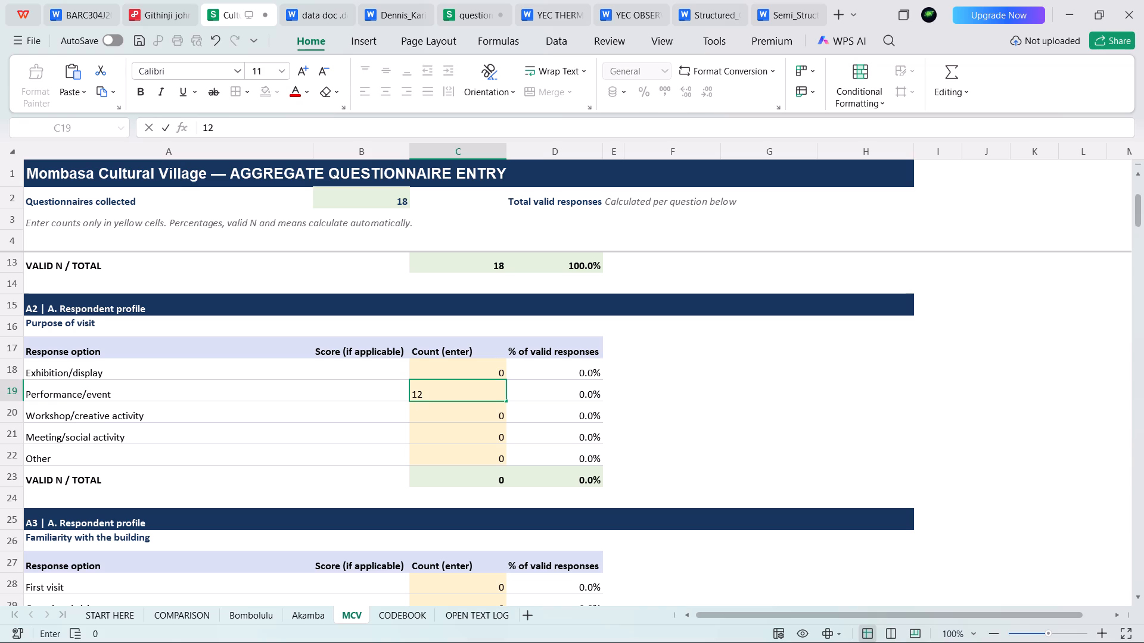
pyautogui.press('BackSpace')
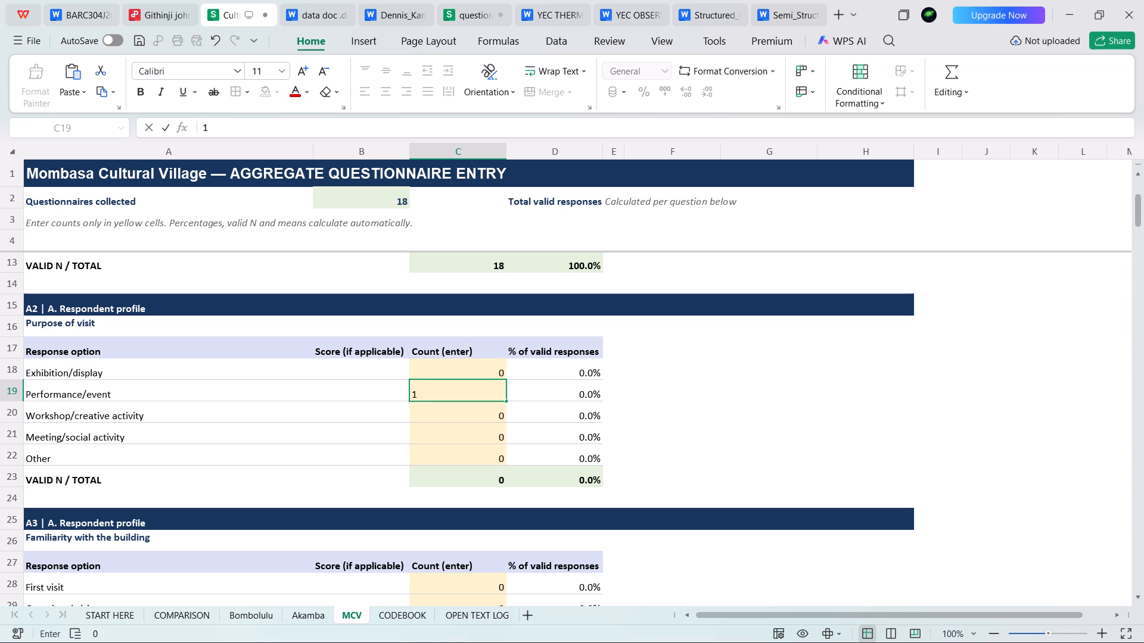
pyautogui.press('4')
pyautogui.click(469, 407)
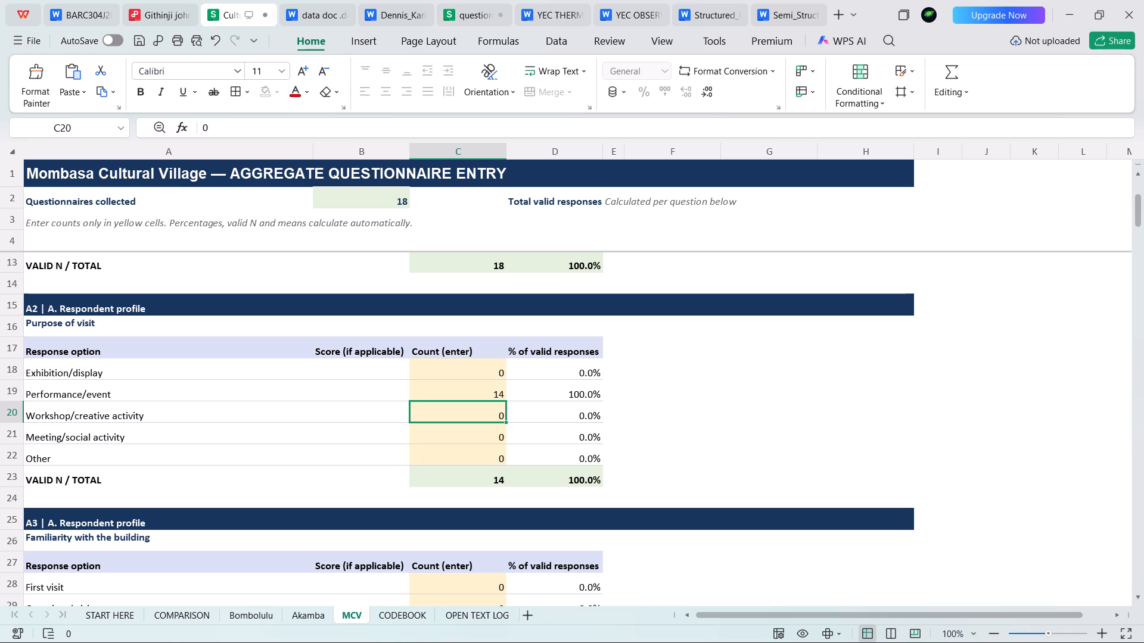
pyautogui.press('4')
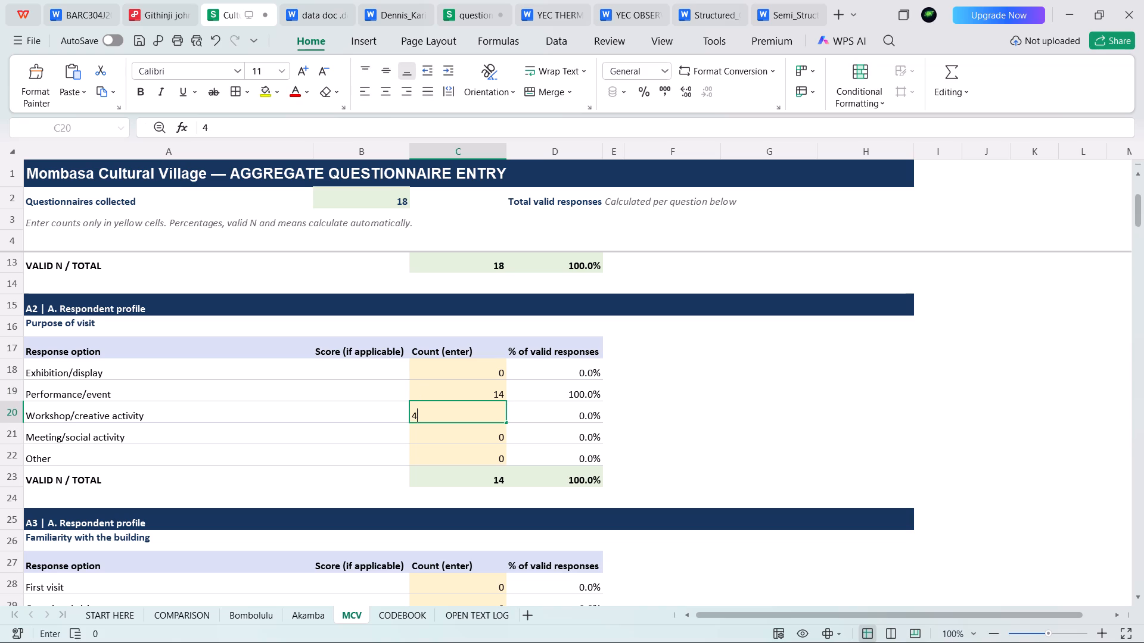
pyautogui.press('BackSpace')
pyautogui.press('3')
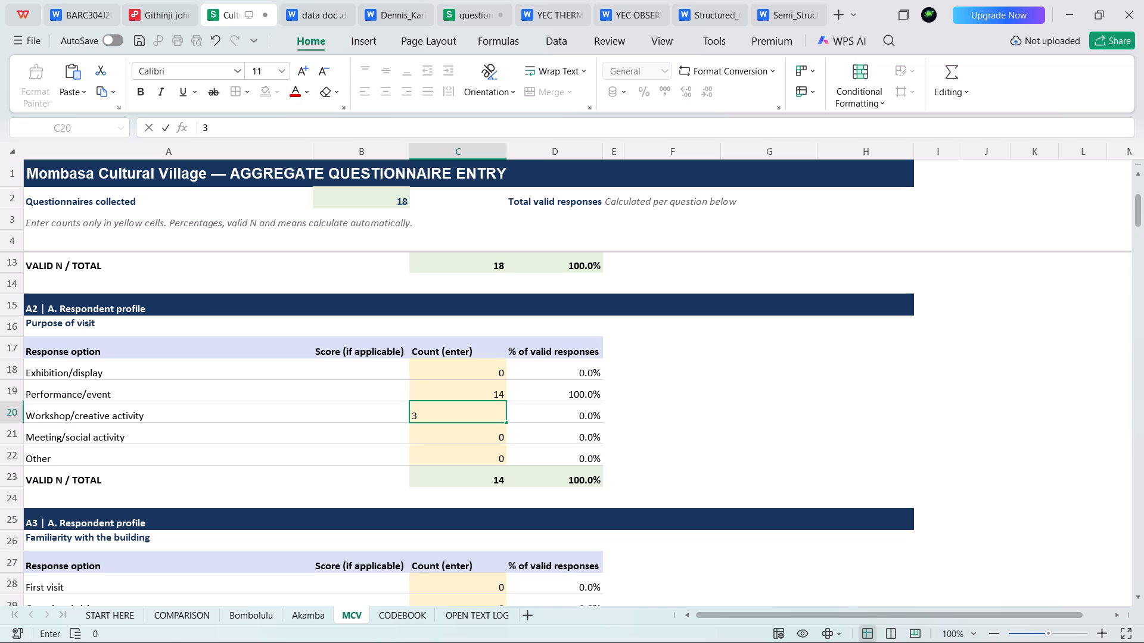
pyautogui.click(459, 435)
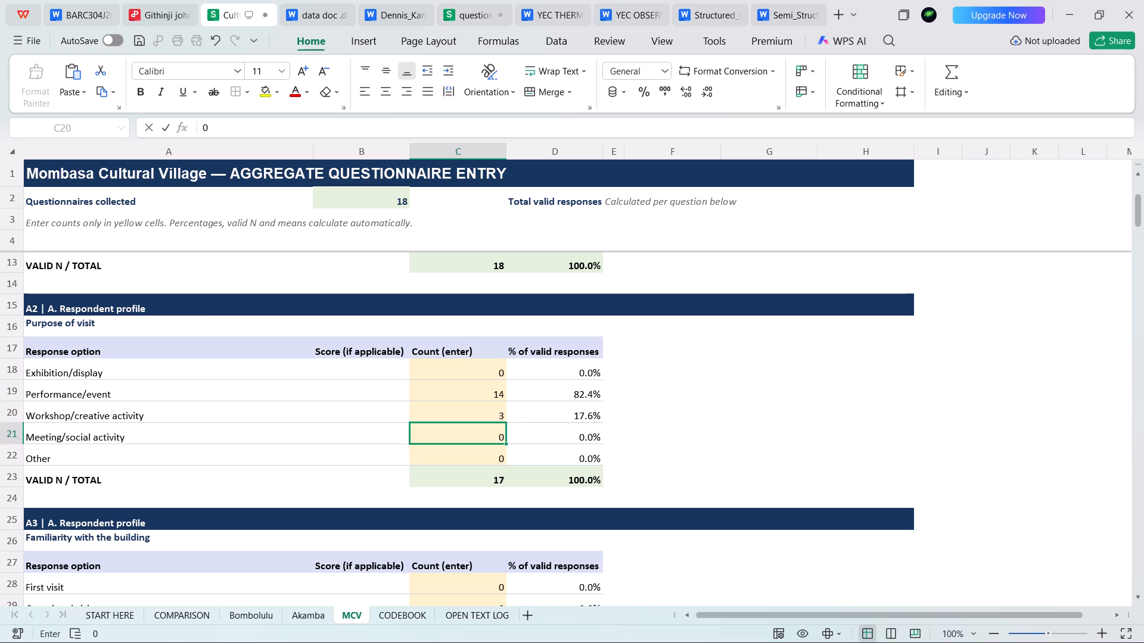
pyautogui.click(478, 373)
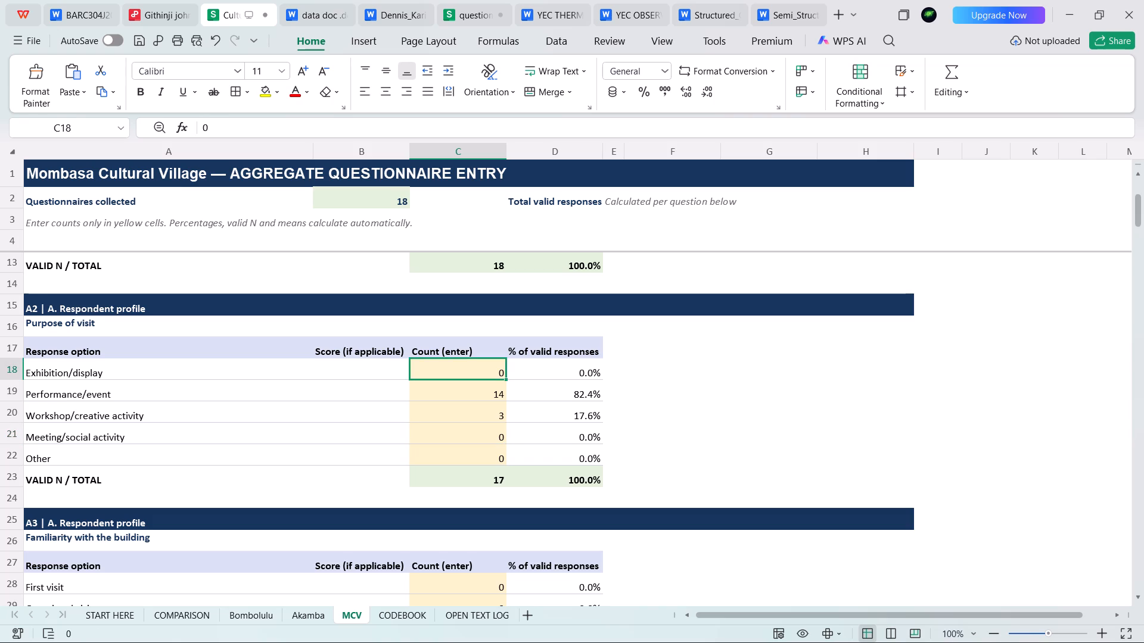
pyautogui.press('1')
pyautogui.click(477, 382)
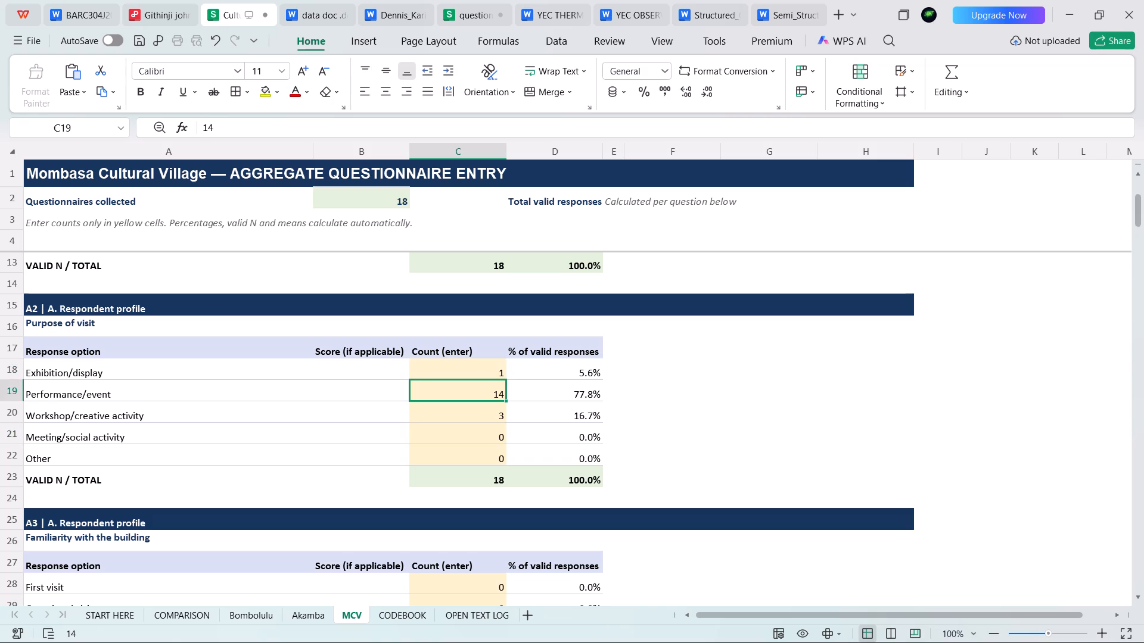
# Revise the question A2 Purpose of visit counts: Exhibition/display to 4 and Performance/event to 15.
pyautogui.click(478, 368)
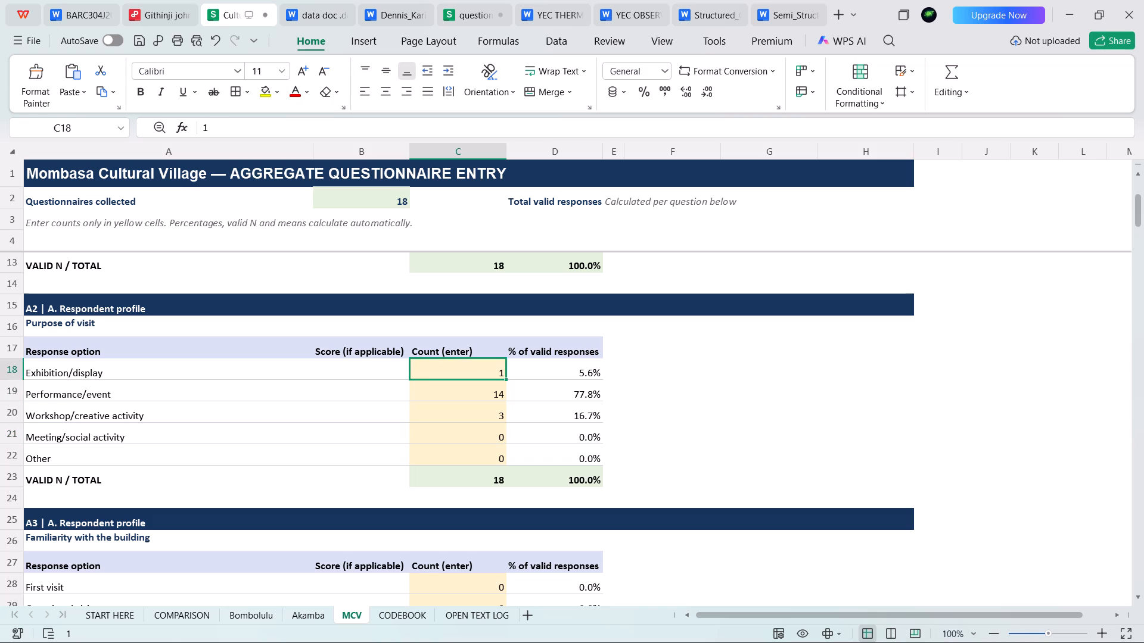
pyautogui.press('5')
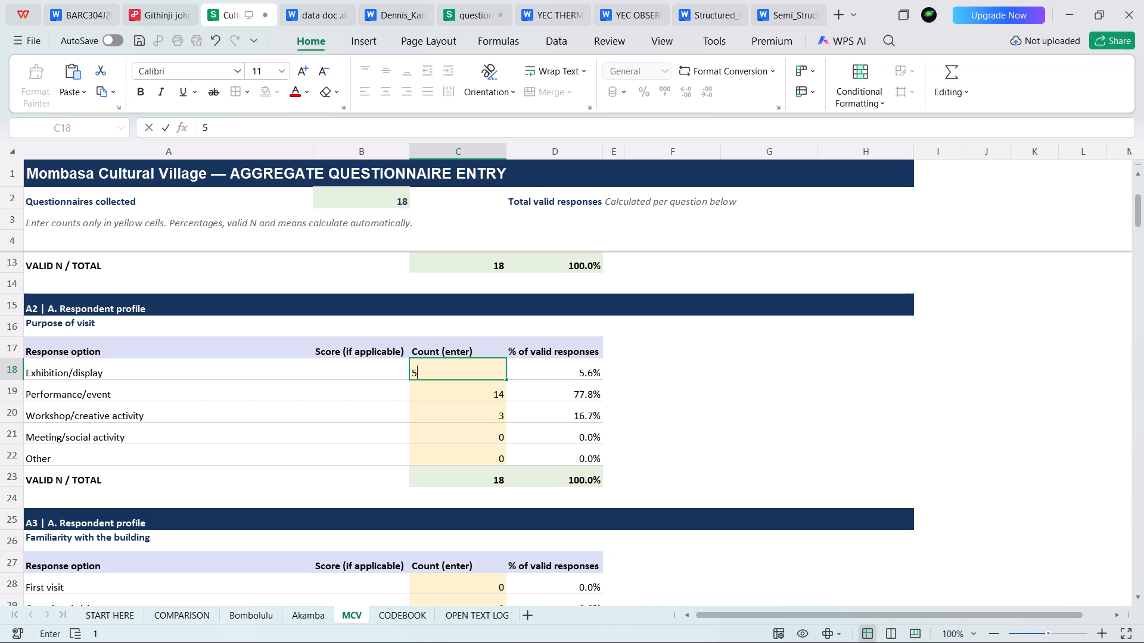
pyautogui.press('BackSpace')
pyautogui.press('4')
pyautogui.click(474, 398)
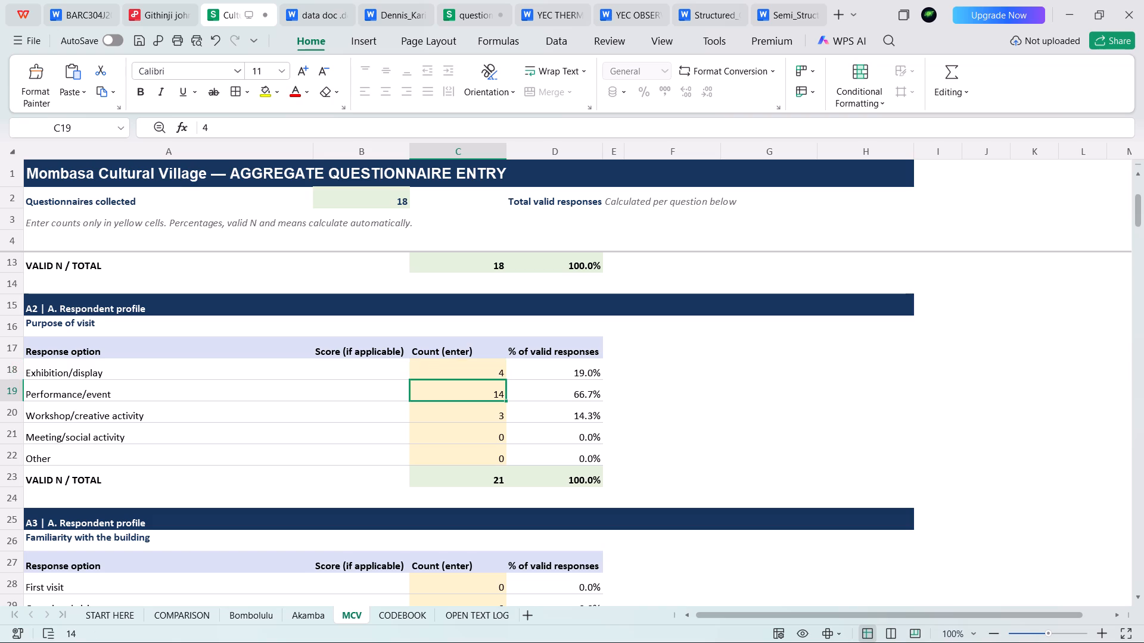
pyautogui.press('1')
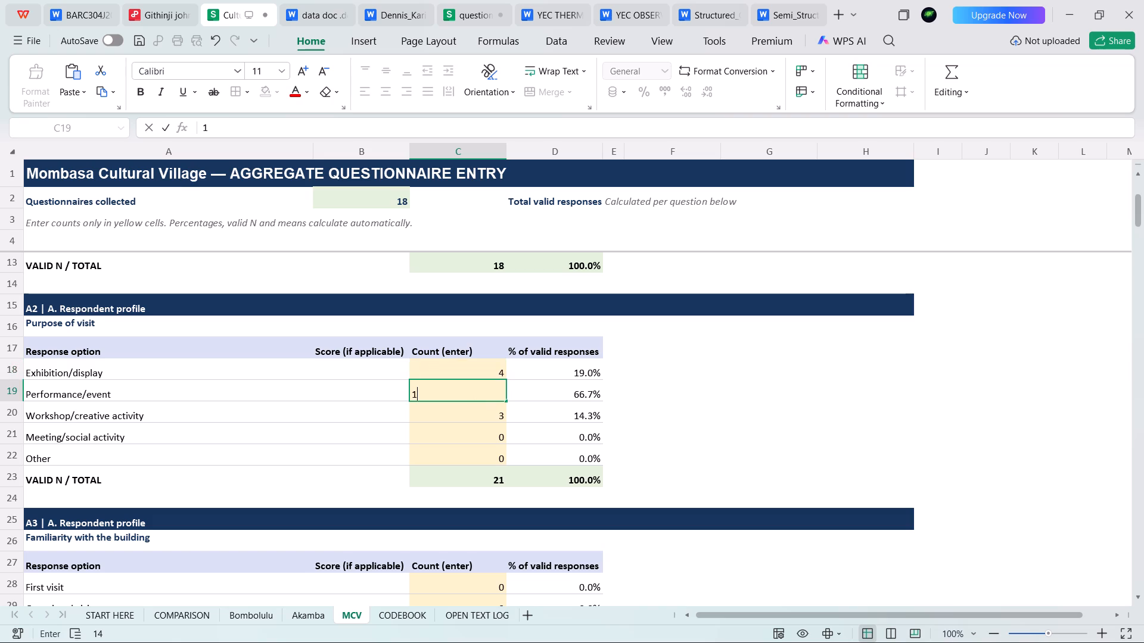
pyautogui.press('2')
pyautogui.press('BackSpace')
pyautogui.press('4')
pyautogui.press('BackSpace')
pyautogui.press('5')
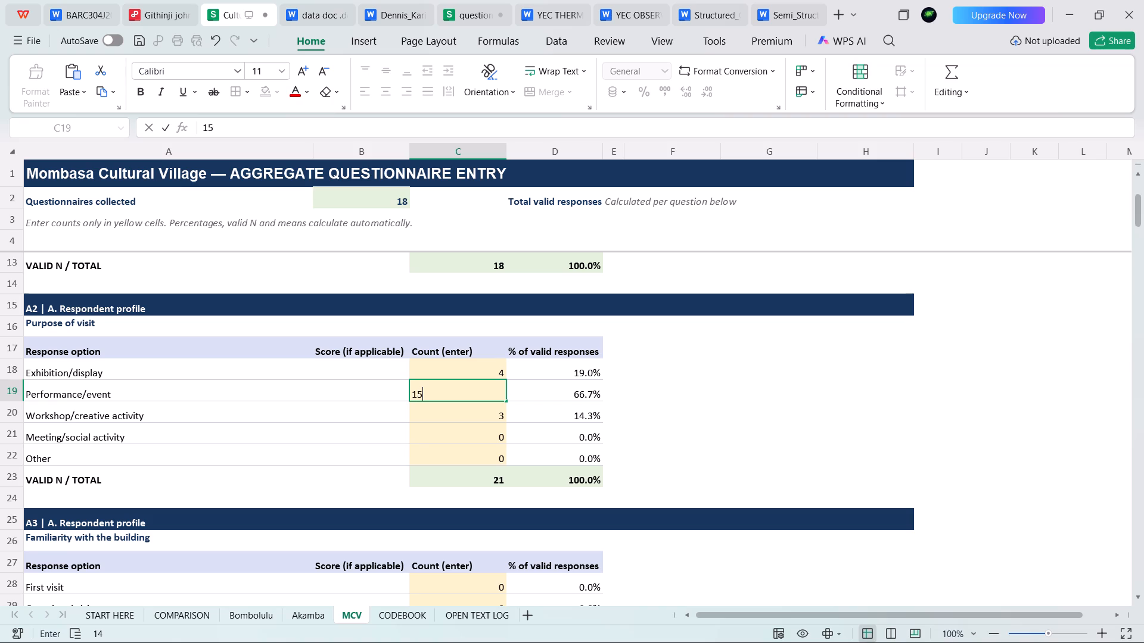
pyautogui.click(452, 409)
# Correct the question A2 Performance/event count to 13.
pyautogui.click(459, 394)
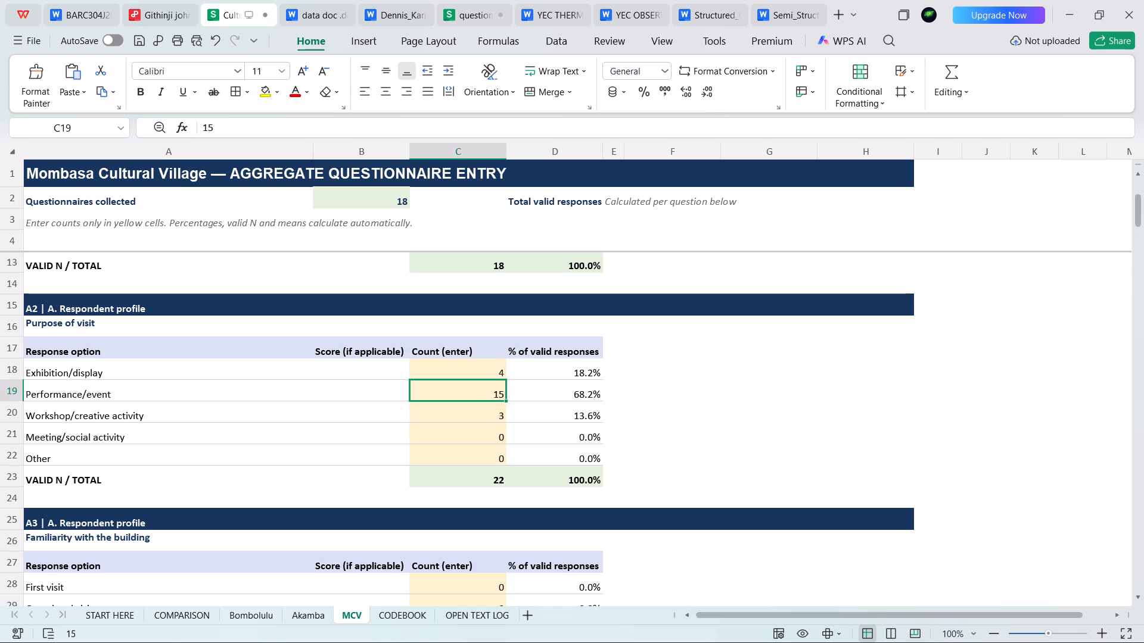
pyautogui.write('14')
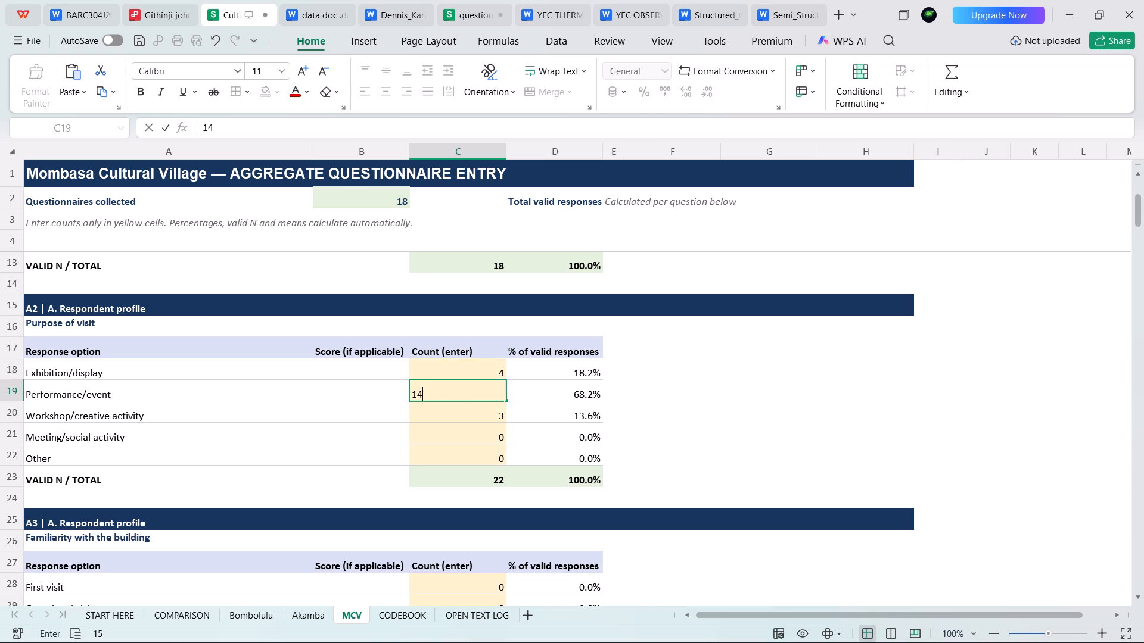
pyautogui.press('BackSpace')
pyautogui.press('3')
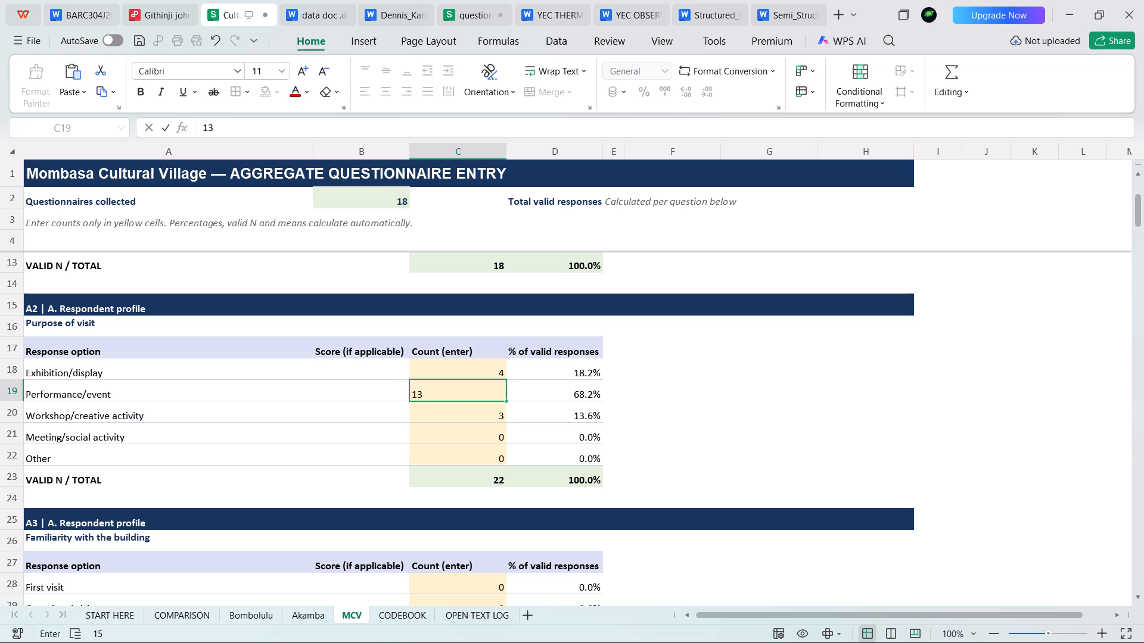
pyautogui.click(478, 366)
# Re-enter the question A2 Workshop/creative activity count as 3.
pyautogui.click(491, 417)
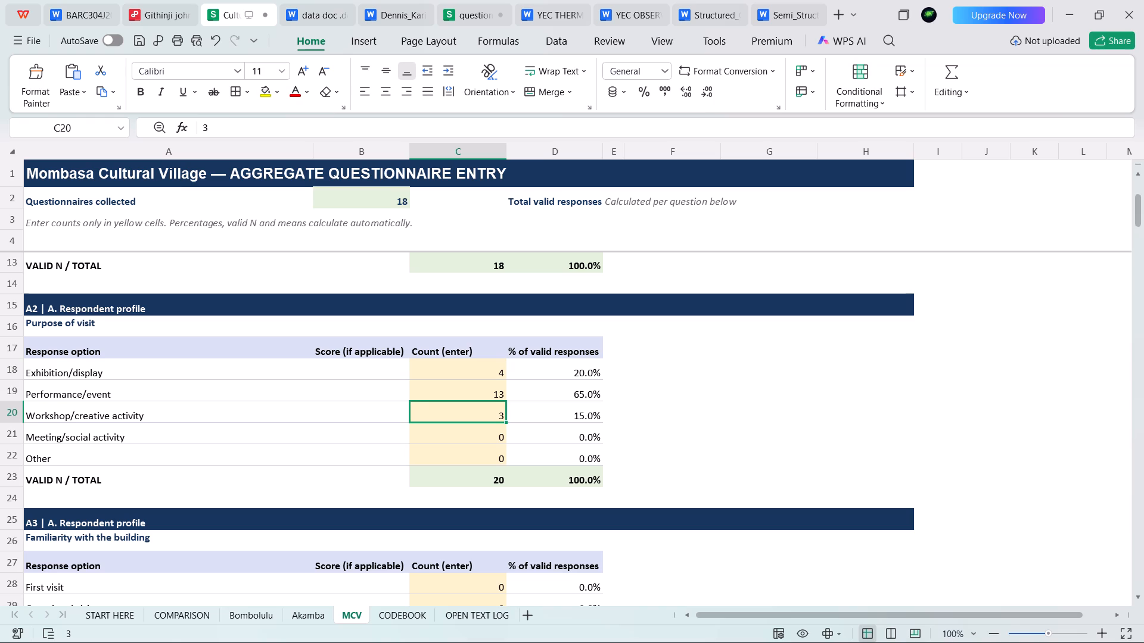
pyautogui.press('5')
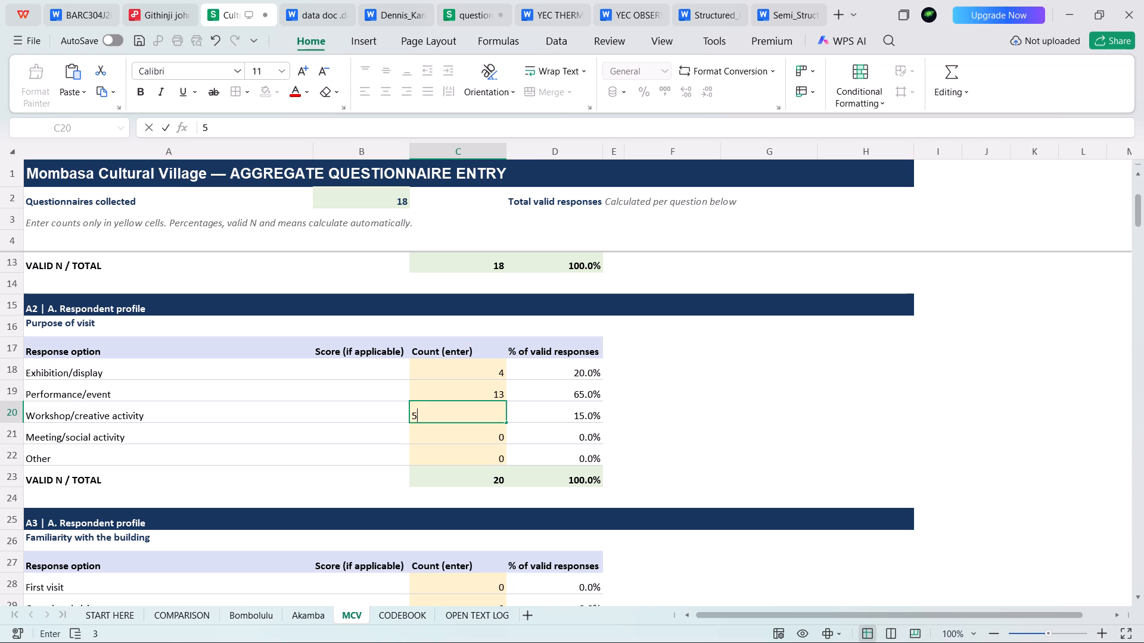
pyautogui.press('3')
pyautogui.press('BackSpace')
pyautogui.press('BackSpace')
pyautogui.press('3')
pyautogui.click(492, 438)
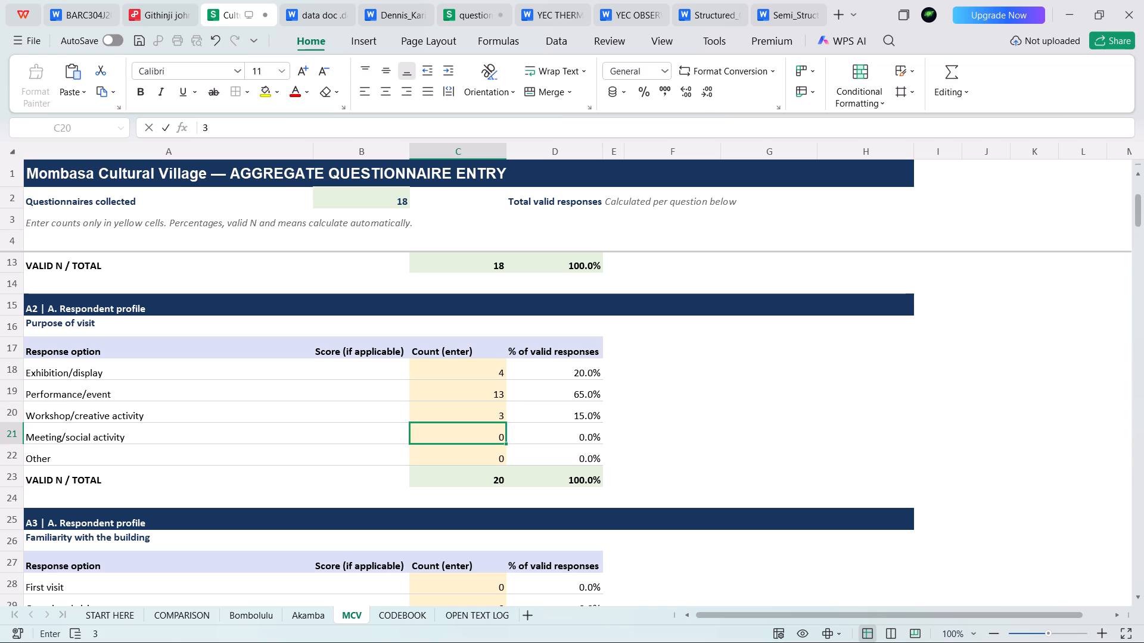
# Enter the question A3 Familiarity with the building counts: First visit as 15 and Occasional visitor as 2.
pyautogui.scroll(1, 492, 438)
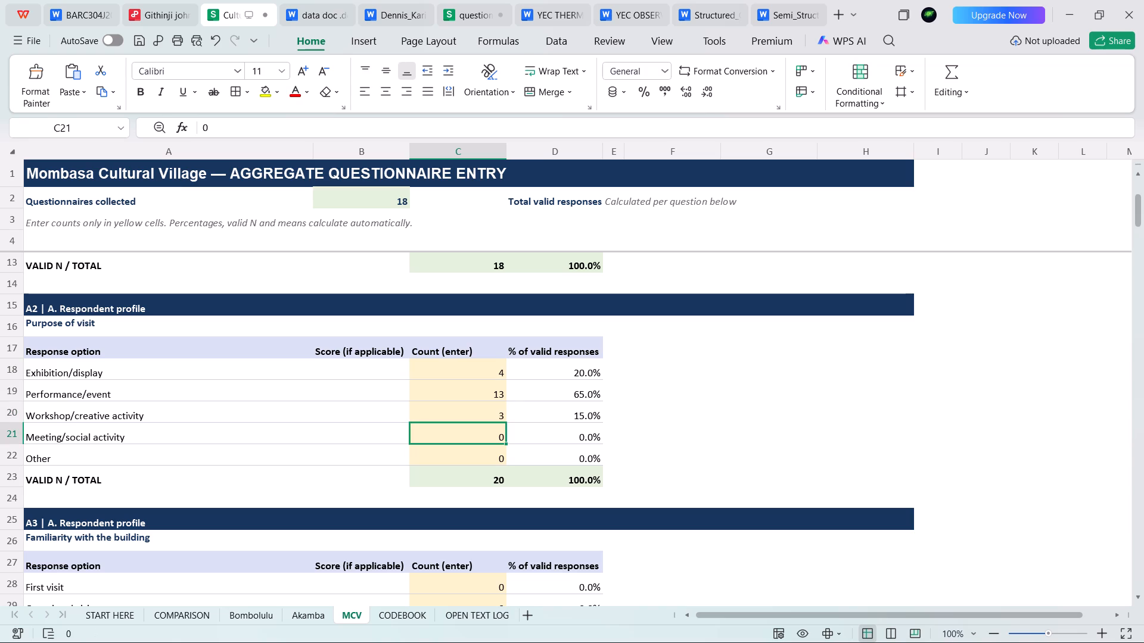
pyautogui.scroll(-6, 492, 438)
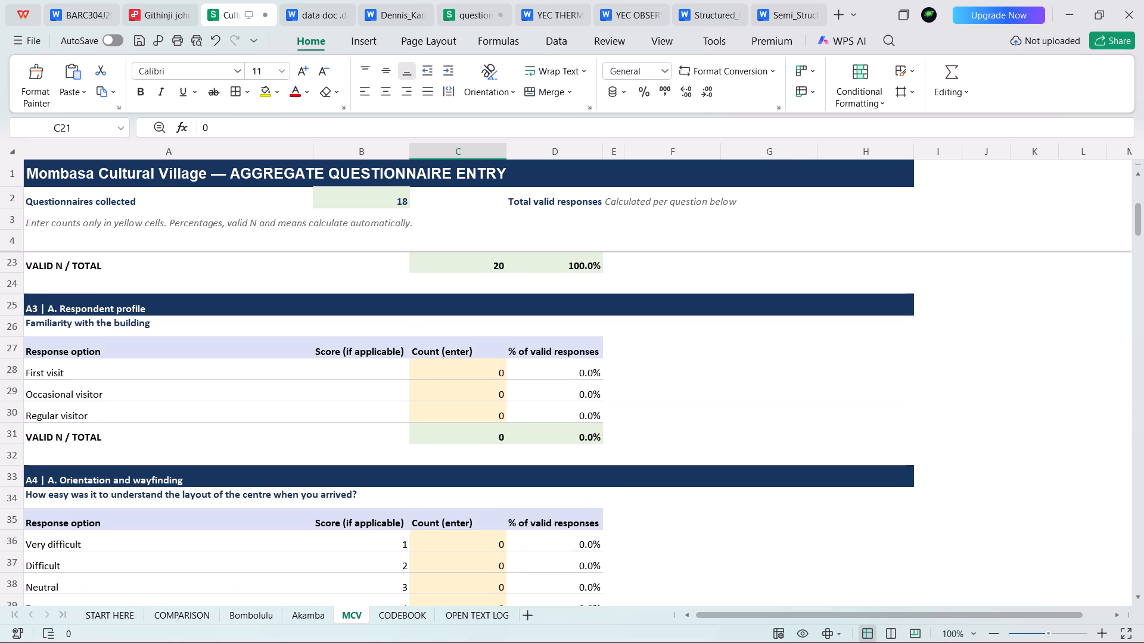
pyautogui.click(455, 373)
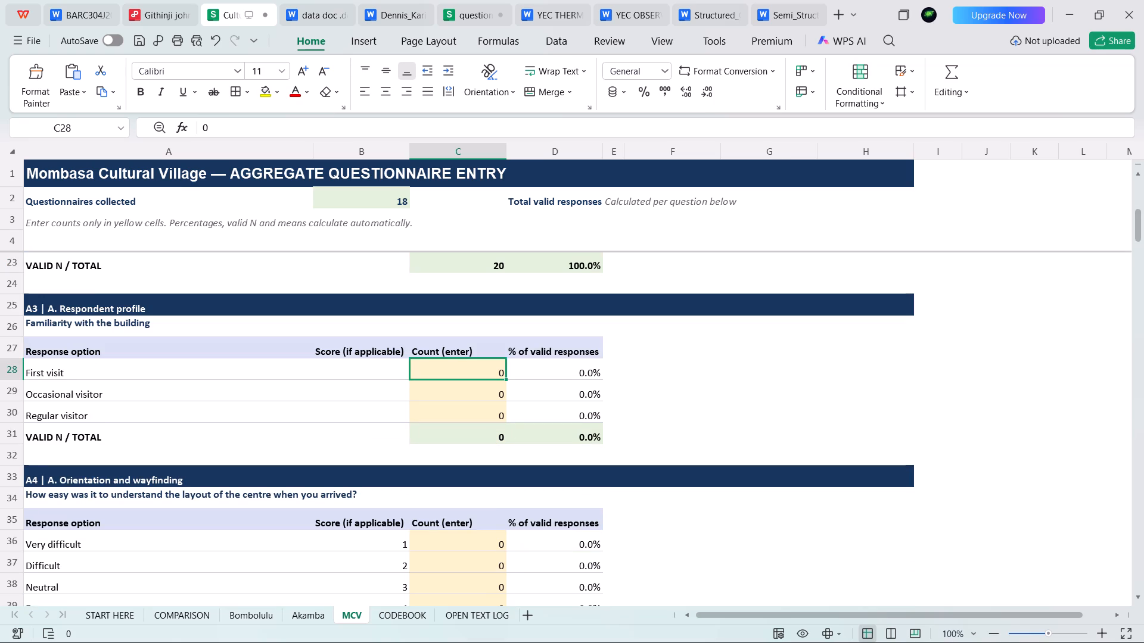
pyautogui.press('1')
pyautogui.press('5')
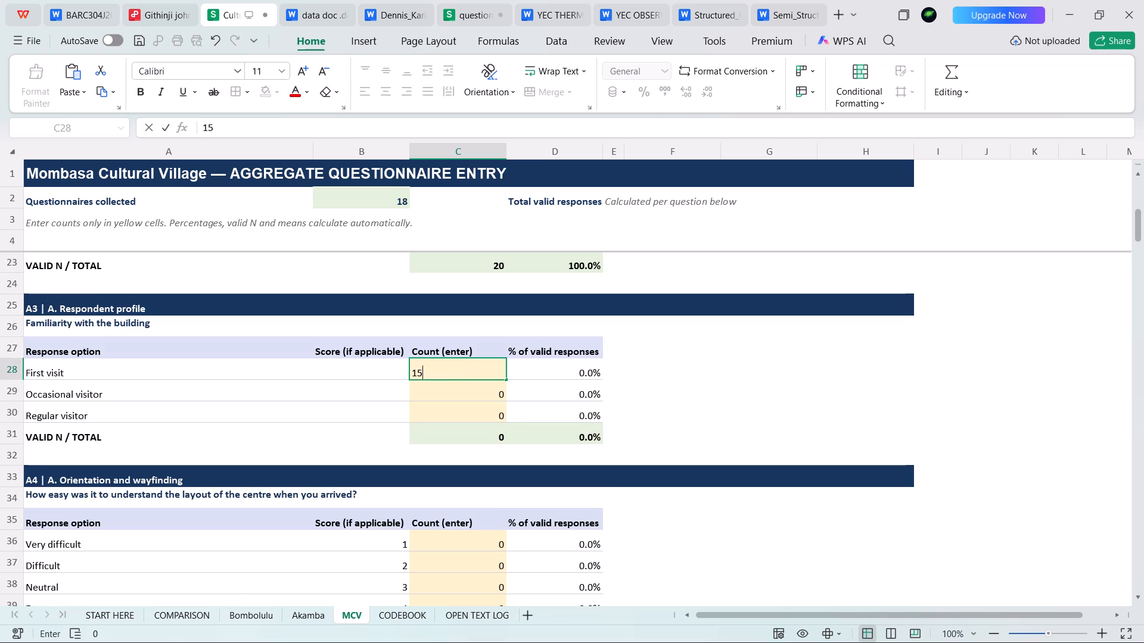
pyautogui.click(454, 399)
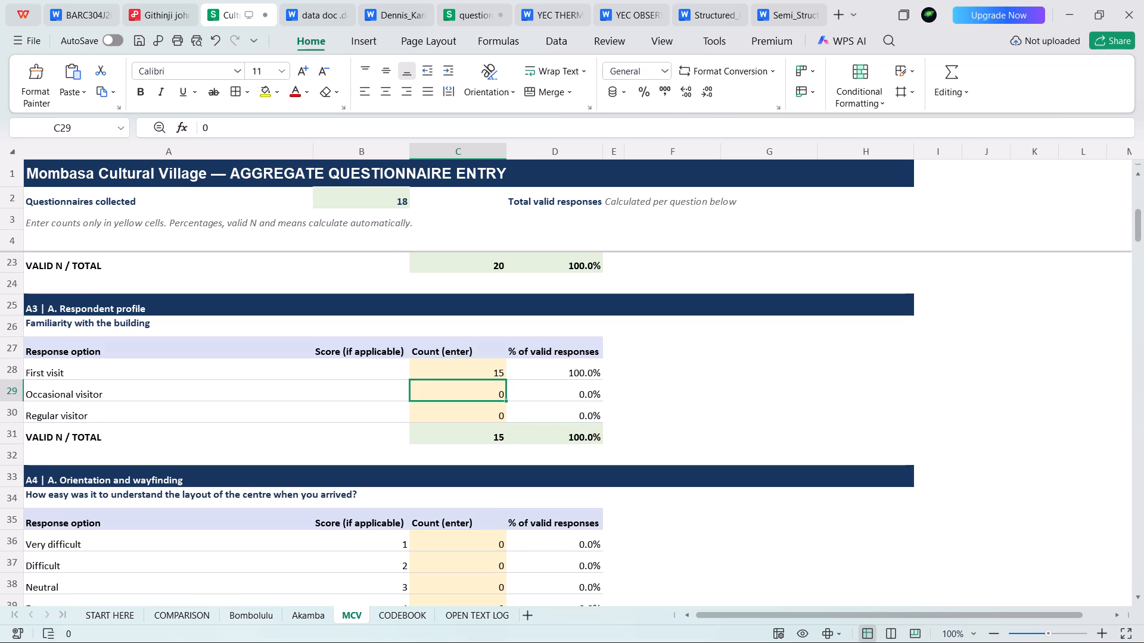
pyautogui.press('3')
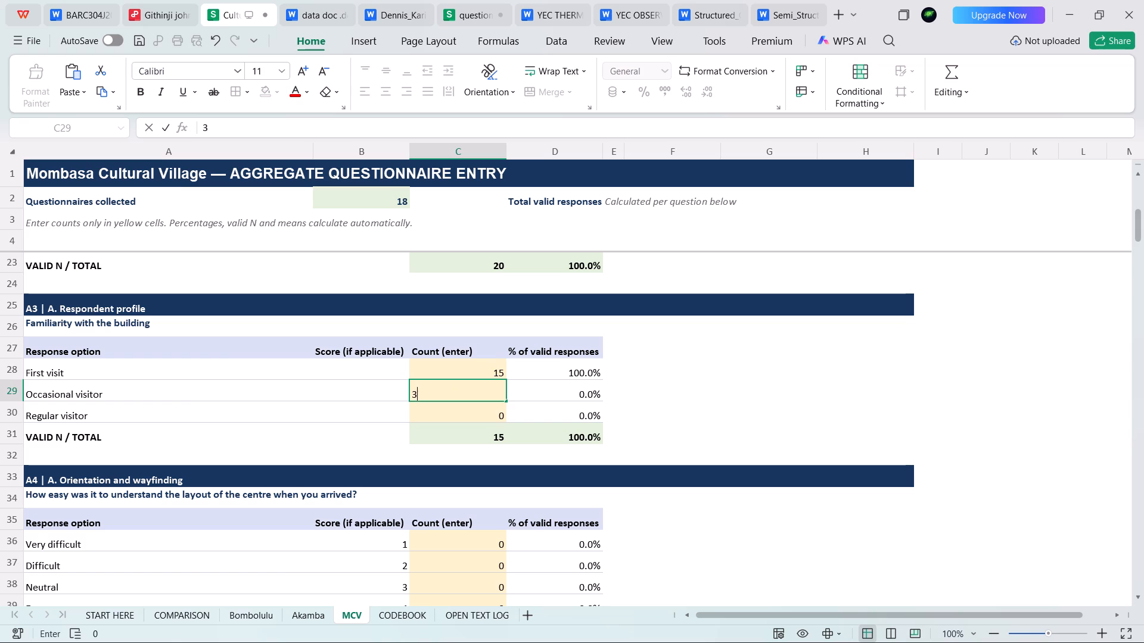
pyautogui.press('BackSpace')
pyautogui.press('2')
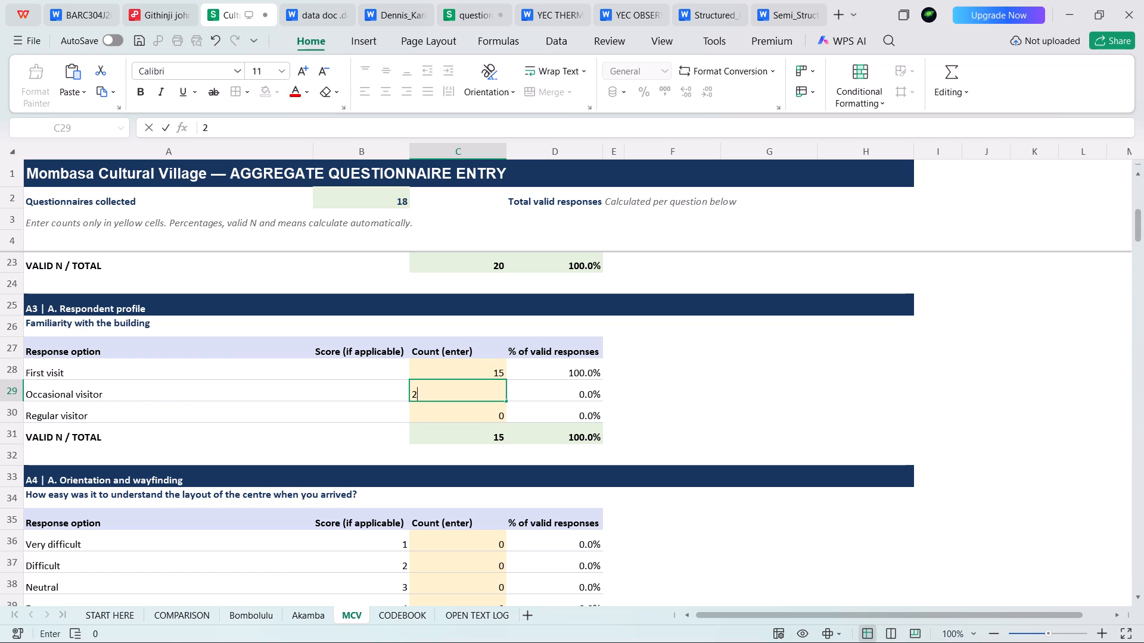
# Correct the question A3 First visit count to 16.
pyautogui.click(469, 369)
pyautogui.write('16')
pyautogui.click(455, 392)
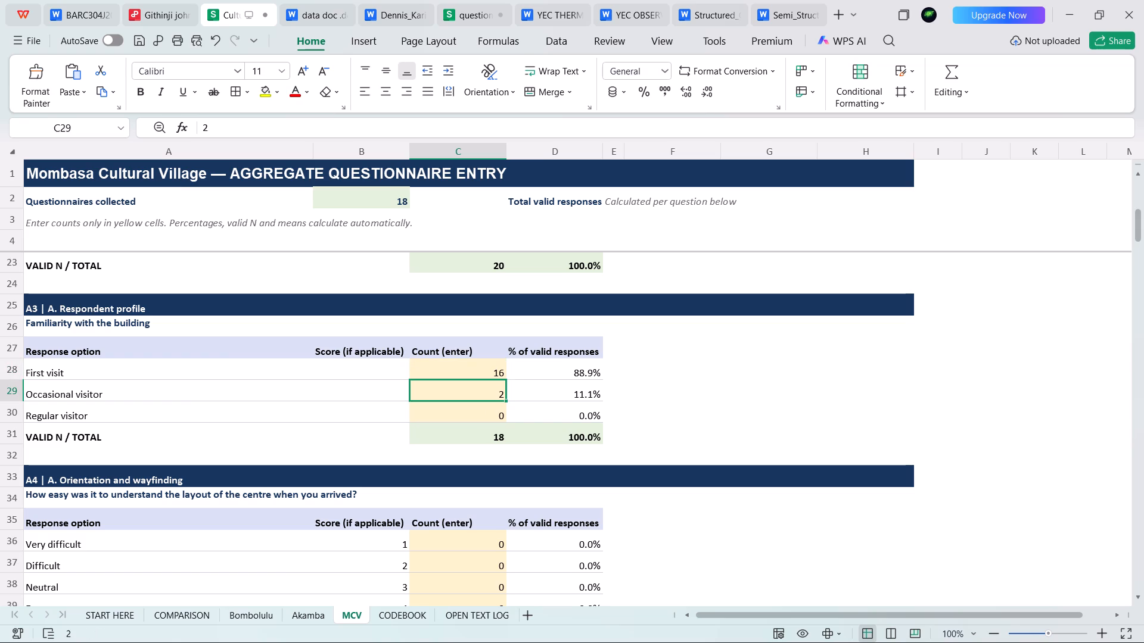
# Enter the question A4 layout understanding counts: Easy as 12, Very easy as 3 and Neutral as 2.
pyautogui.scroll(-1, 455, 392)
pyautogui.scroll(-2, 459, 447)
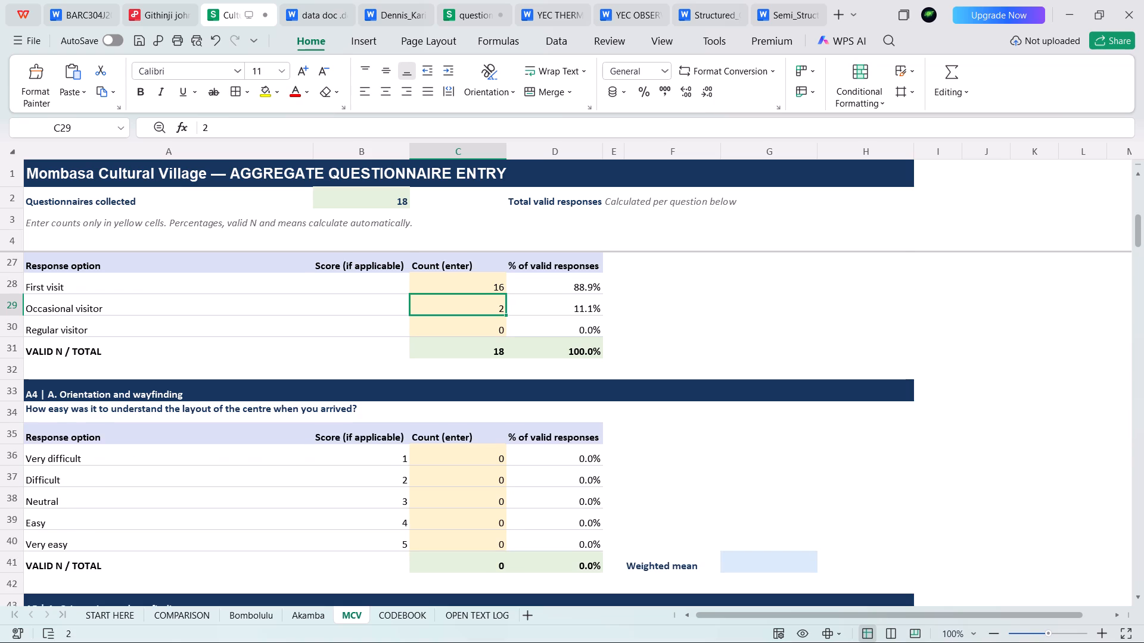
pyautogui.scroll(-1, 461, 411)
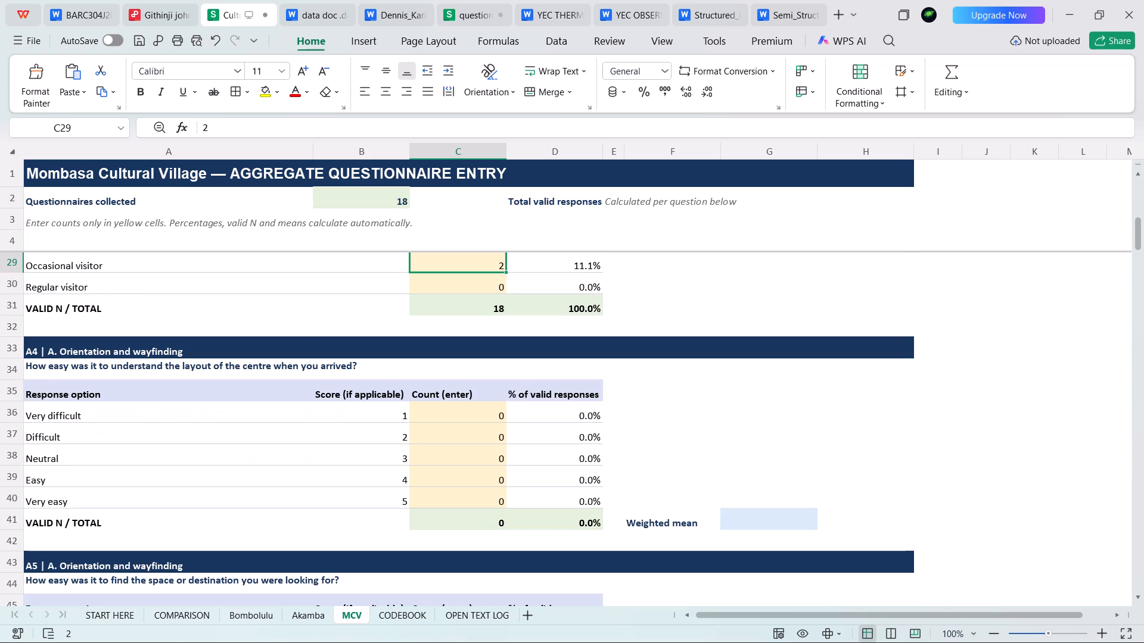
pyautogui.click(449, 432)
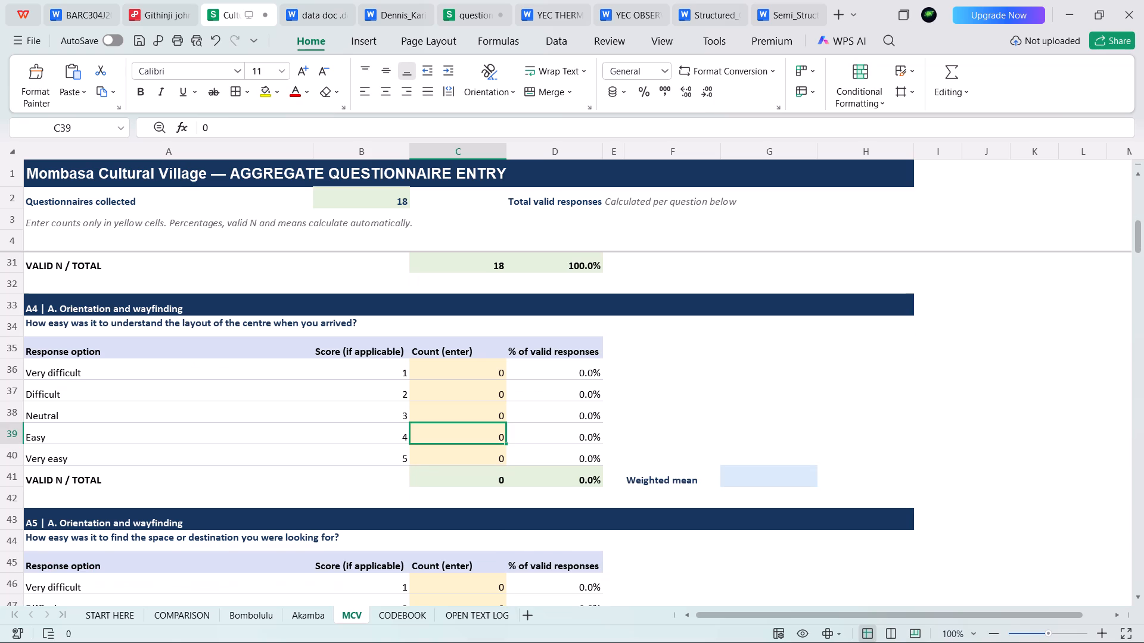
pyautogui.write('12')
pyautogui.scroll(5, 449, 432)
pyautogui.scroll(-3, 449, 432)
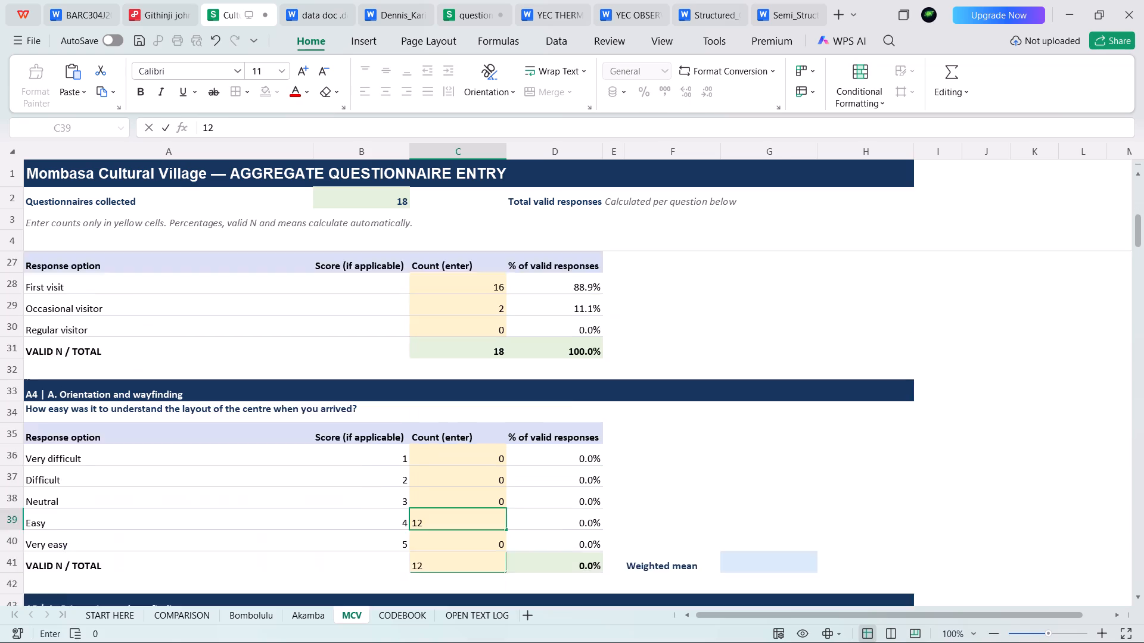
pyautogui.scroll(-1, 449, 432)
pyautogui.click(430, 500)
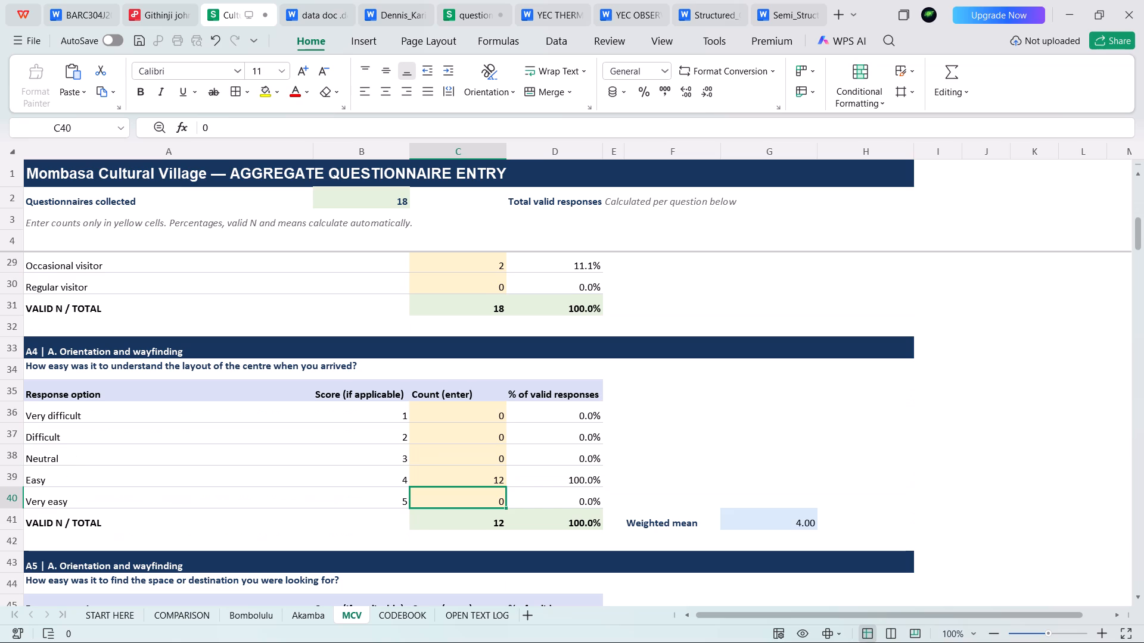
pyautogui.press('3')
pyautogui.click(440, 464)
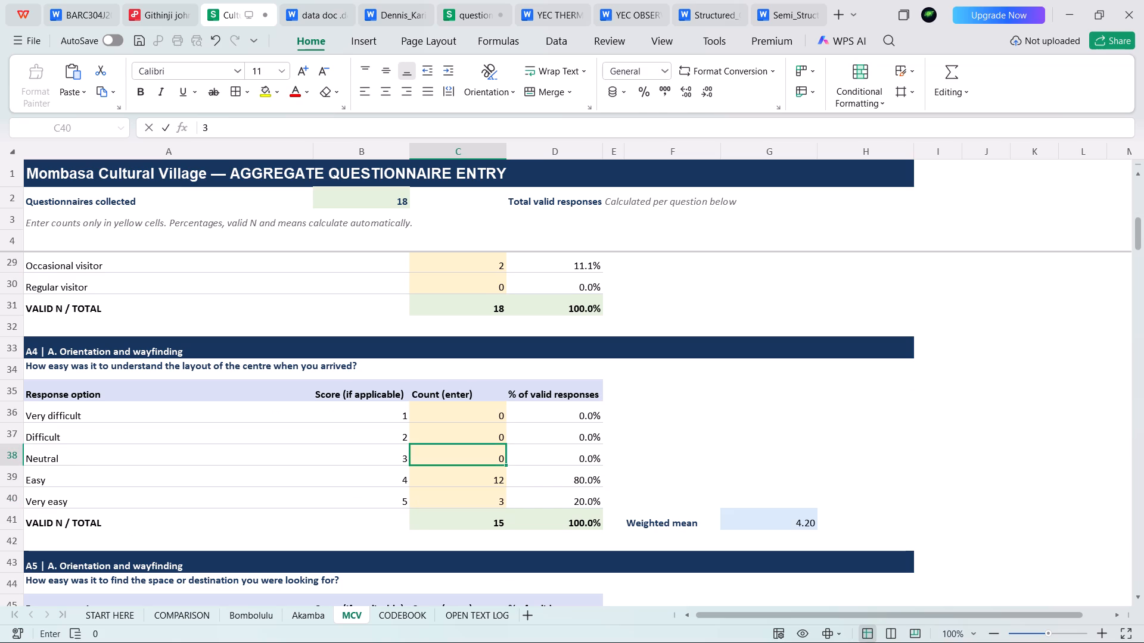
pyautogui.press('2')
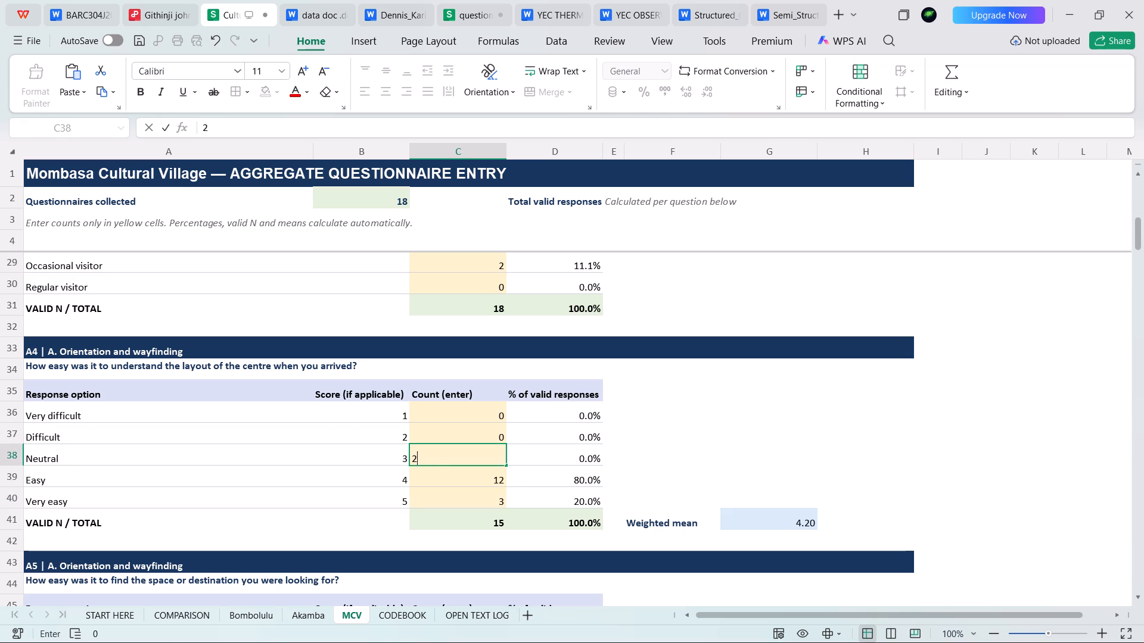
# Correct the question A4 Very easy count to 4.
pyautogui.click(453, 503)
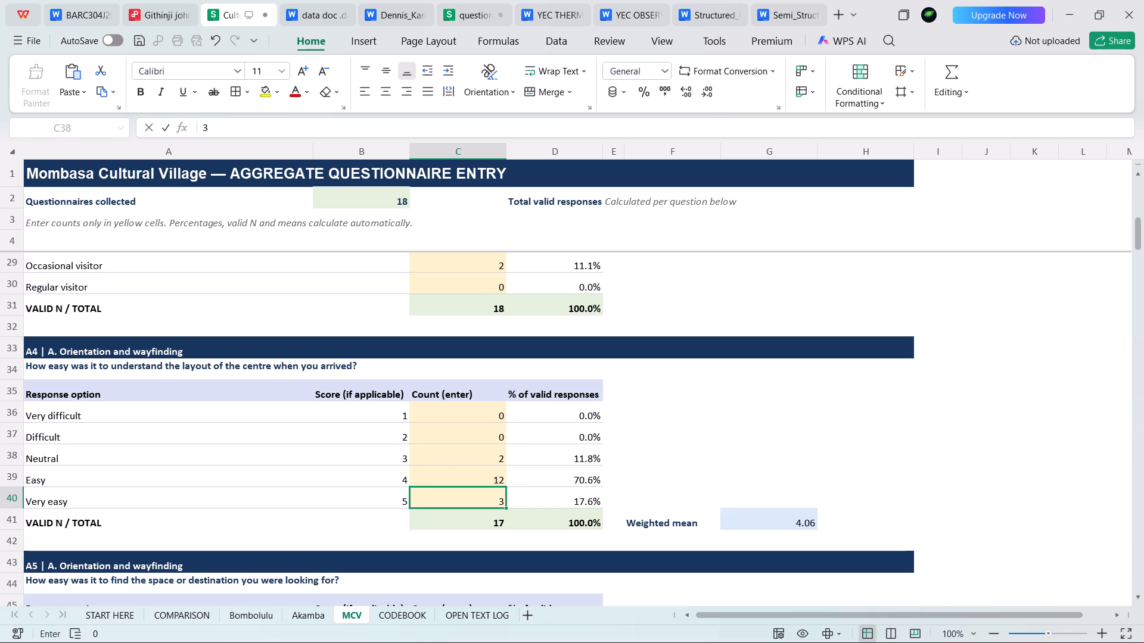
pyautogui.press('4')
pyautogui.scroll(-2, 461, 479)
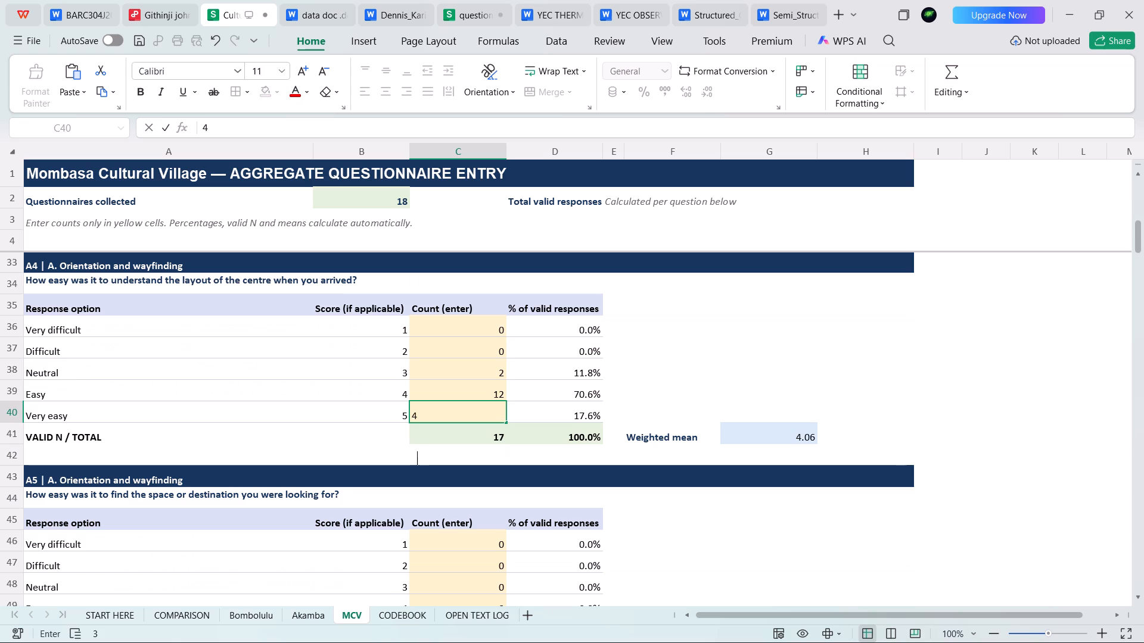
pyautogui.click(484, 394)
# Enter the question A5 destination finding counts: Easy as 11, Very easy as 3 and Neutral as 5.
pyautogui.scroll(-3, 482, 395)
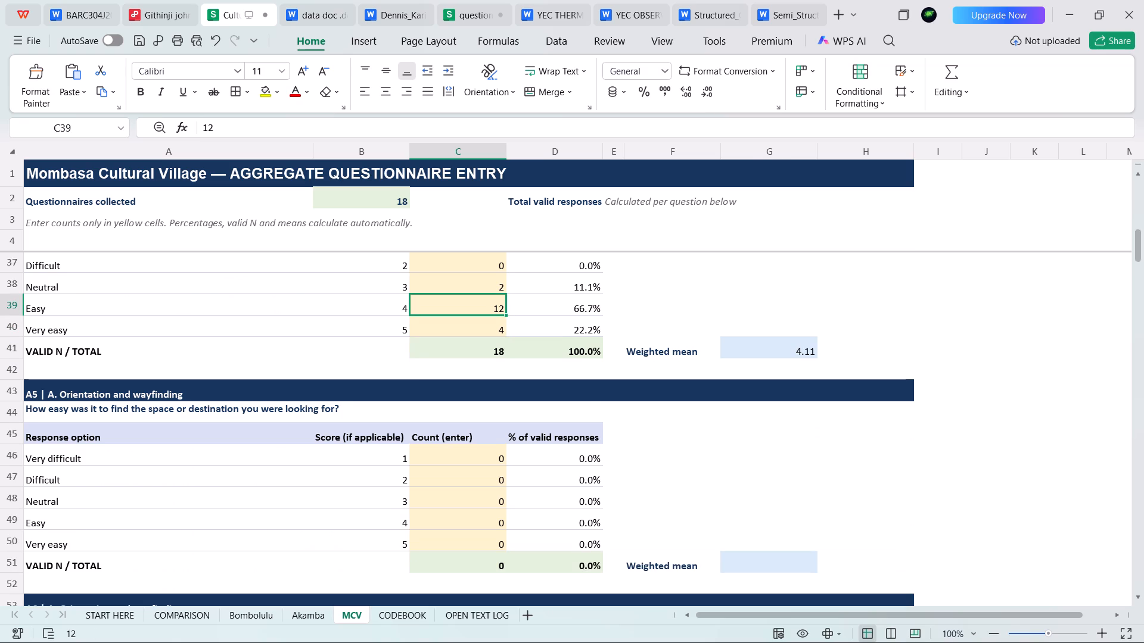
pyautogui.scroll(-2, 450, 418)
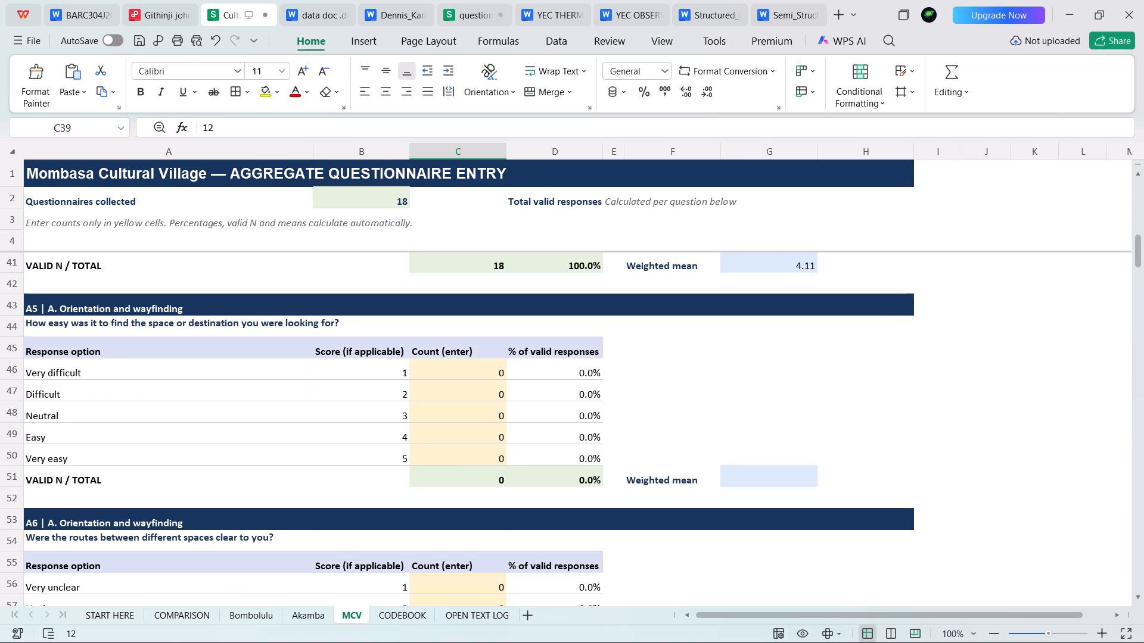
pyautogui.click(433, 389)
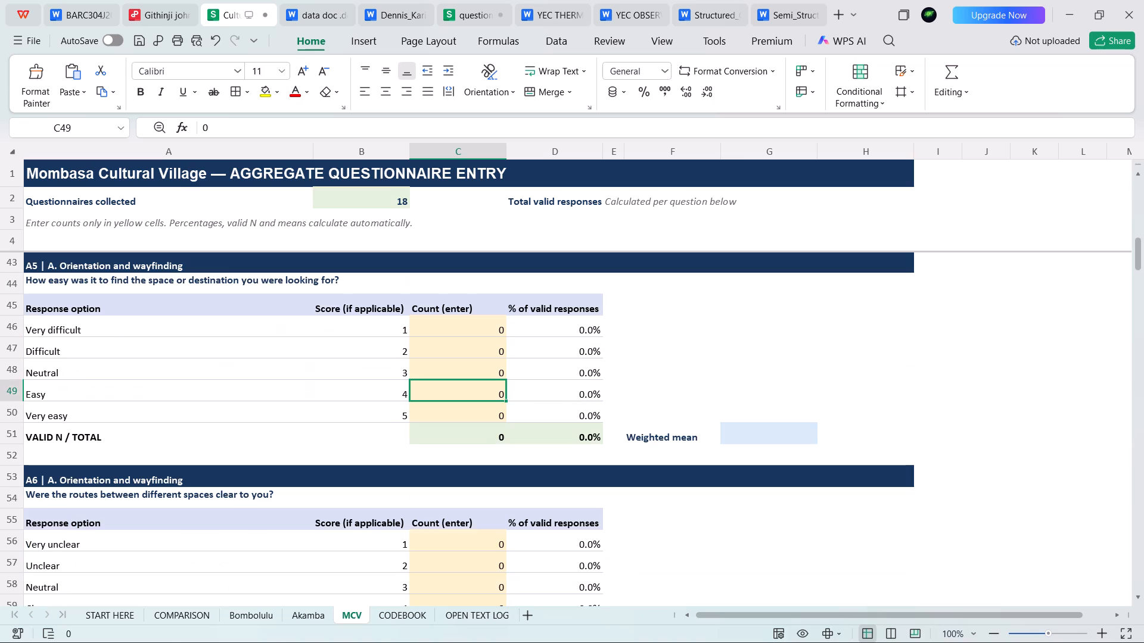
pyautogui.write('11')
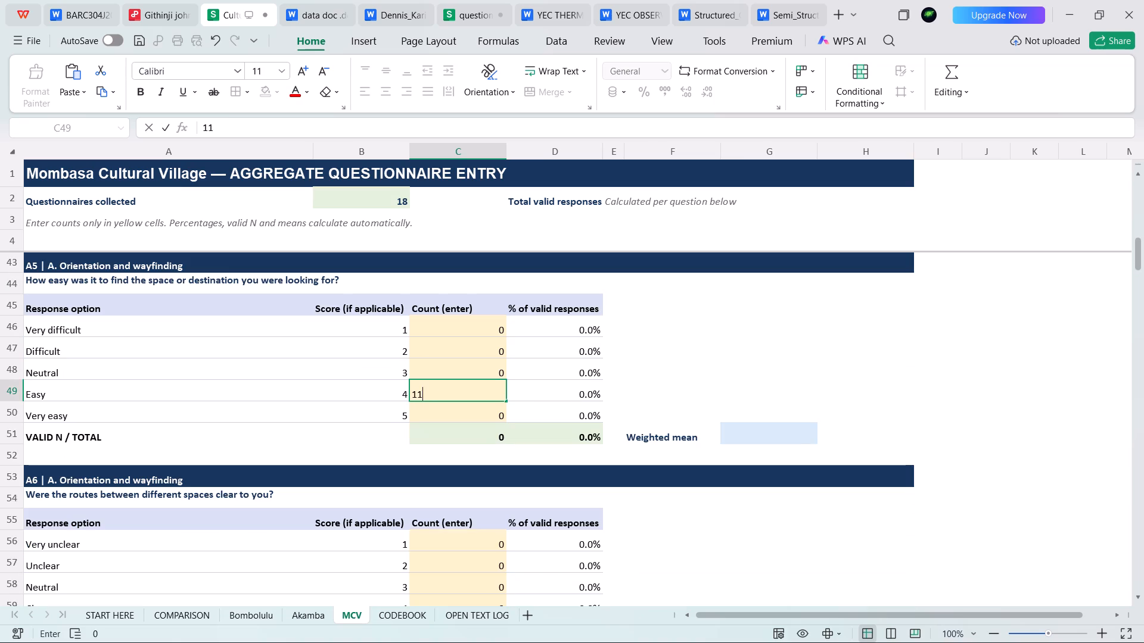
pyautogui.click(433, 418)
pyautogui.press('3')
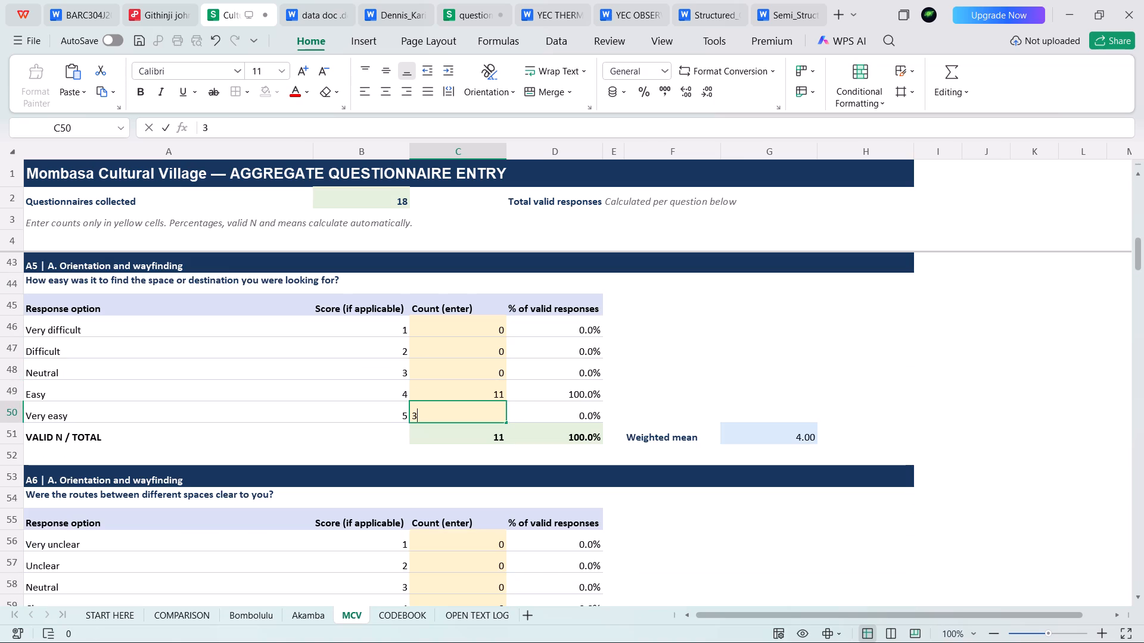
pyautogui.click(438, 368)
pyautogui.press('3')
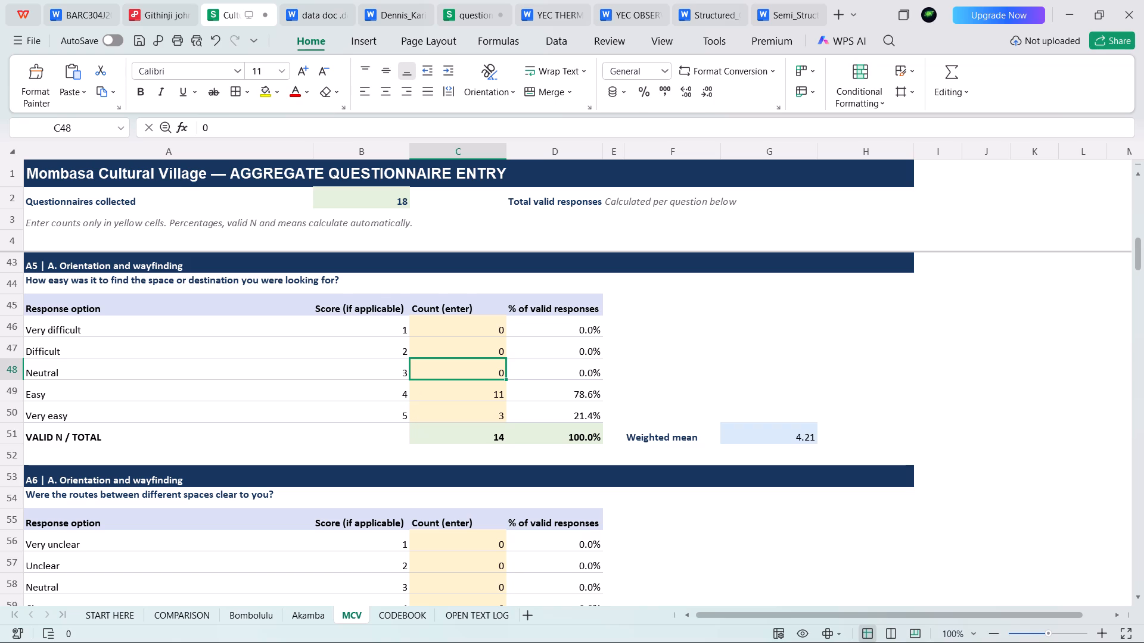
pyautogui.press('BackSpace')
pyautogui.press('5')
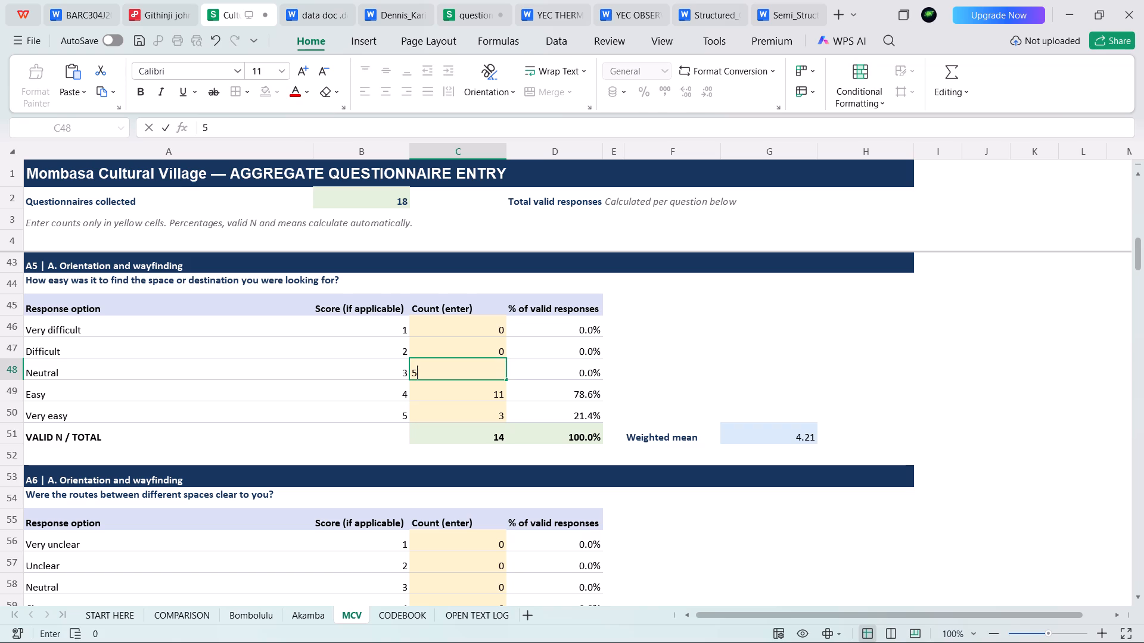
pyautogui.click(476, 340)
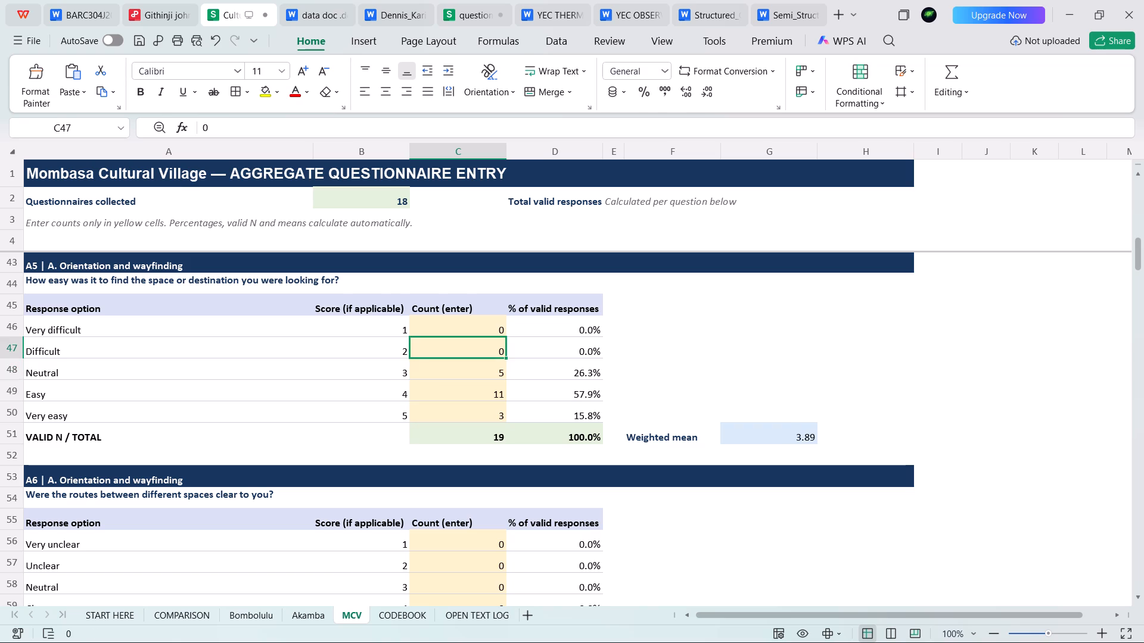
# Correct the question A5 Neutral count to 4.
pyautogui.click(473, 377)
pyautogui.press('4')
pyautogui.click(477, 390)
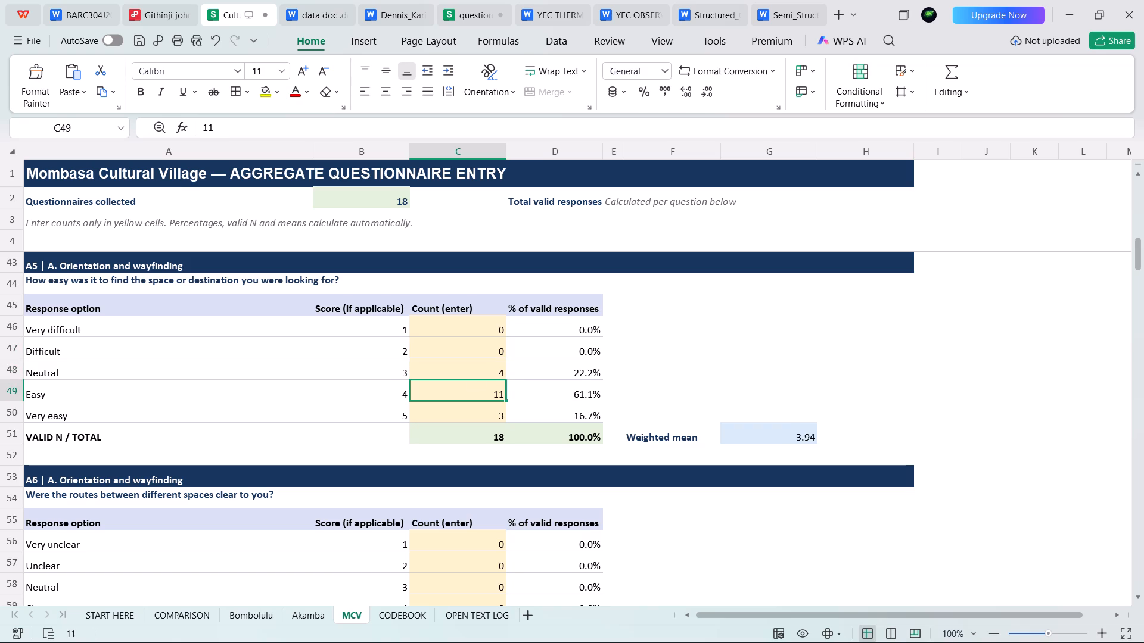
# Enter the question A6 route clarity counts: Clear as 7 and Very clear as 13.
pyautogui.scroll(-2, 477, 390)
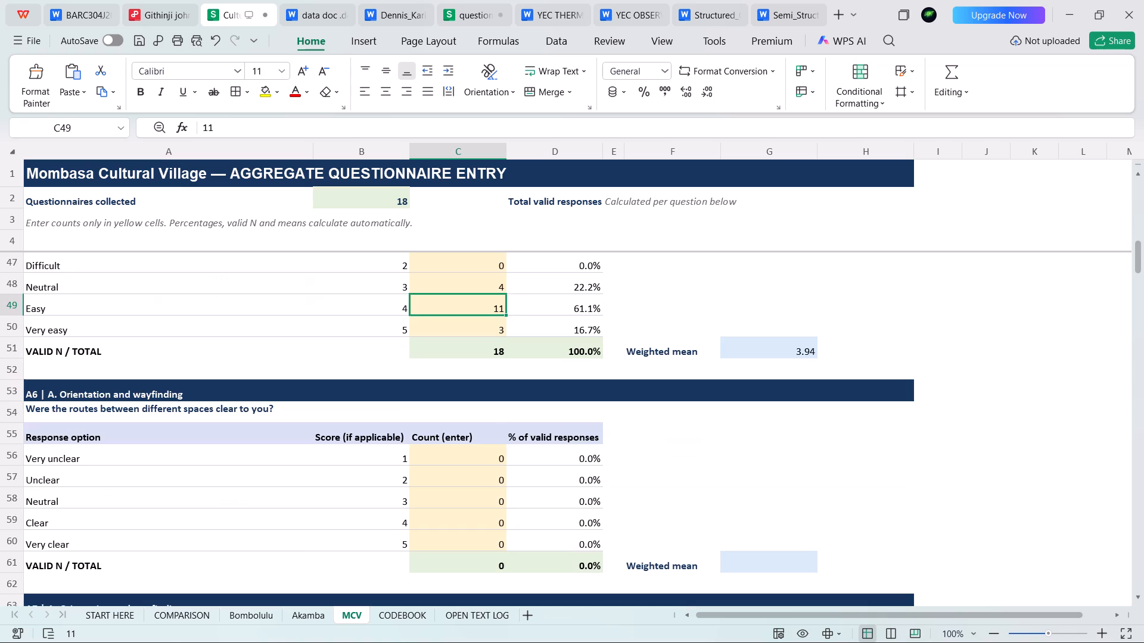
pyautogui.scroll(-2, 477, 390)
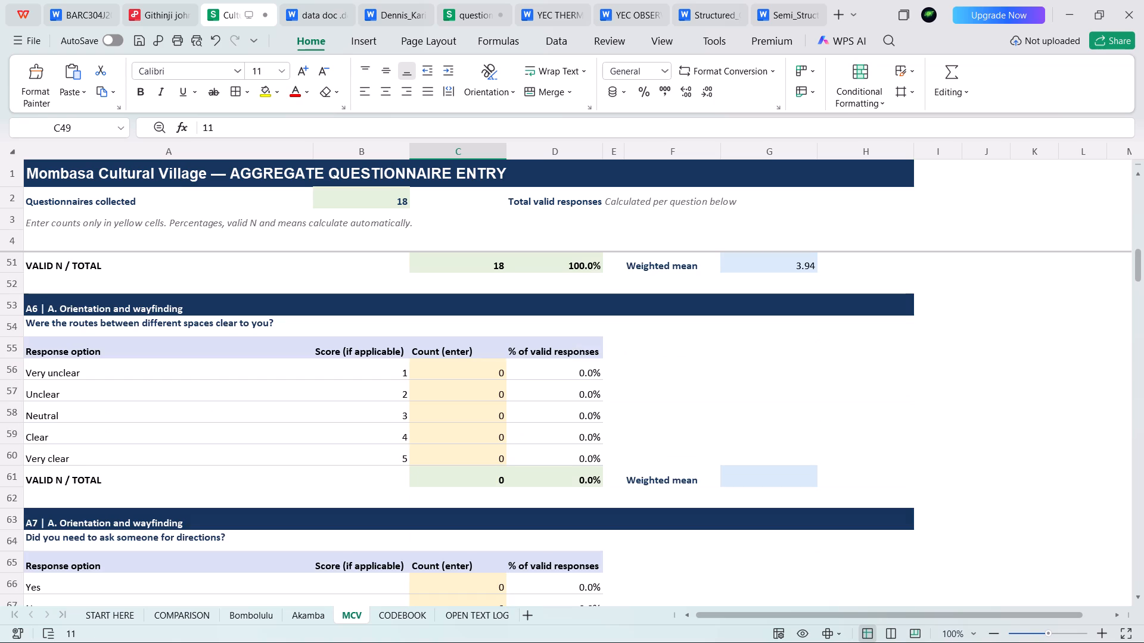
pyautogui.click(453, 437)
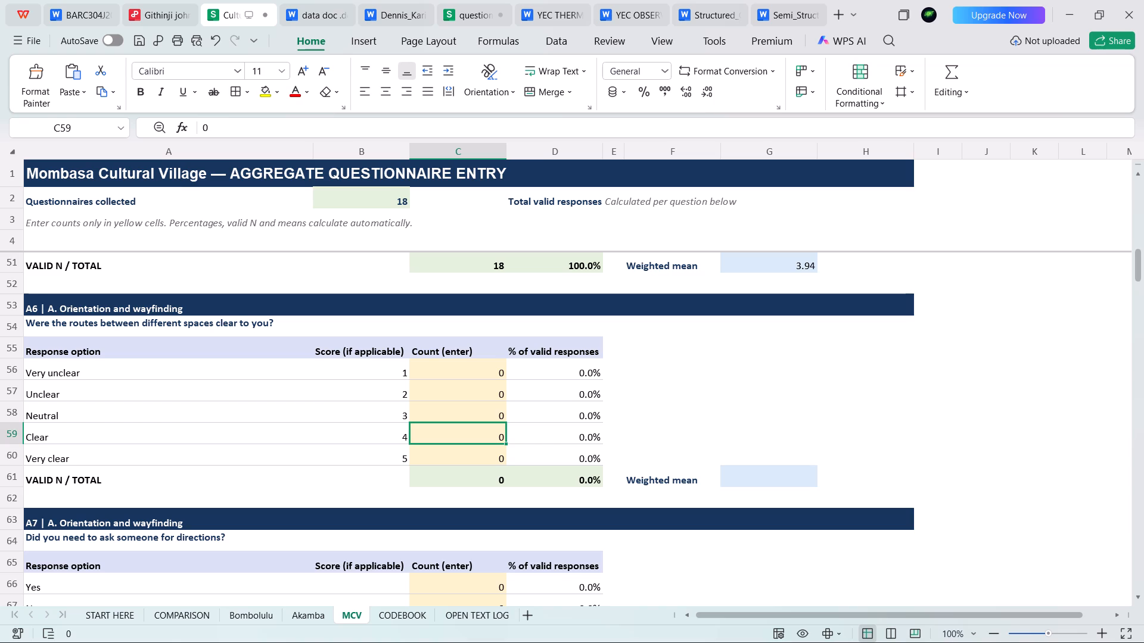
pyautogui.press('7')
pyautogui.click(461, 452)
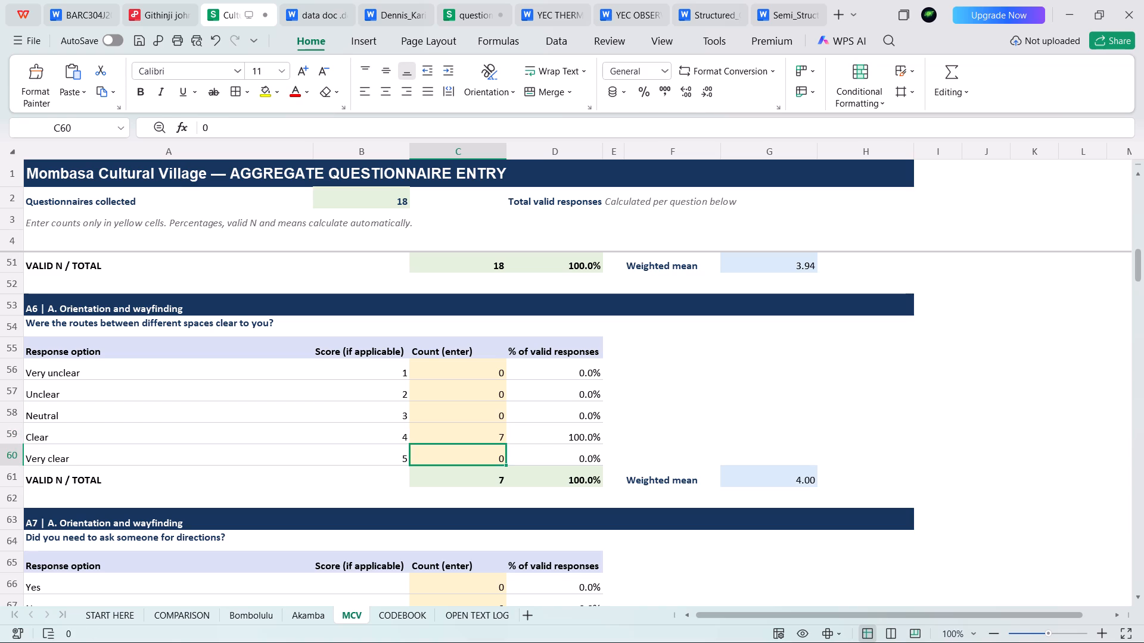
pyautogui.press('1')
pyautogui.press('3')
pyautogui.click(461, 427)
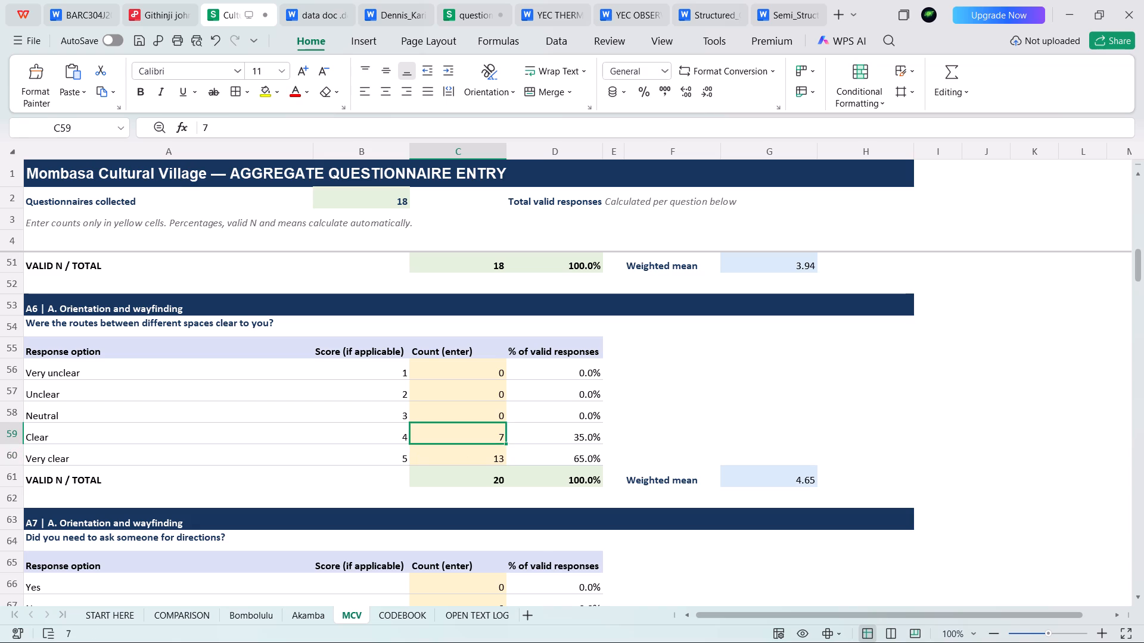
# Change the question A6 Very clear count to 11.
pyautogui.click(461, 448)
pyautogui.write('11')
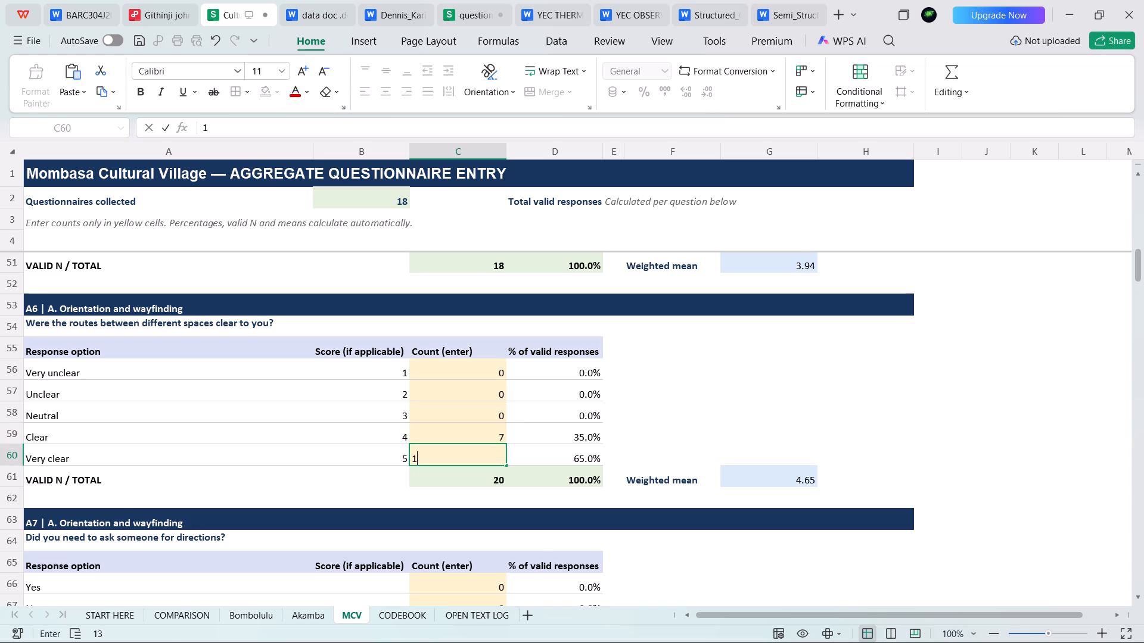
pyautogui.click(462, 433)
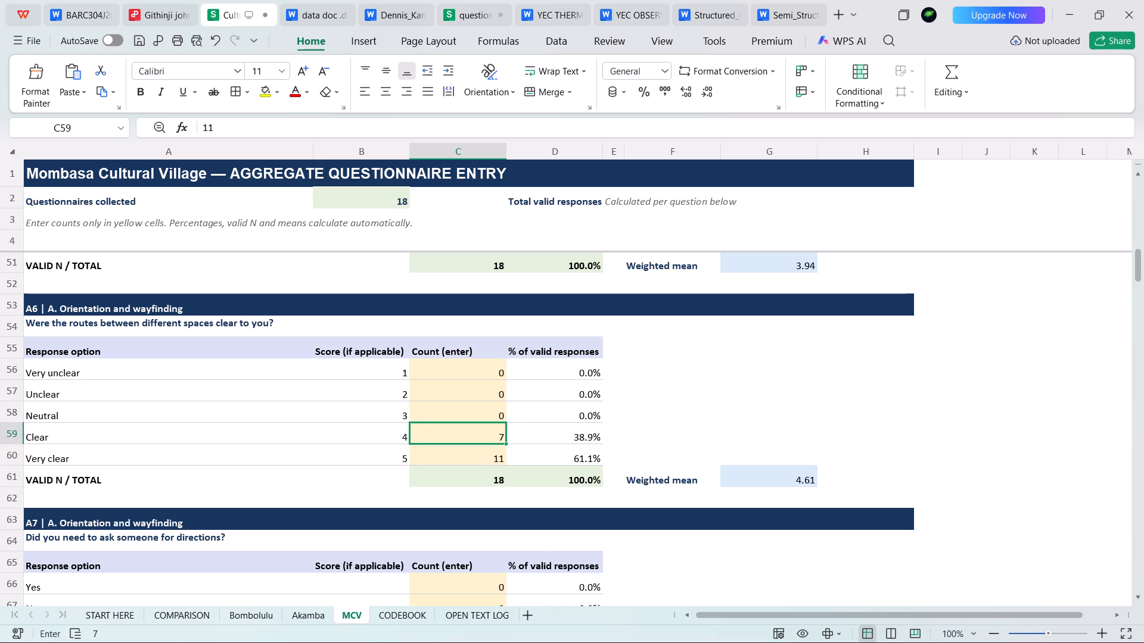
# Enter the question A6 Neutral count as 3 and correct the Clear count to 5.
pyautogui.click(467, 414)
pyautogui.press('2')
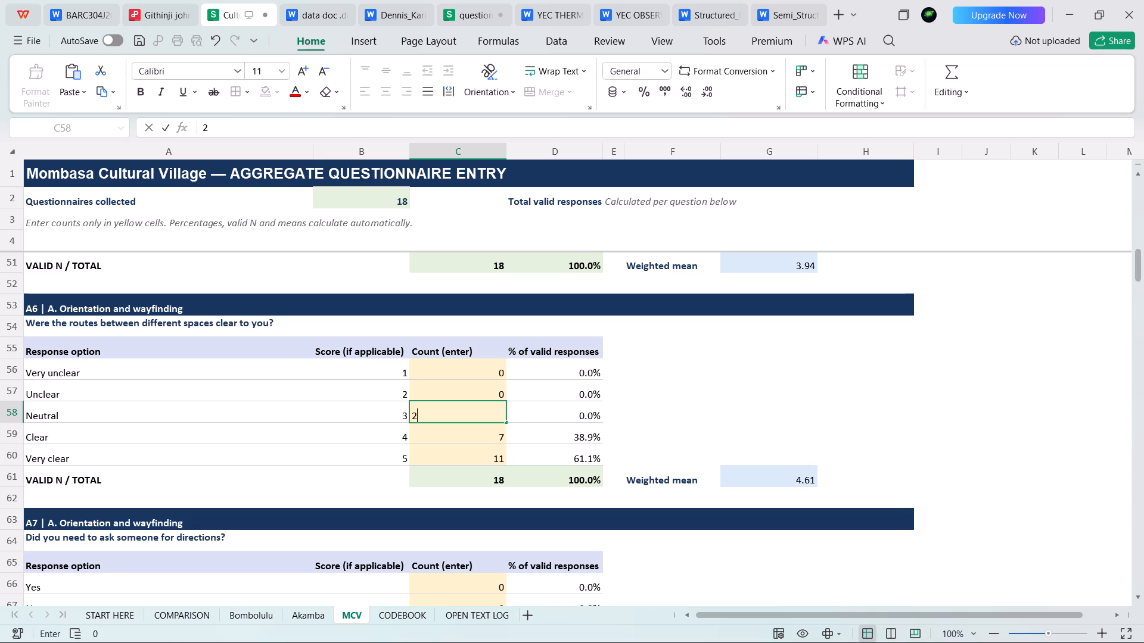
pyautogui.press('BackSpace')
pyautogui.press('3')
pyautogui.click(466, 439)
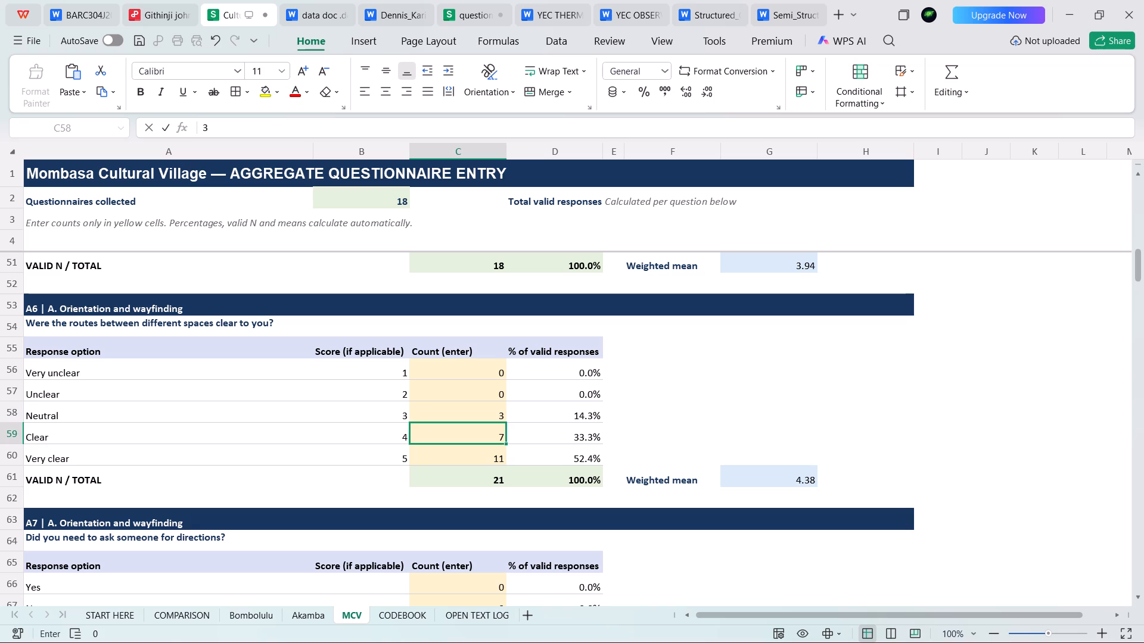
pyautogui.press('5')
pyautogui.click(488, 469)
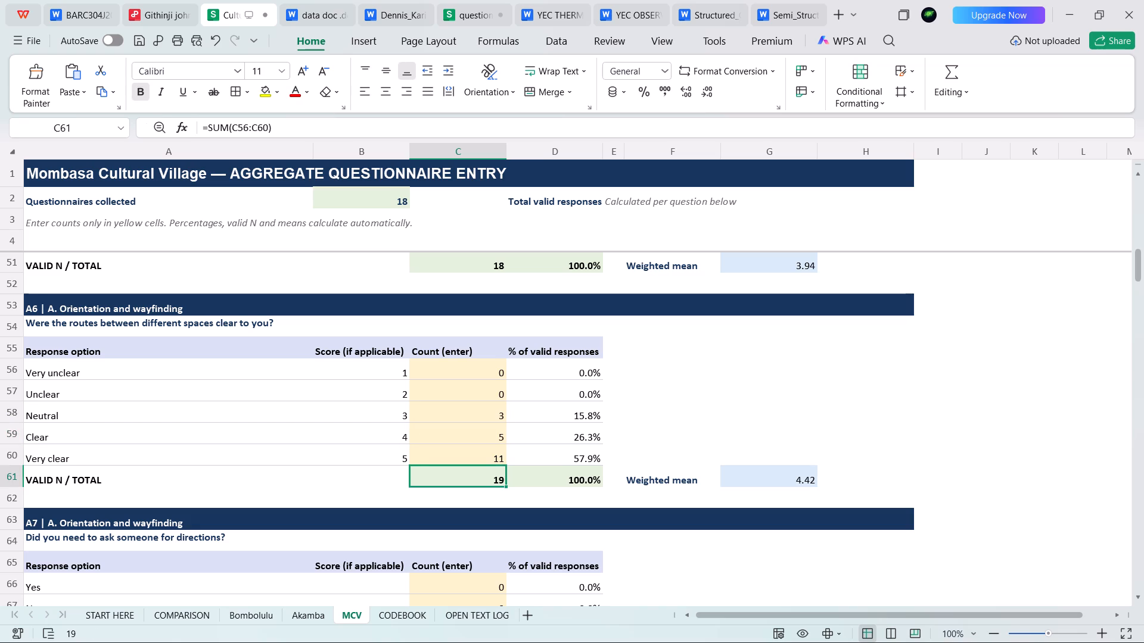
# Correct the question A6 Very clear count to 10.
pyautogui.click(487, 459)
pyautogui.write('10')
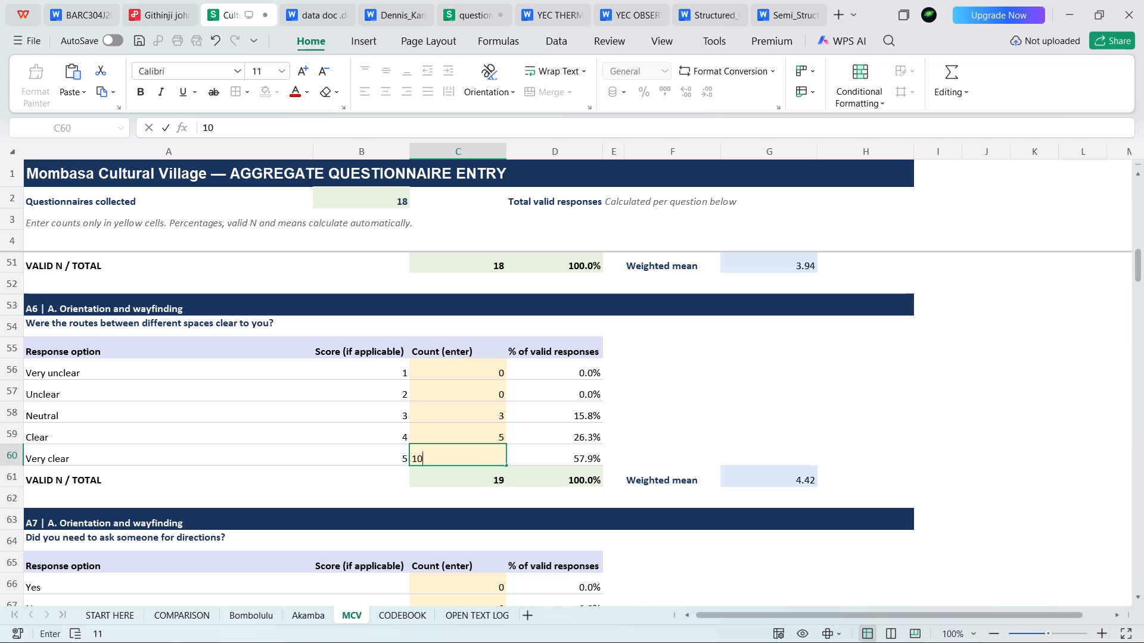
pyautogui.click(456, 417)
# Enter the question A7 counts for asking for directions: Yes as 15 and No as 3.
pyautogui.scroll(-2, 456, 417)
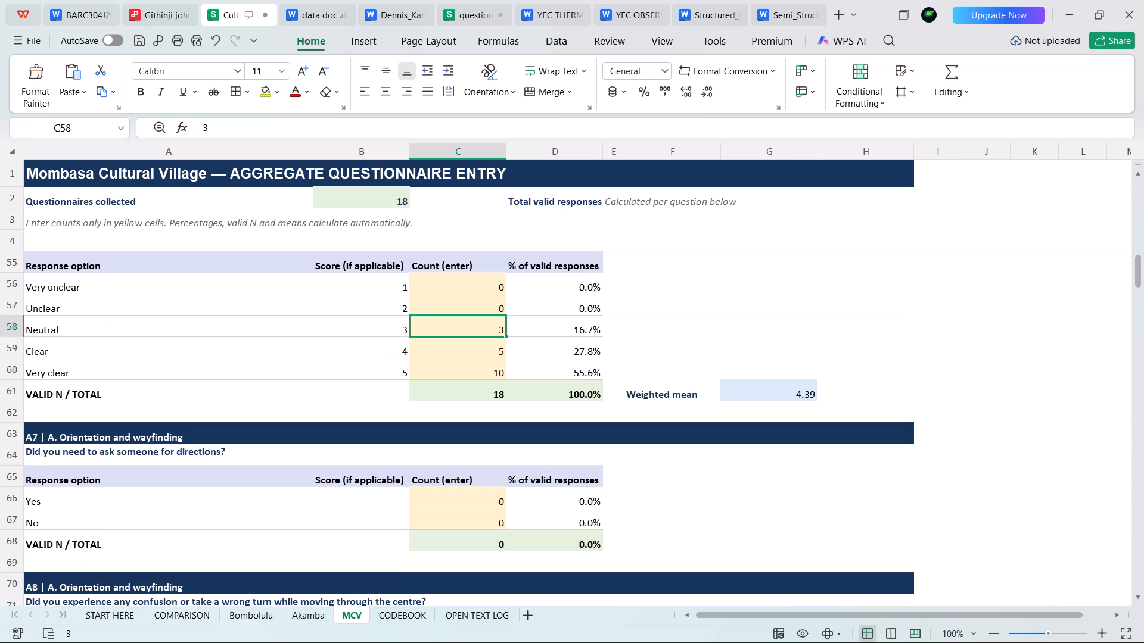
pyautogui.scroll(-3, 468, 419)
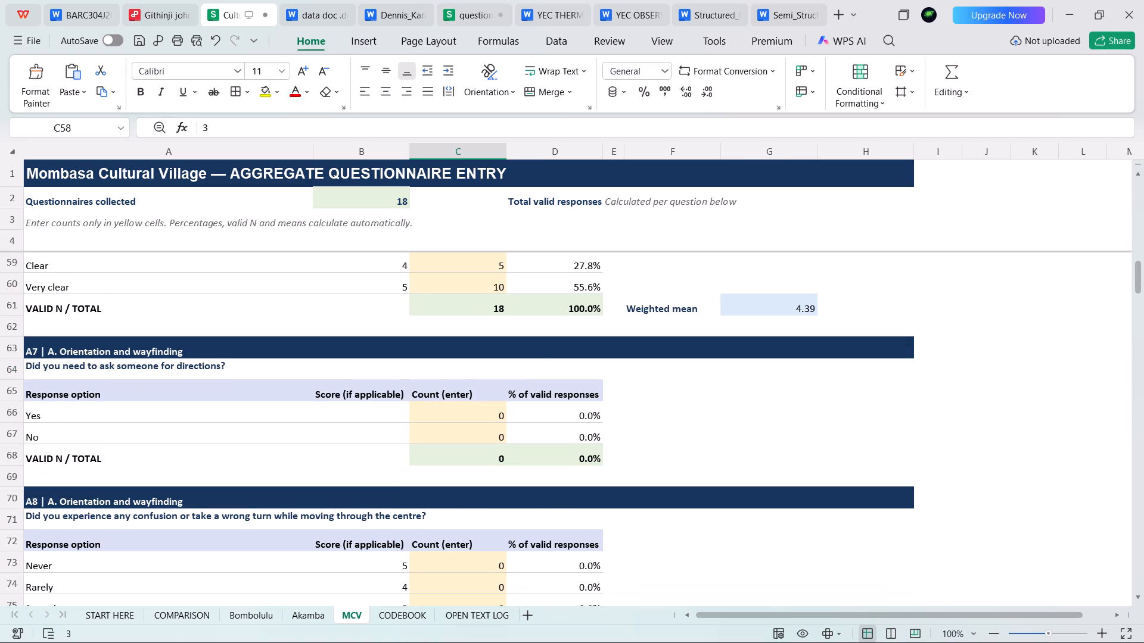
pyautogui.click(484, 388)
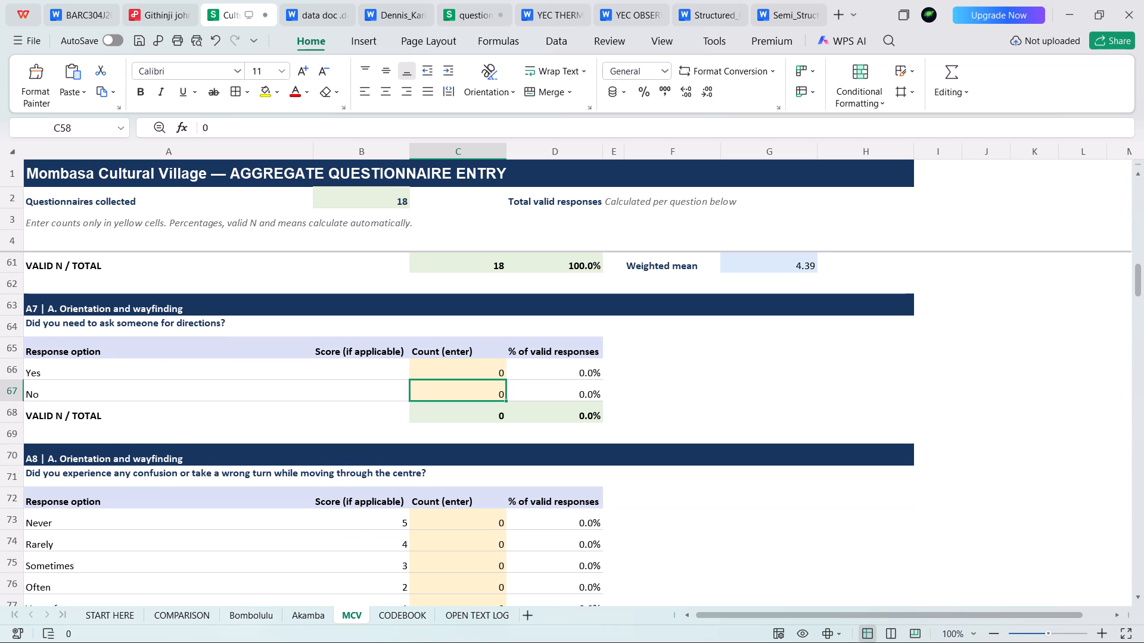
pyautogui.click(489, 373)
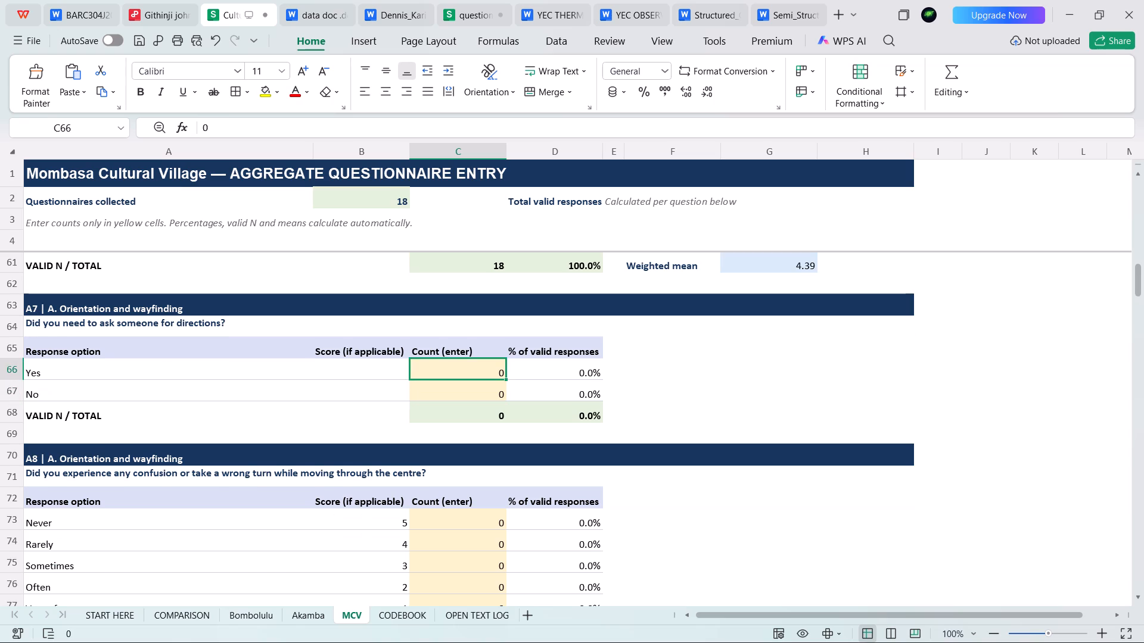
pyautogui.press('1')
pyautogui.press('5')
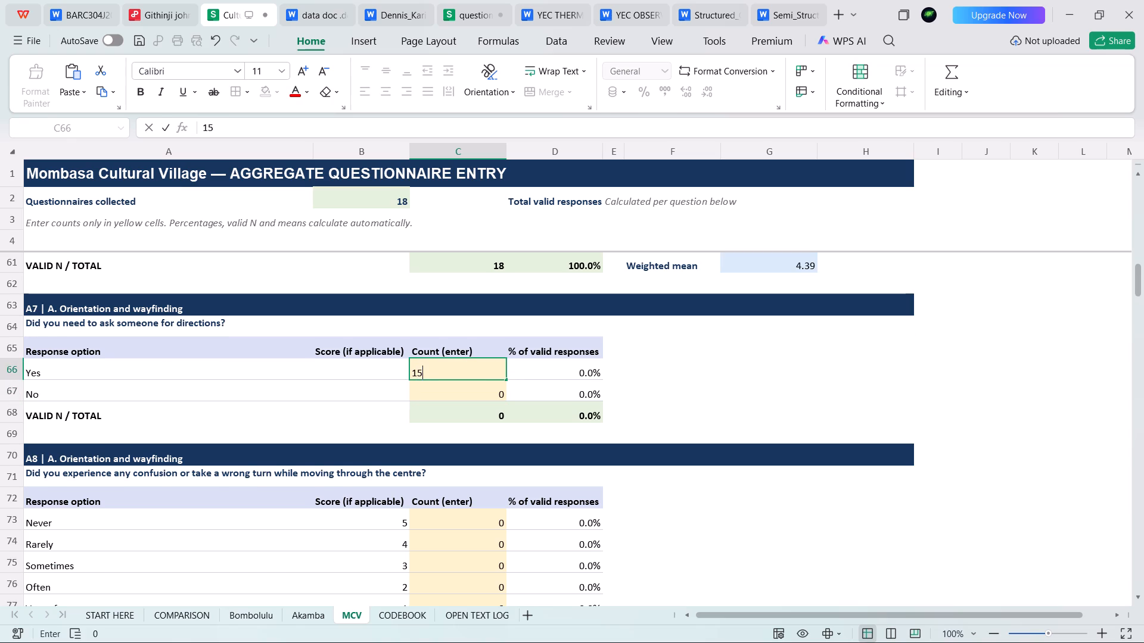
pyautogui.click(484, 397)
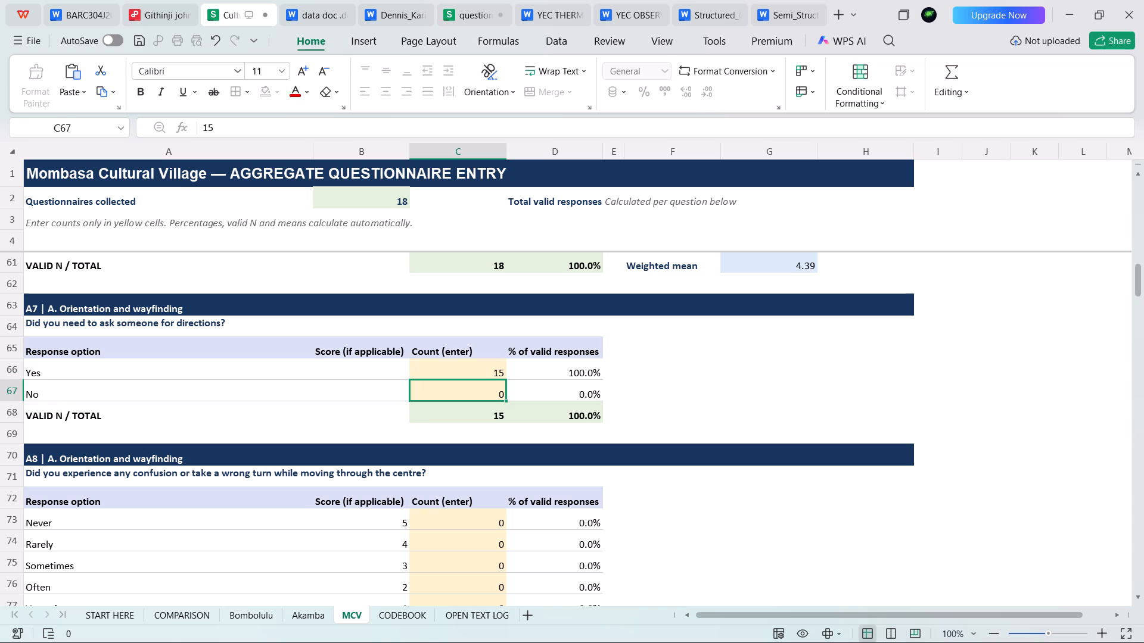
pyautogui.press('3')
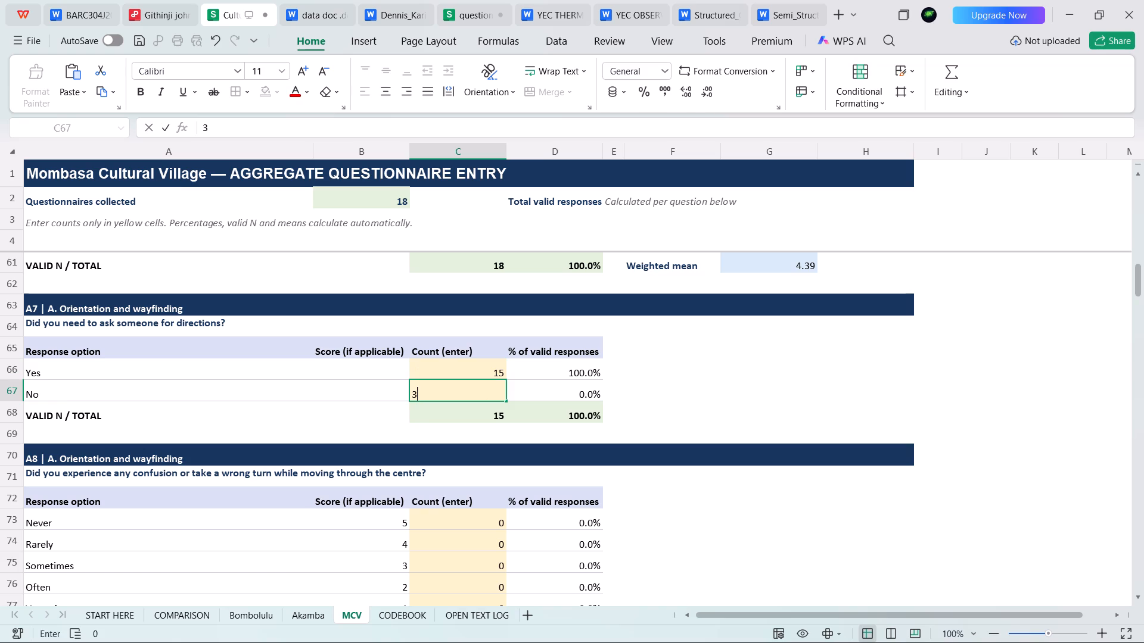
pyautogui.click(489, 373)
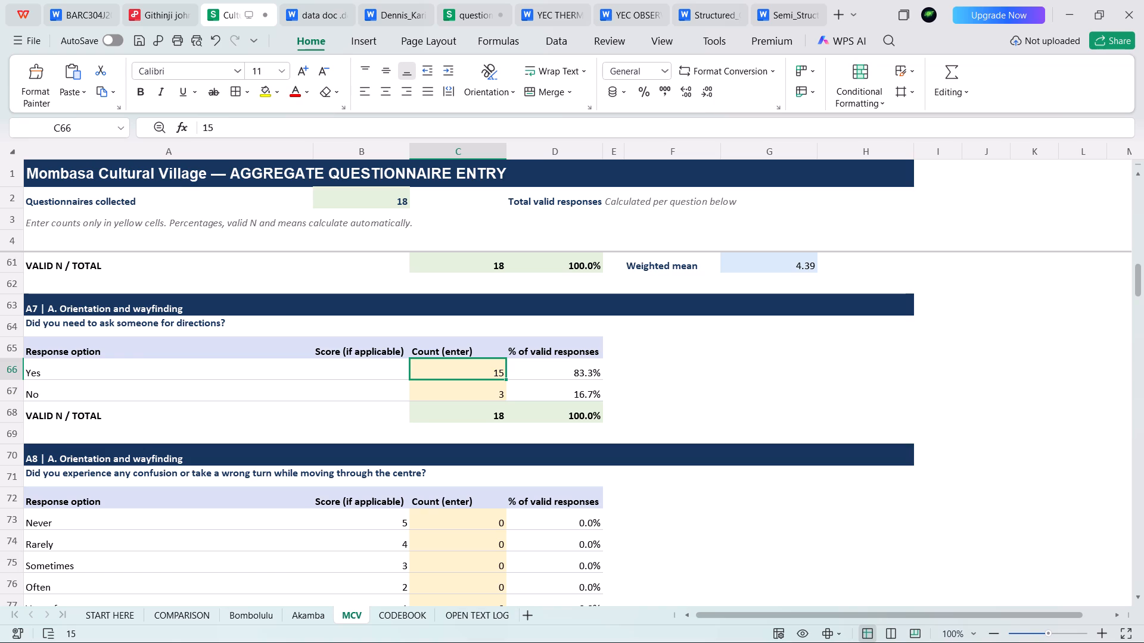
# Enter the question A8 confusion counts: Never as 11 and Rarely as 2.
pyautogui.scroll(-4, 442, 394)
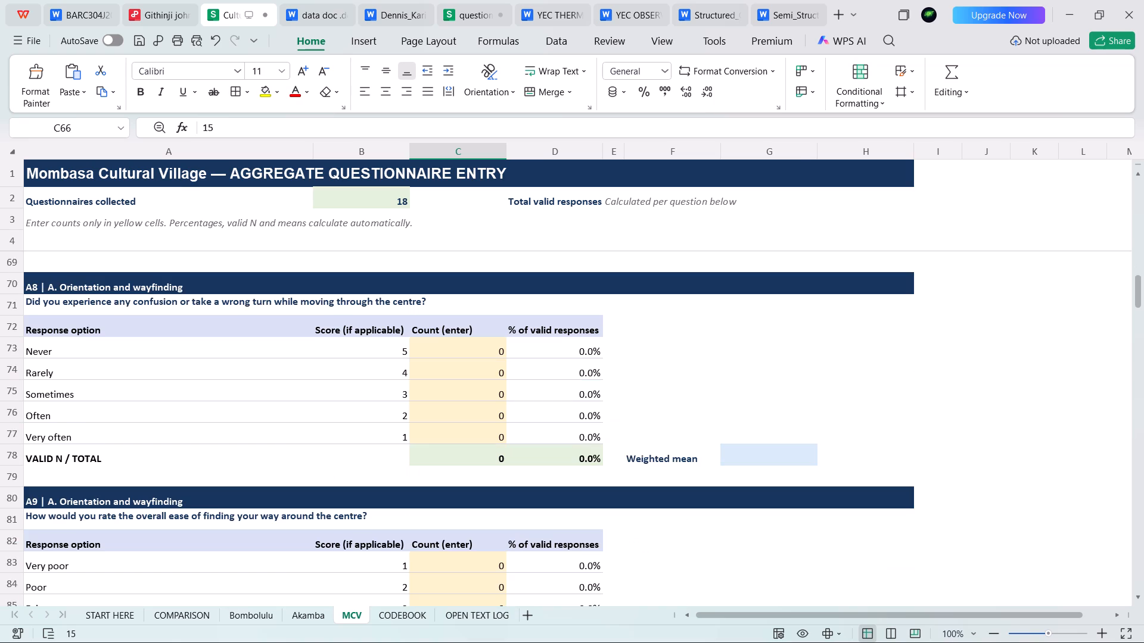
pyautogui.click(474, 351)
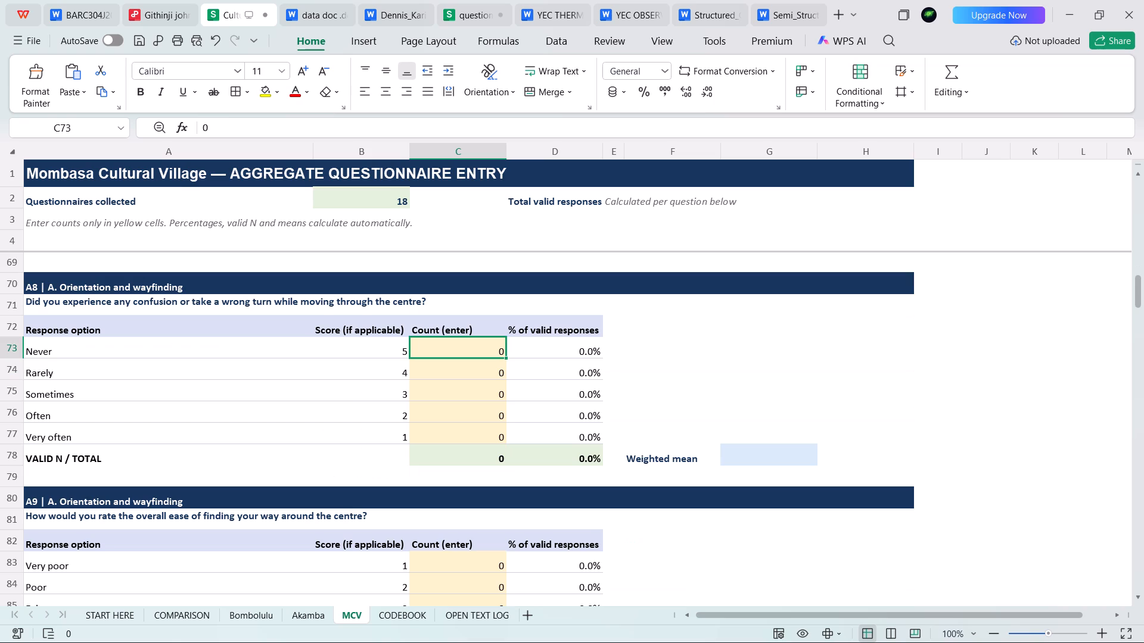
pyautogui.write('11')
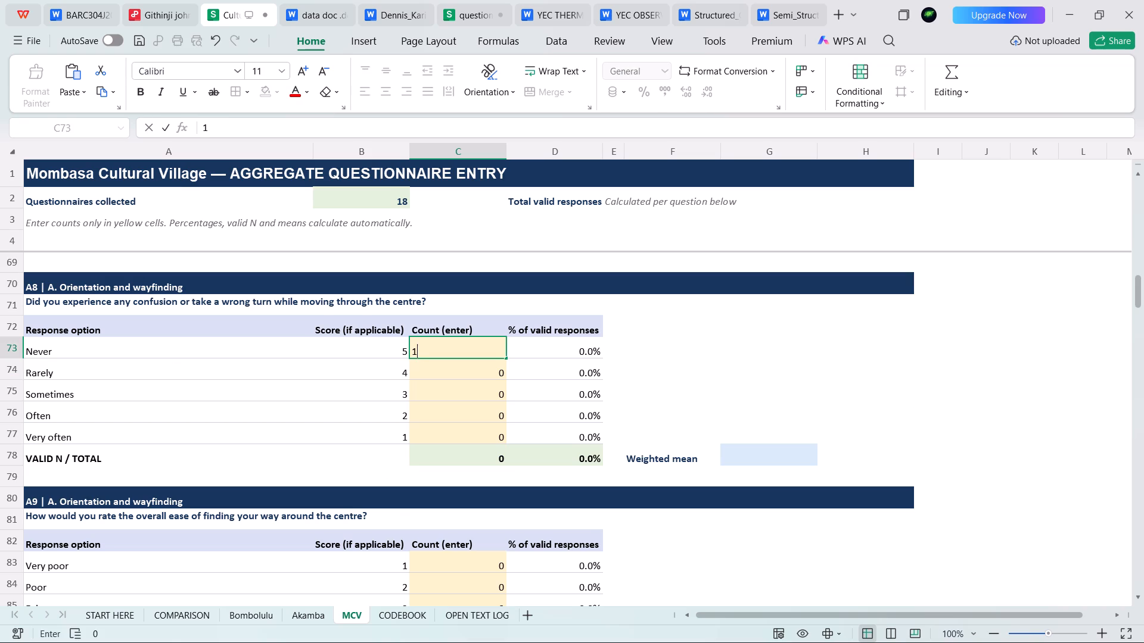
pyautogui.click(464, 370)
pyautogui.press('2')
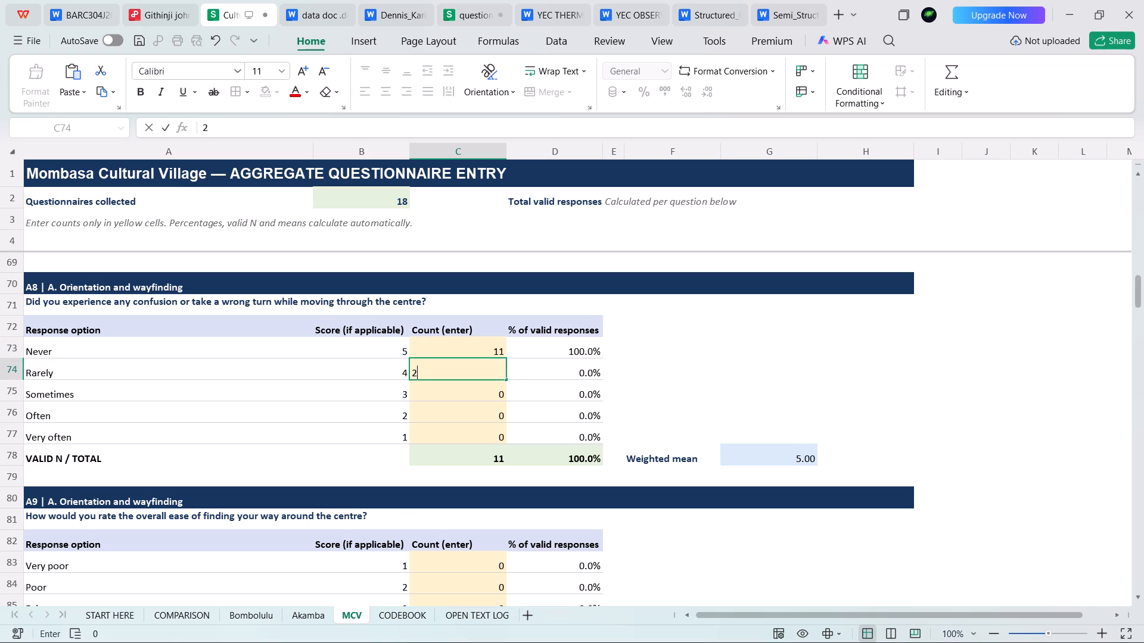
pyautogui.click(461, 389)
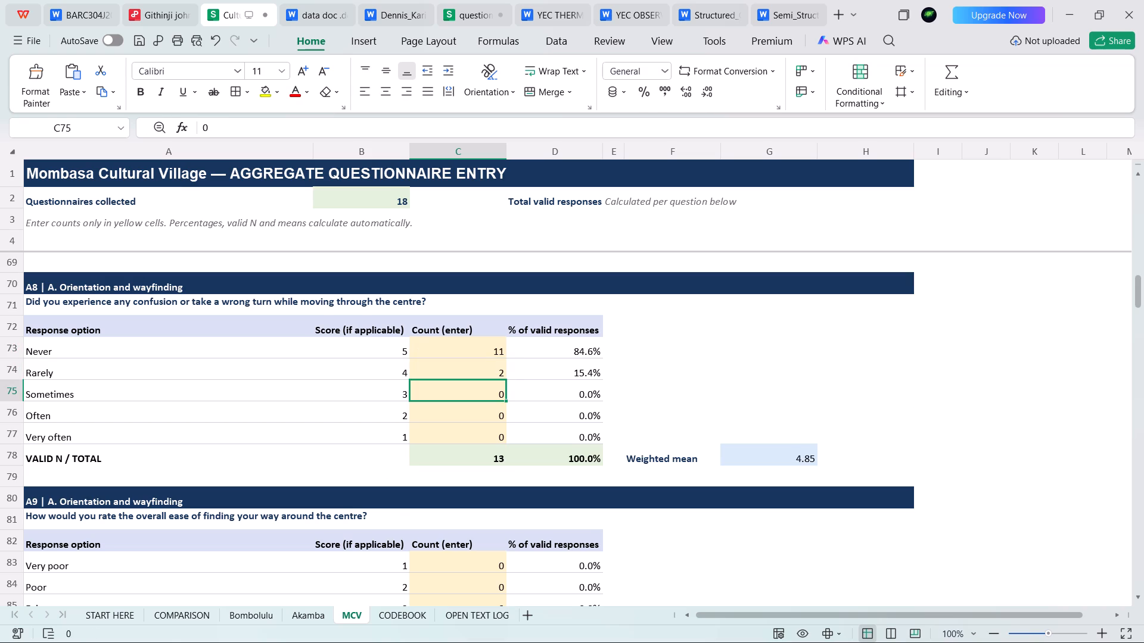
# Change the question A8 Never count to 14 and enter the Sometimes count as 1.
pyautogui.click(473, 355)
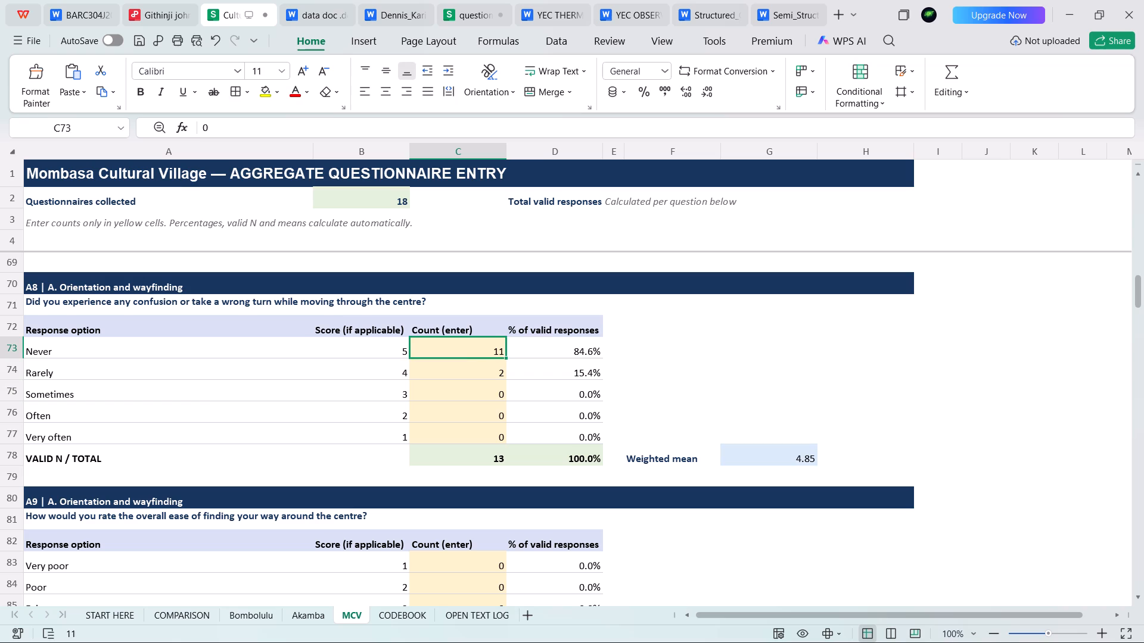
pyautogui.press('1')
pyautogui.press('4')
pyautogui.click(469, 374)
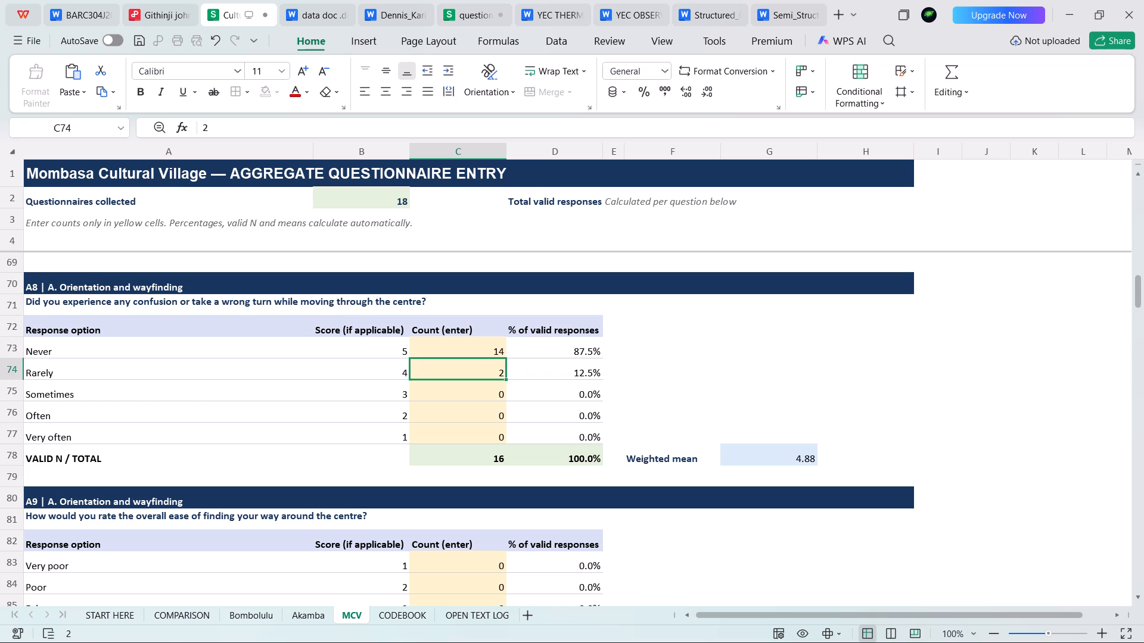
pyautogui.click(466, 383)
pyautogui.press('1')
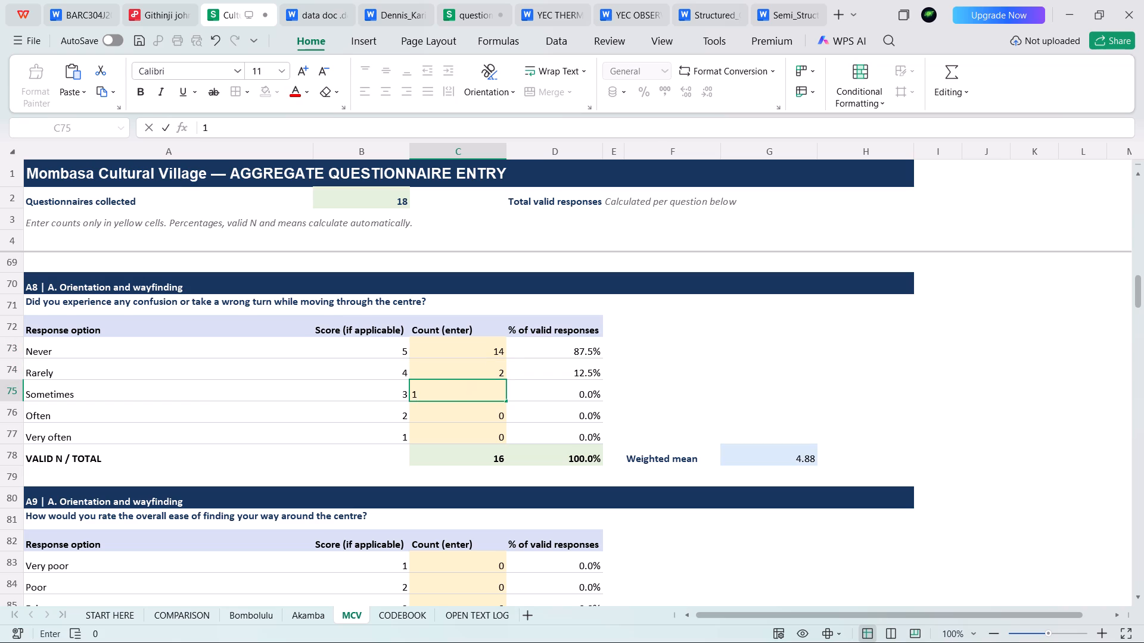
pyautogui.click(453, 412)
# Re-enter the question A8 Rarely count as 2 and correct it to 3.
pyautogui.click(464, 369)
pyautogui.press('2')
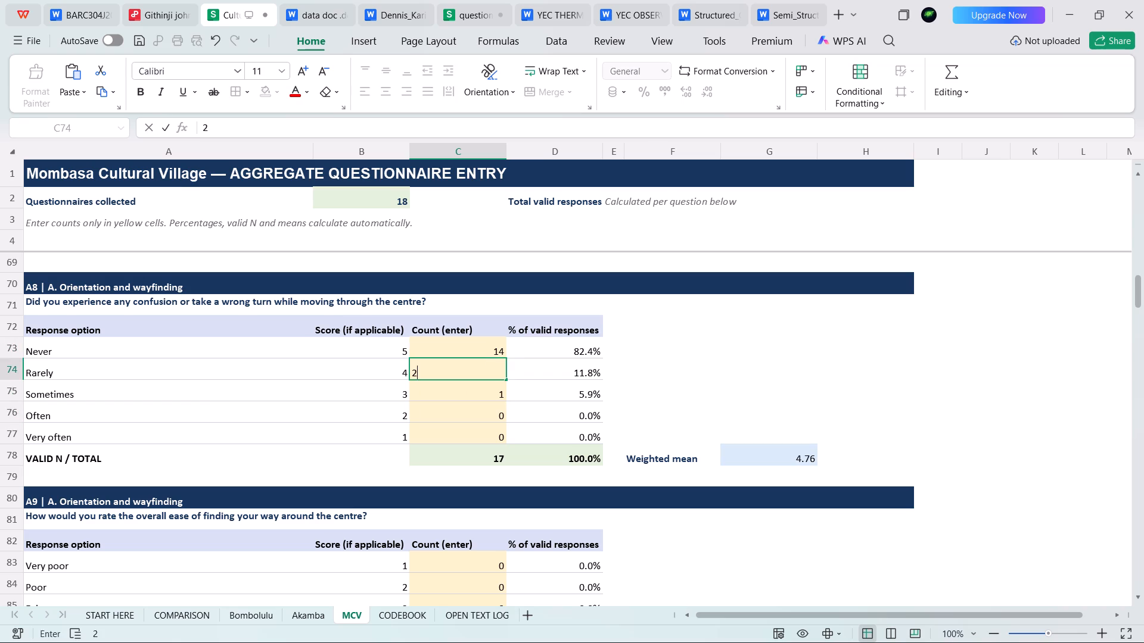
pyautogui.click(466, 349)
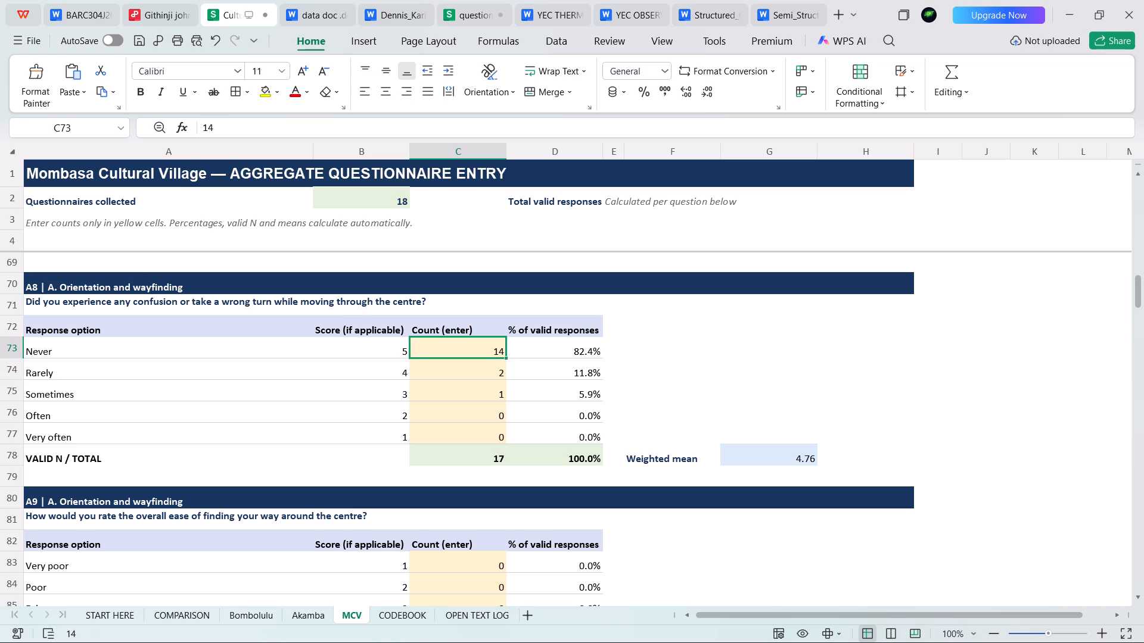
pyautogui.click(470, 372)
pyautogui.press('3')
pyautogui.click(474, 401)
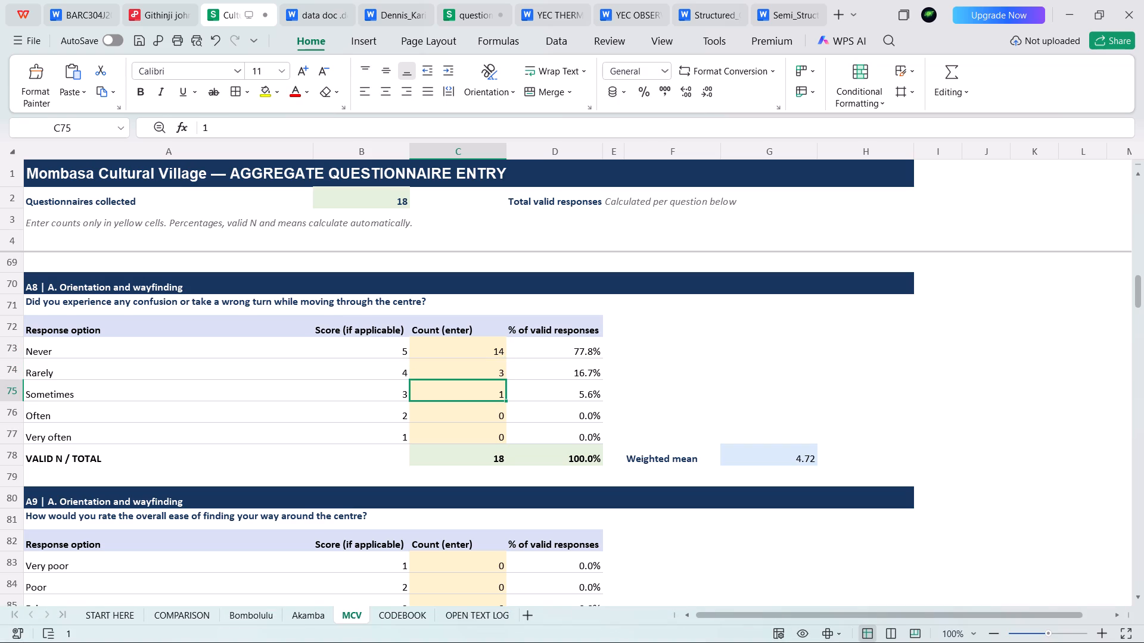
# Enter the question A9 ease of wayfinding counts: Good as 12 and Very good as 5.
pyautogui.scroll(-4, 465, 419)
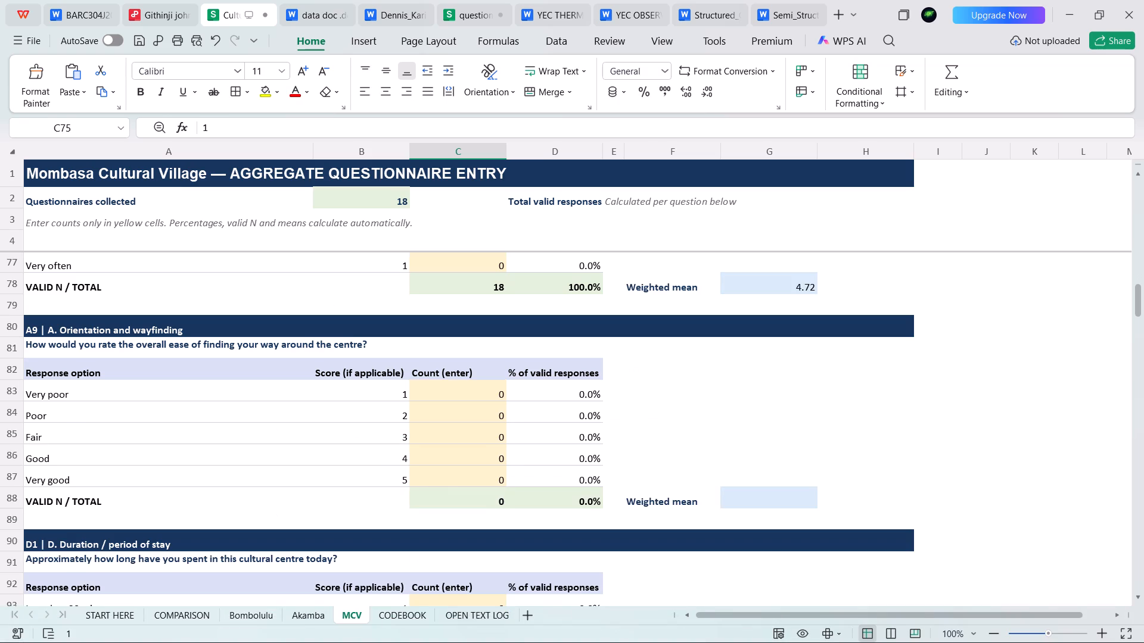
pyautogui.click(473, 388)
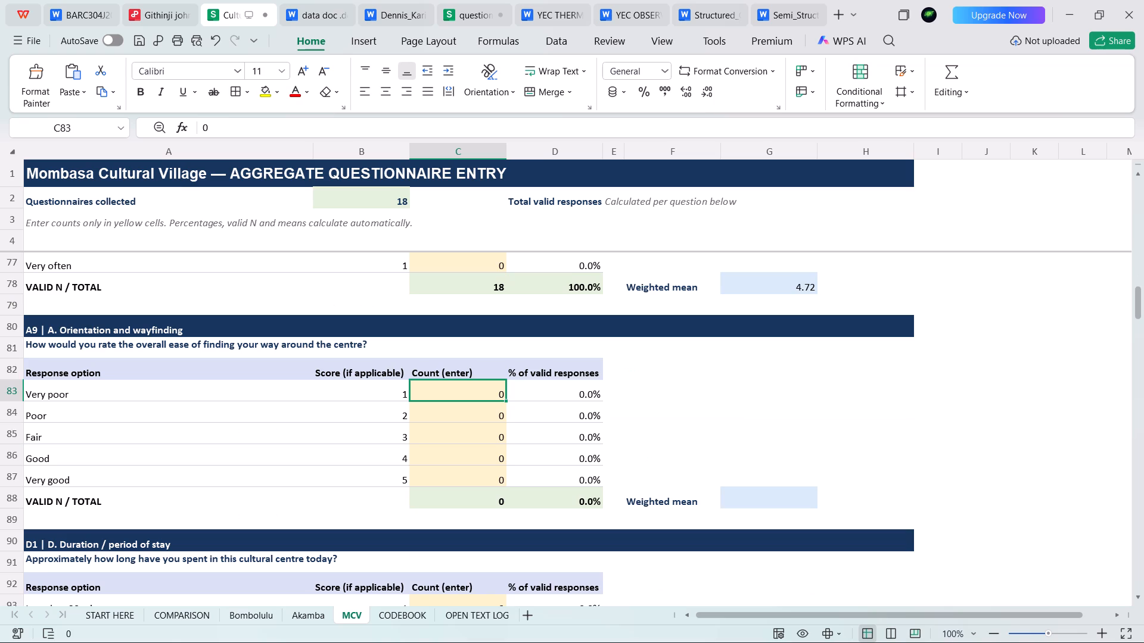
pyautogui.click(455, 457)
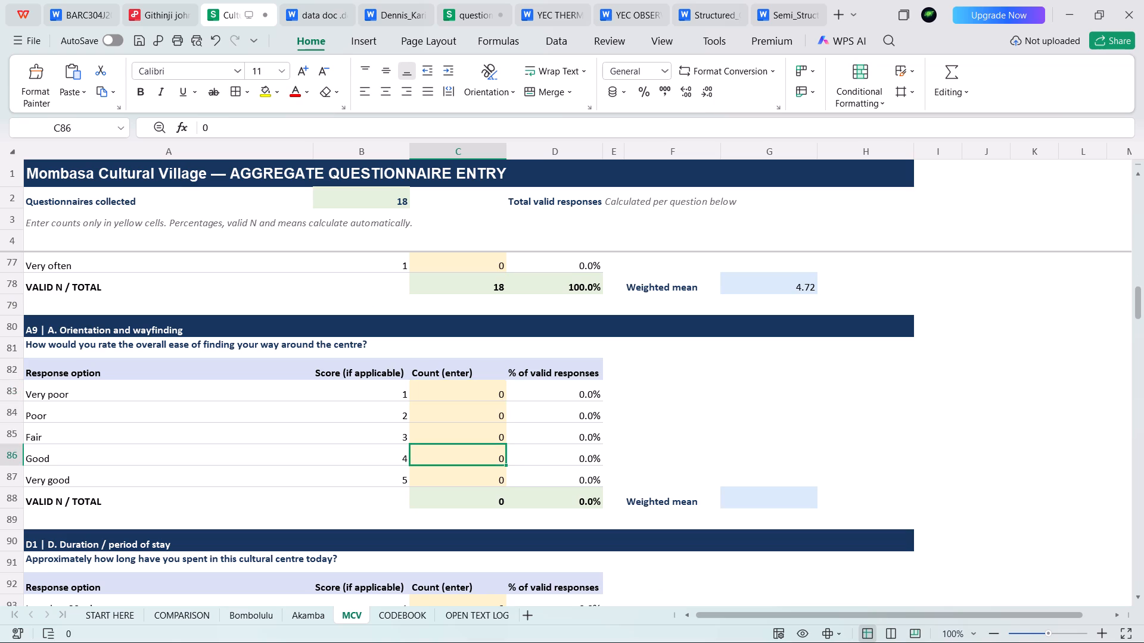
pyautogui.press('1')
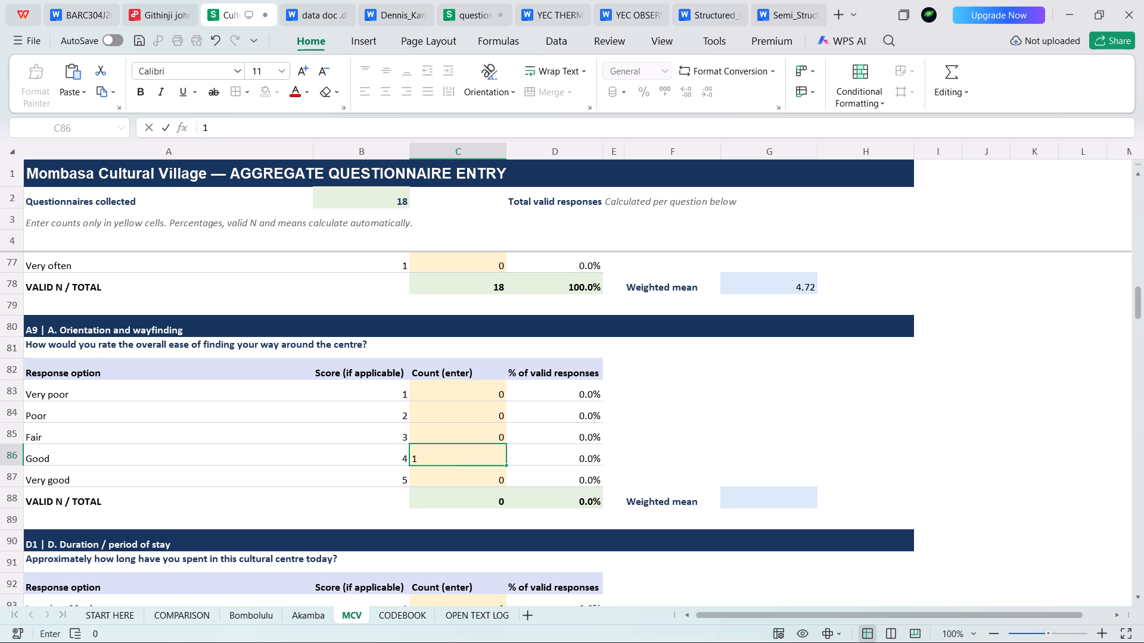
pyautogui.press('2')
pyautogui.click(451, 476)
pyautogui.press('5')
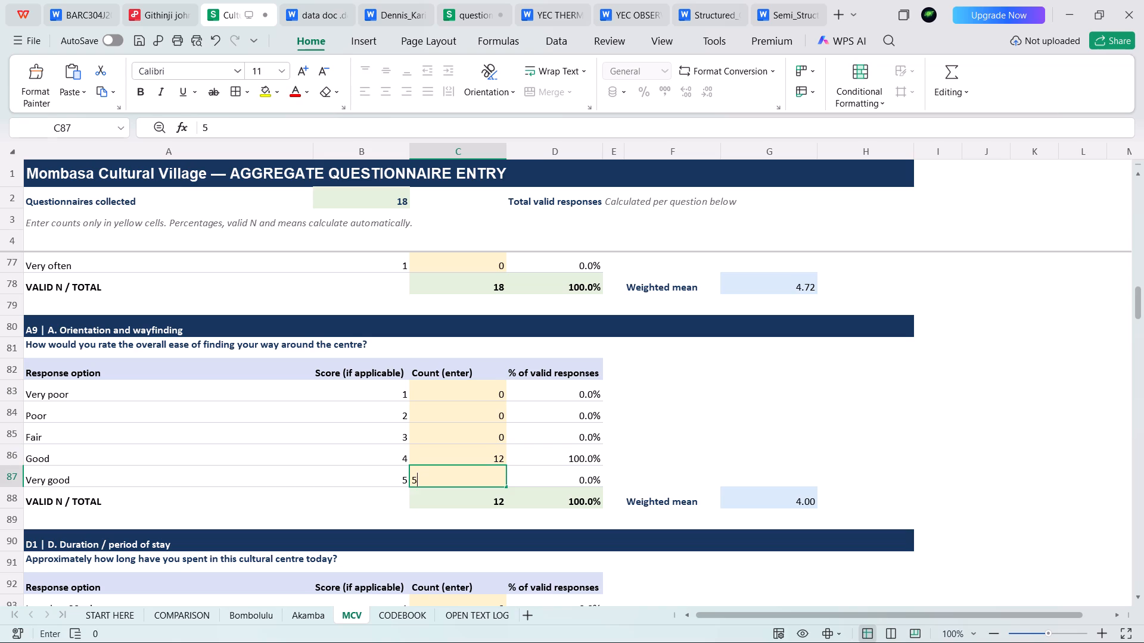
pyautogui.click(456, 458)
# Enter the question A9 Fair count as 3 and change the Good count to 11.
pyautogui.click(458, 432)
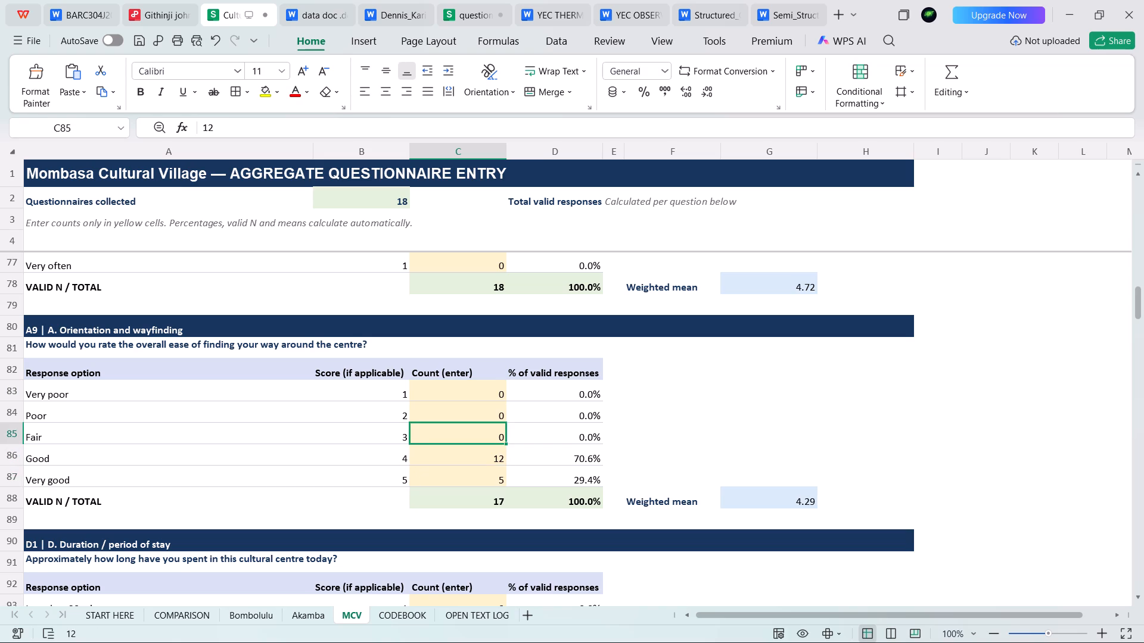
pyautogui.press('3')
pyautogui.click(465, 457)
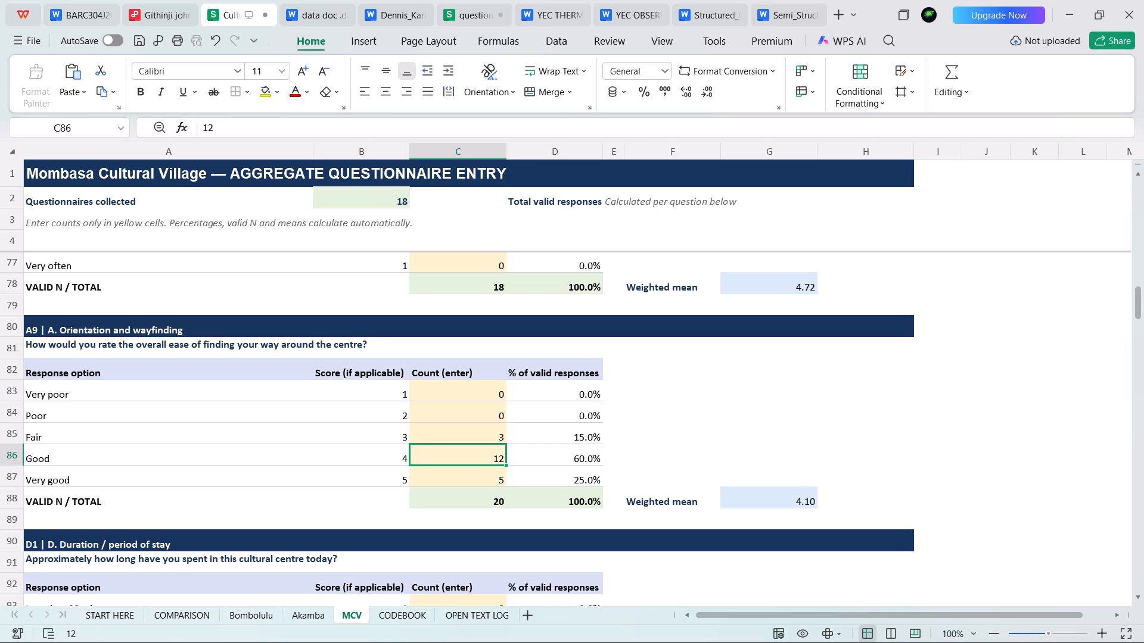
pyautogui.write('11')
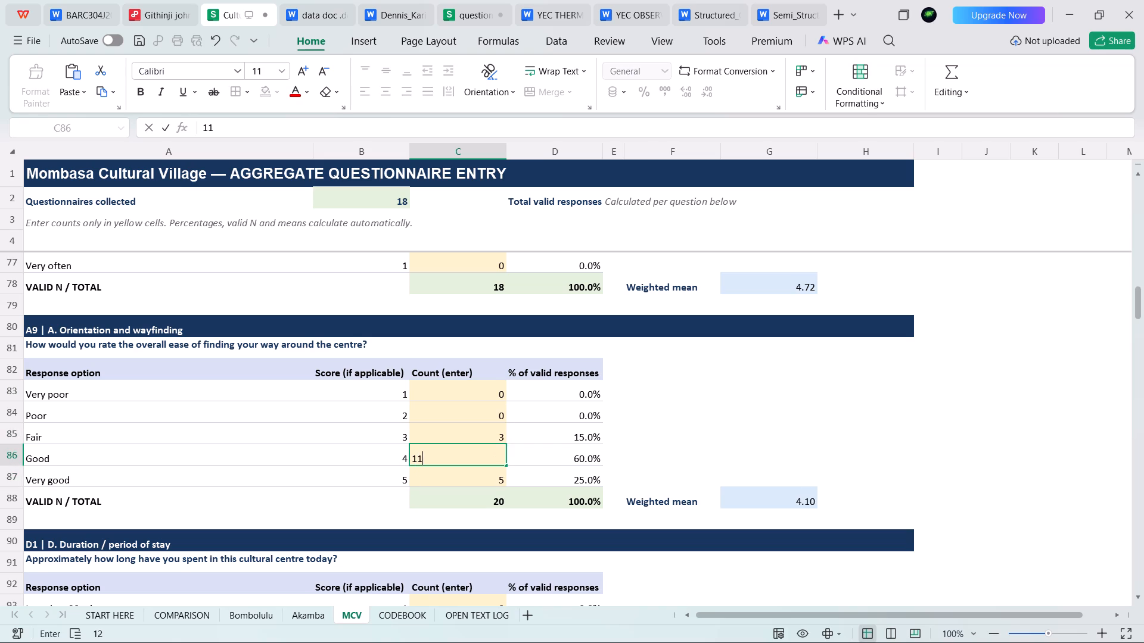
# Correct the question A9 Fair count to 2.
pyautogui.scroll(3, 467, 444)
pyautogui.scroll(-2, 467, 444)
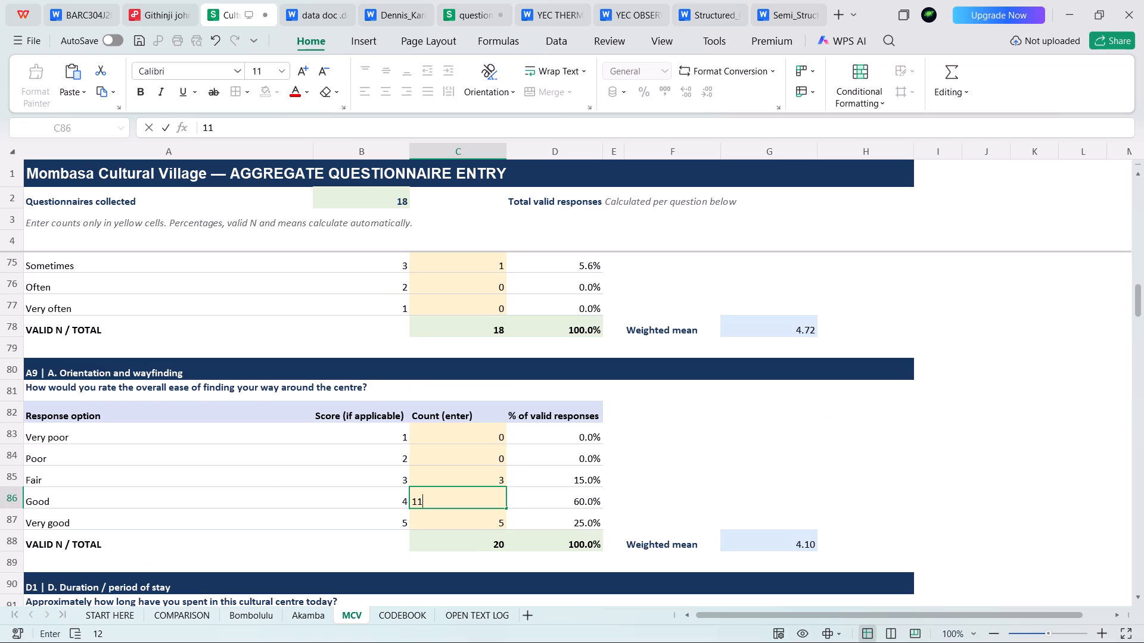
pyautogui.click(472, 475)
pyautogui.press('2')
pyautogui.scroll(-1, 472, 475)
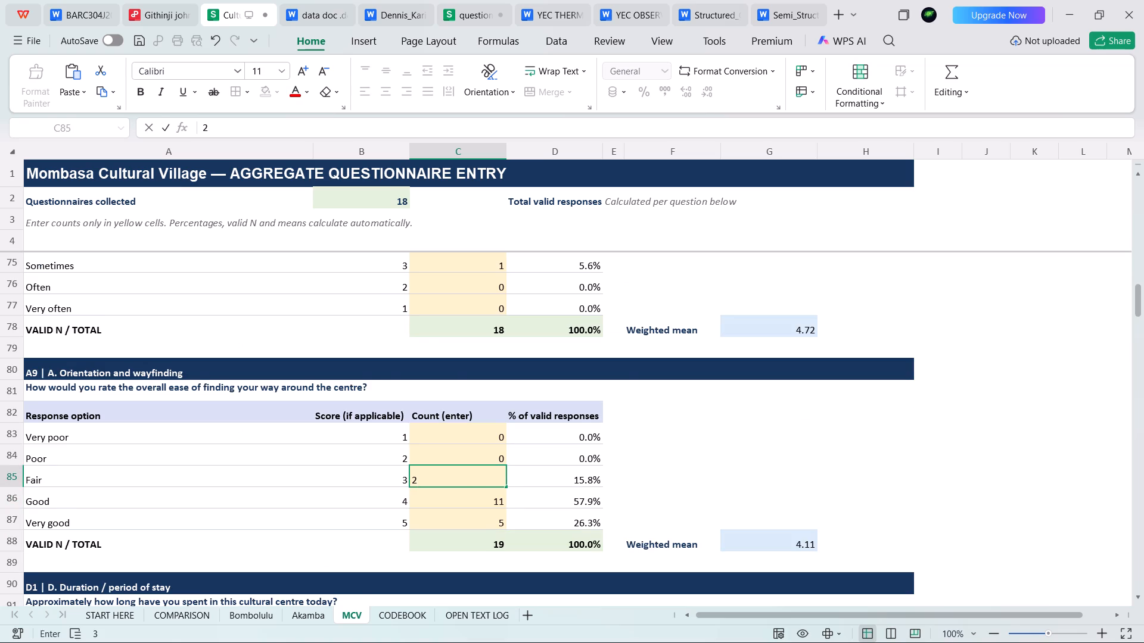
pyautogui.click(473, 466)
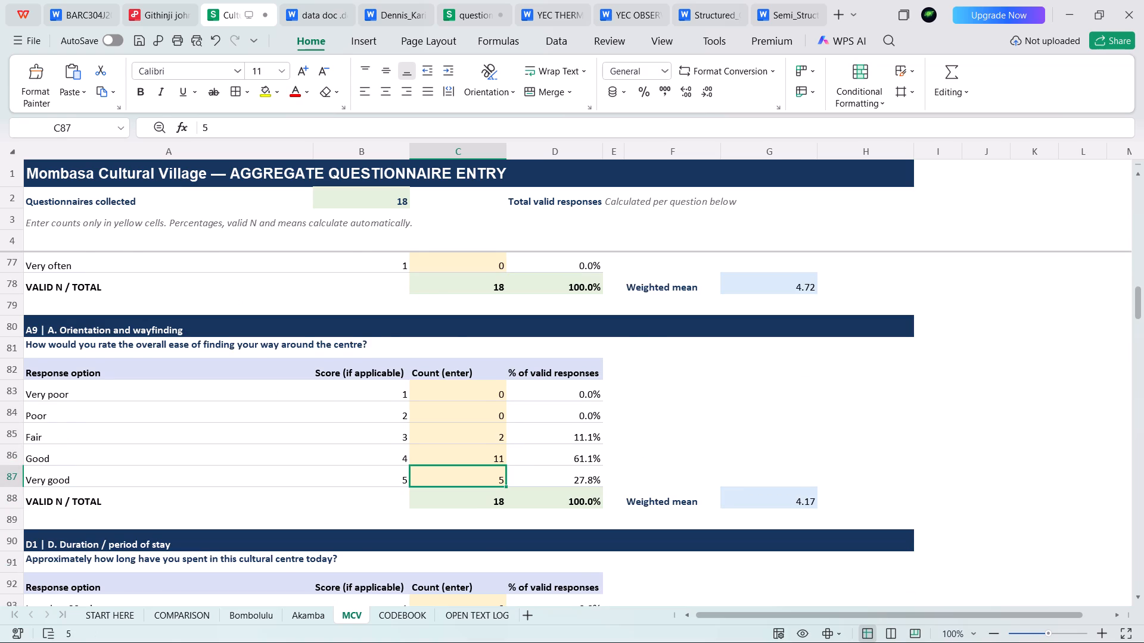
# Review the entered counts and valid totals for the orientation and wayfinding questions from A4 onward.
pyautogui.scroll(-3, 473, 466)
pyautogui.scroll(10, 473, 466)
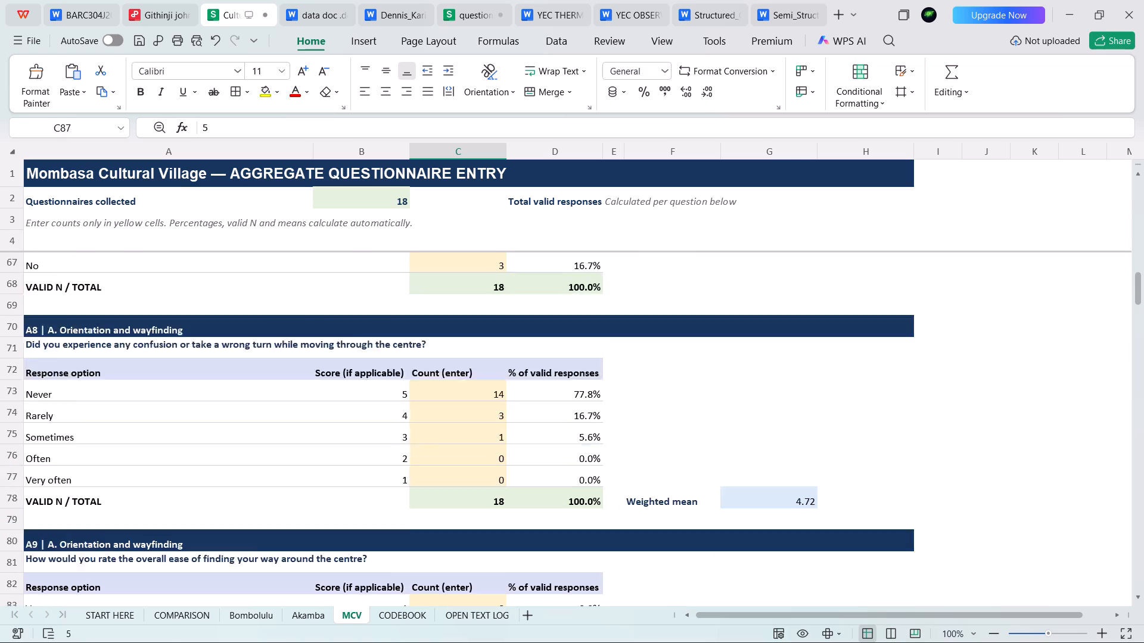
pyautogui.scroll(19, 473, 466)
pyautogui.scroll(-7, 473, 466)
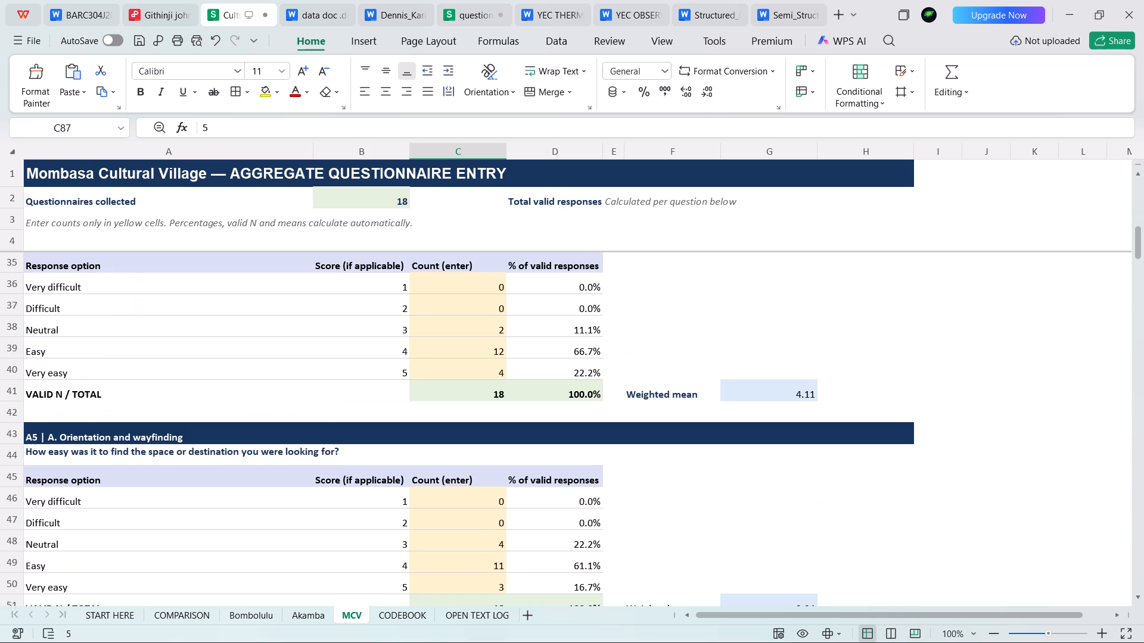
pyautogui.scroll(-16, 473, 466)
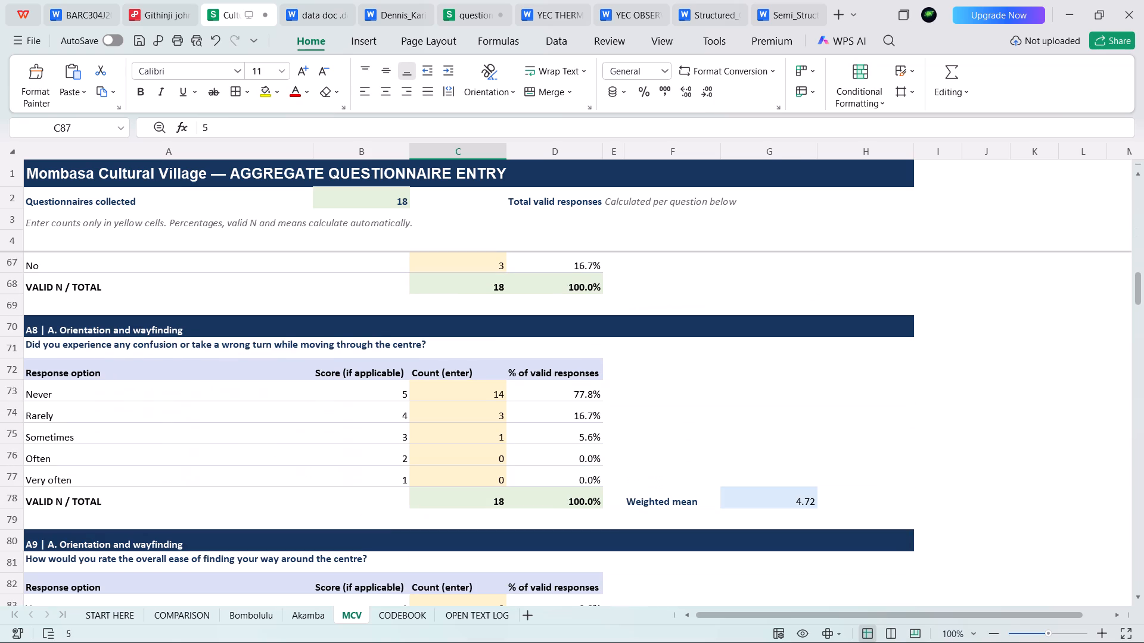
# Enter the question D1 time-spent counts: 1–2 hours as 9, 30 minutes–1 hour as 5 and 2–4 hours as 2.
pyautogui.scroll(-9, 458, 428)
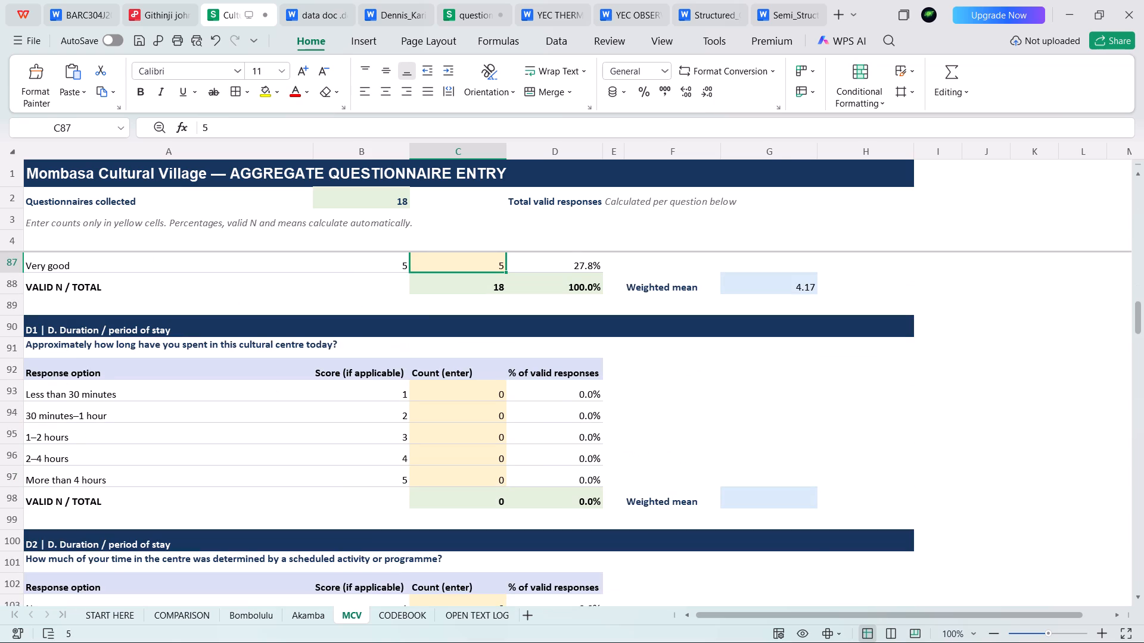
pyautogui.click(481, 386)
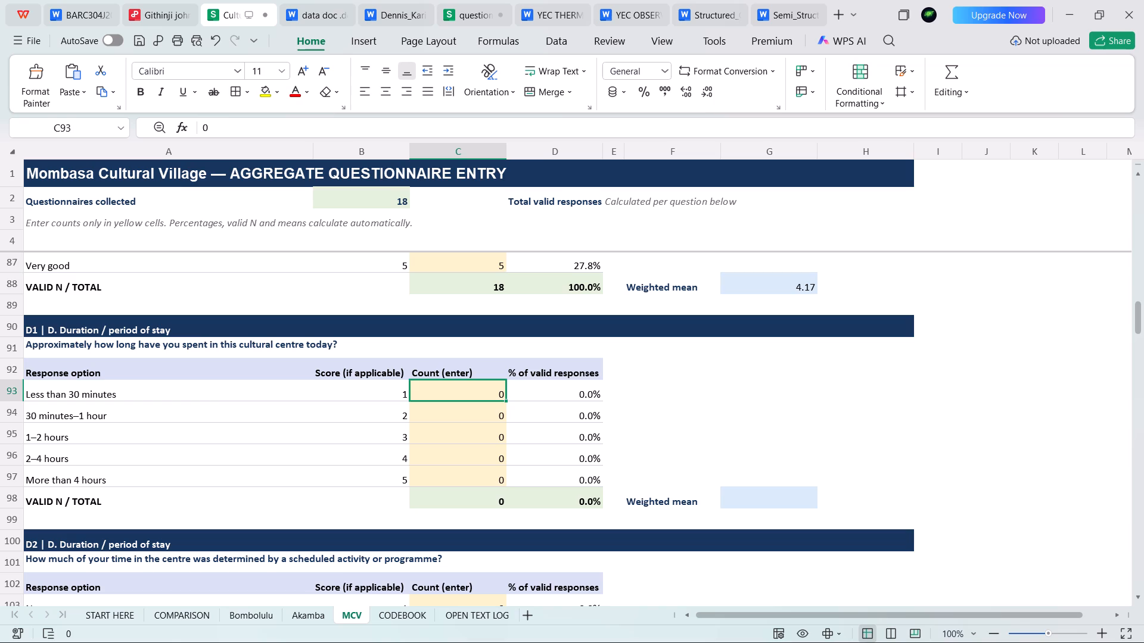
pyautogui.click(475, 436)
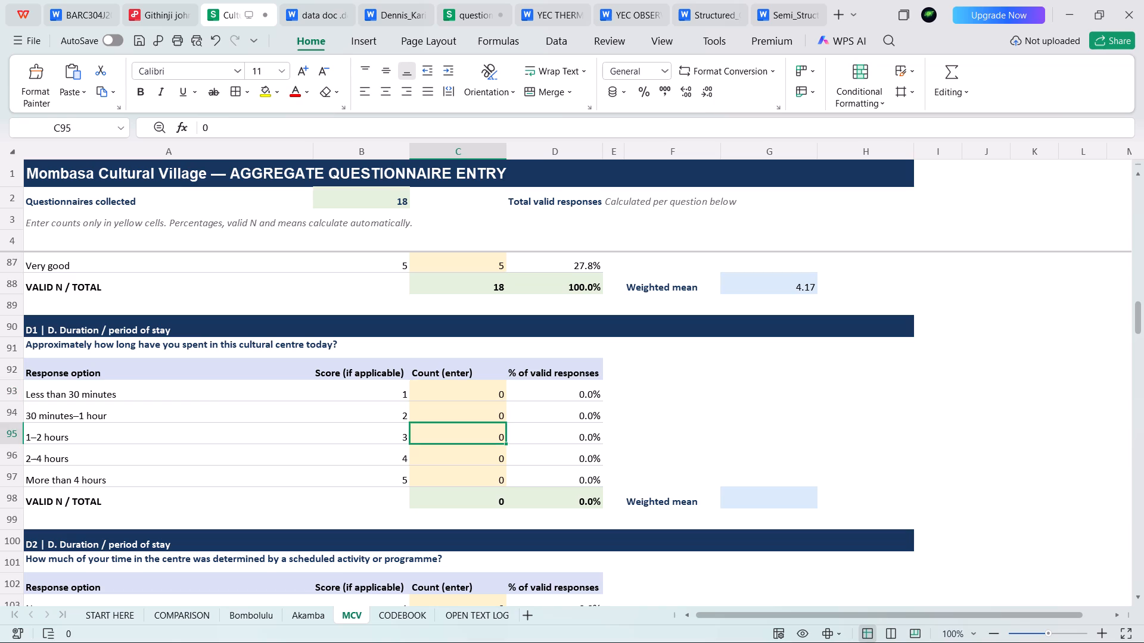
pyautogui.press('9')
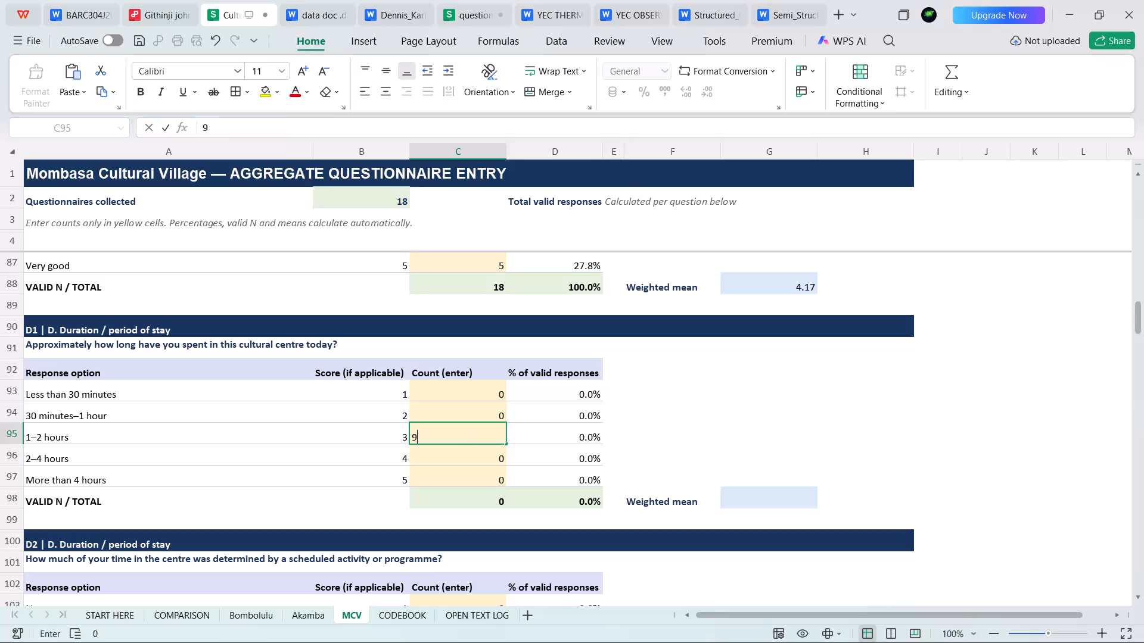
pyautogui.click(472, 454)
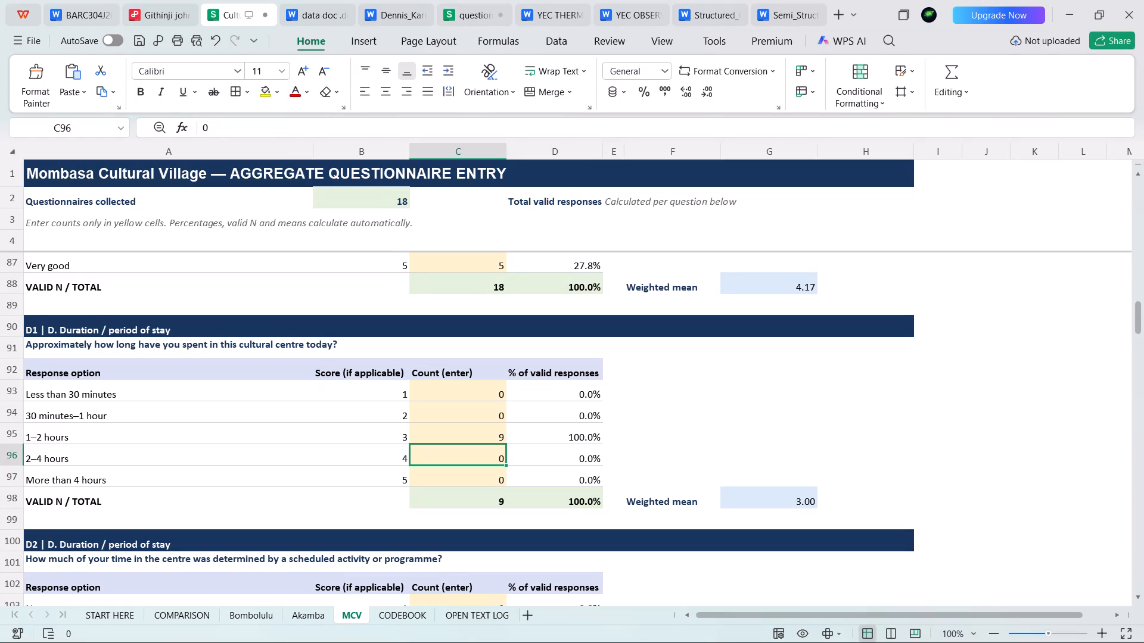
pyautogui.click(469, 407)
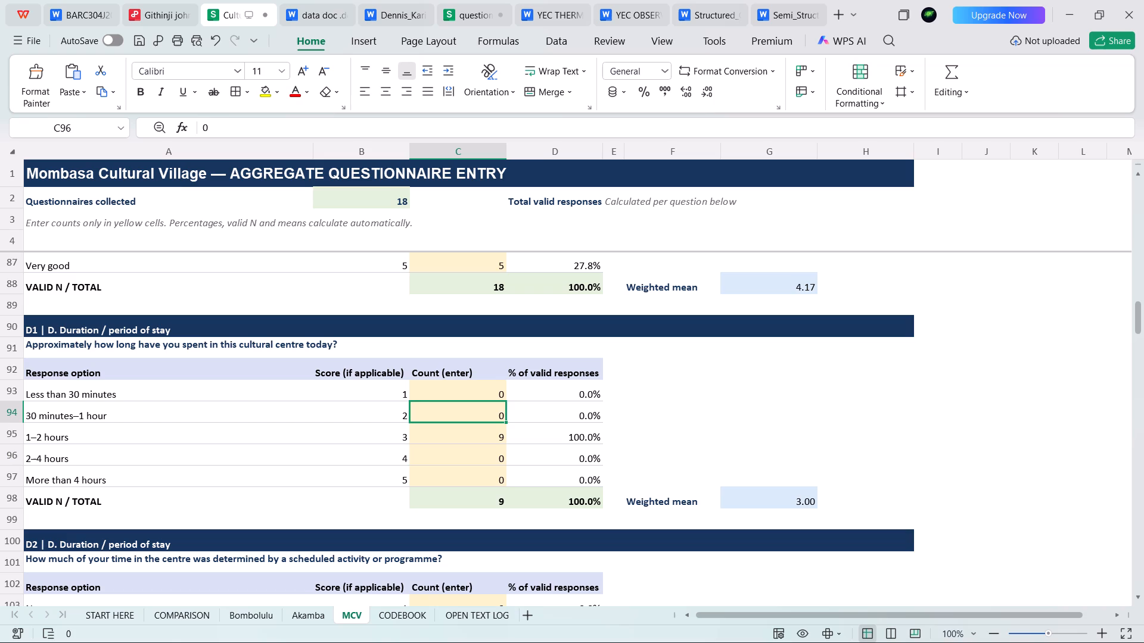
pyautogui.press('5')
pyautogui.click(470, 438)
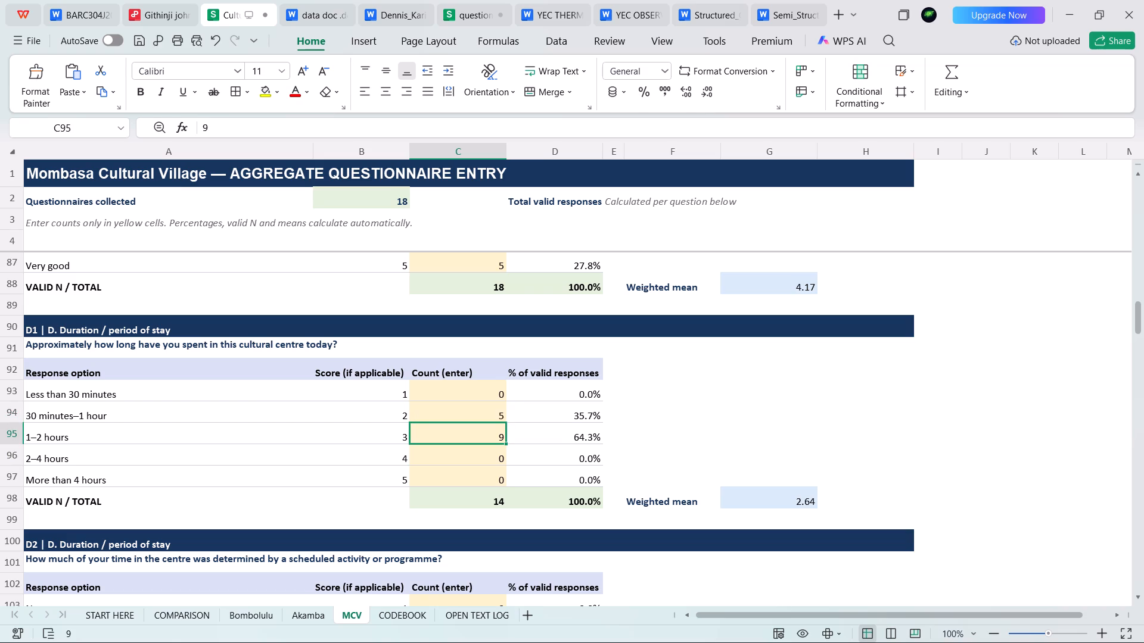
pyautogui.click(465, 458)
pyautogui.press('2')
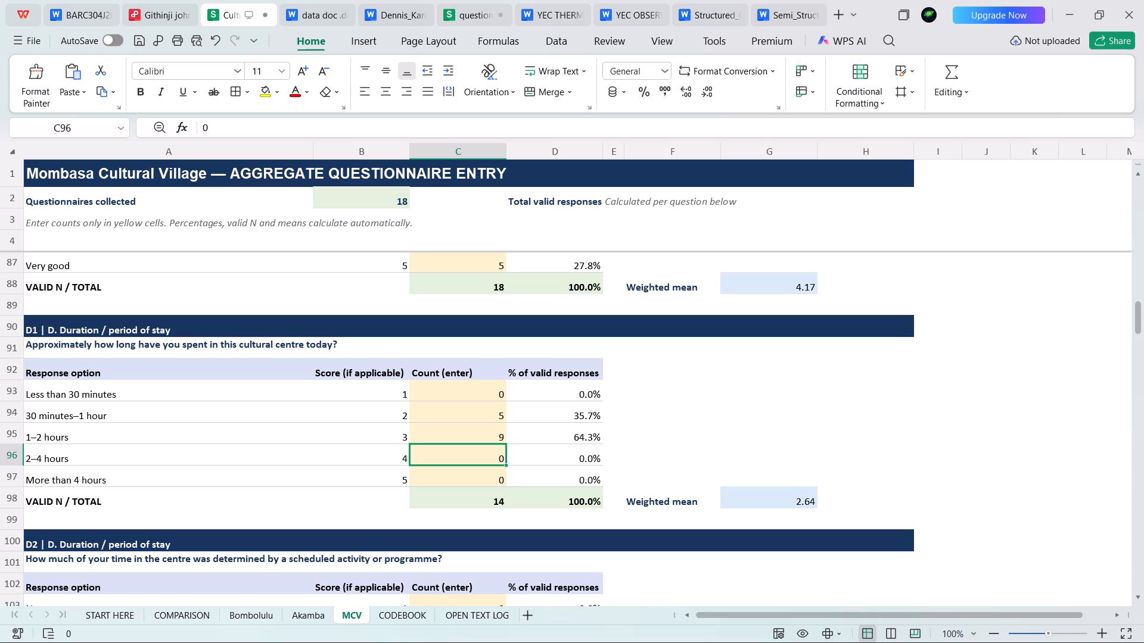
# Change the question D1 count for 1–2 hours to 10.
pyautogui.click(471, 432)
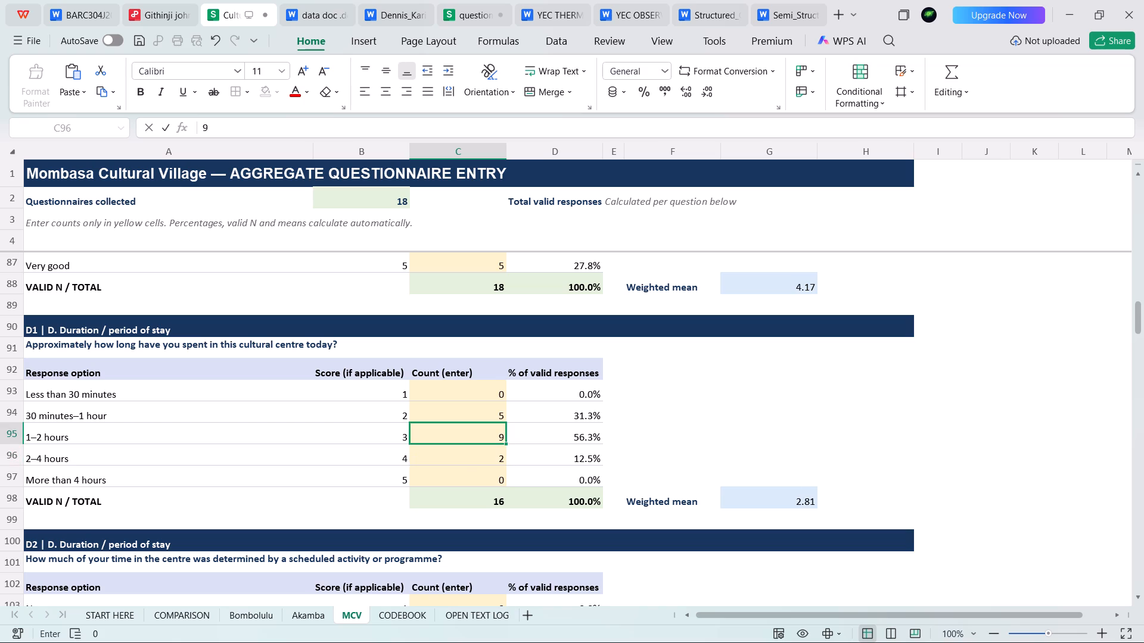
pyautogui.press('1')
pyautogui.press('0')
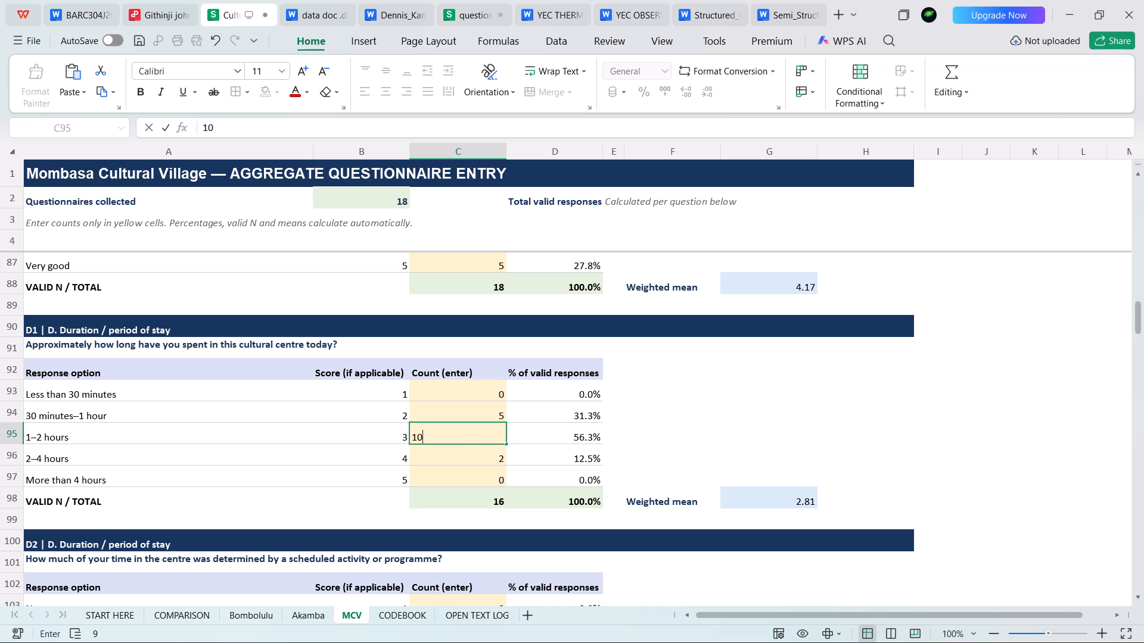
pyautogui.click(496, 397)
# Change the question D1 counts to 3 for 30 minutes–1 hour and 13 for 1–2 hours.
pyautogui.click(484, 413)
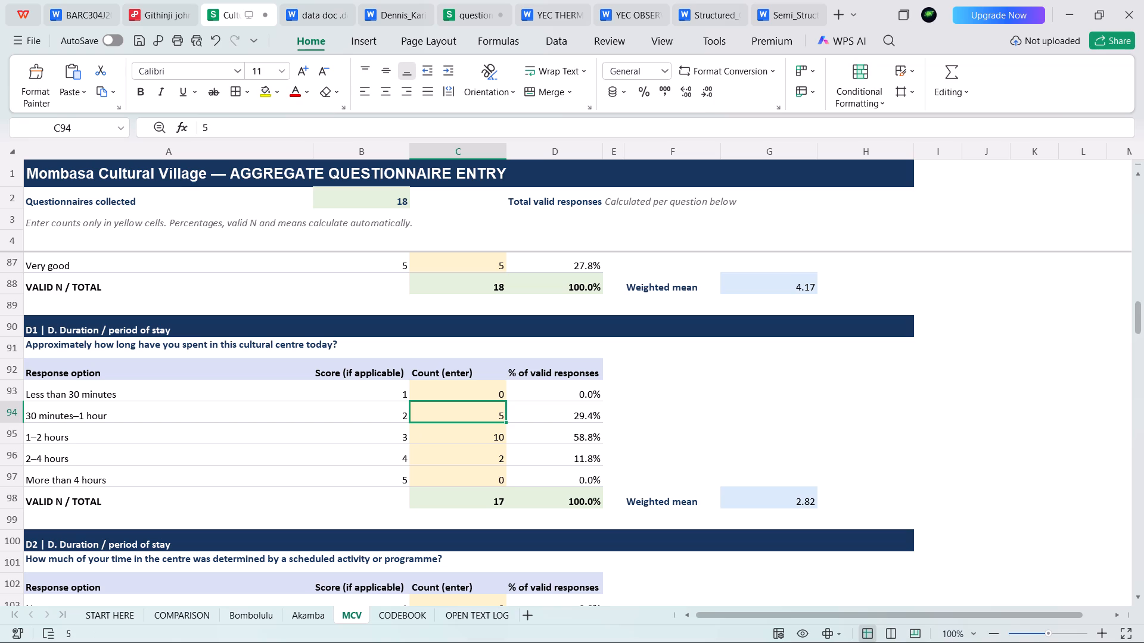
pyautogui.press('3')
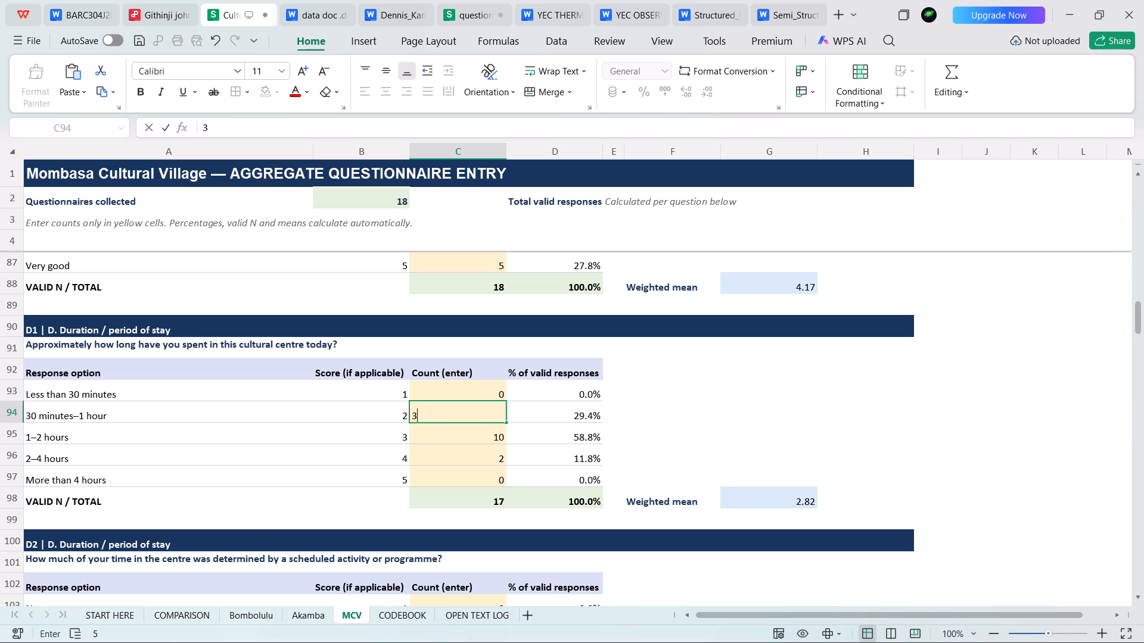
pyautogui.click(490, 435)
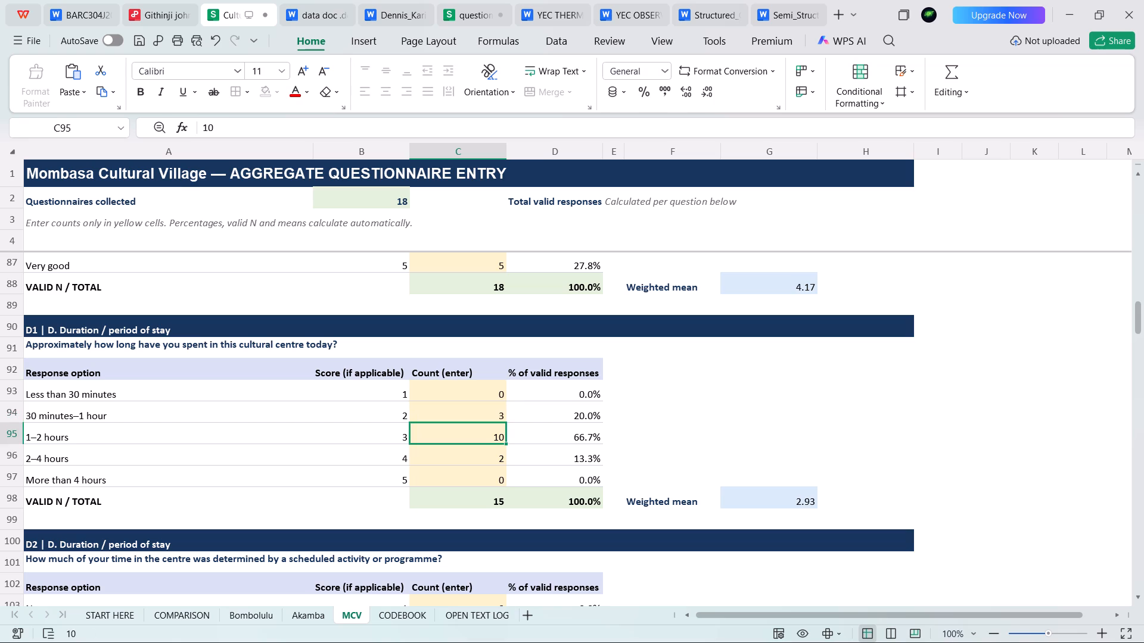
pyautogui.write('13')
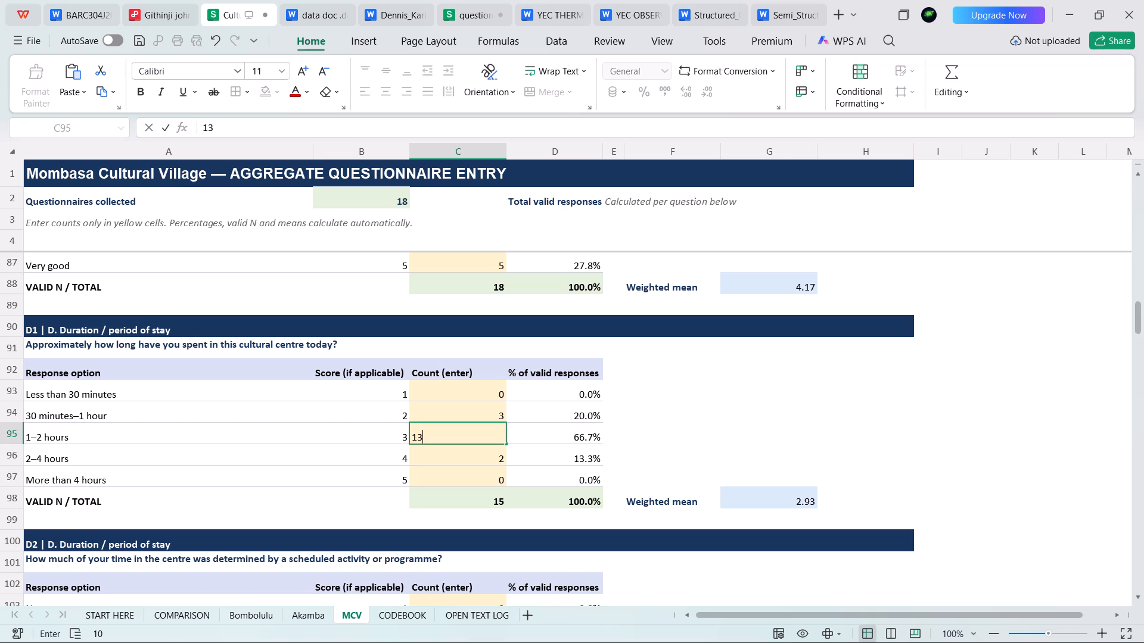
pyautogui.scroll(4, 490, 435)
pyautogui.scroll(-3, 490, 435)
pyautogui.click(478, 513)
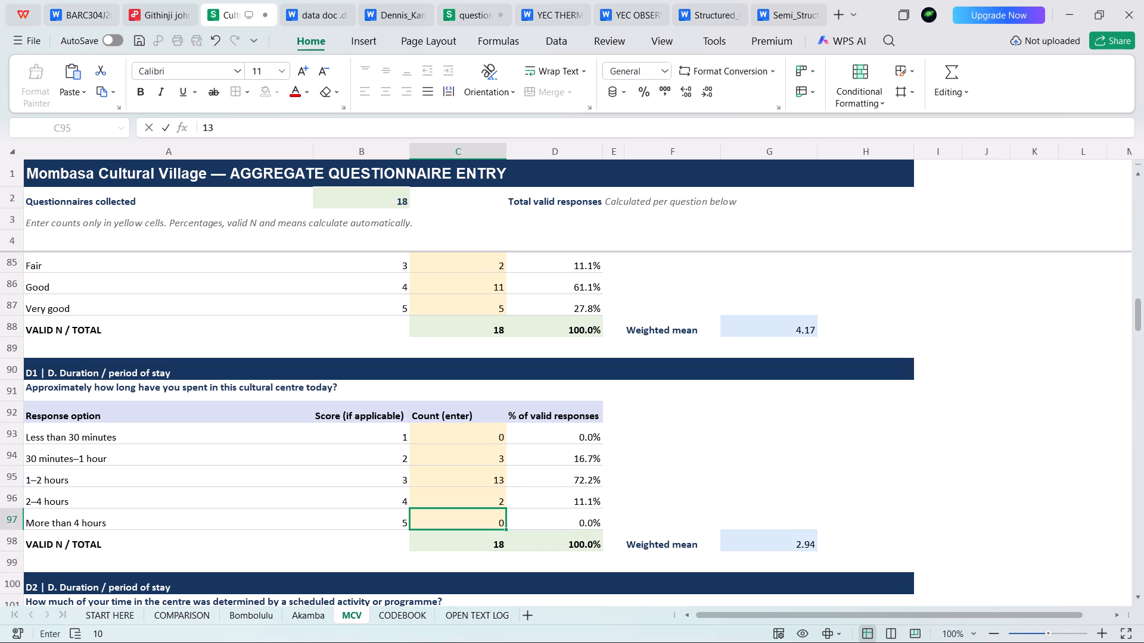
pyautogui.click(480, 497)
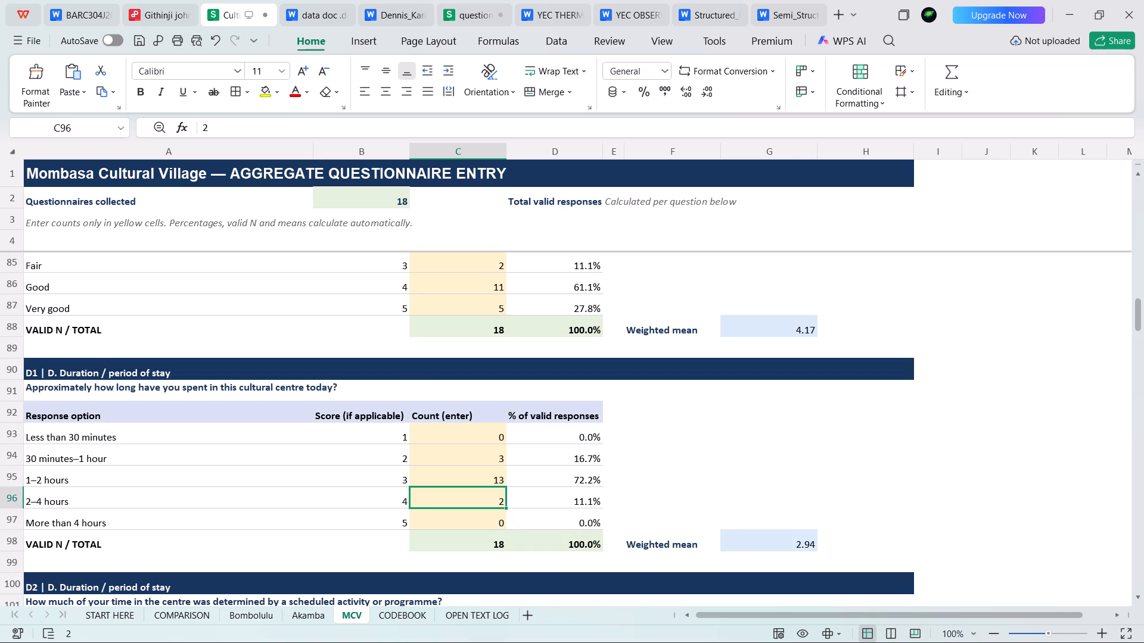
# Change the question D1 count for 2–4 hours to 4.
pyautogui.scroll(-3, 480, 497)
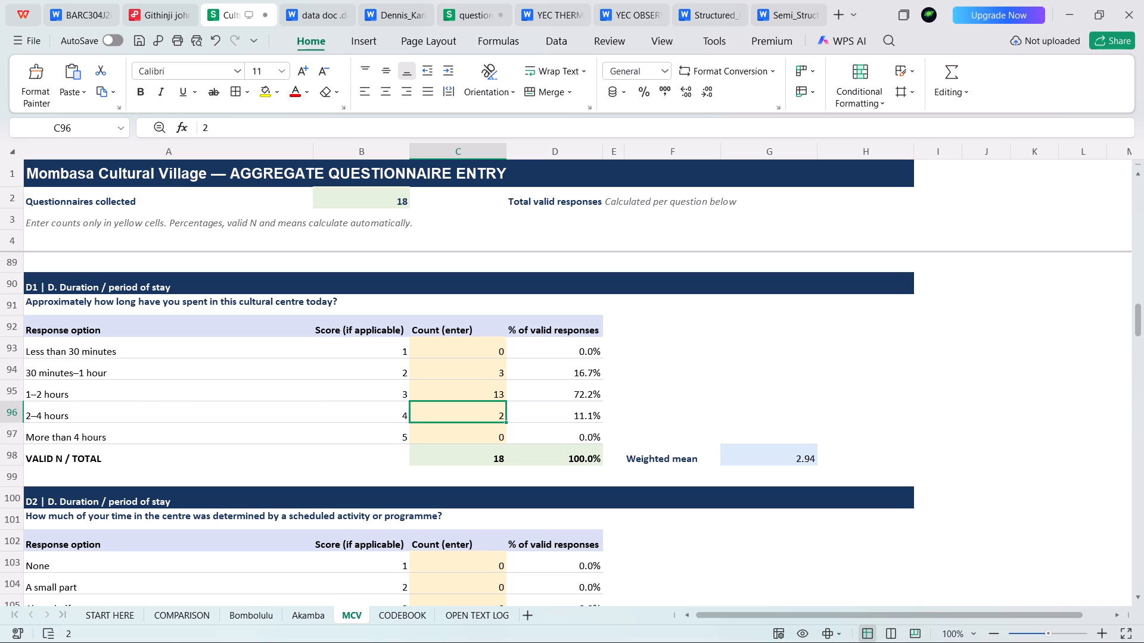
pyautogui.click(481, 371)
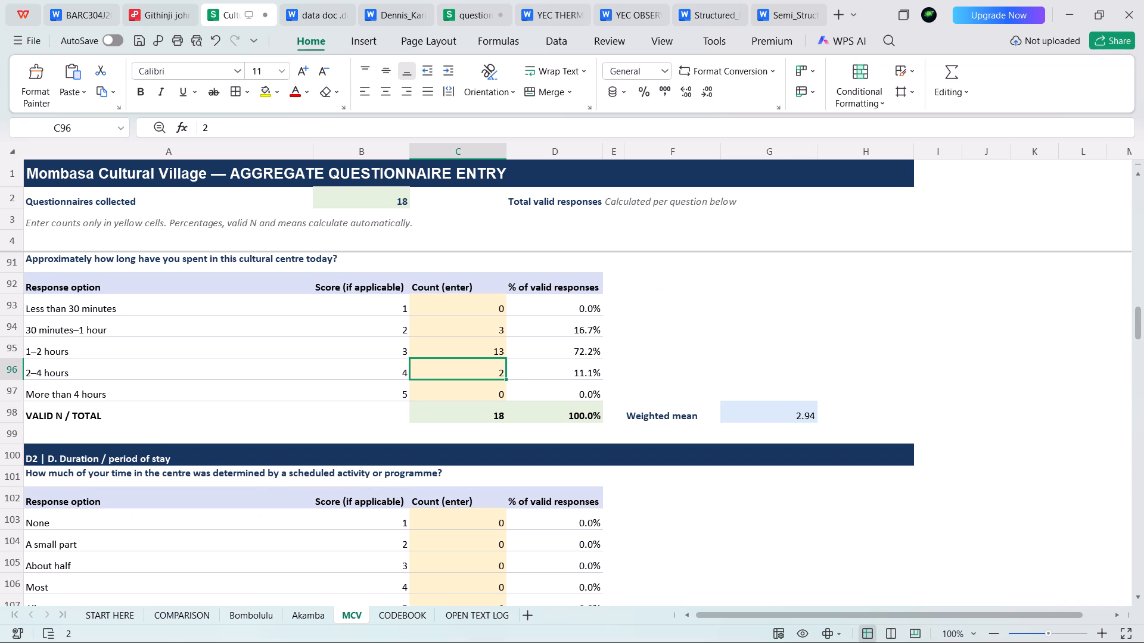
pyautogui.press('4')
# Correct the question D1 counts to 12 for 1–2 hours and 3 for 2–4 hours.
pyautogui.click(487, 346)
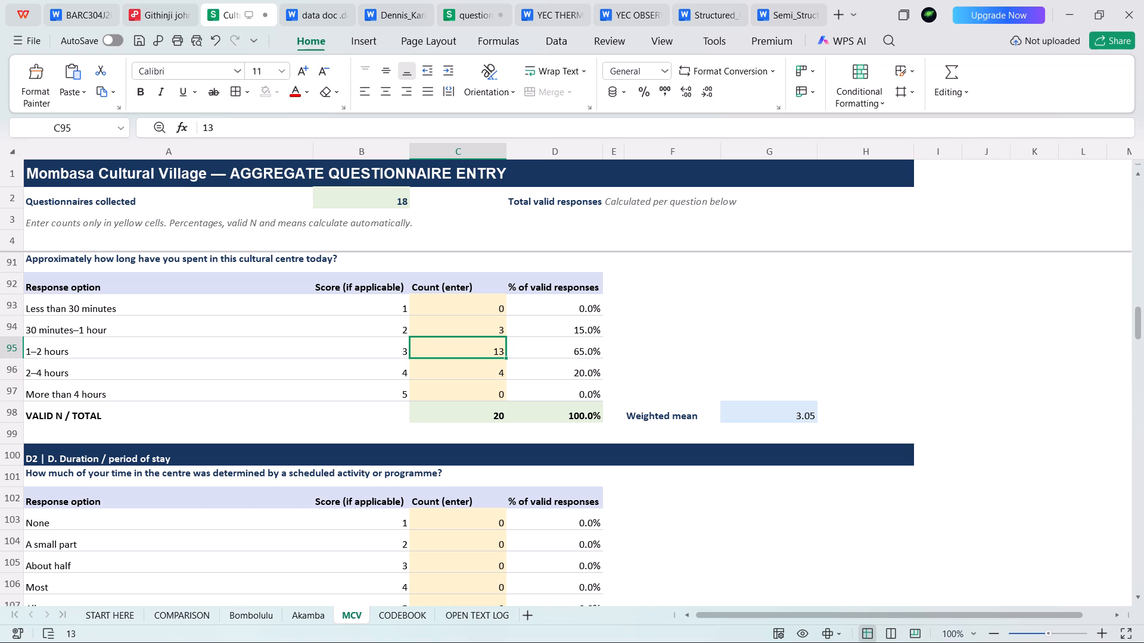
pyautogui.write('12')
pyautogui.click(488, 374)
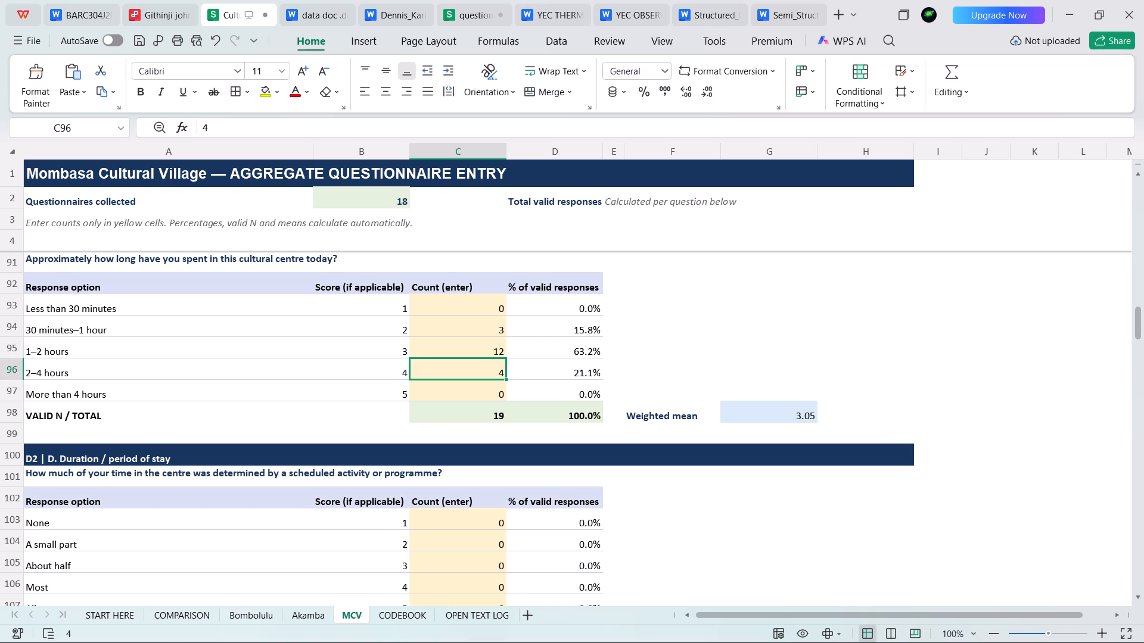
pyautogui.press('3')
pyautogui.click(484, 399)
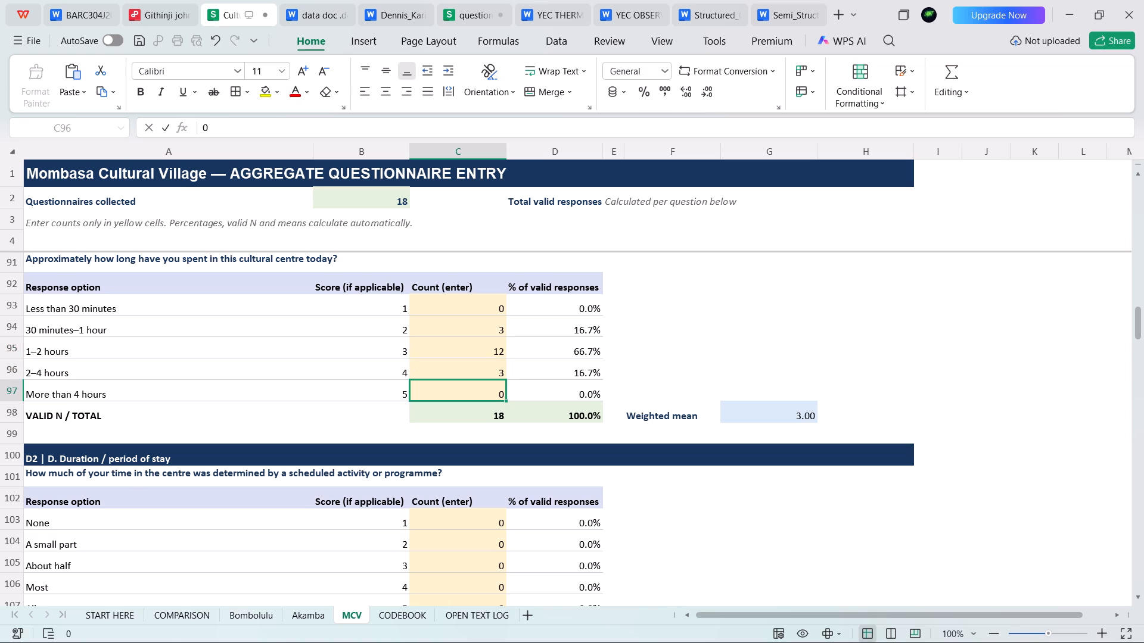
# Enter the question D2 scheduled-activity counts: All as 11, Most as 6 and About half as 1.
pyautogui.scroll(-3, 451, 398)
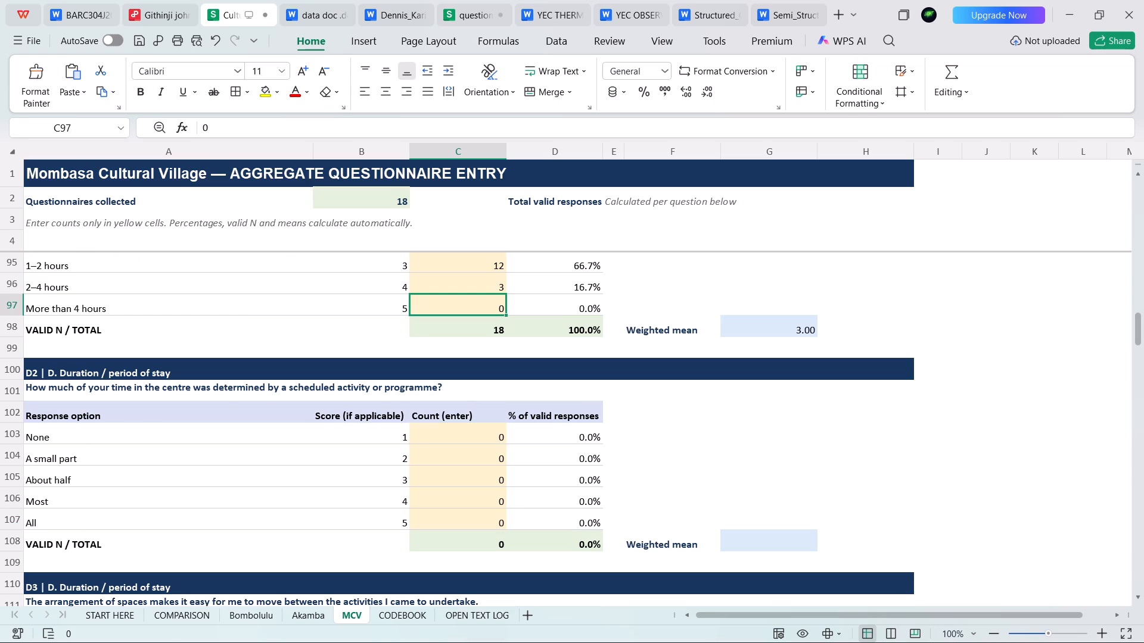
pyautogui.click(446, 458)
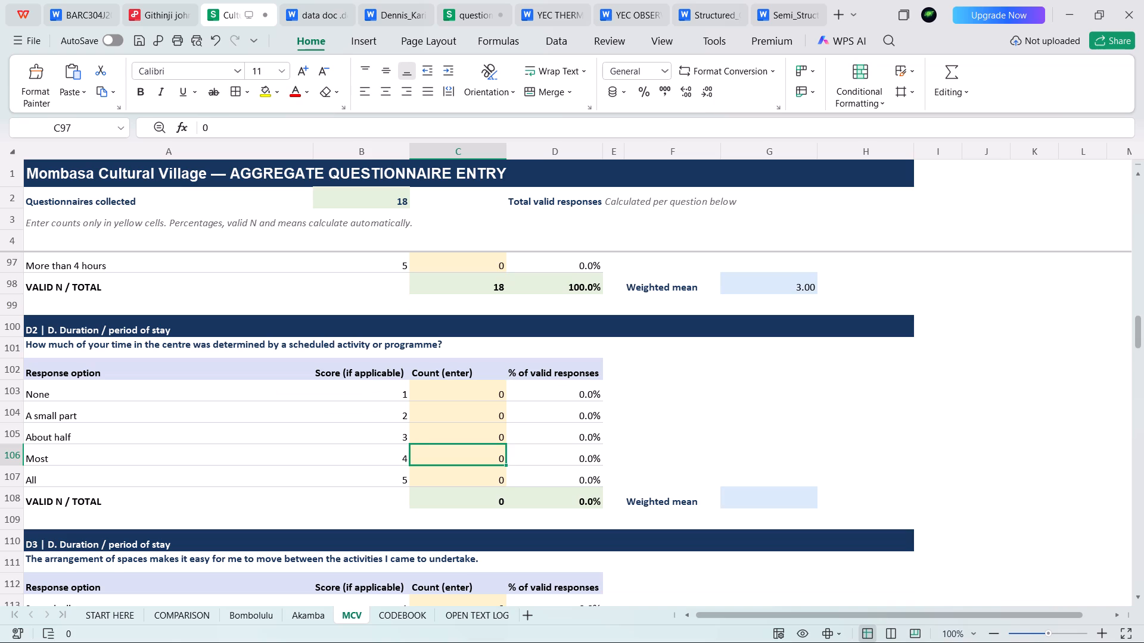
pyautogui.press('1')
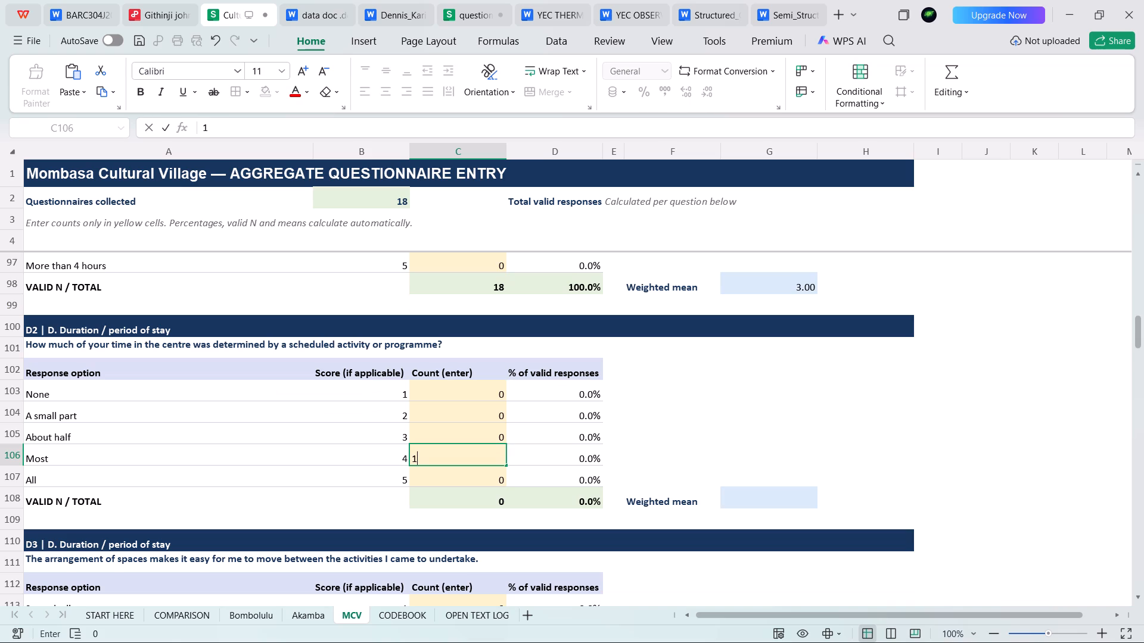
pyautogui.click(443, 475)
pyautogui.write('11')
pyautogui.click(458, 447)
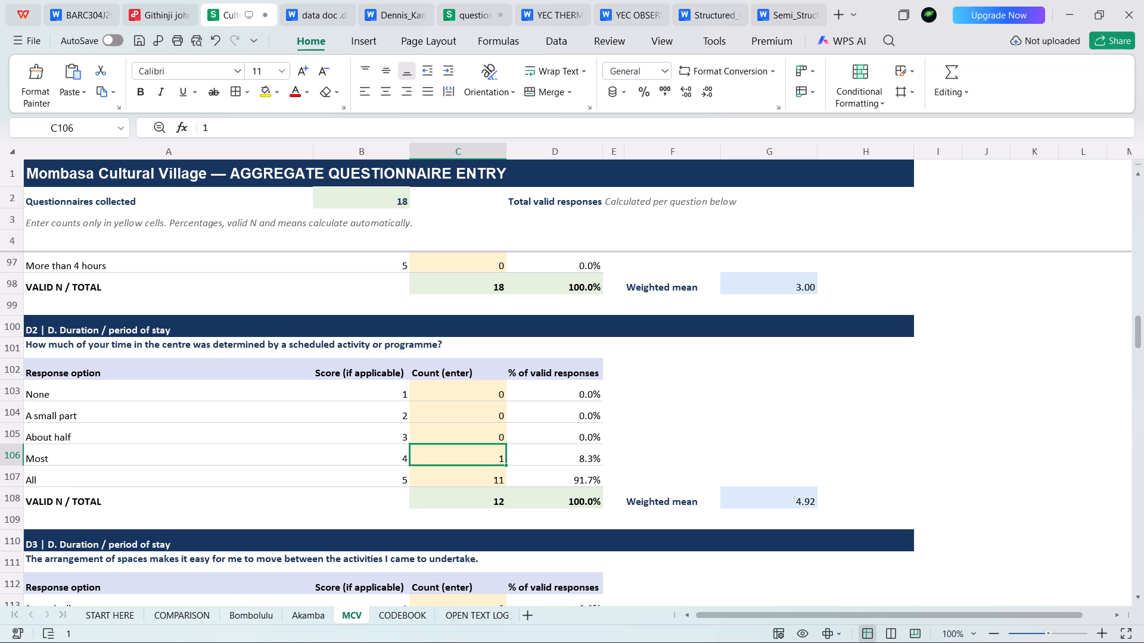
pyautogui.click(475, 454)
pyautogui.press('6')
pyautogui.click(478, 437)
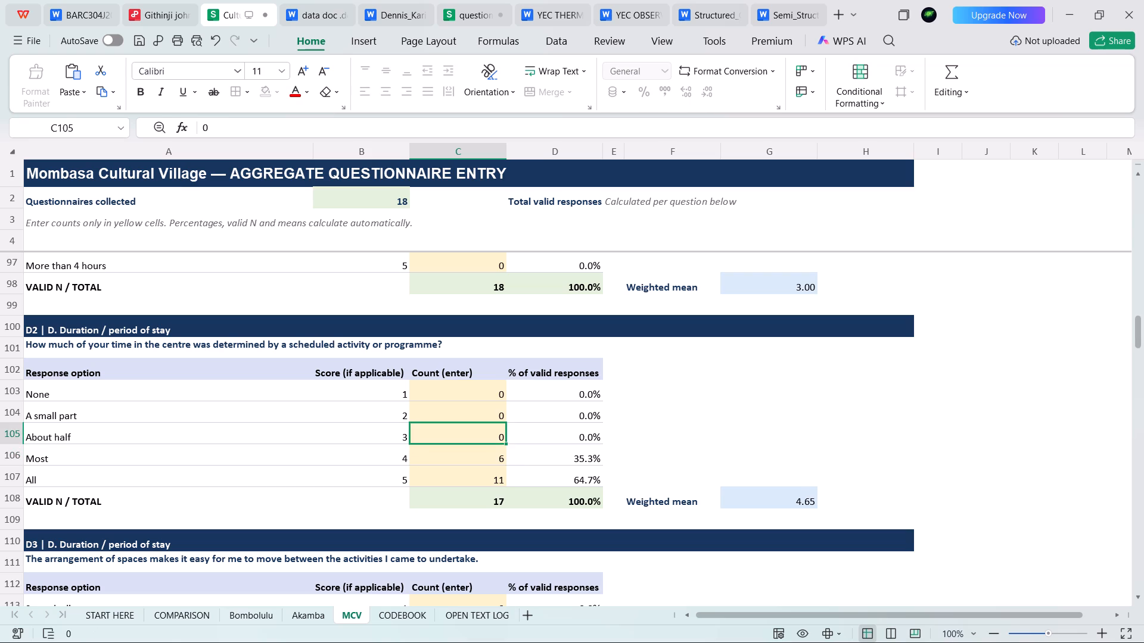
pyautogui.press('1')
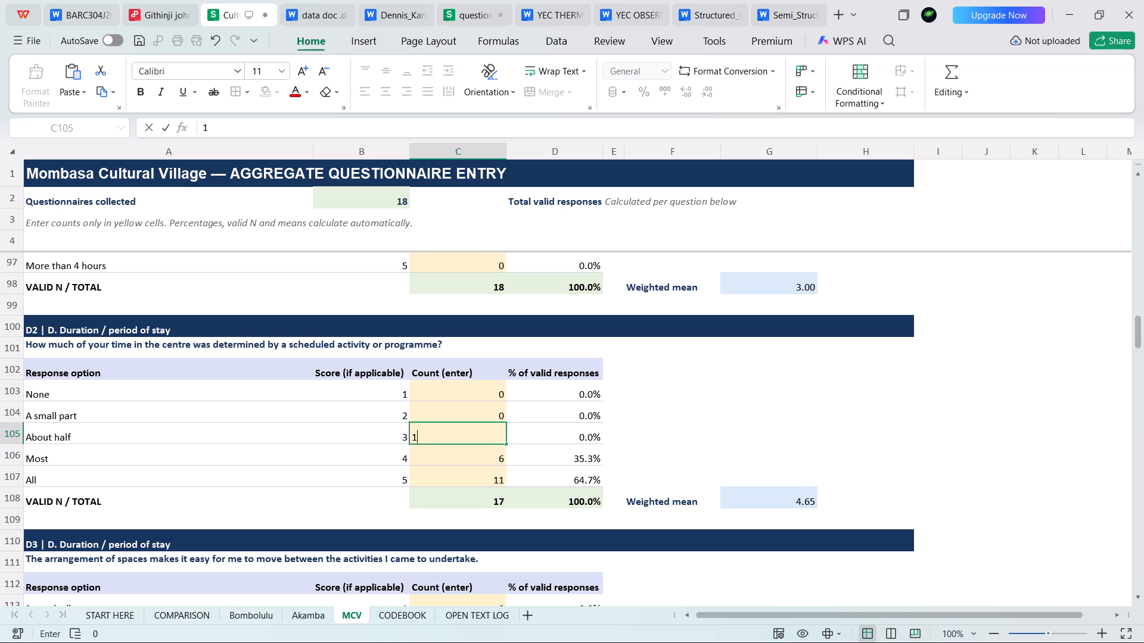
pyautogui.click(471, 460)
# Enter the response counts for question D3 on how easily the arrangement of spaces allows movement between activities.
pyautogui.scroll(-2, 471, 460)
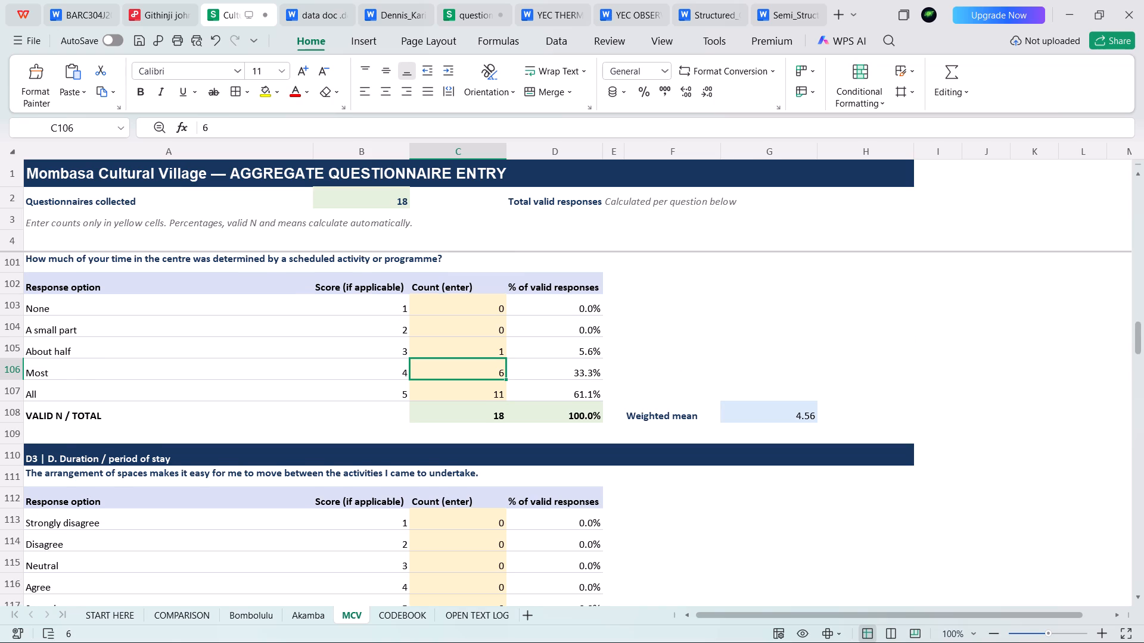
pyautogui.scroll(-1, 442, 449)
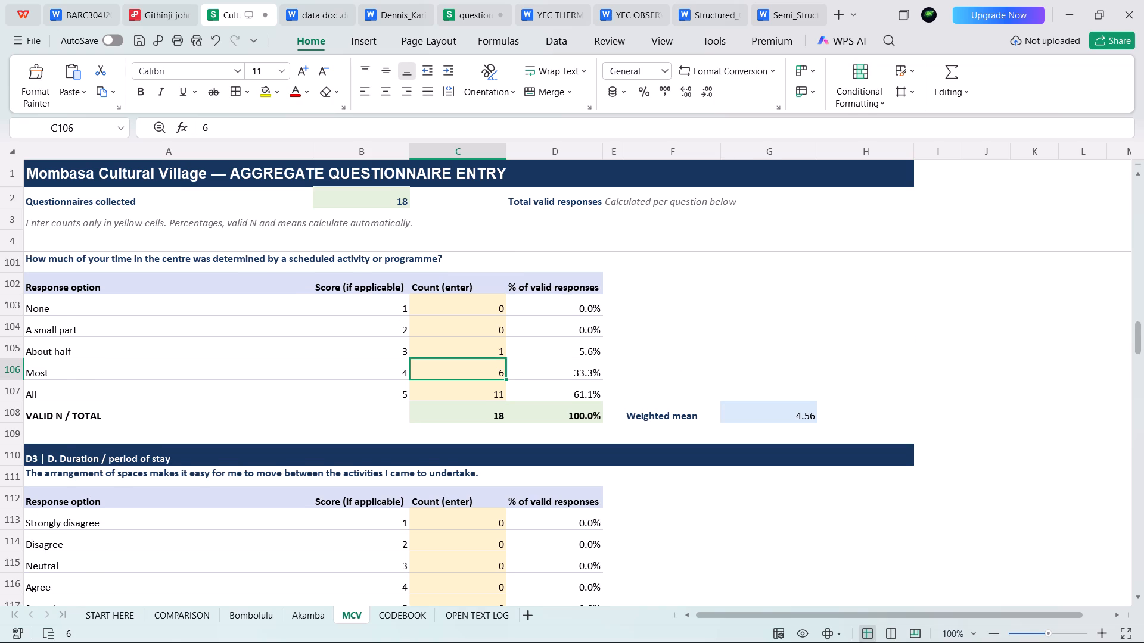
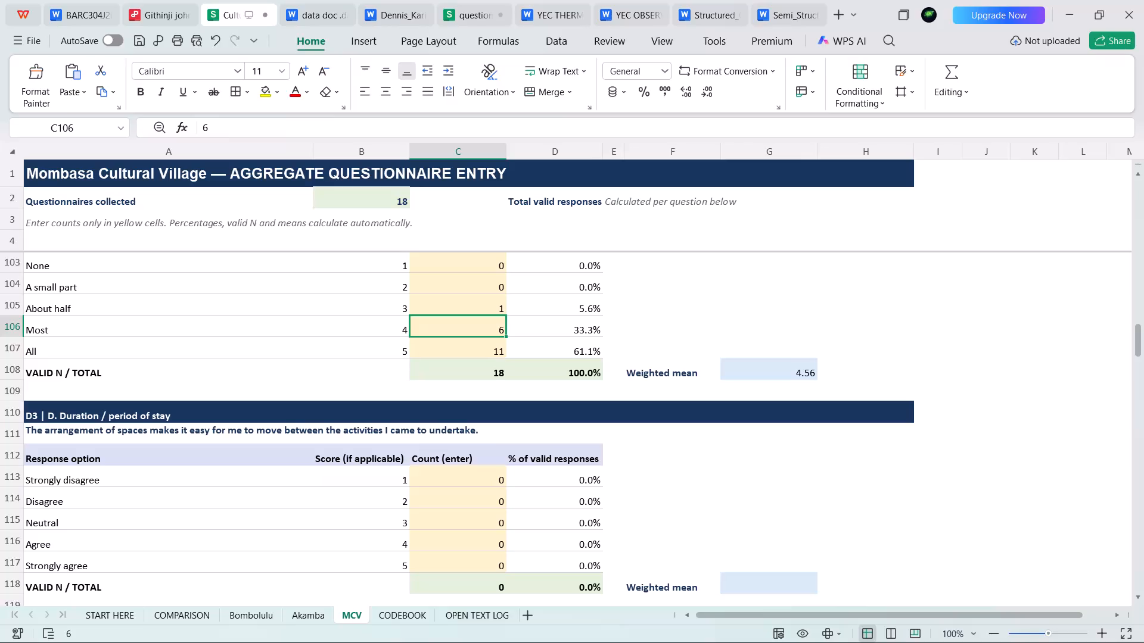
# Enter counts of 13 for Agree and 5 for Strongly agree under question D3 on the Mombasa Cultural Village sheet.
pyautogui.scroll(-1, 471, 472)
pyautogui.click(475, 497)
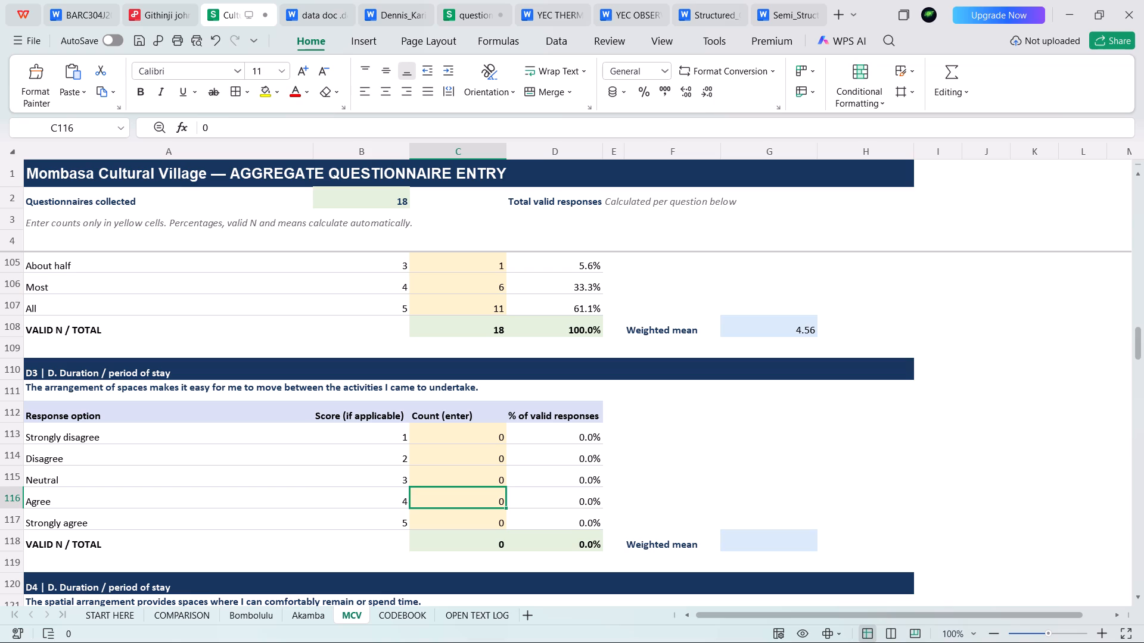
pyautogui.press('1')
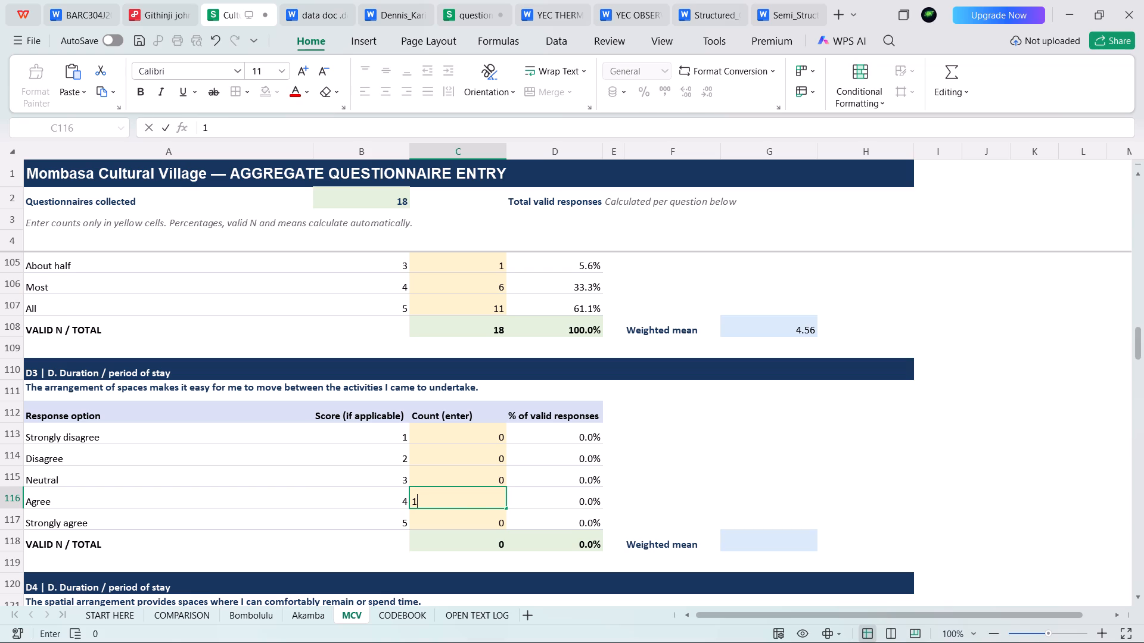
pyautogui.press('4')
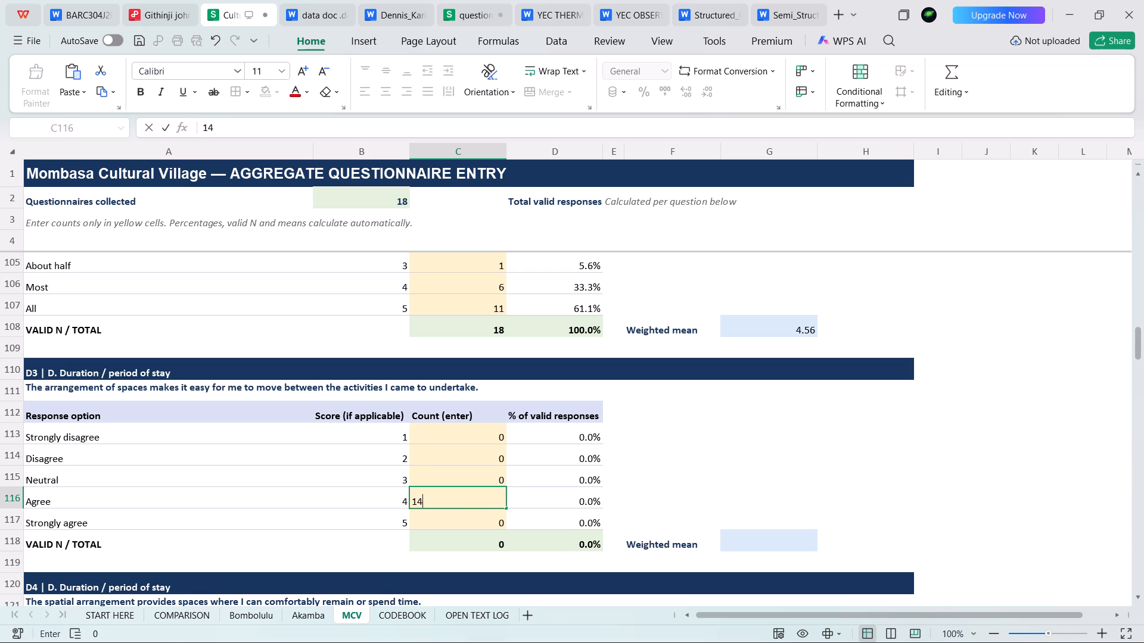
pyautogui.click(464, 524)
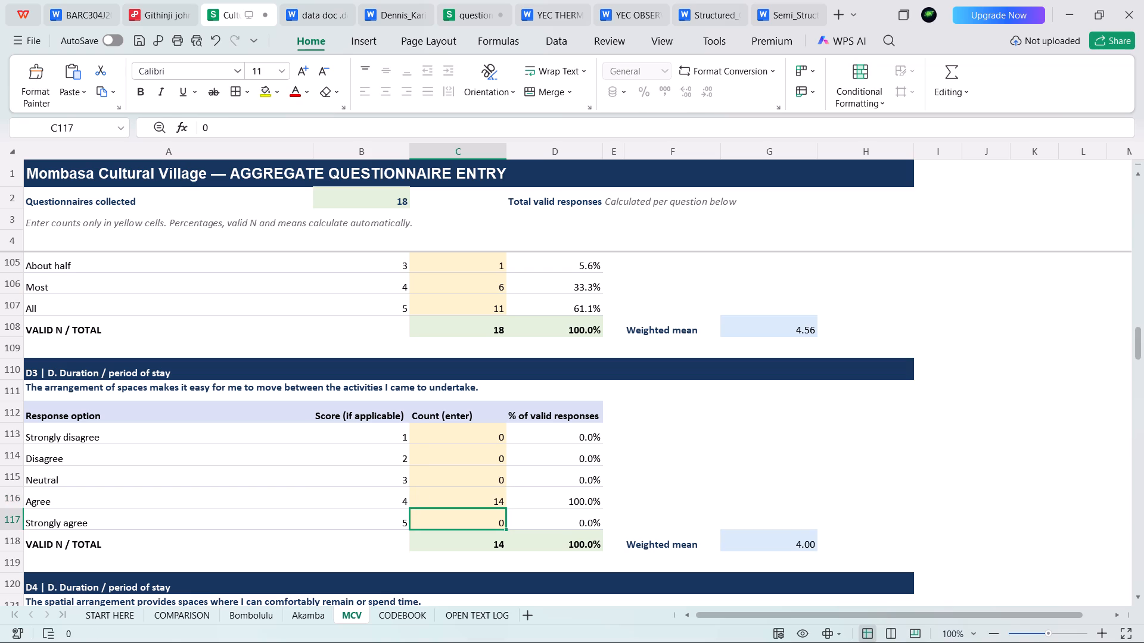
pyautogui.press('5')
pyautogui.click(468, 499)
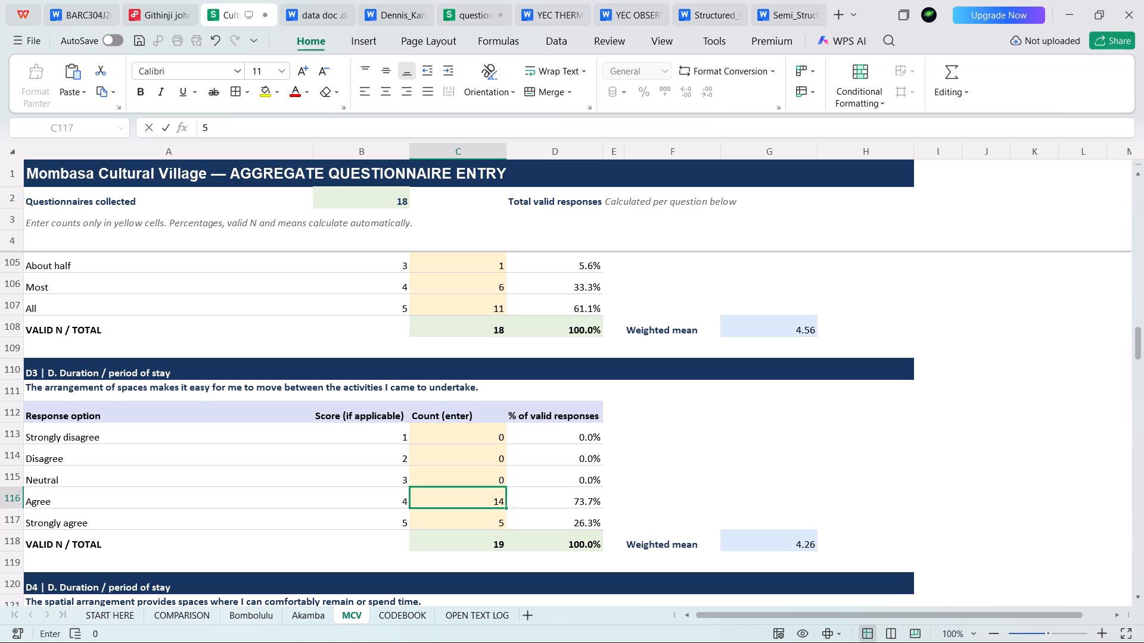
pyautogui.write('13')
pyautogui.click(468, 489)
# Set question D3's response counts to 2 for Neutral, 12 for Agree and 4 for Strongly agree.
pyautogui.click(478, 473)
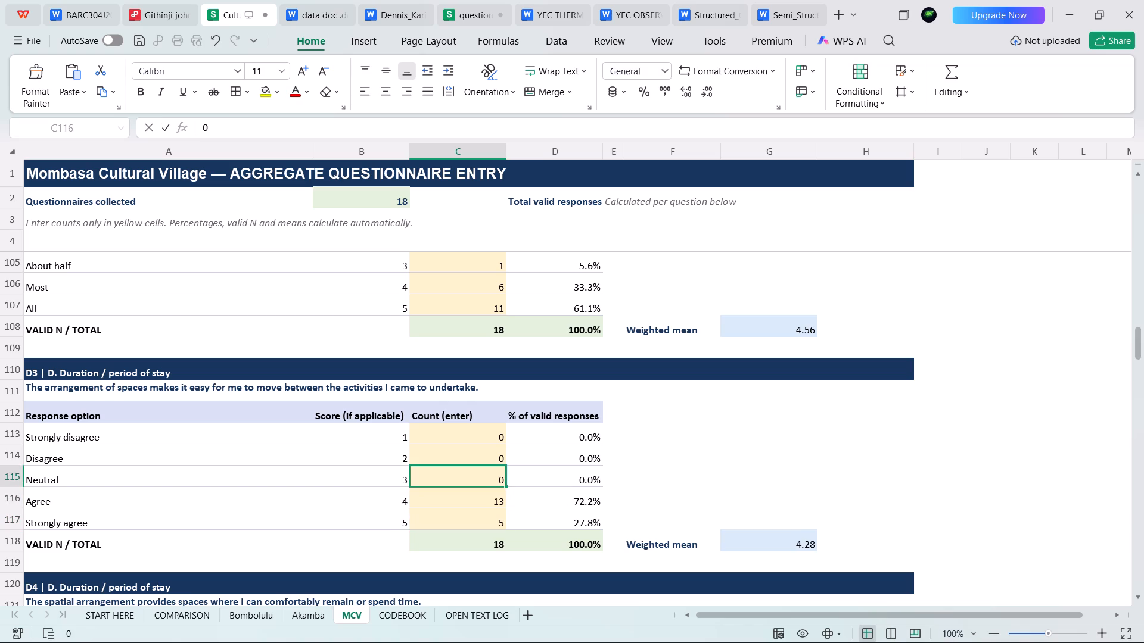
pyautogui.press('3')
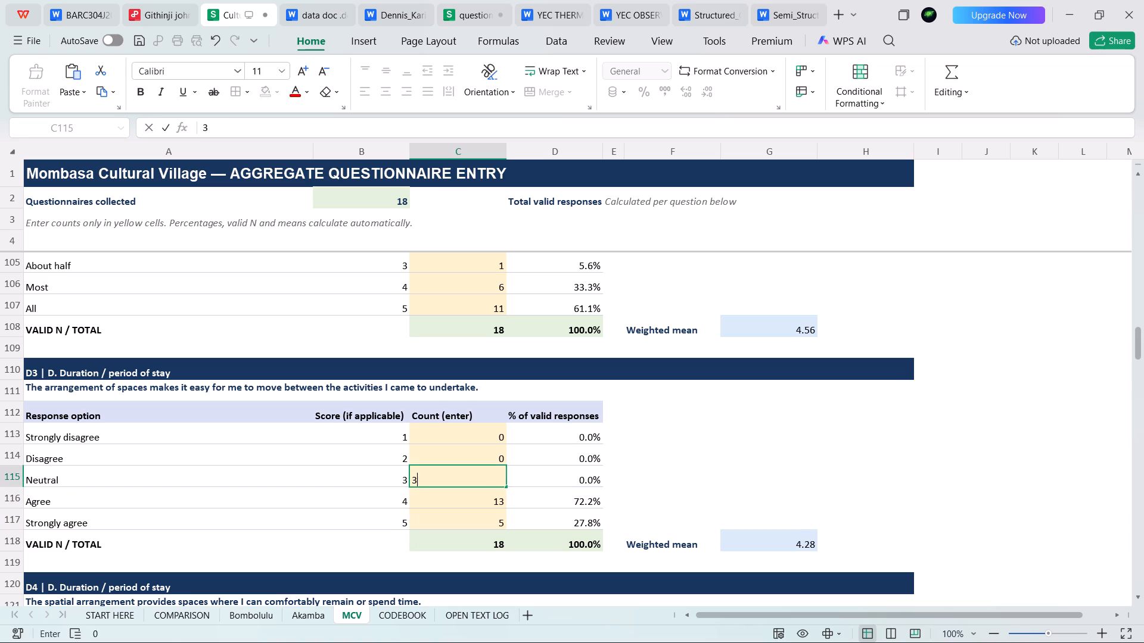
pyautogui.click(474, 498)
pyautogui.write('12')
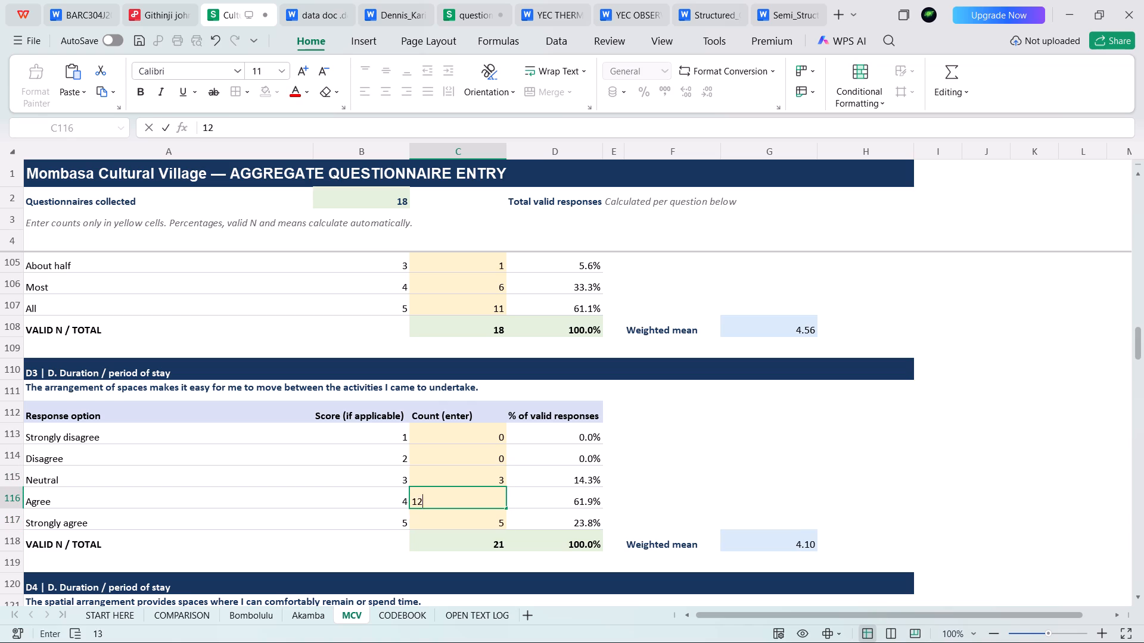
pyautogui.click(478, 528)
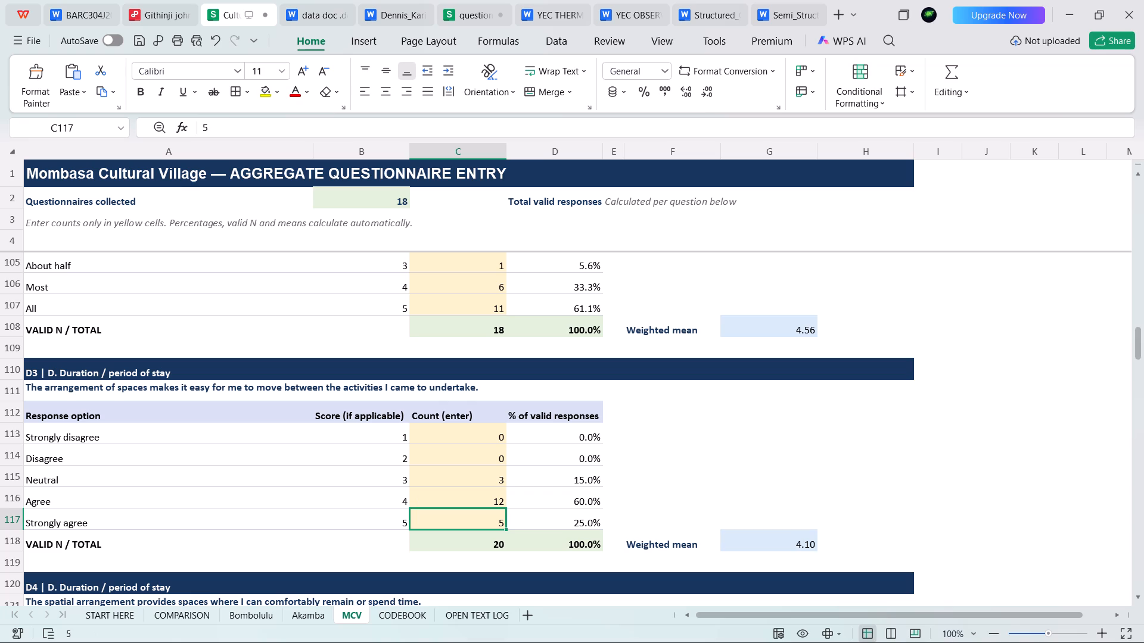
pyautogui.press('4')
pyautogui.click(480, 492)
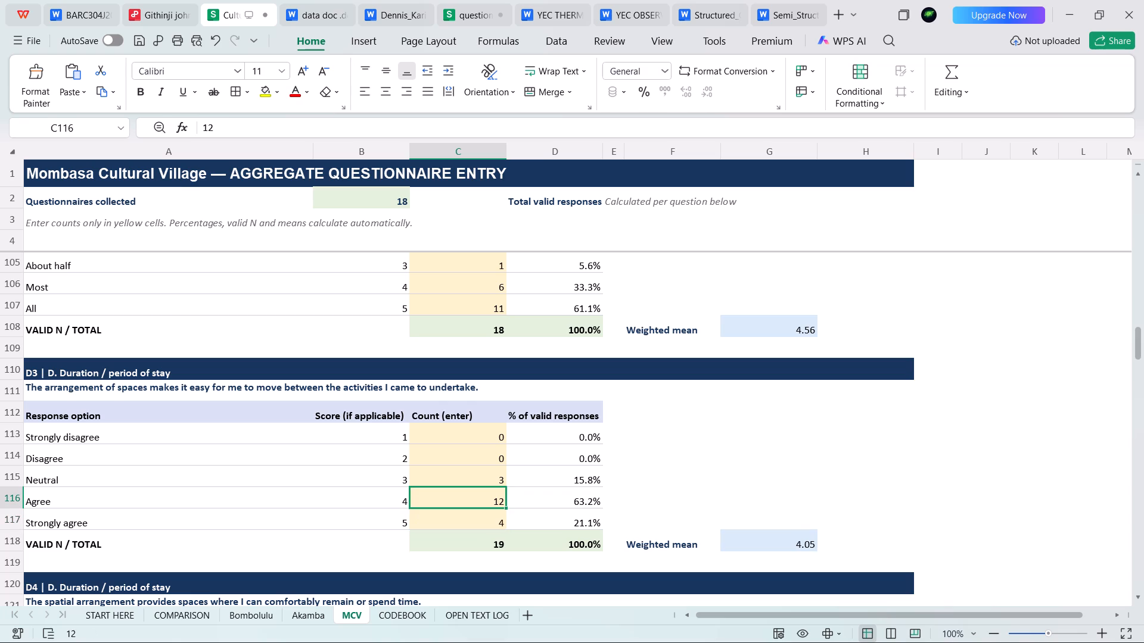
pyautogui.write('11')
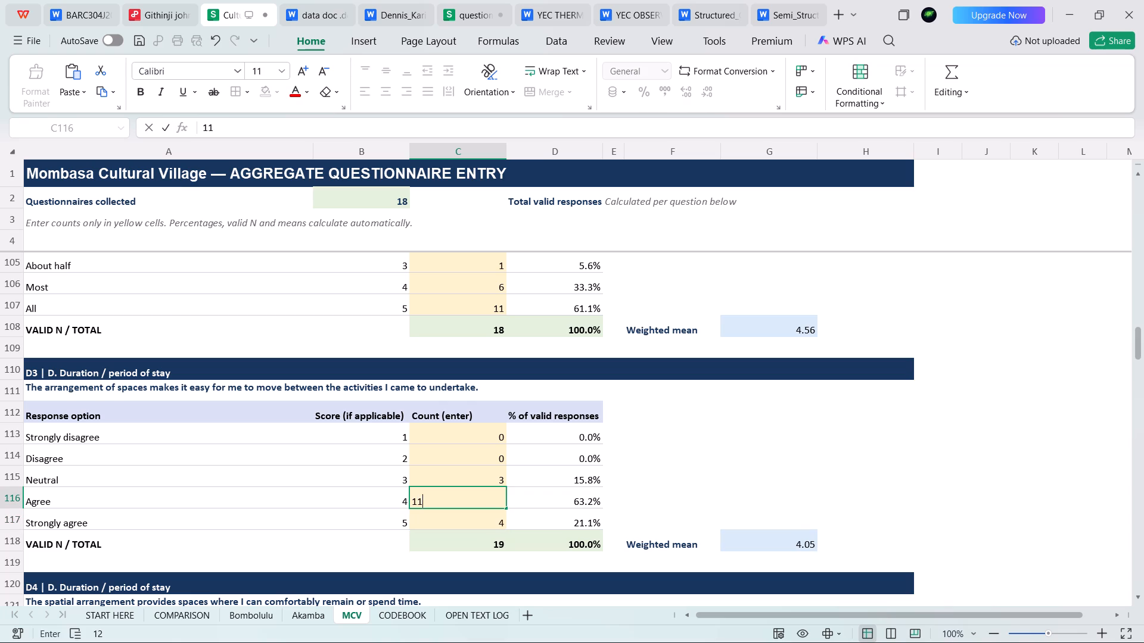
pyautogui.press('BackSpace')
pyautogui.press('BackSpace')
pyautogui.write('12')
pyautogui.click(476, 462)
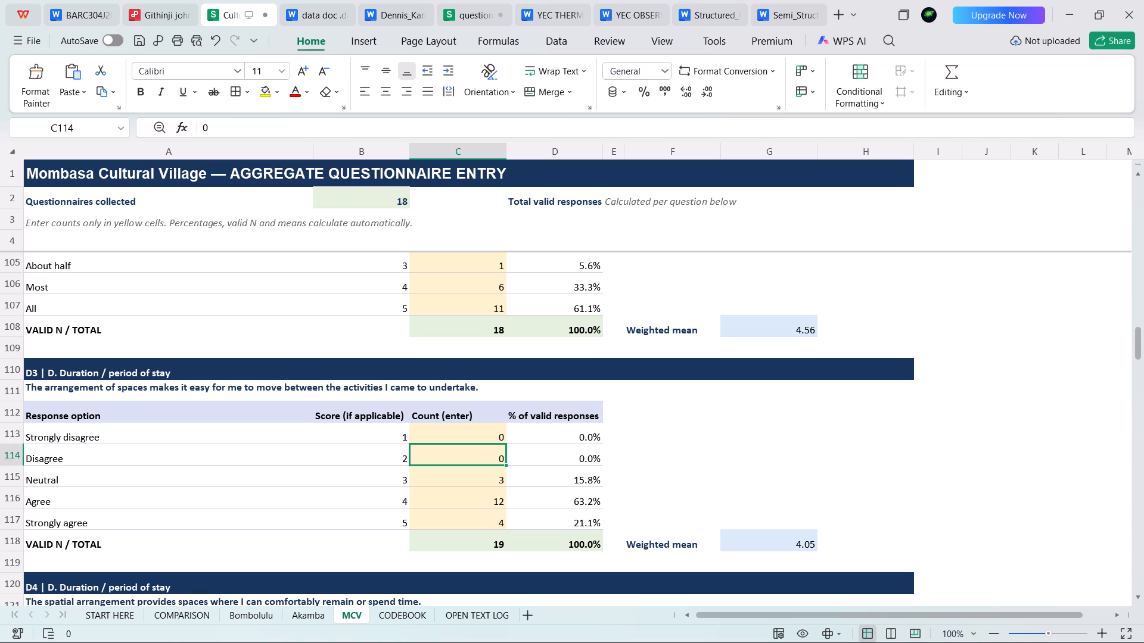
pyautogui.click(473, 477)
pyautogui.press('2')
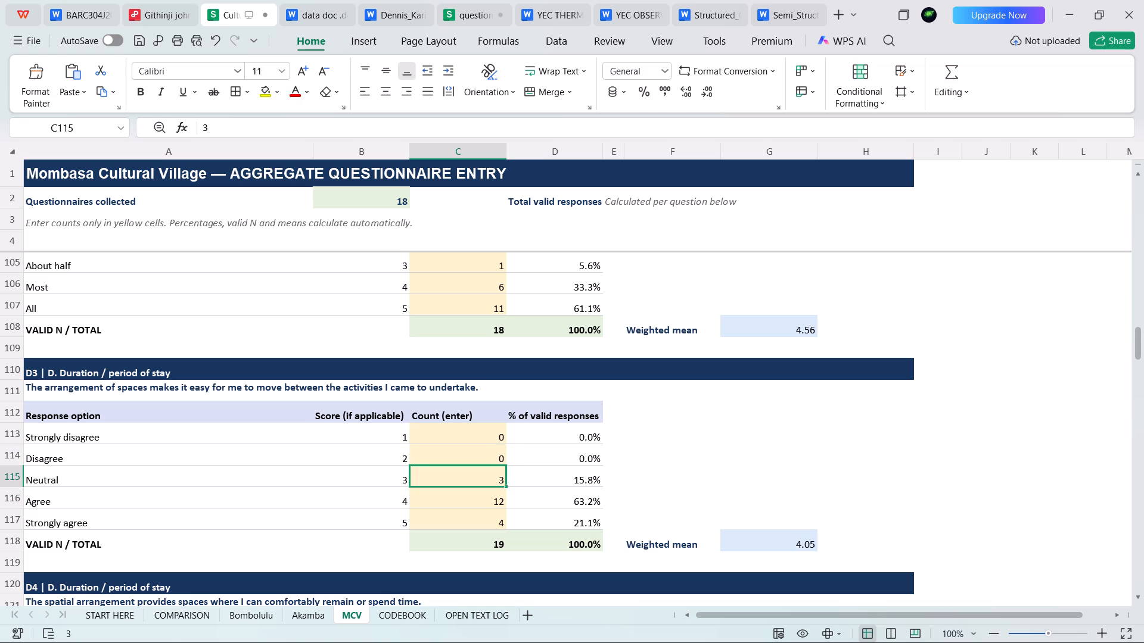
pyautogui.click(471, 510)
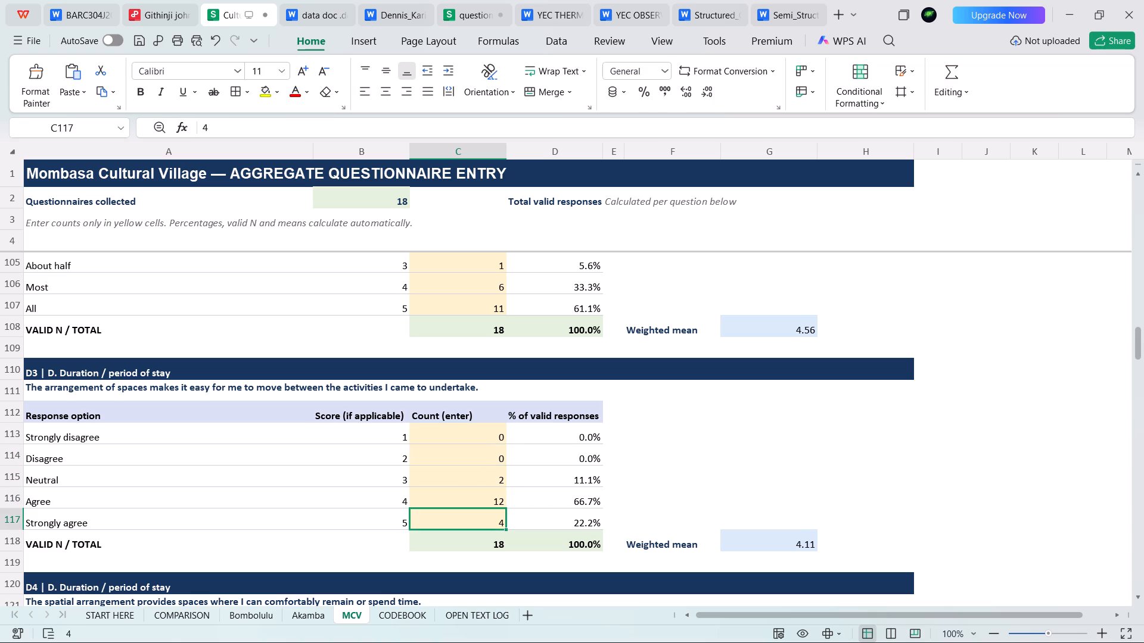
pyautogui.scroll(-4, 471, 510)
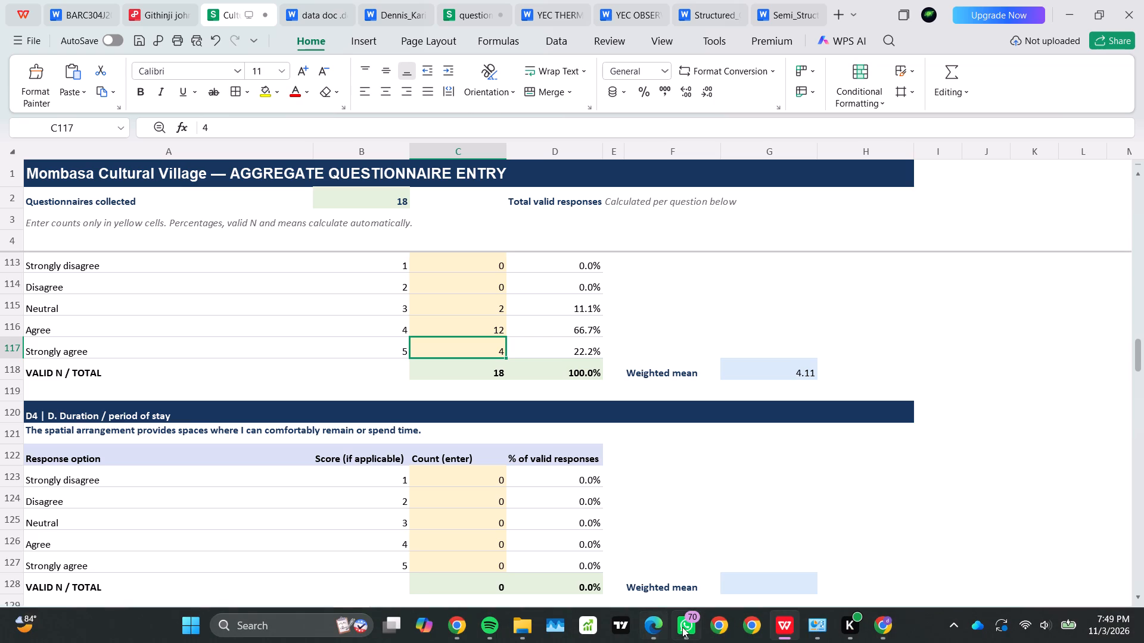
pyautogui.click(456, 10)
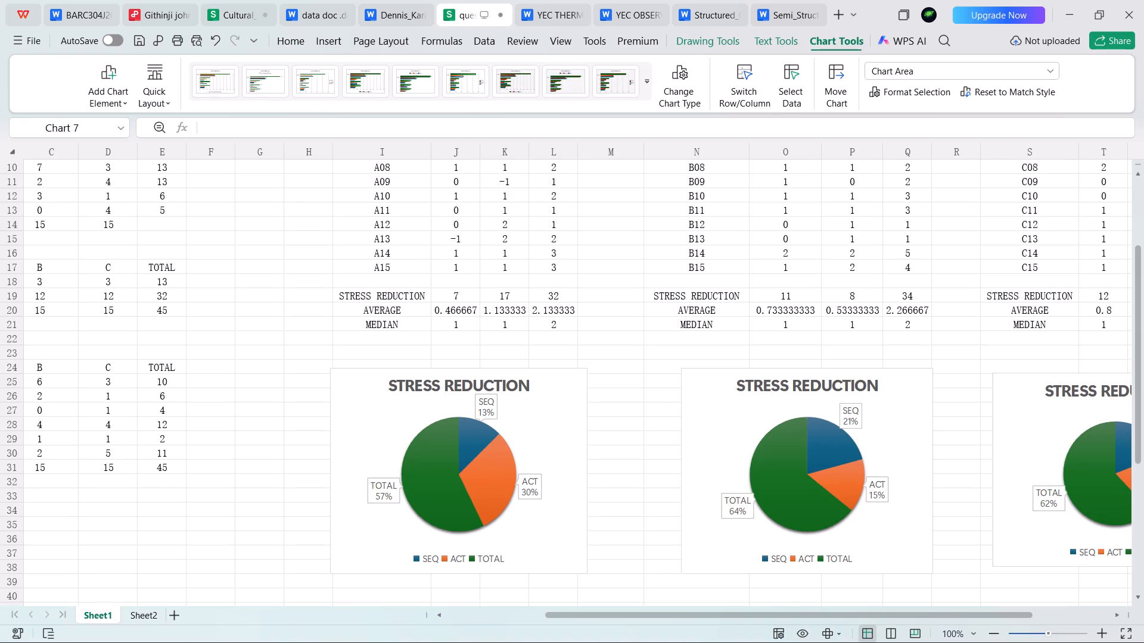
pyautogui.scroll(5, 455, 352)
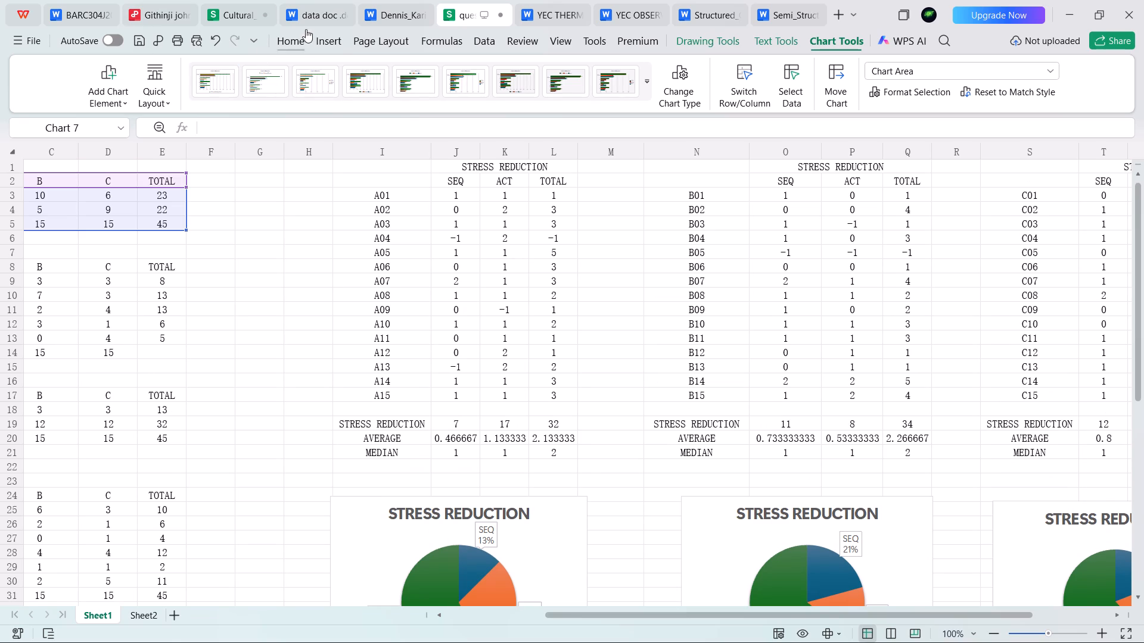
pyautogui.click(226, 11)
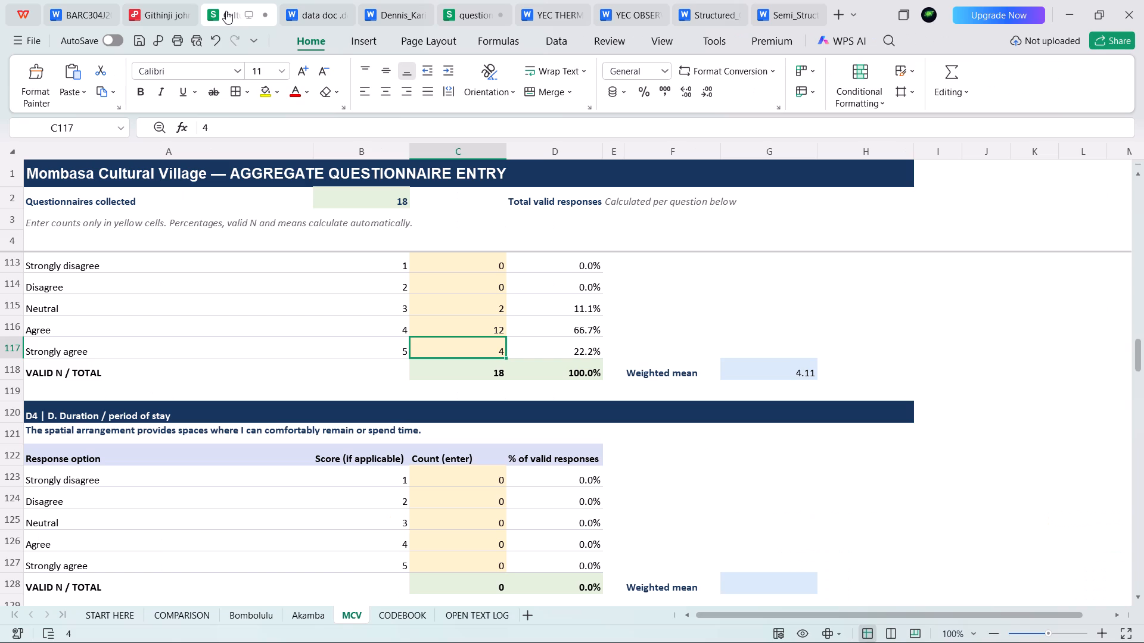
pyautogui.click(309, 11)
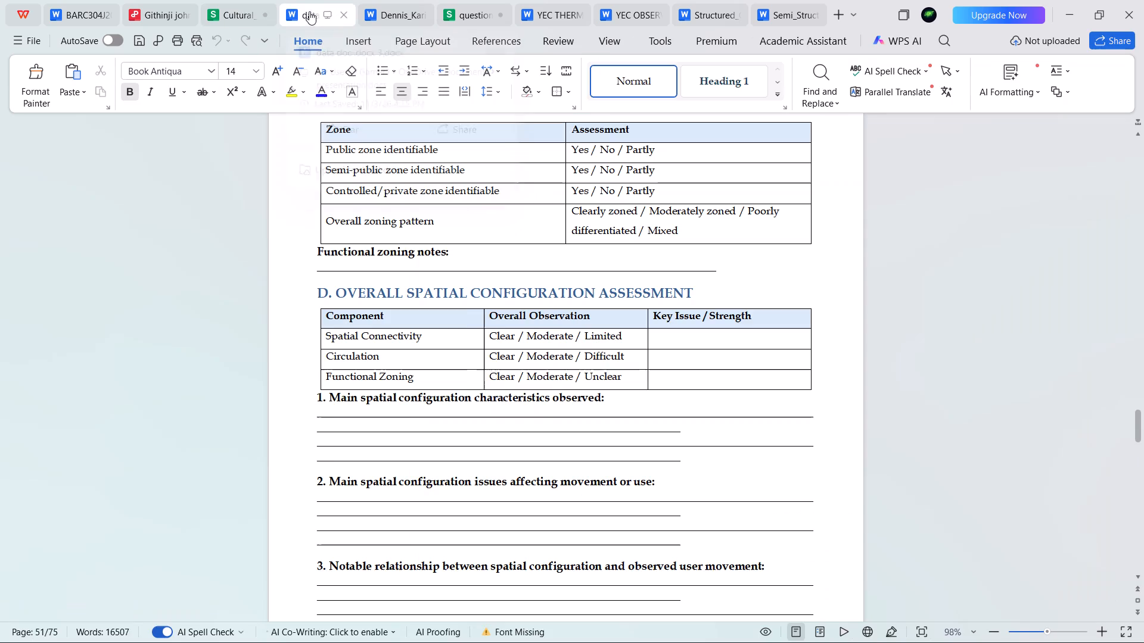
# Switch to the questionnaire entries workbook and review Sheet1's user profile, age, number of visits and purpose of visit tables.
pyautogui.click(468, 13)
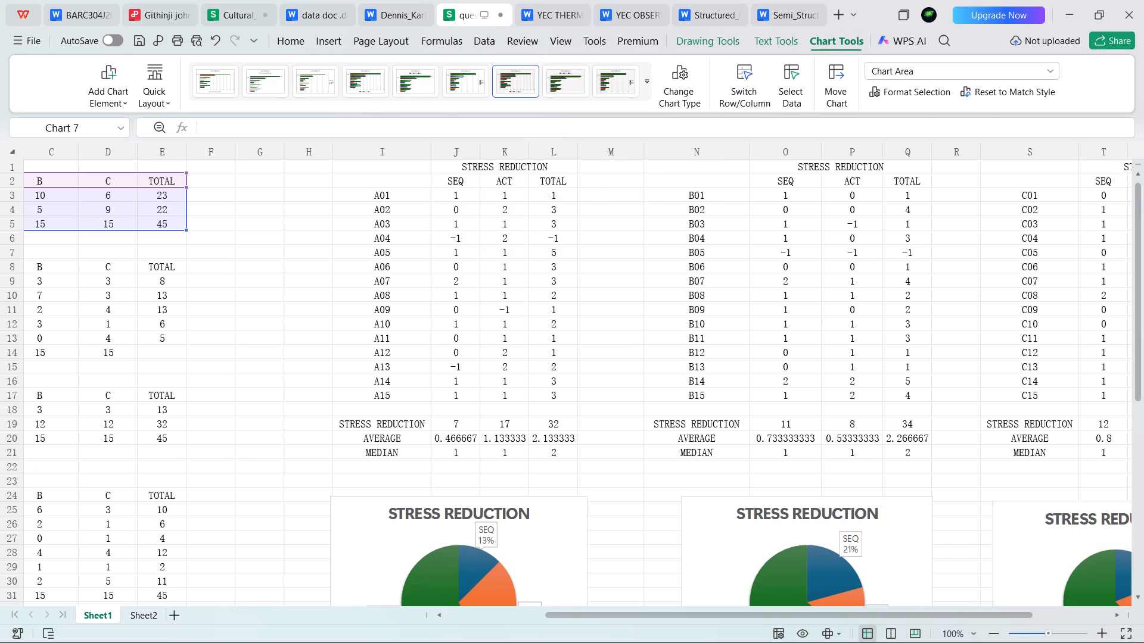
pyautogui.middleClick(610, 317)
pyautogui.moveTo(697, 617); pyautogui.dragTo(625, 620)
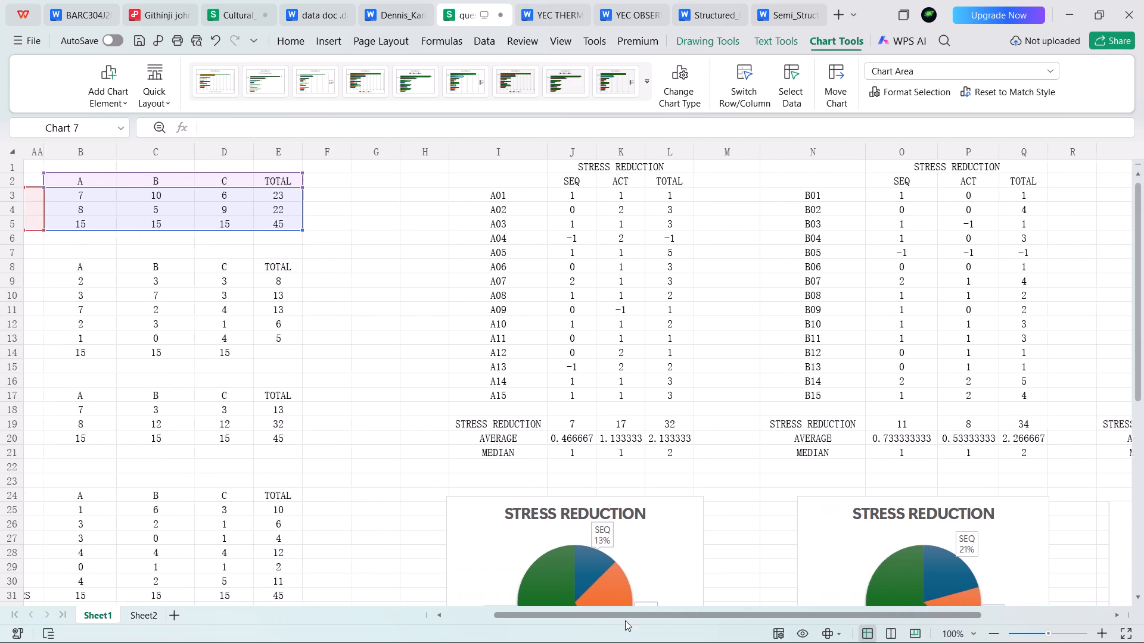
pyautogui.moveTo(625, 620); pyautogui.dragTo(578, 618)
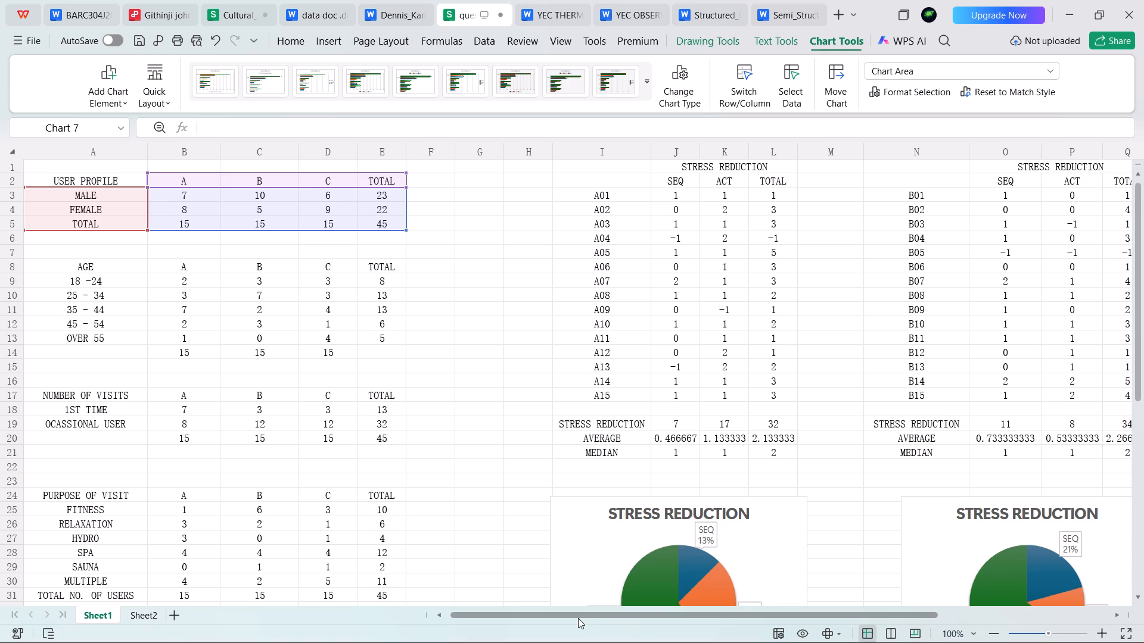
pyautogui.moveTo(578, 618); pyautogui.dragTo(575, 567)
pyautogui.scroll(5, 257, 363)
pyautogui.scroll(-6, 256, 363)
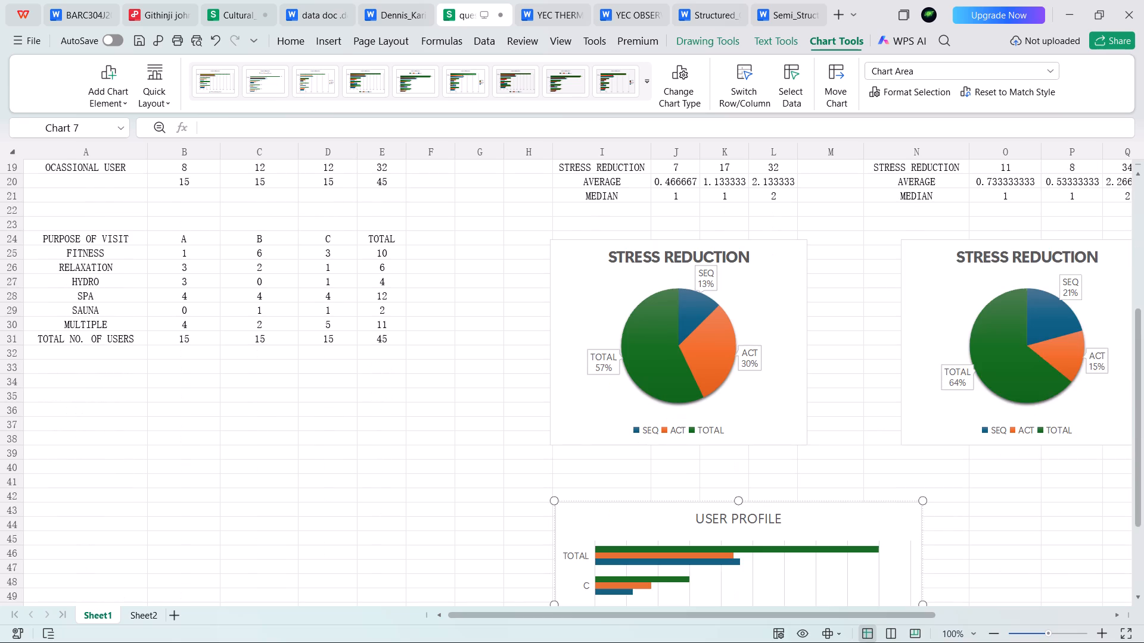
pyautogui.scroll(-5, 256, 363)
pyautogui.scroll(11, 256, 363)
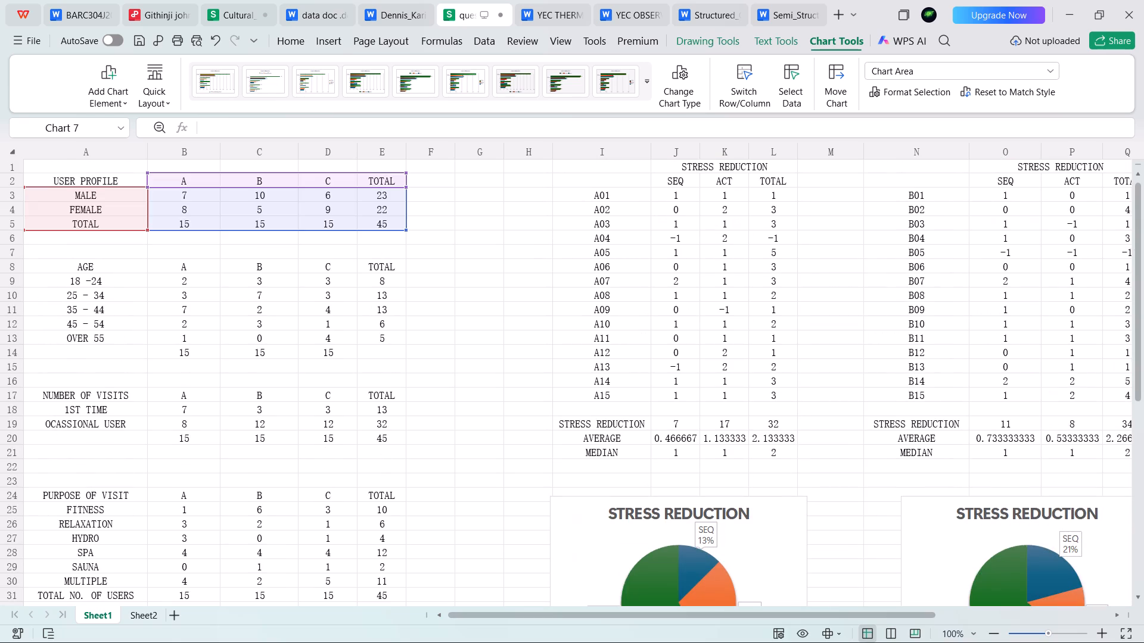
pyautogui.scroll(7, 256, 363)
# Examine the stress reduction tables and pie charts for respondent groups A, B and C on Sheet1.
pyautogui.moveTo(807, 614); pyautogui.dragTo(885, 613)
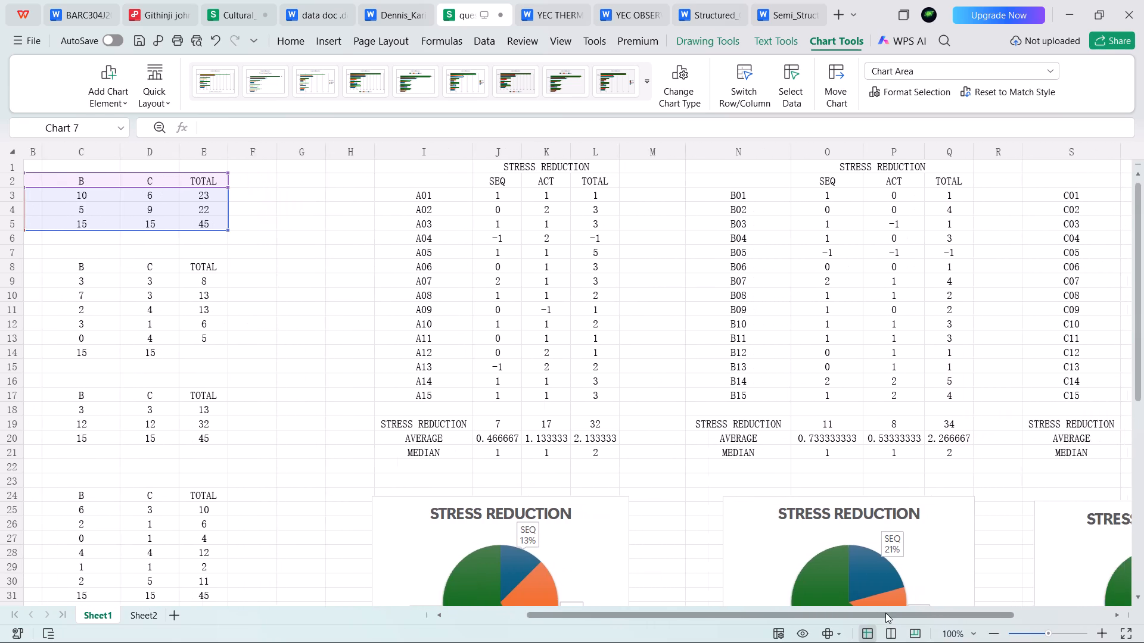
pyautogui.moveTo(885, 613); pyautogui.dragTo(907, 610)
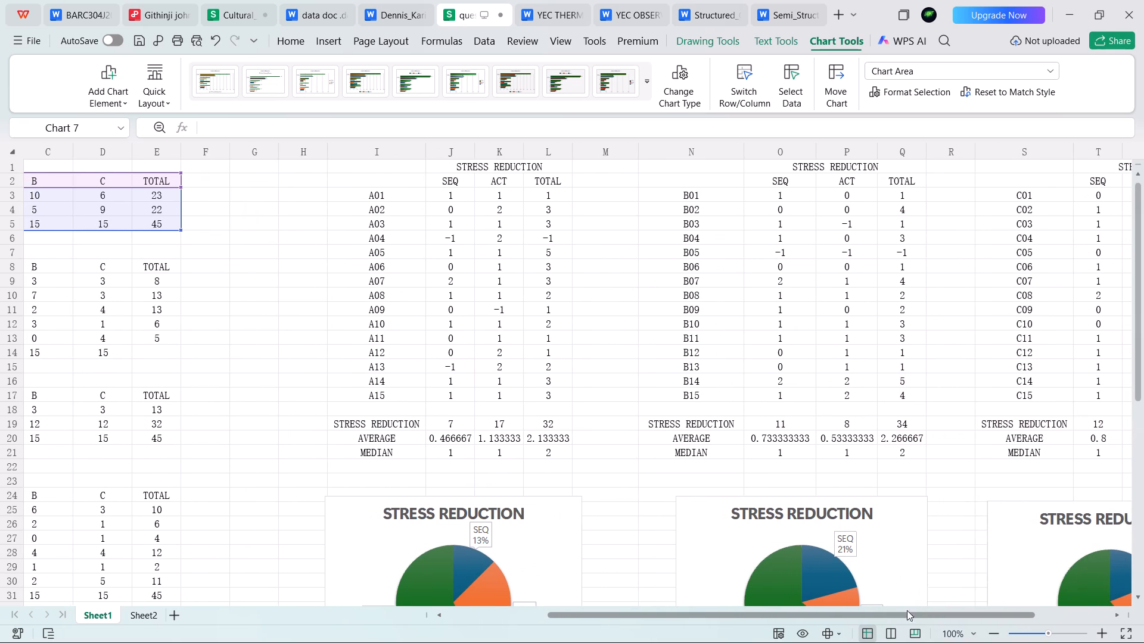
pyautogui.moveTo(907, 610); pyautogui.dragTo(911, 622)
pyautogui.scroll(-5, 825, 462)
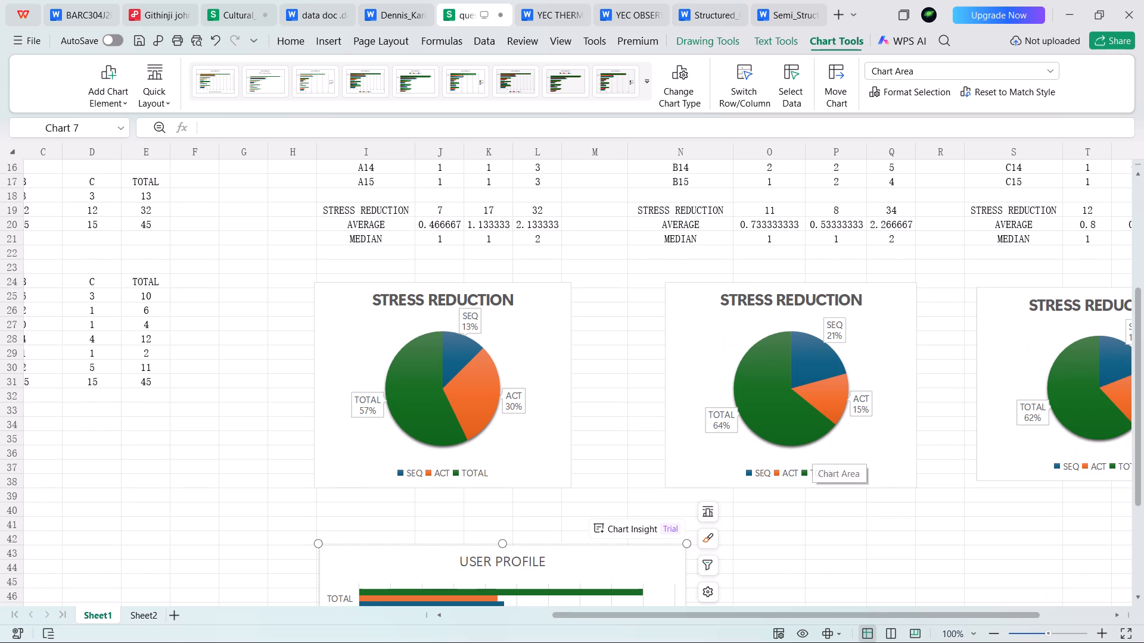
pyautogui.scroll(5, 769, 442)
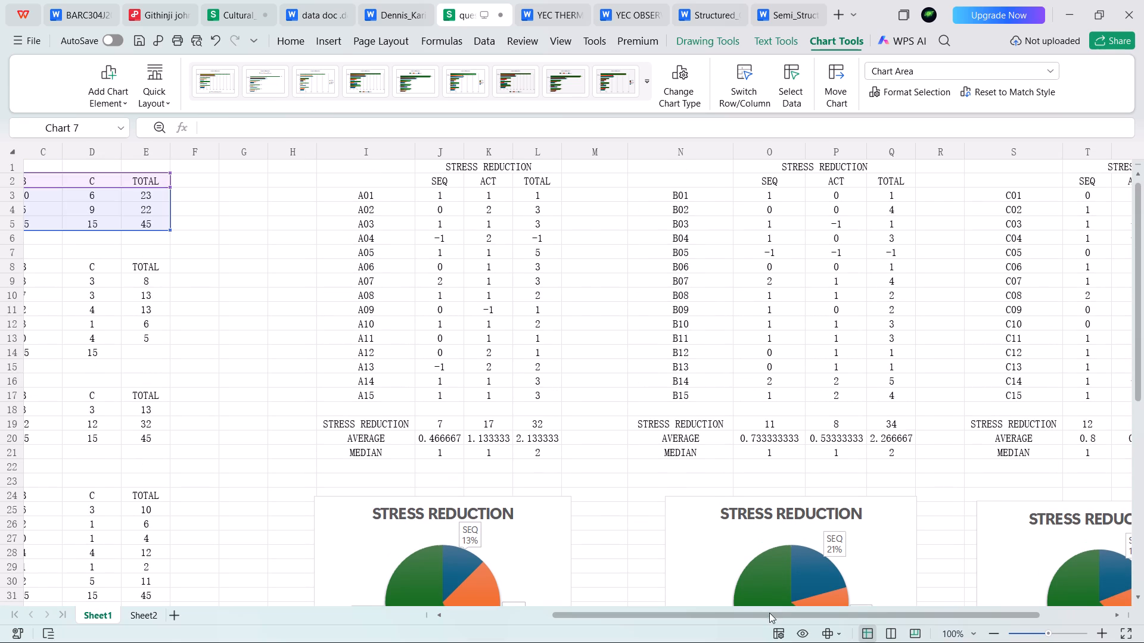
pyautogui.moveTo(769, 613); pyautogui.dragTo(919, 613)
pyautogui.scroll(5, 758, 464)
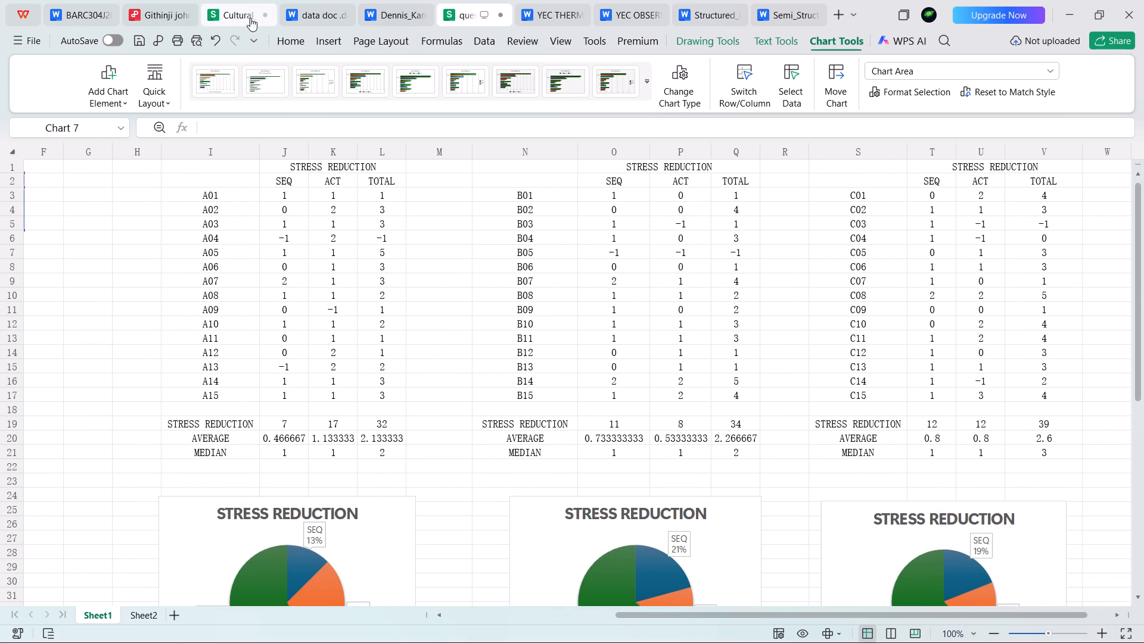
# Return to the Mombasa Cultural Village sheet and set question D4's counts to 2 for Neutral, 14 for Agree and 2 for Strongly agree.
pyautogui.click(230, 13)
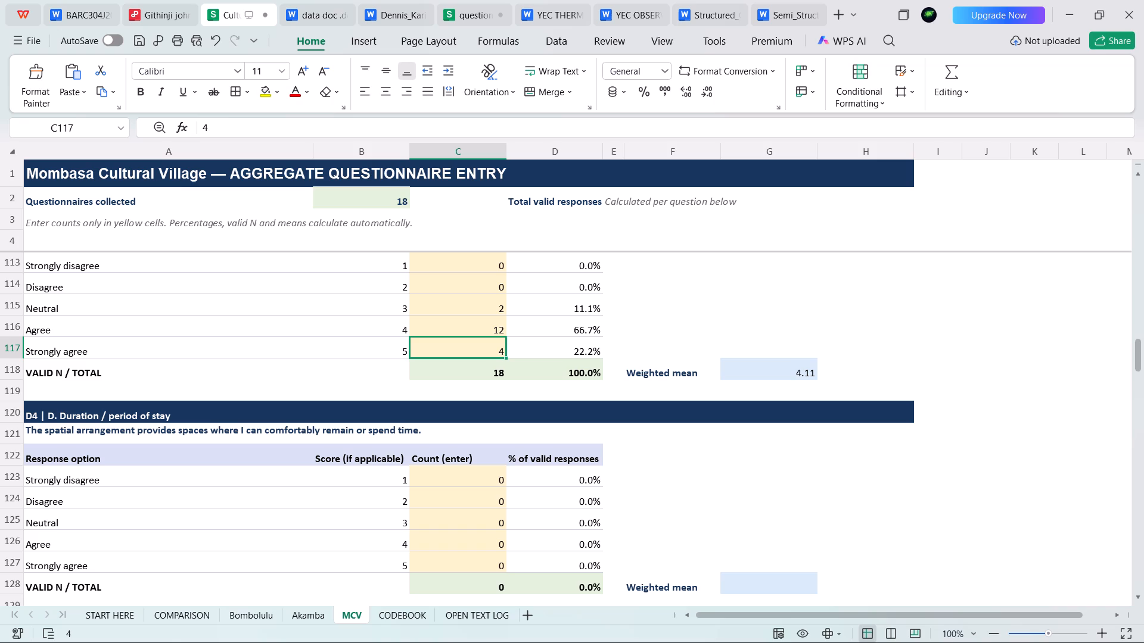
pyautogui.scroll(-2, 474, 321)
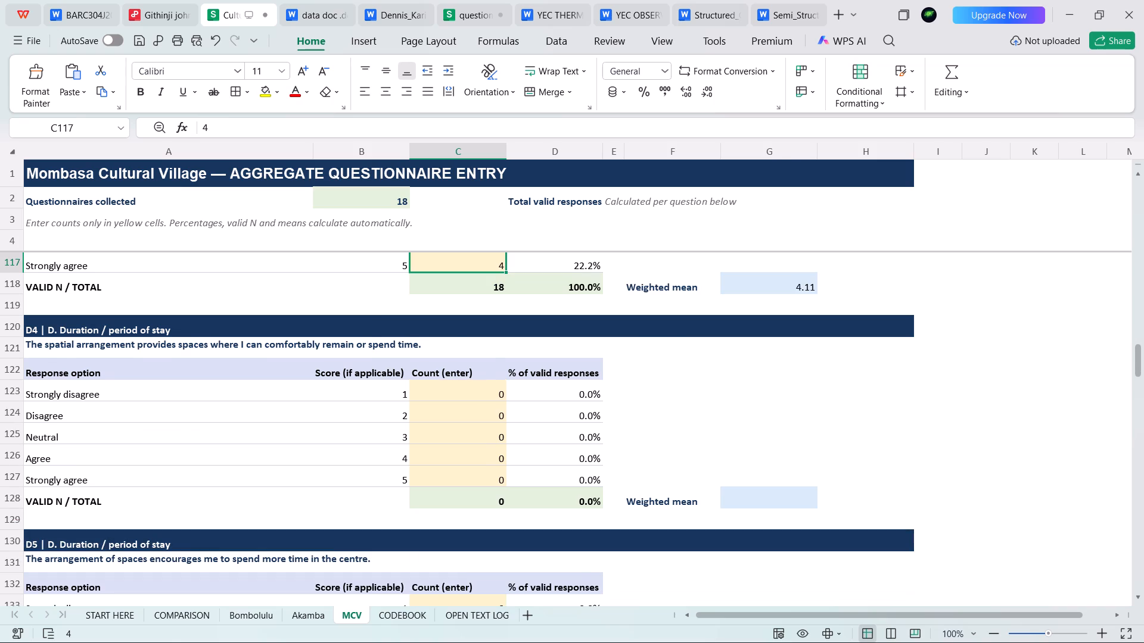
pyautogui.scroll(-2, 441, 329)
pyautogui.scroll(1, 441, 329)
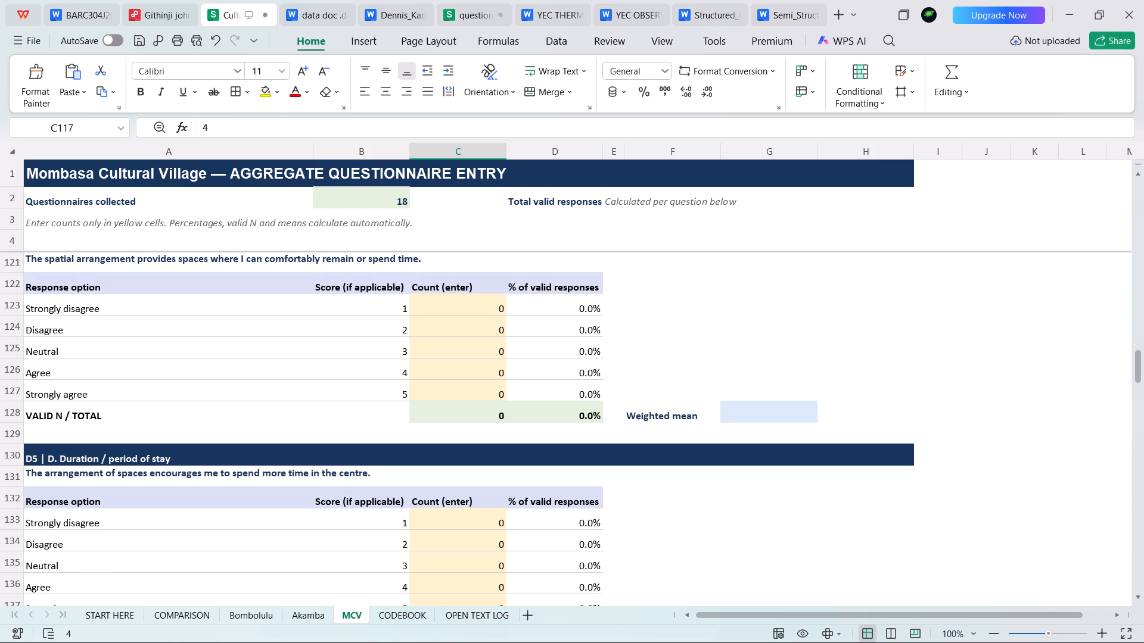
pyautogui.click(474, 419)
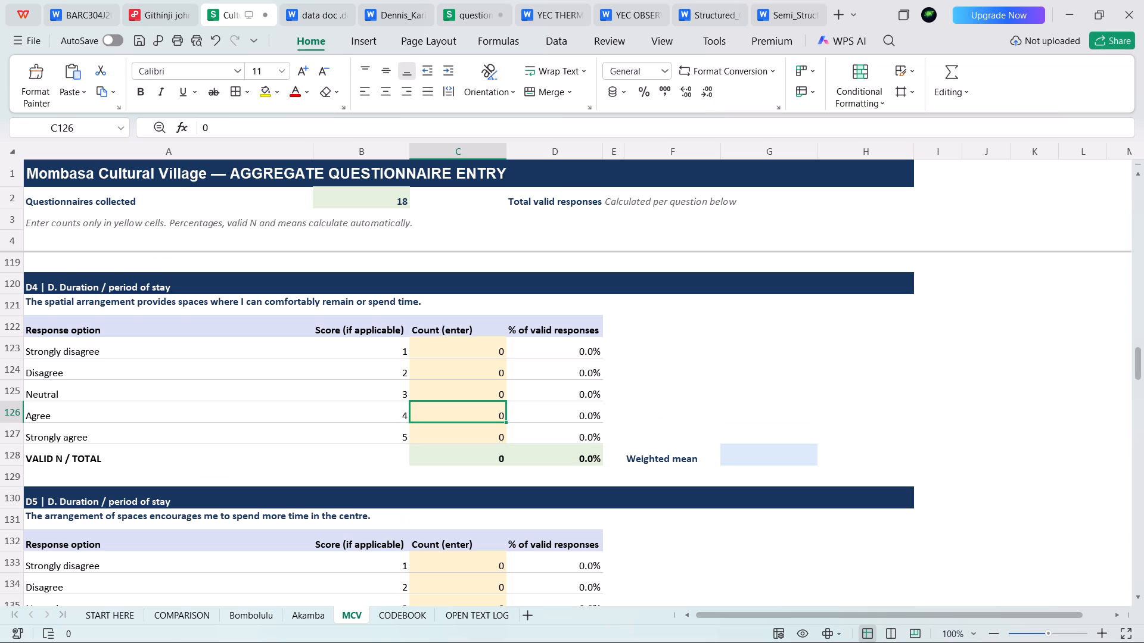
pyautogui.press('1')
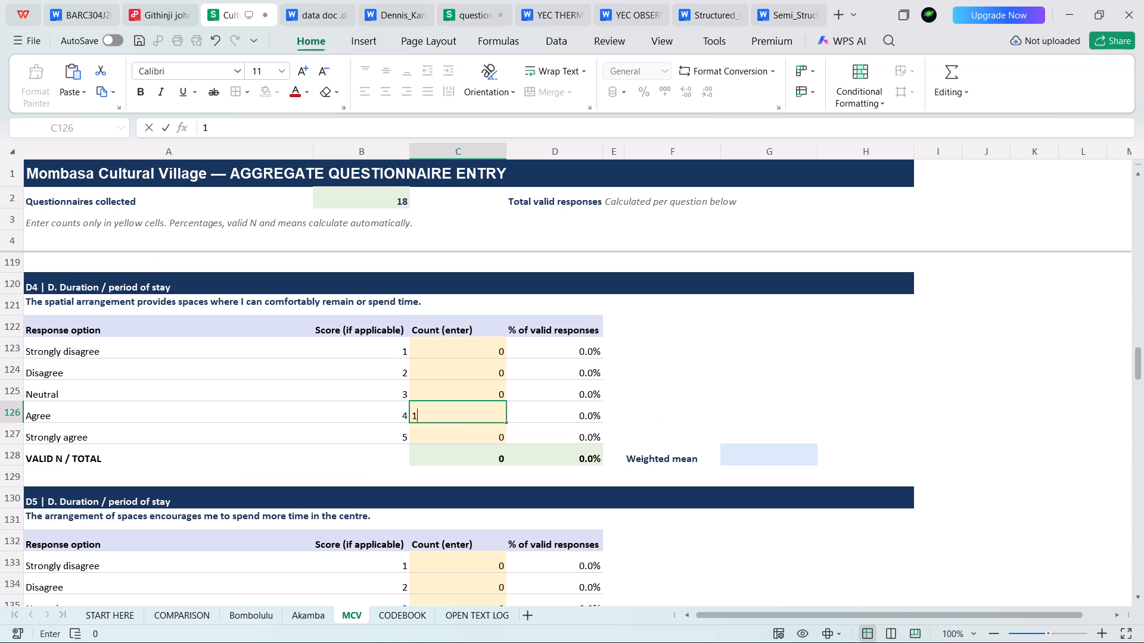
pyautogui.press('4')
pyautogui.click(480, 439)
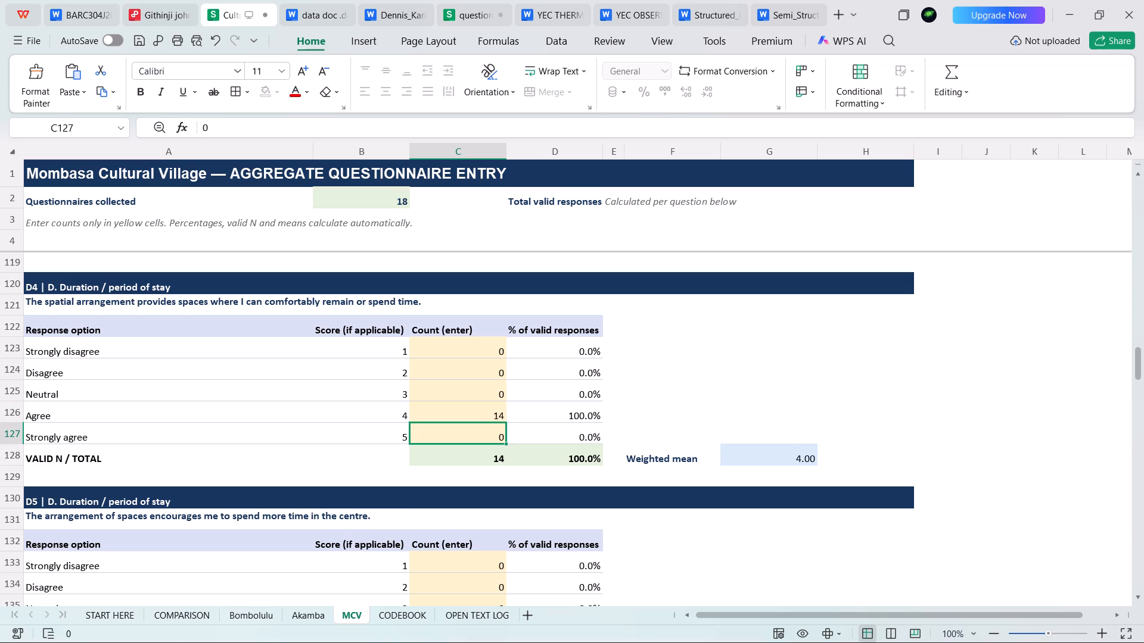
pyautogui.press('3')
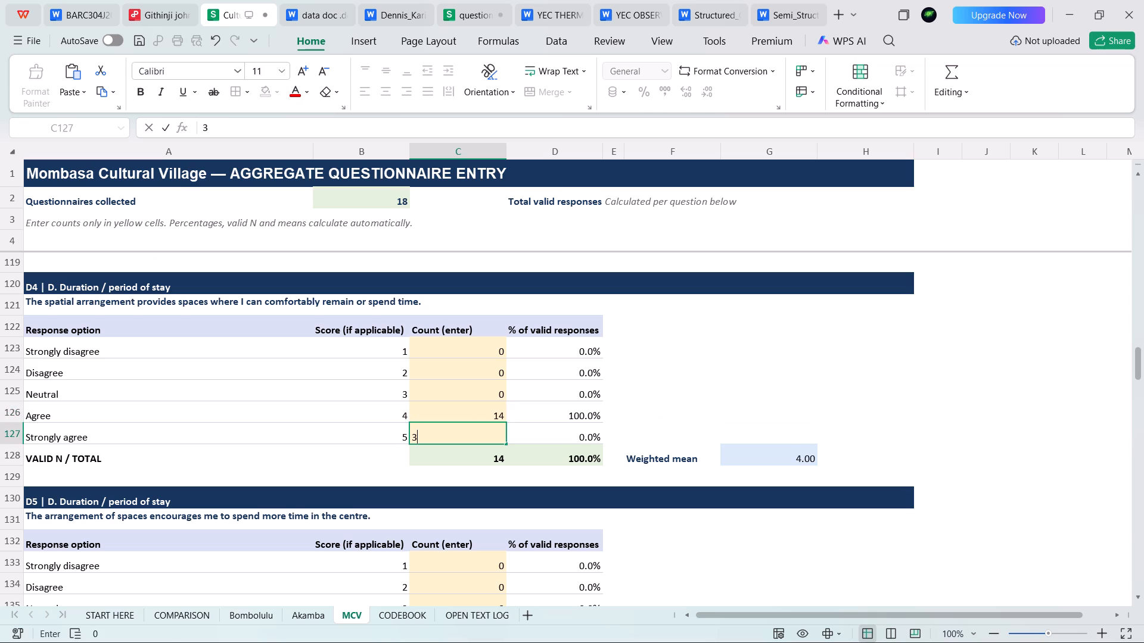
pyautogui.click(480, 411)
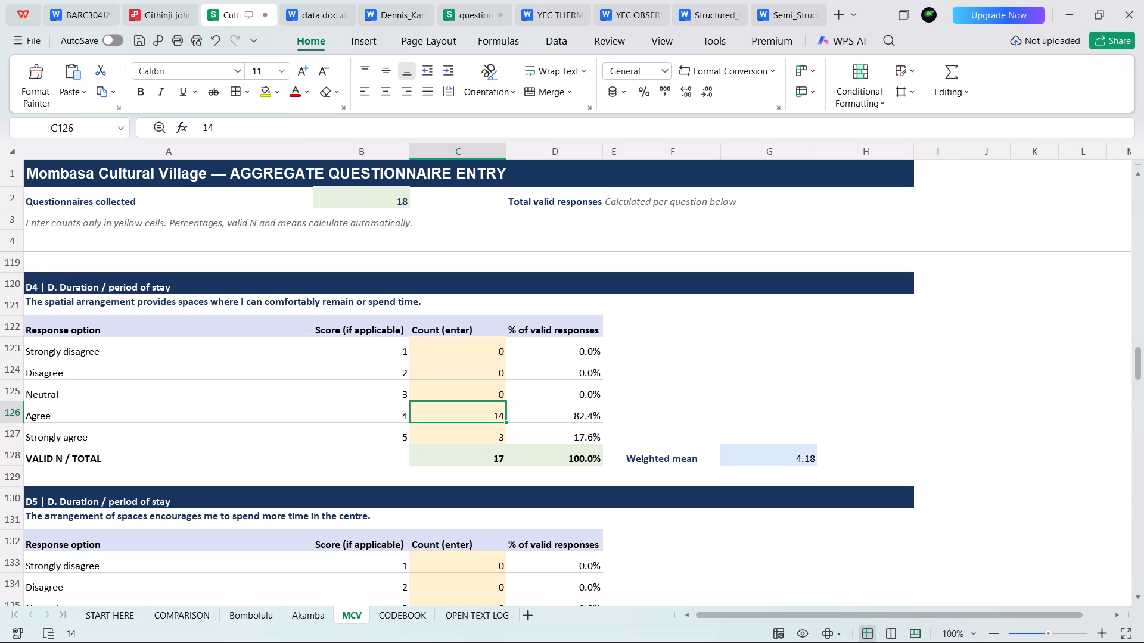
pyautogui.click(475, 396)
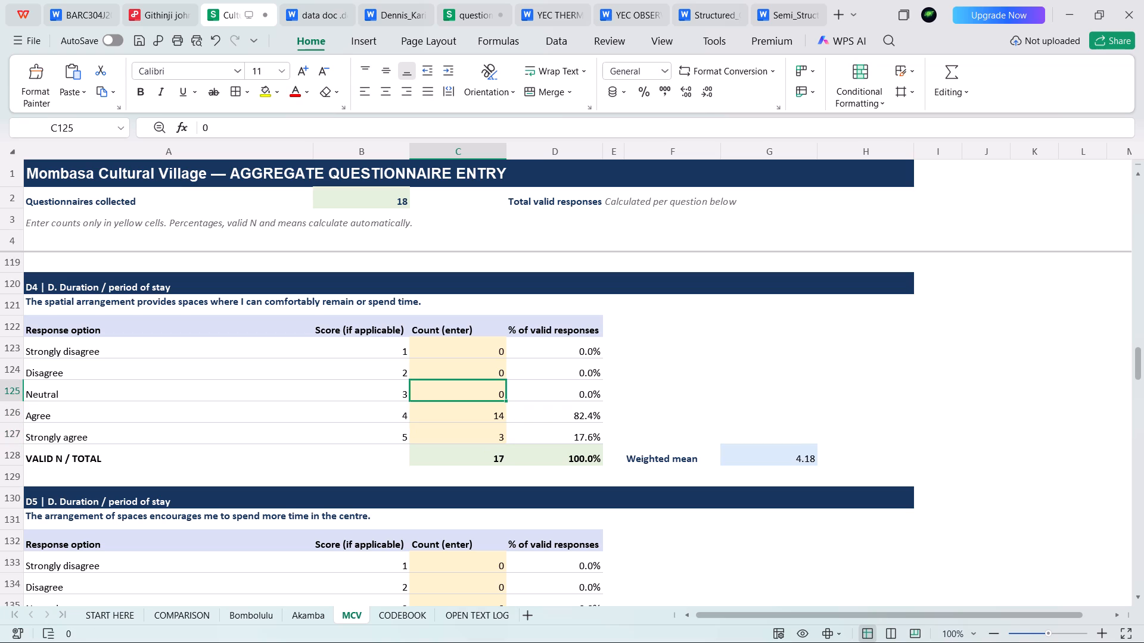
pyautogui.press('2')
pyautogui.click(474, 442)
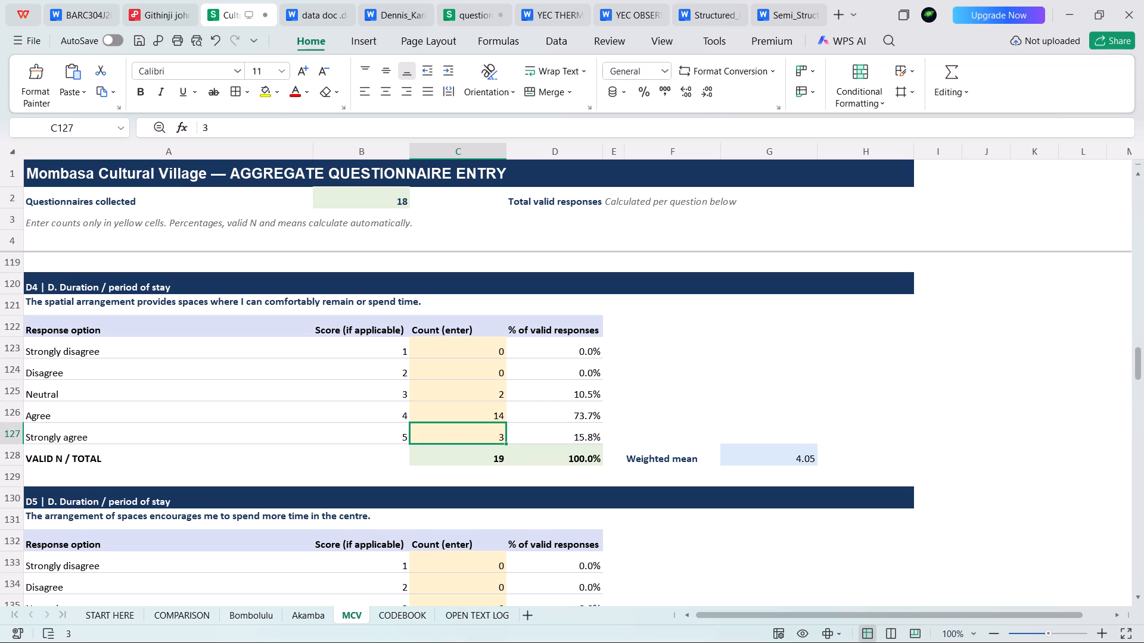
pyautogui.press('2')
pyautogui.click(481, 420)
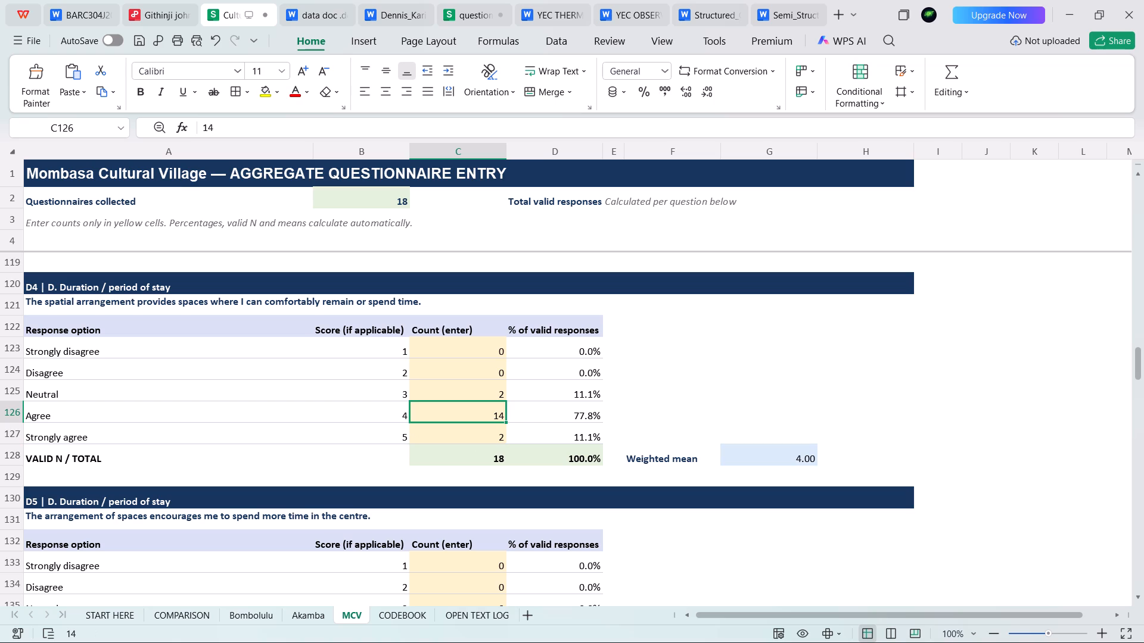
pyautogui.click(479, 391)
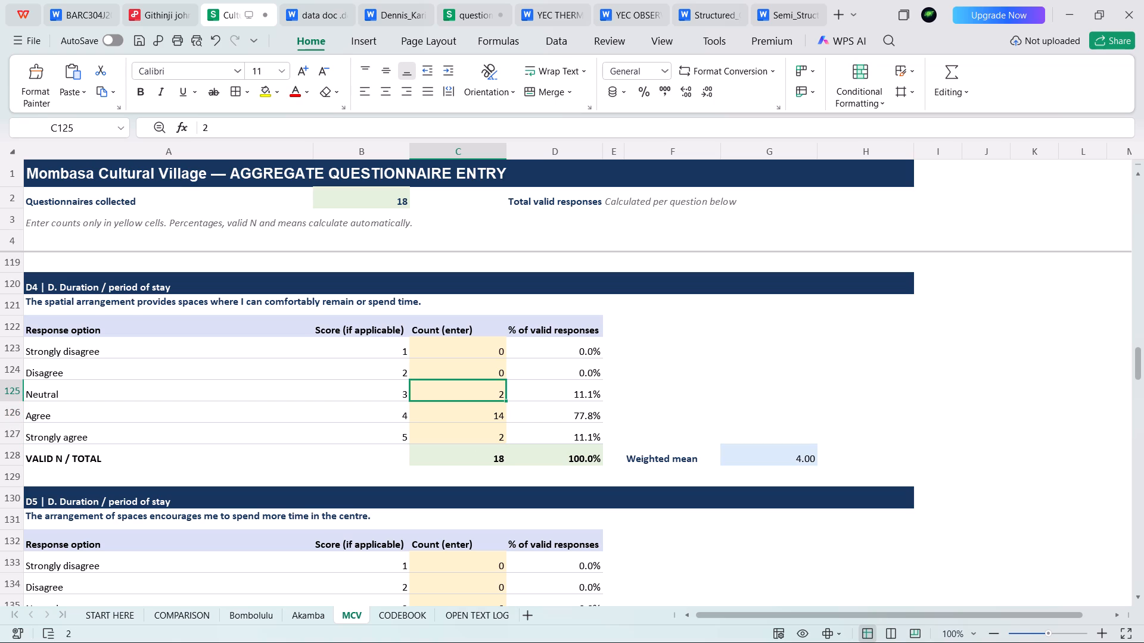
pyautogui.click(484, 414)
# Review the response counts entered for questions D1 to D4 in the duration of stay section.
pyautogui.scroll(2, 484, 414)
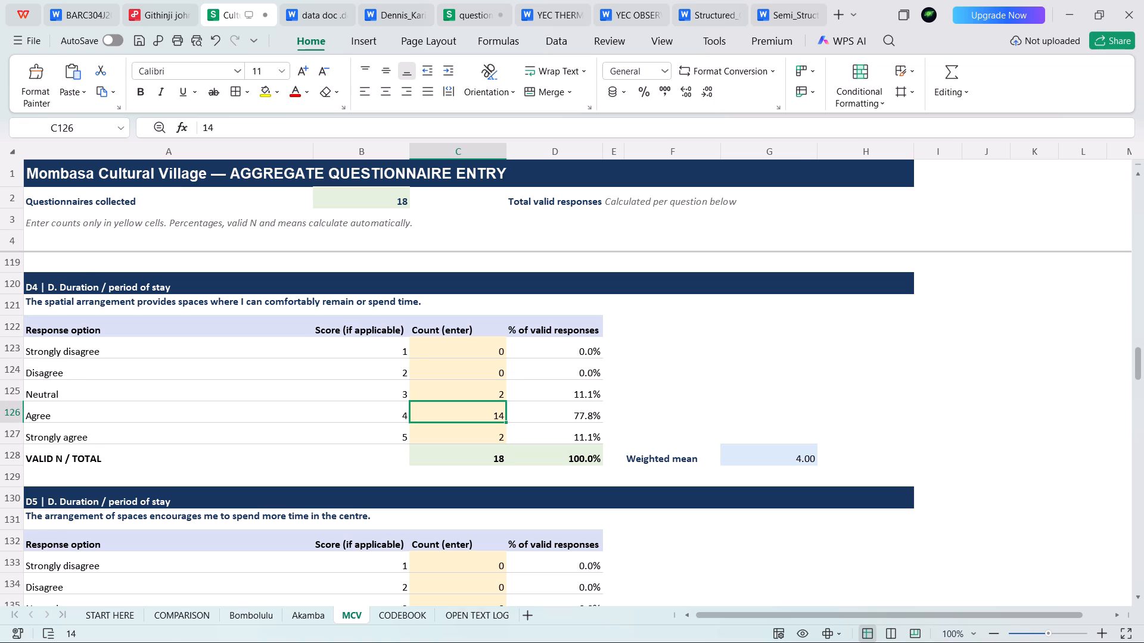
pyautogui.scroll(11, 484, 414)
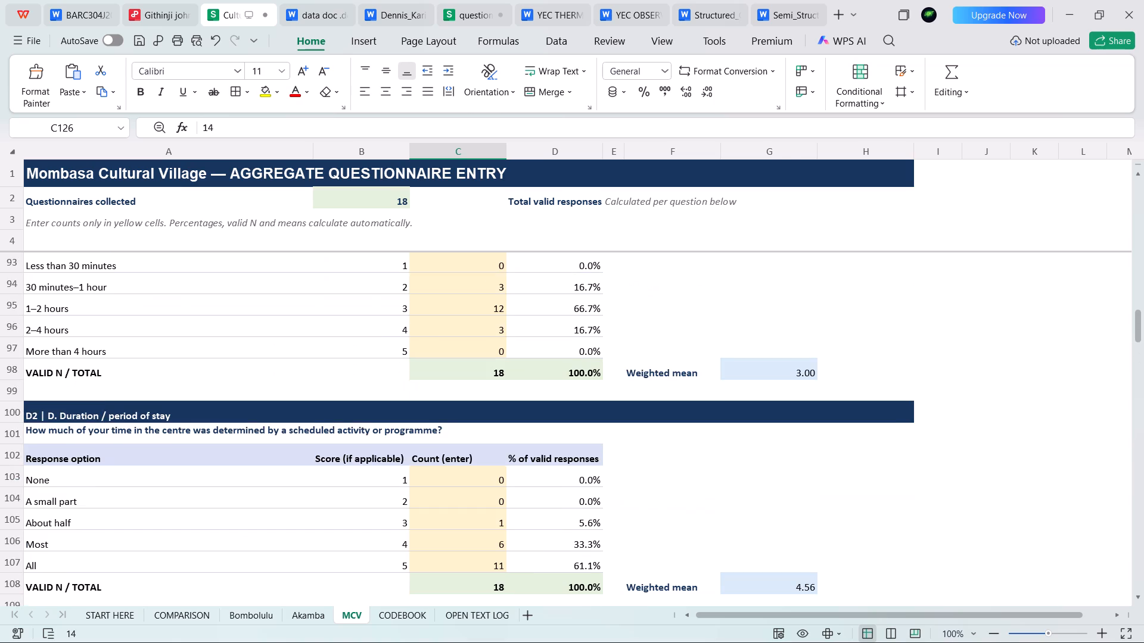
pyautogui.scroll(6, 483, 414)
pyautogui.scroll(-11, 483, 414)
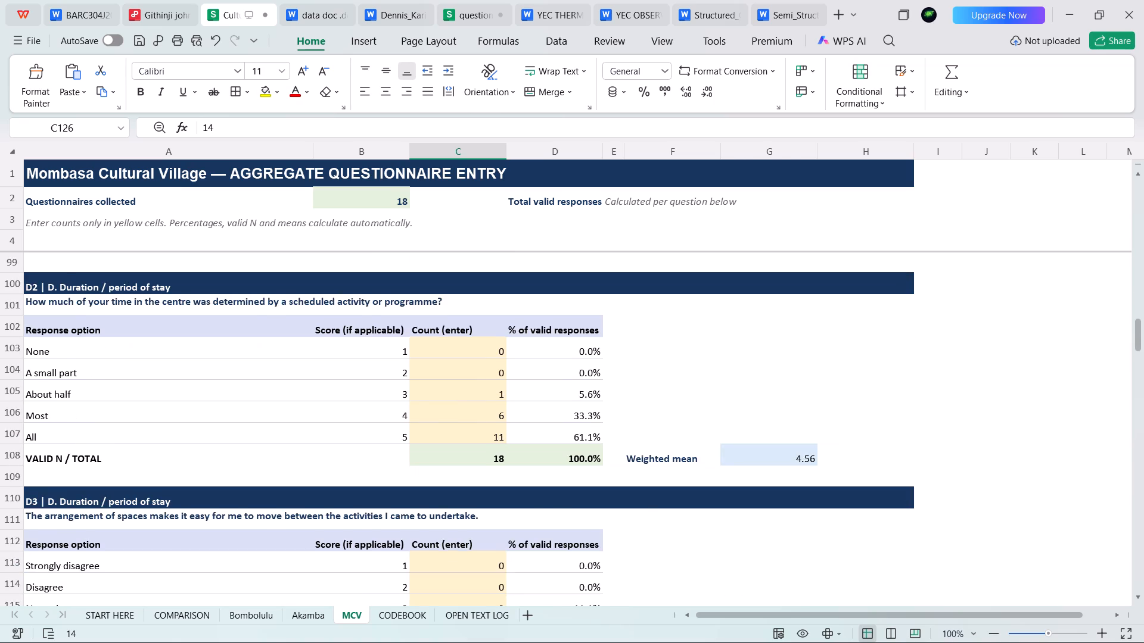
pyautogui.scroll(-10, 483, 414)
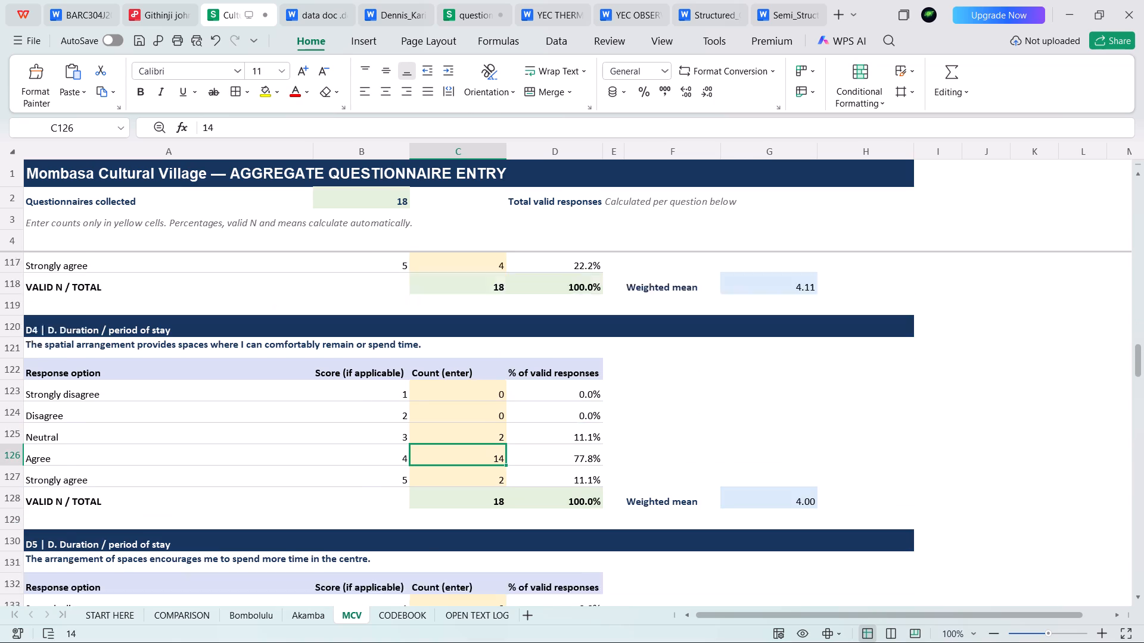
pyautogui.scroll(-1, 483, 414)
pyautogui.scroll(4, 479, 397)
pyautogui.scroll(-3, 479, 397)
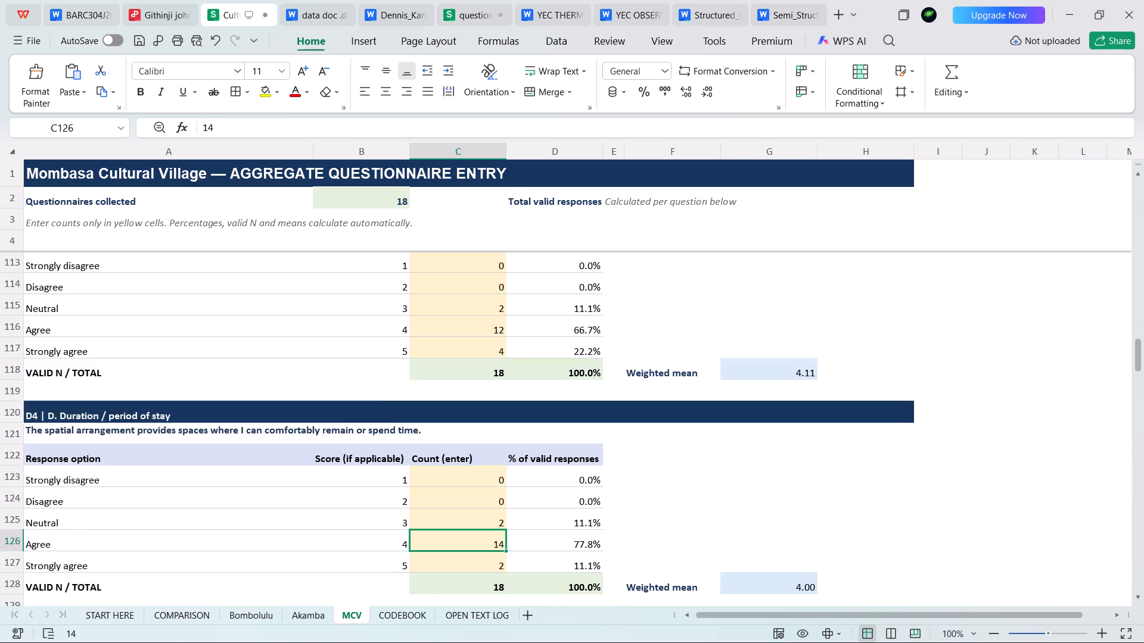
pyautogui.scroll(-1, 479, 397)
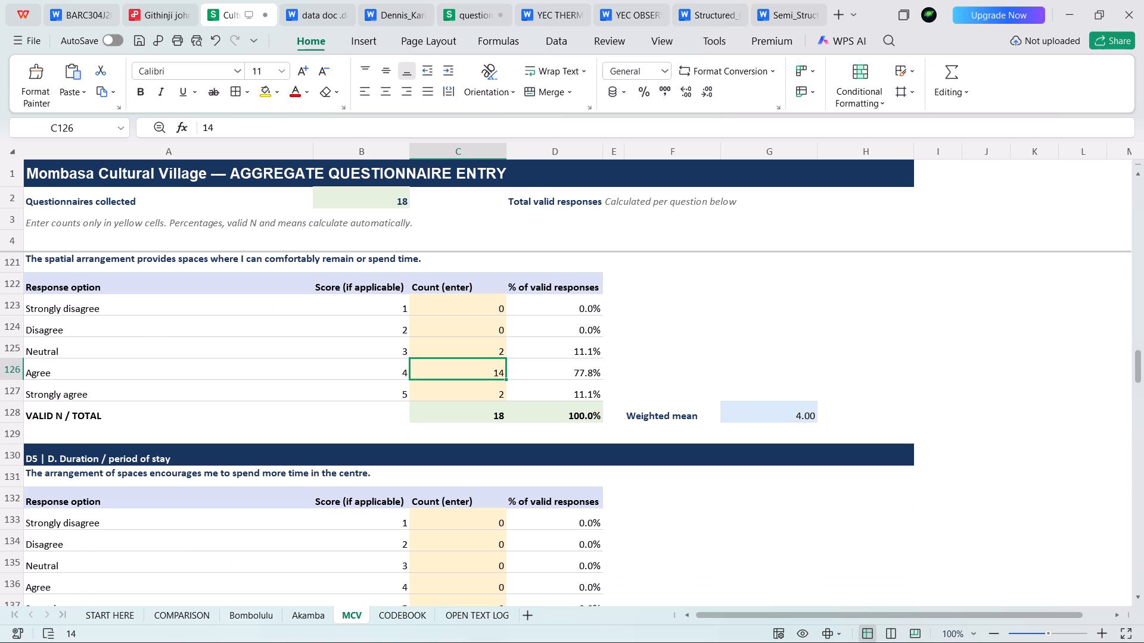
# Set question D5's response counts to 2 for Neutral, 9 for Agree and 7 for Strongly agree.
pyautogui.scroll(-3, 479, 397)
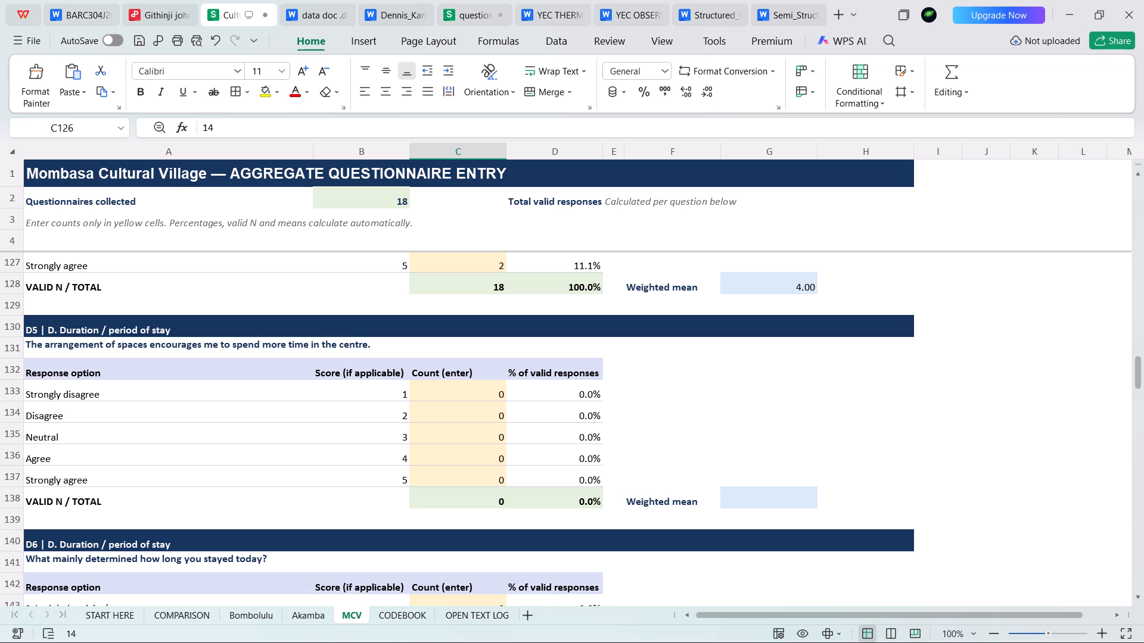
pyautogui.click(474, 457)
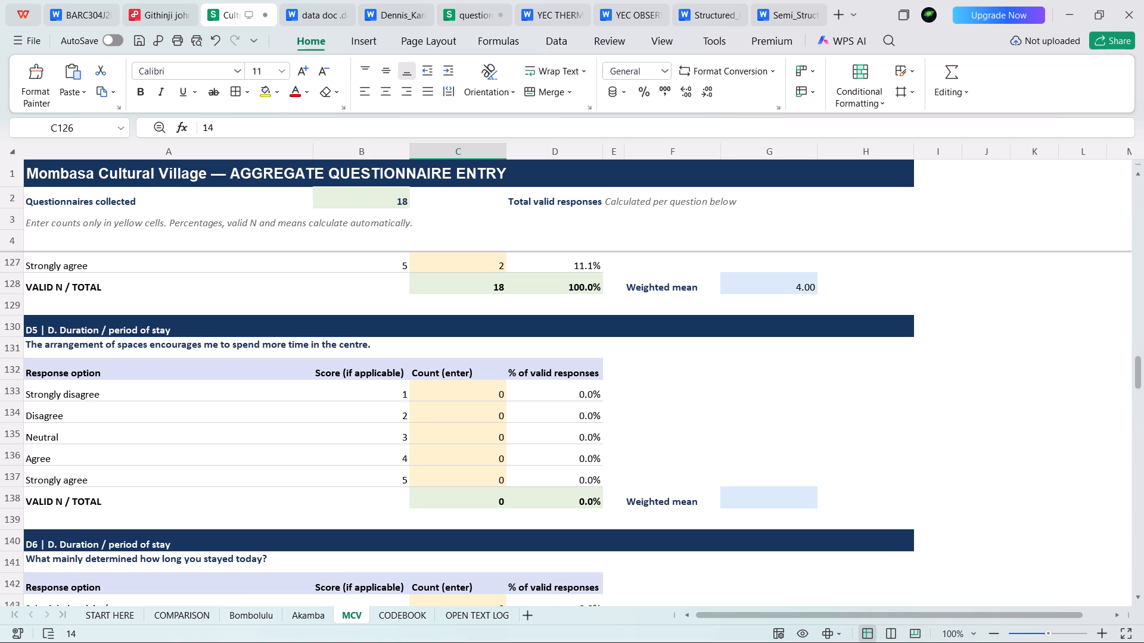
pyautogui.click(496, 456)
pyautogui.press('9')
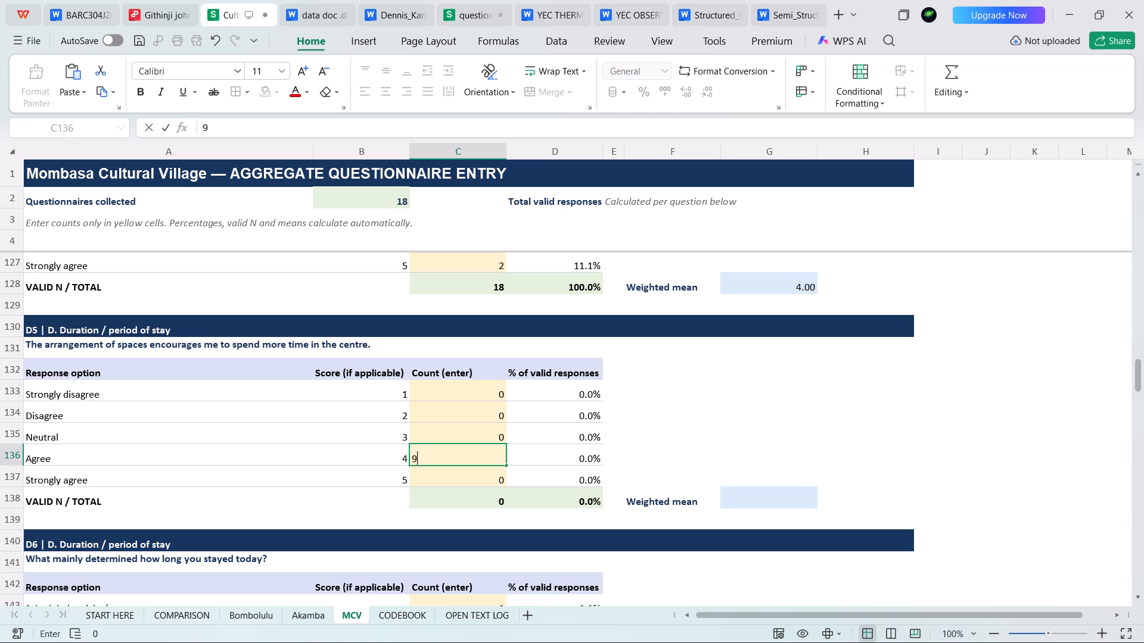
pyautogui.click(490, 481)
pyautogui.press('7')
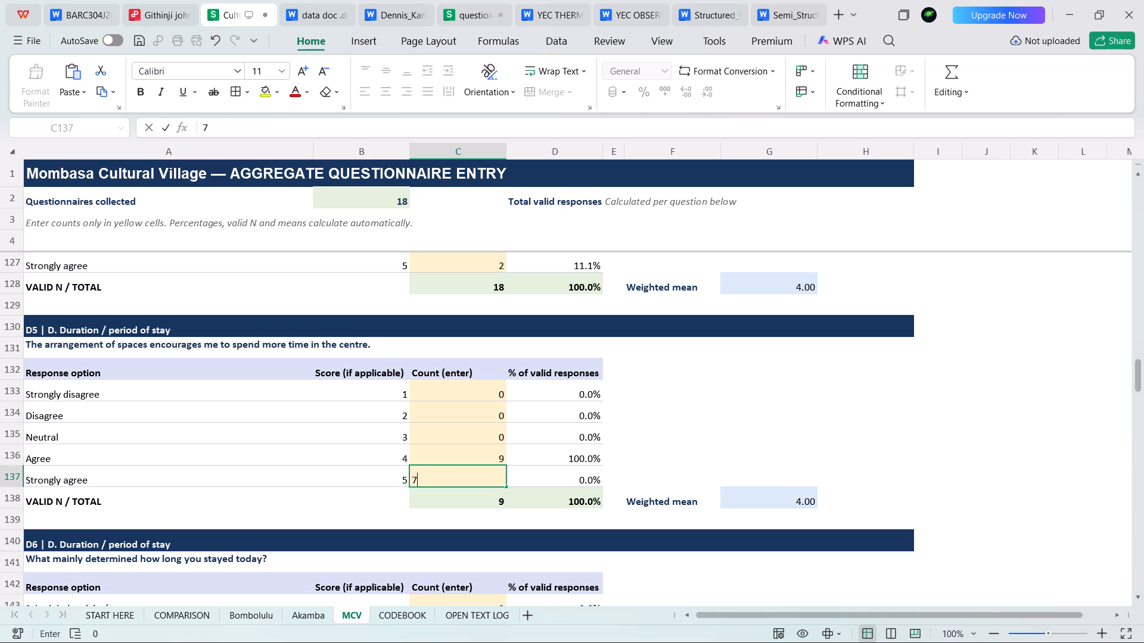
pyautogui.click(490, 442)
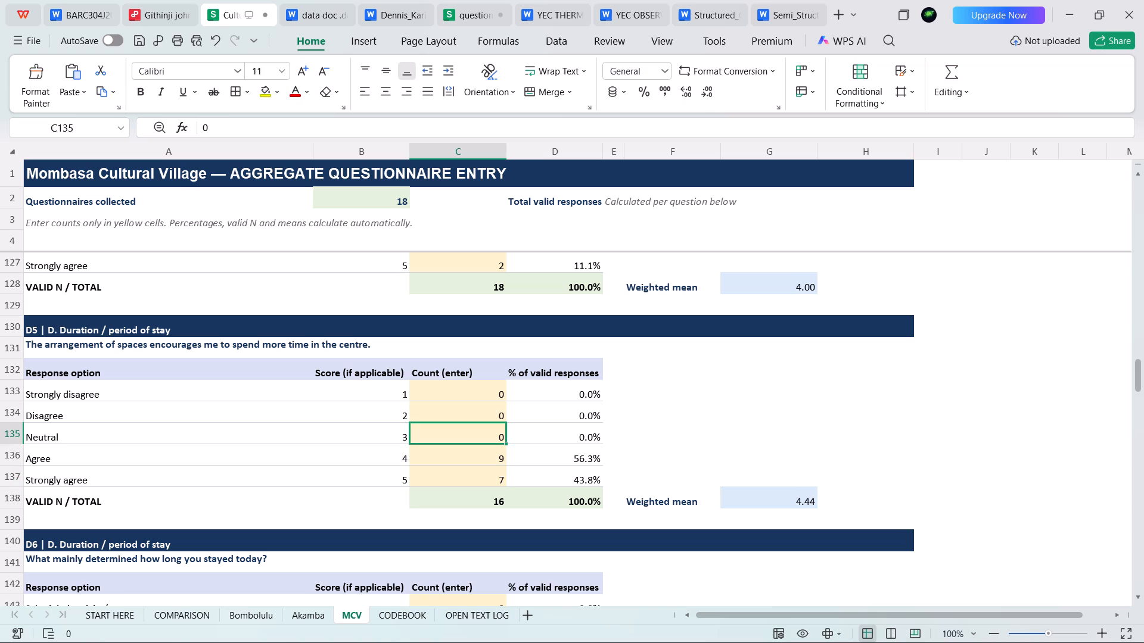
pyautogui.press('2')
pyautogui.click(488, 464)
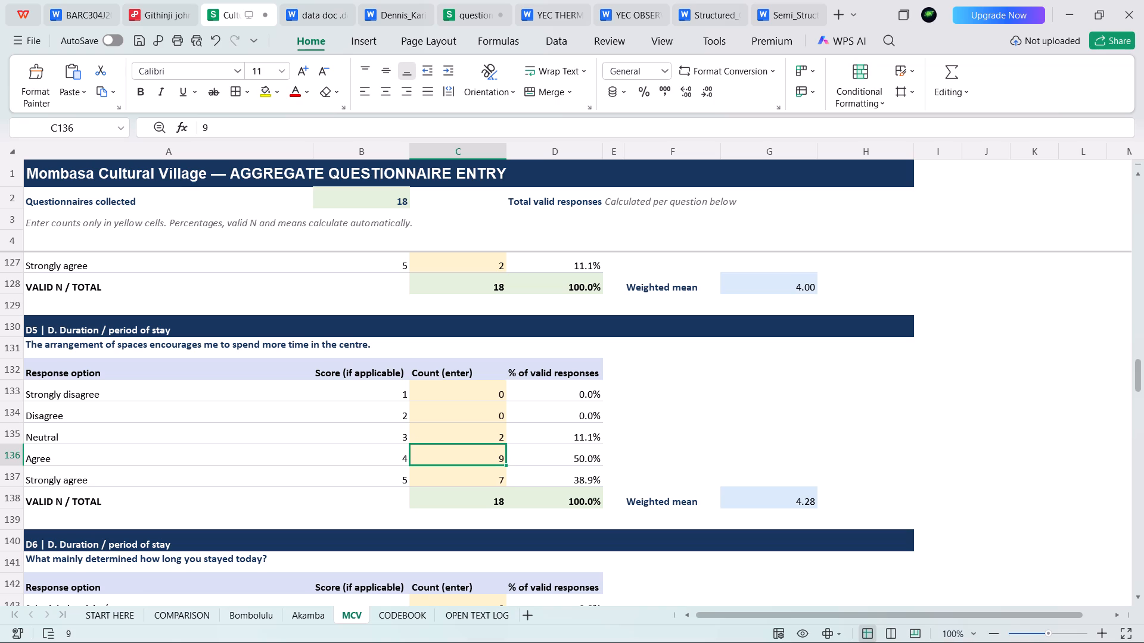
# Set question D6's response counts to 6 for Scheduled activity/programme, 5 for Exhibition/display and 9 for Social interaction.
pyautogui.scroll(4, 488, 464)
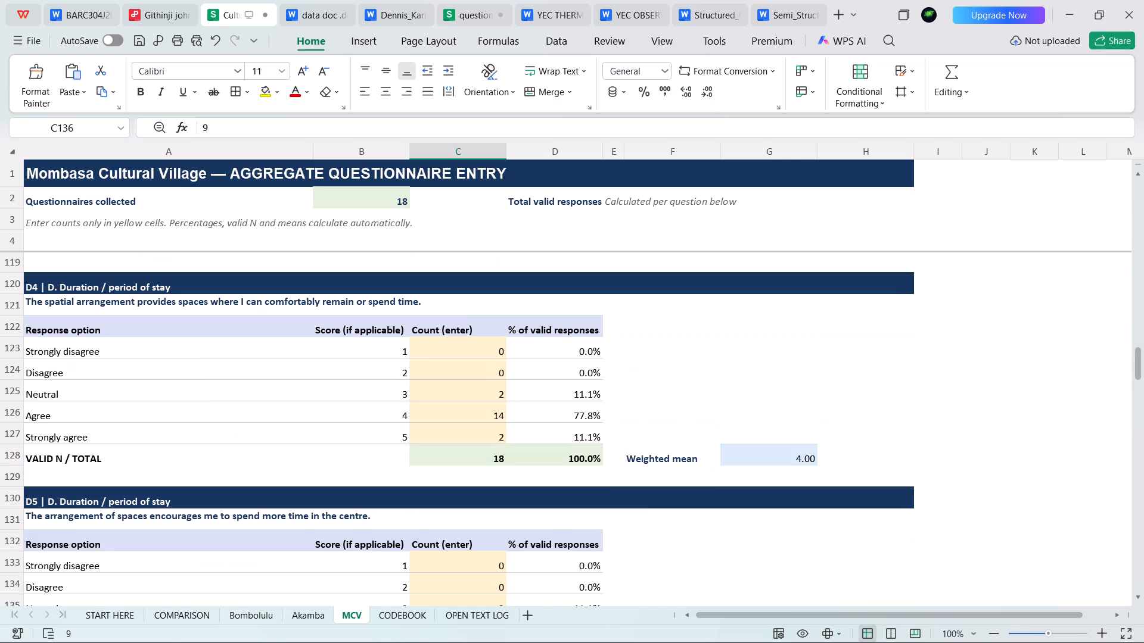
pyautogui.scroll(-9, 488, 464)
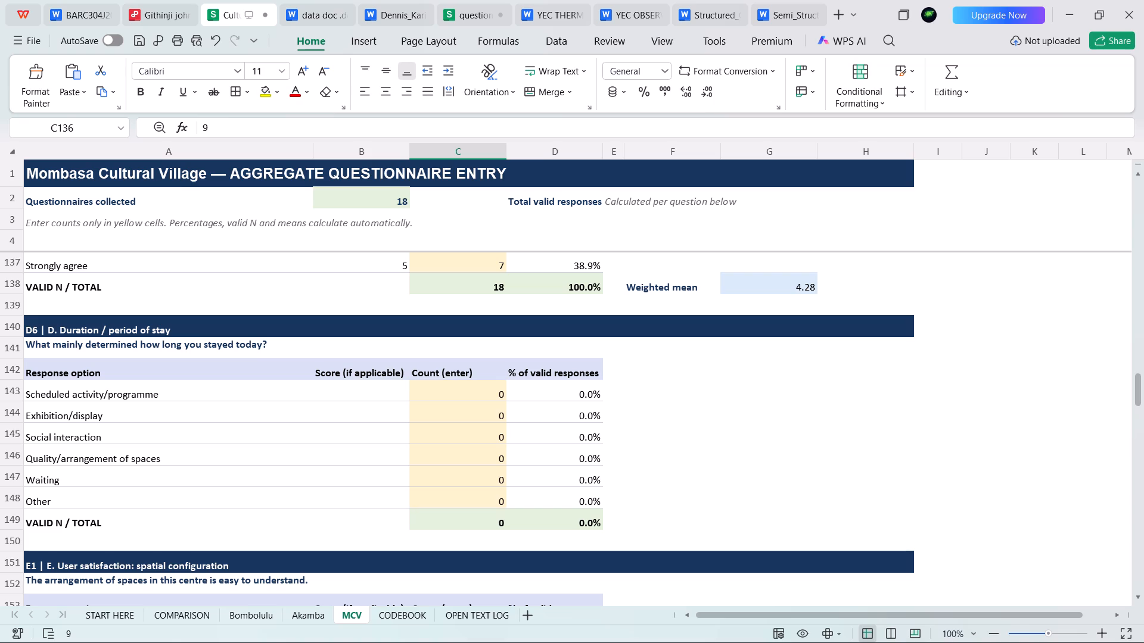
pyautogui.click(489, 435)
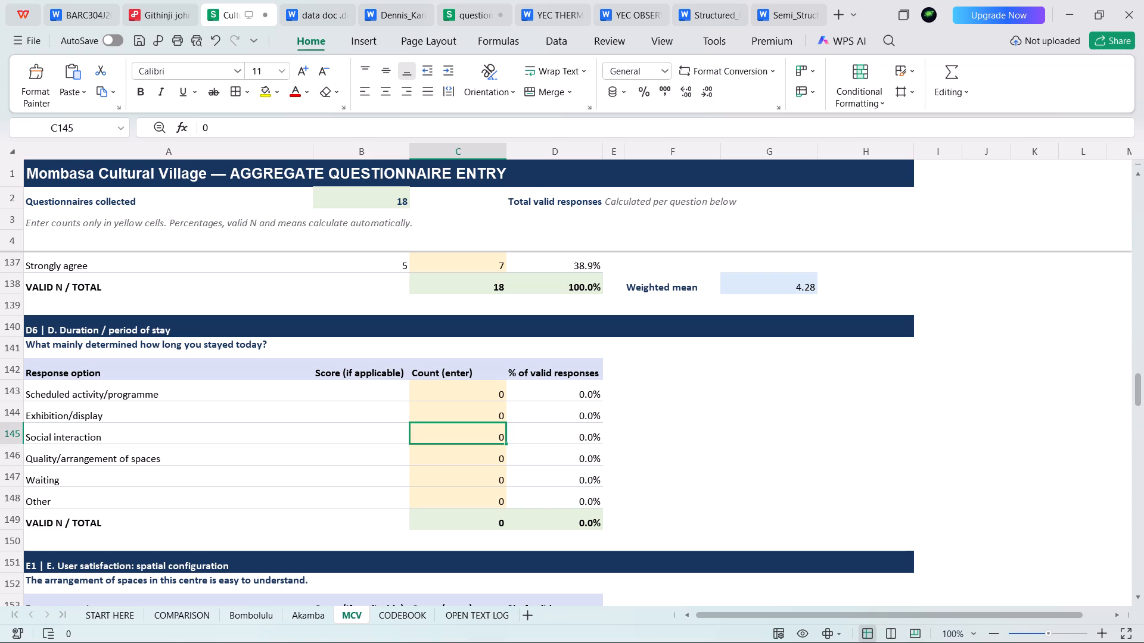
pyautogui.press('1')
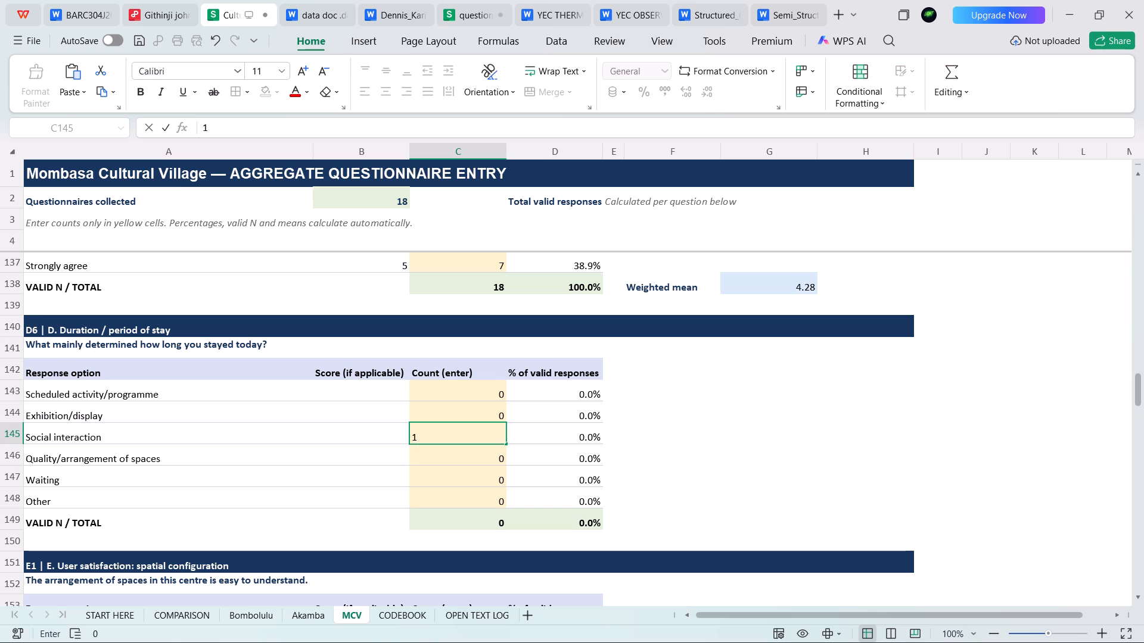
pyautogui.press('BackSpace')
pyautogui.press('9')
pyautogui.click(470, 460)
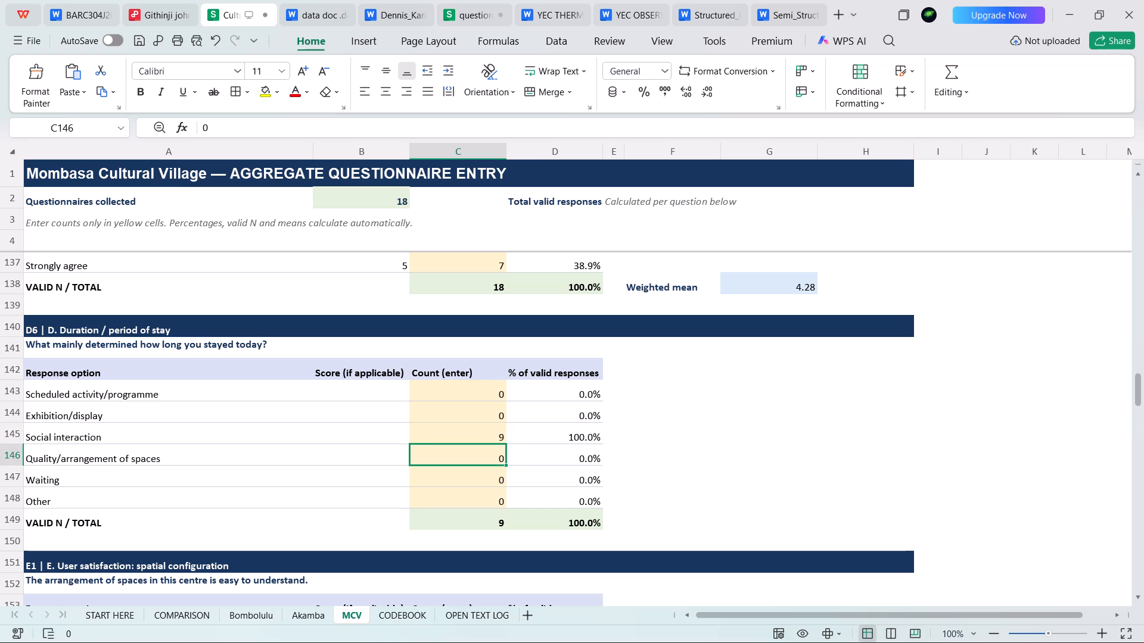
pyautogui.click(449, 413)
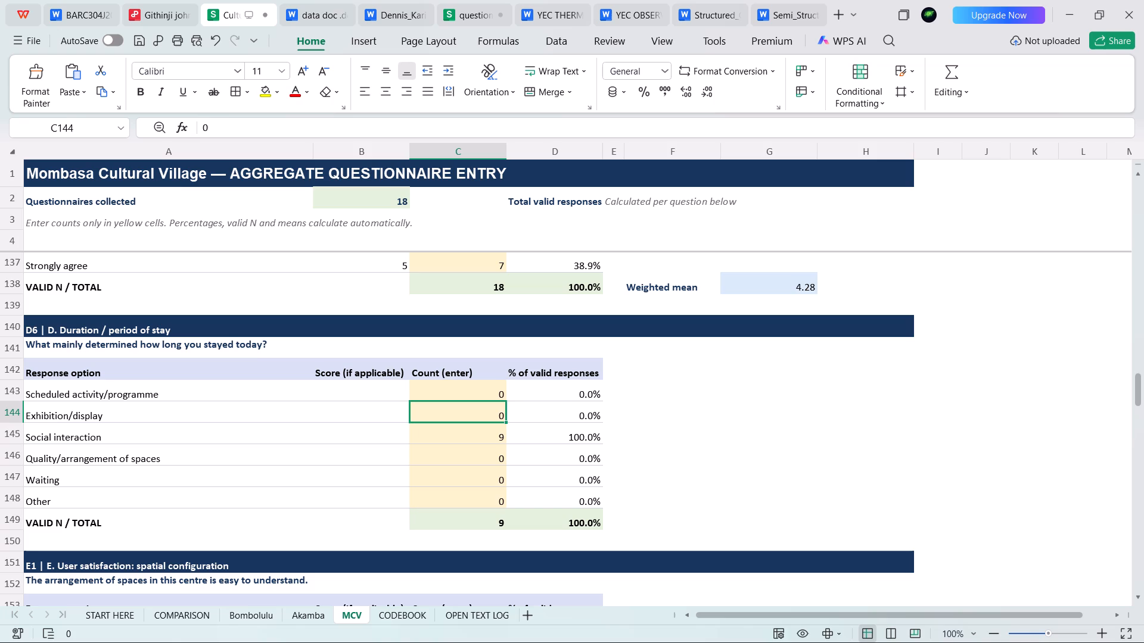
pyautogui.press('5')
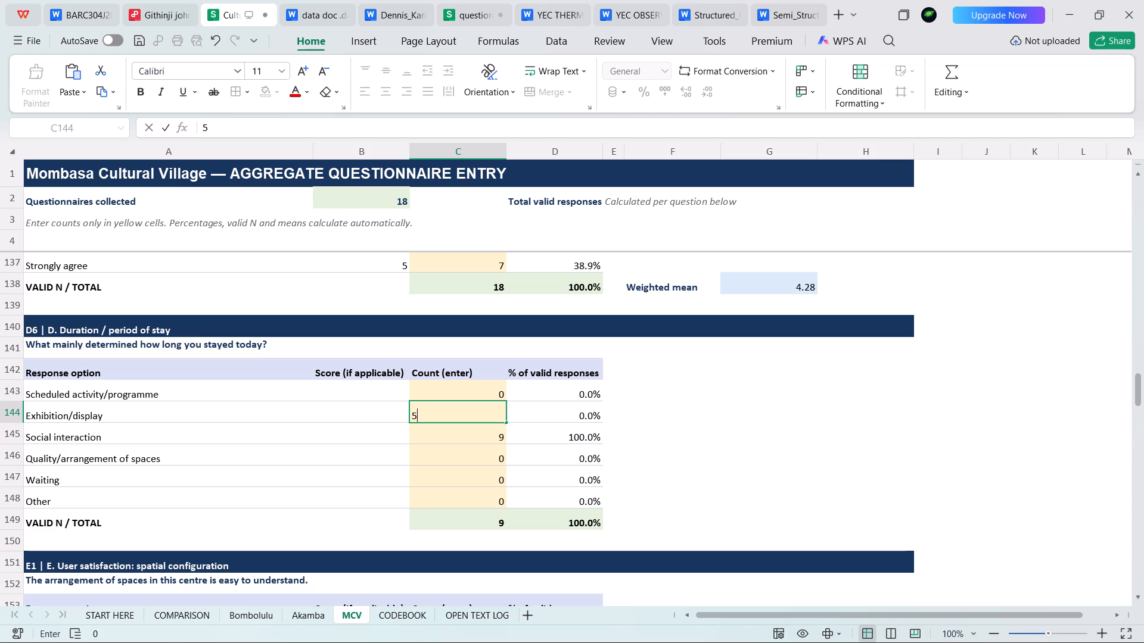
pyautogui.click(470, 392)
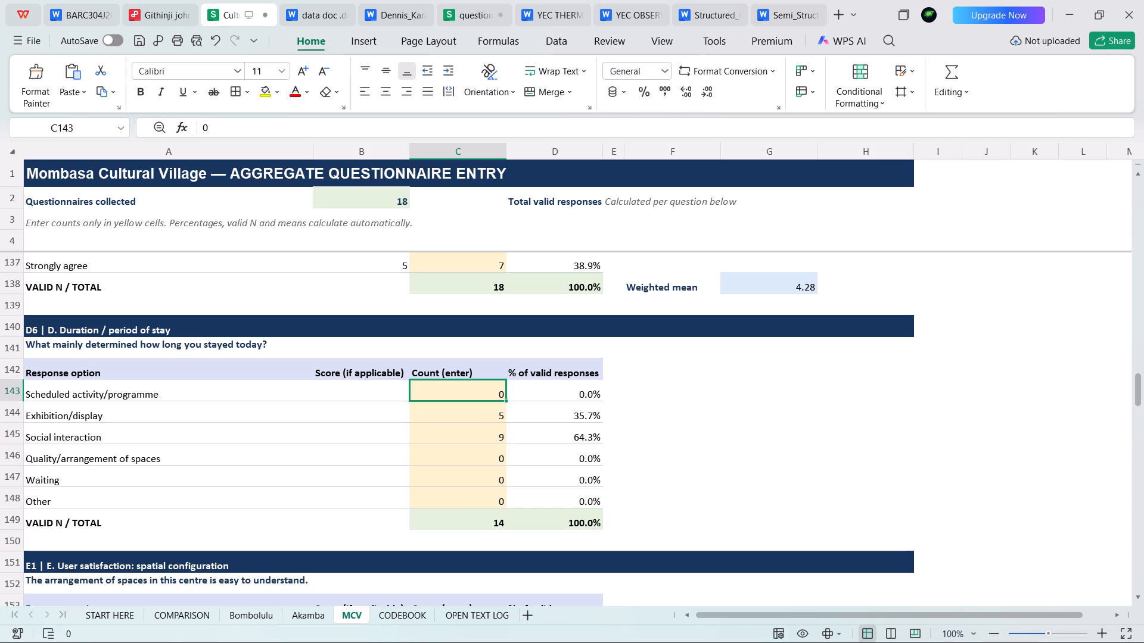
pyautogui.press('1')
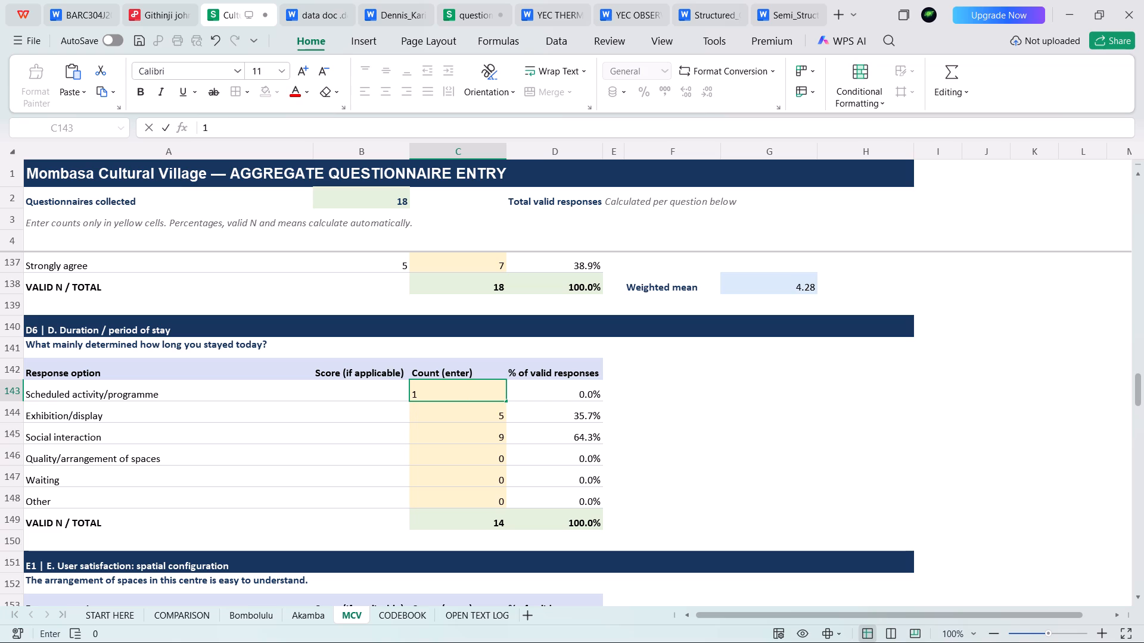
pyautogui.press('BackSpace')
pyautogui.press('6')
pyautogui.click(491, 471)
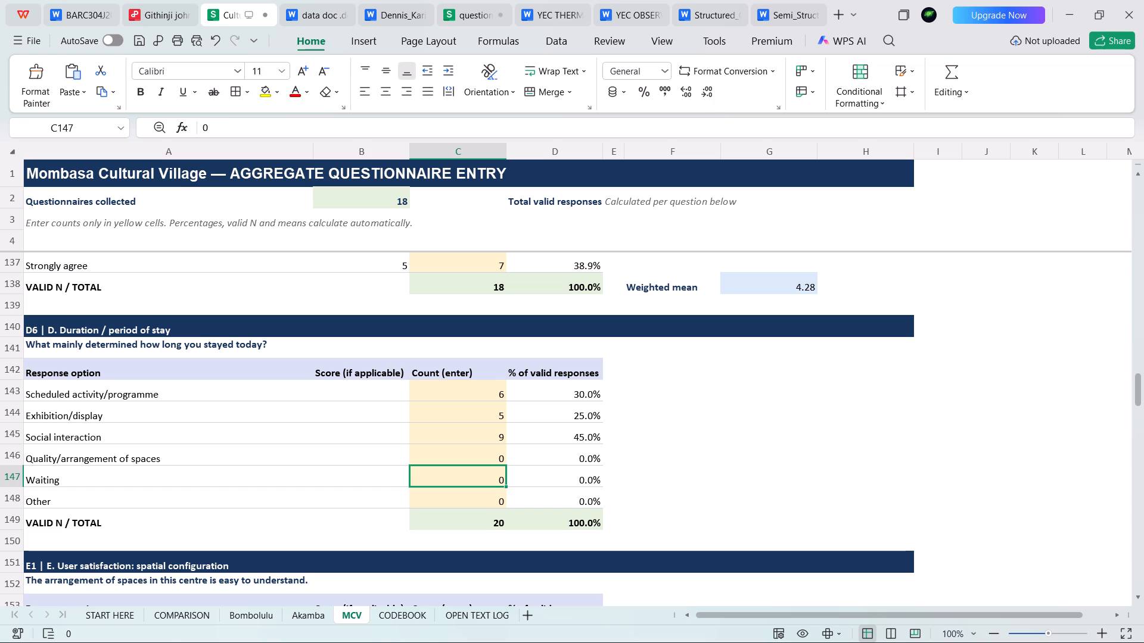
# Change question D6's Exhibition/display count to 4.
pyautogui.click(493, 395)
pyautogui.click(490, 419)
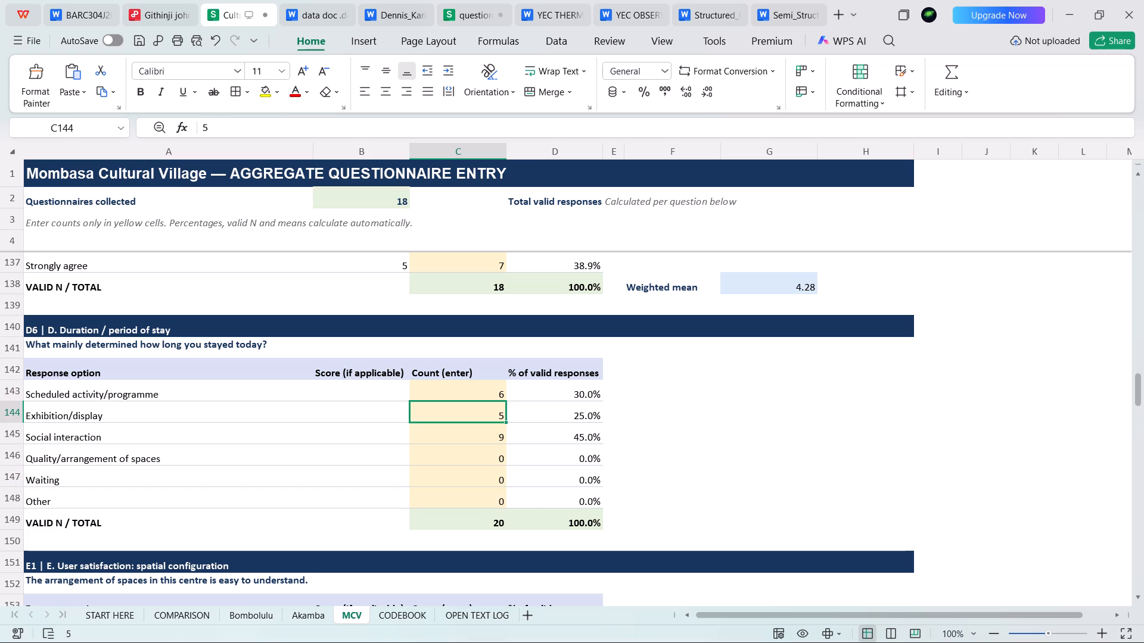
pyautogui.press('4')
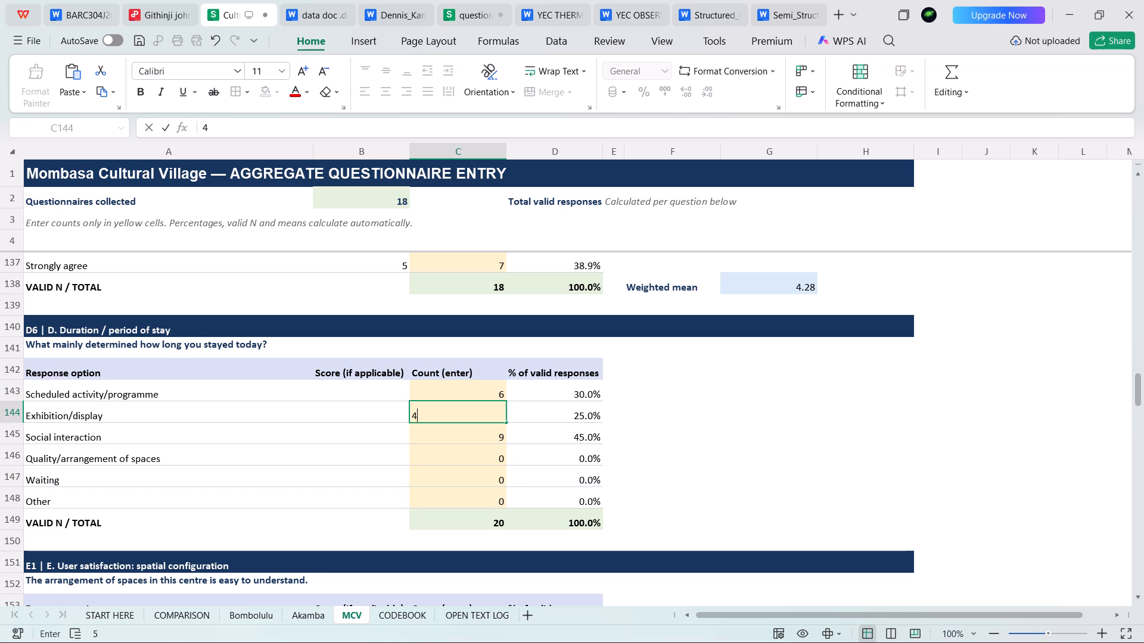
pyautogui.click(486, 431)
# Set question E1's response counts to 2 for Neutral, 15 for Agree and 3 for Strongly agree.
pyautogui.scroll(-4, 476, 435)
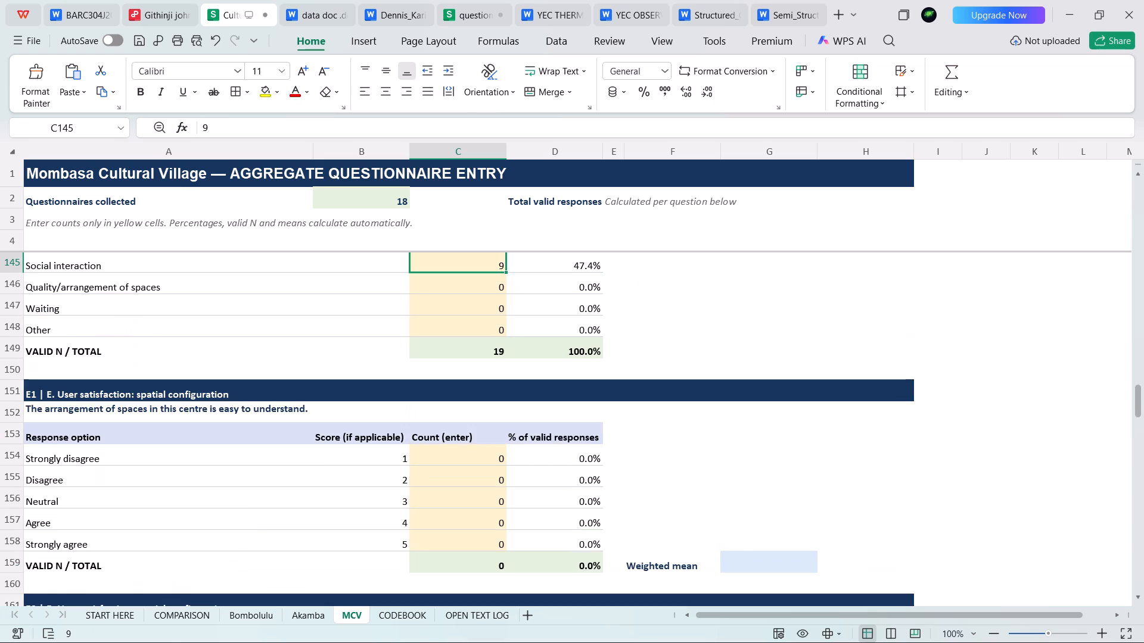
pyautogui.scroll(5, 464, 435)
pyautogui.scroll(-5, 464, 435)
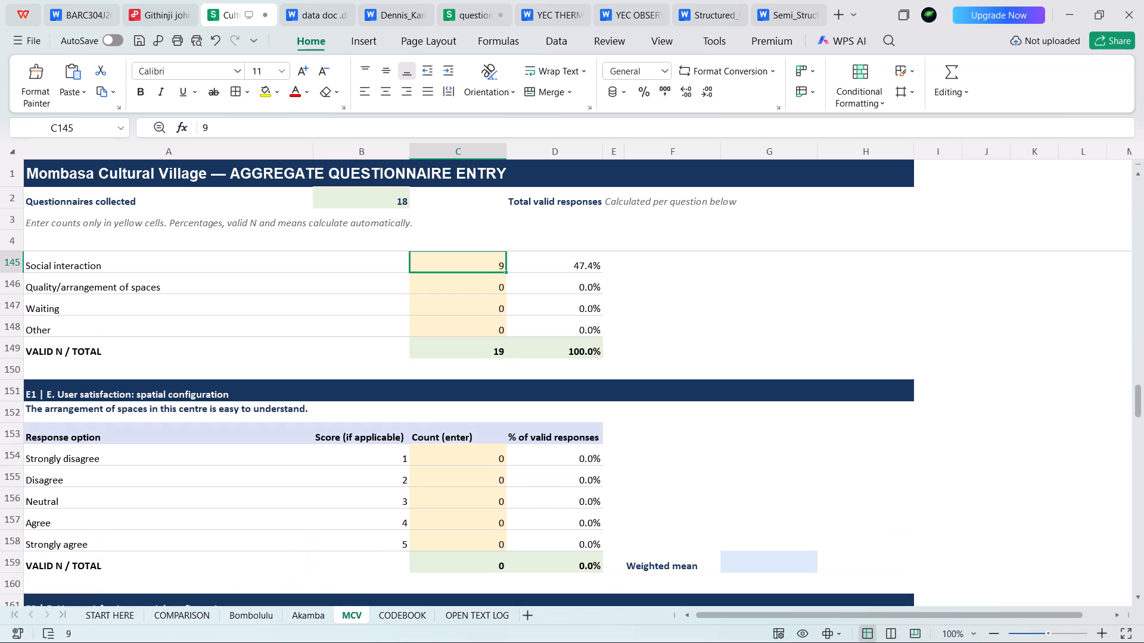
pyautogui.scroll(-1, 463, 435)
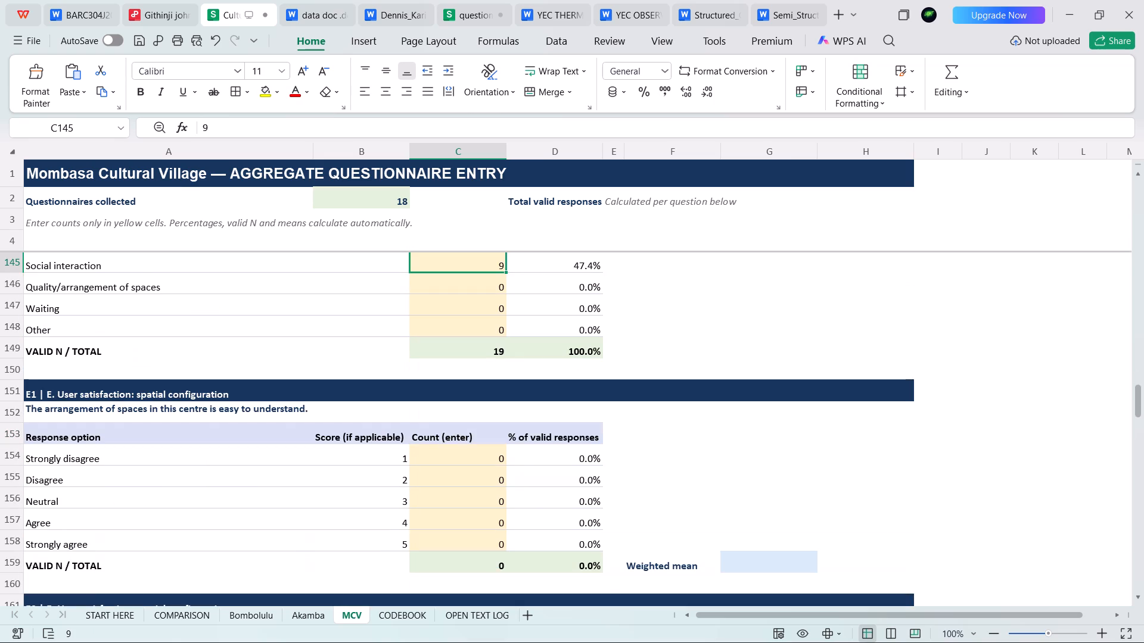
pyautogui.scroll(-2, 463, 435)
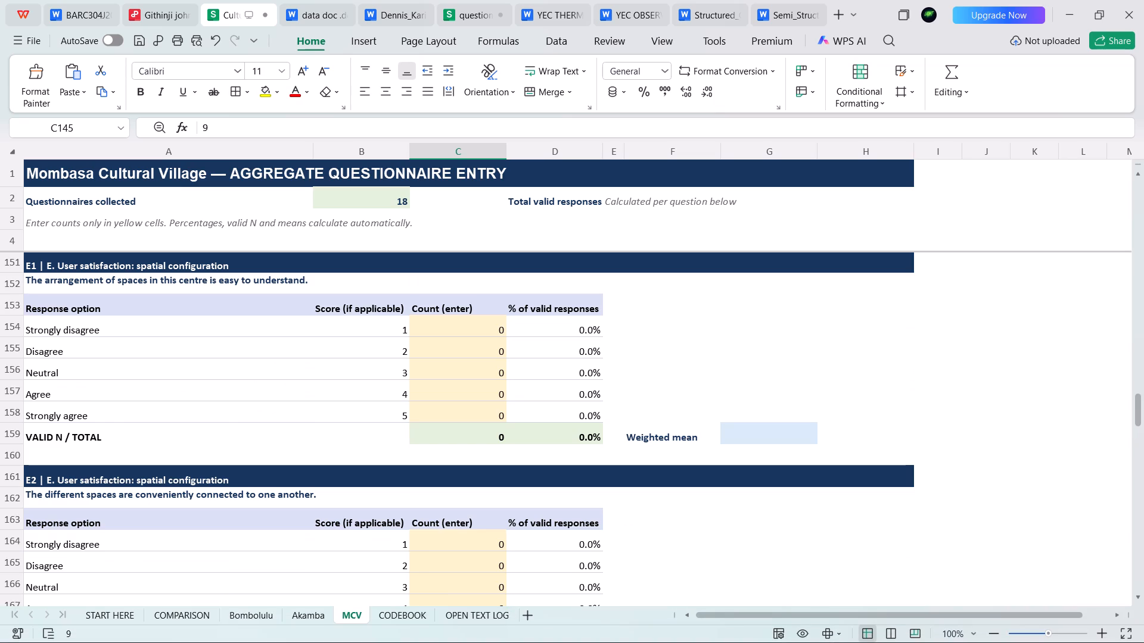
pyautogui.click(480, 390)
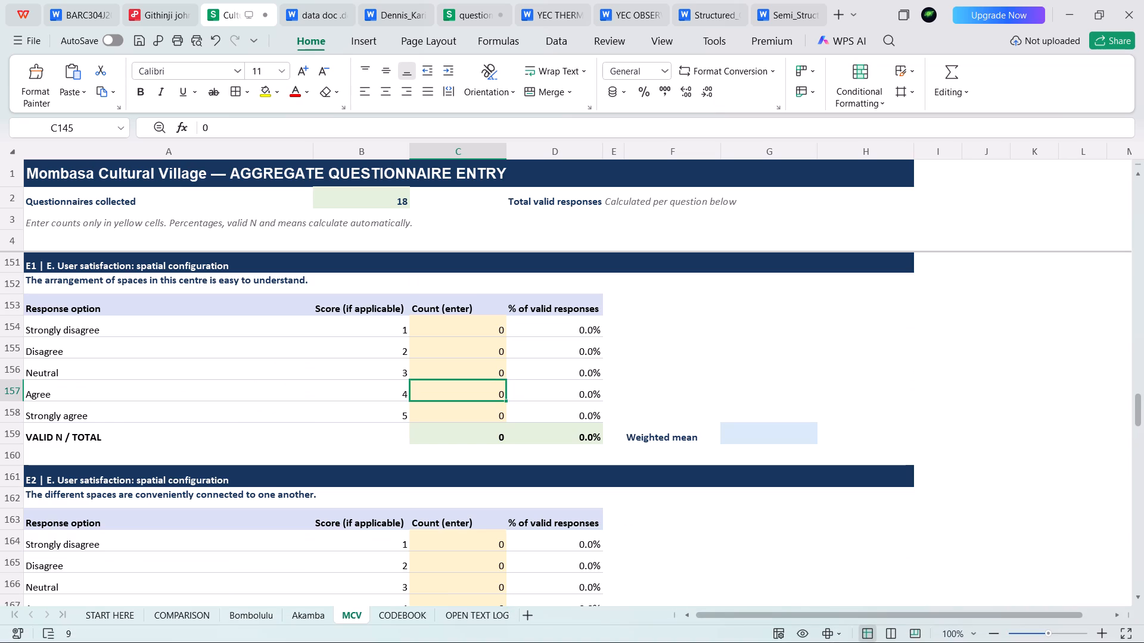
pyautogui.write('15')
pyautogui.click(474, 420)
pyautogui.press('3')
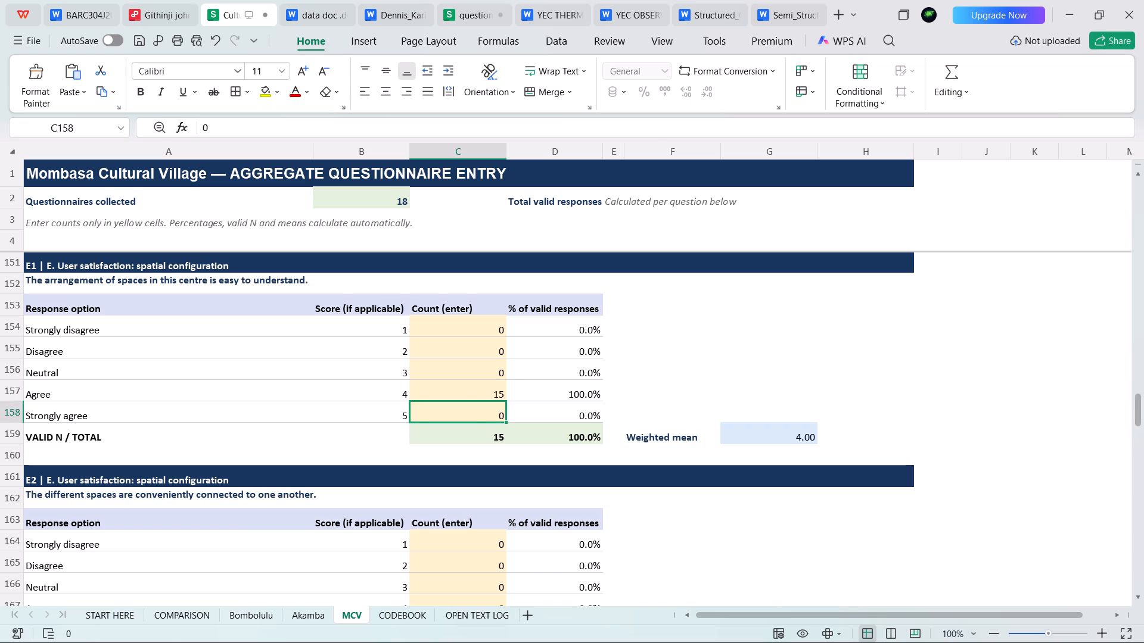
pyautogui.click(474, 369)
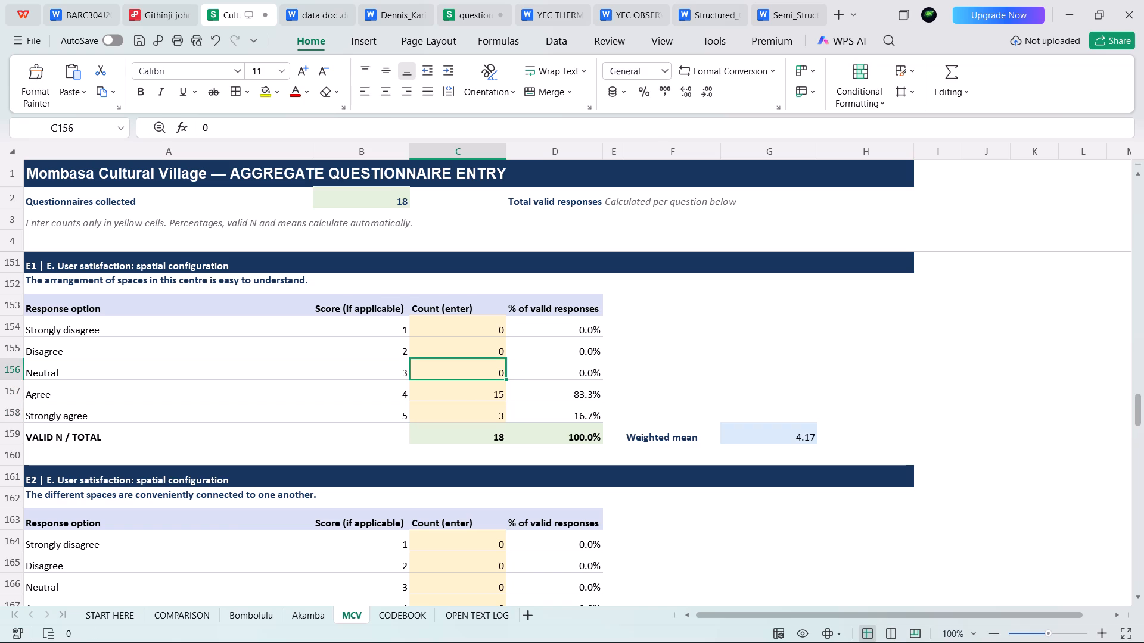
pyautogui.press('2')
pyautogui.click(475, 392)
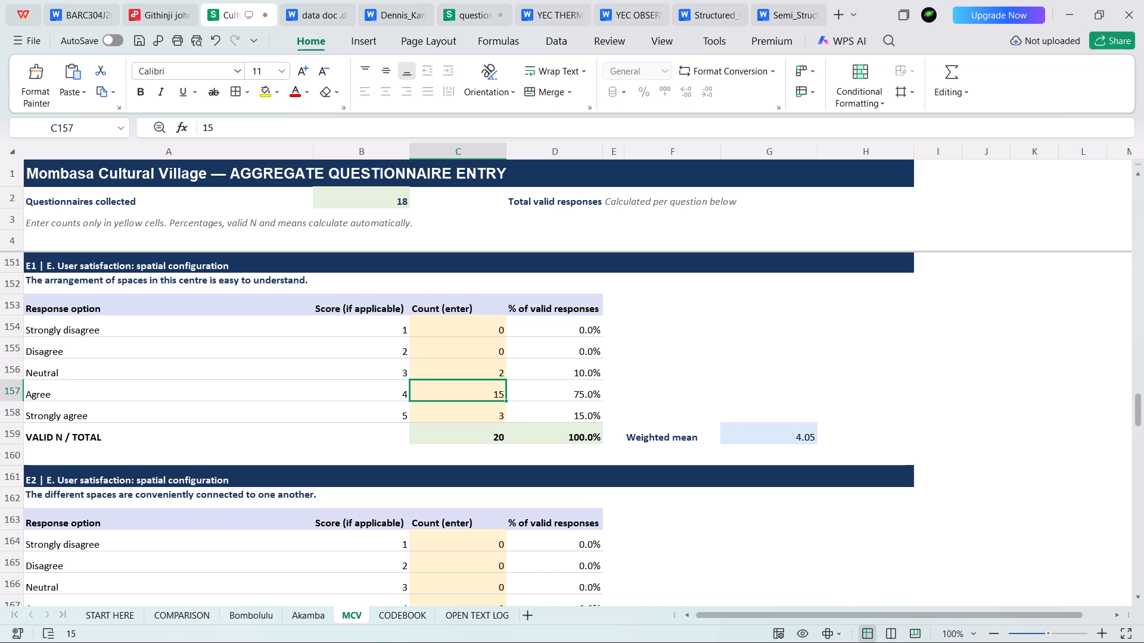
# Revise question E1's response counts to 1 for Neutral, 13 for Agree and 4 for Strongly agree.
pyautogui.click(477, 367)
pyautogui.press('1')
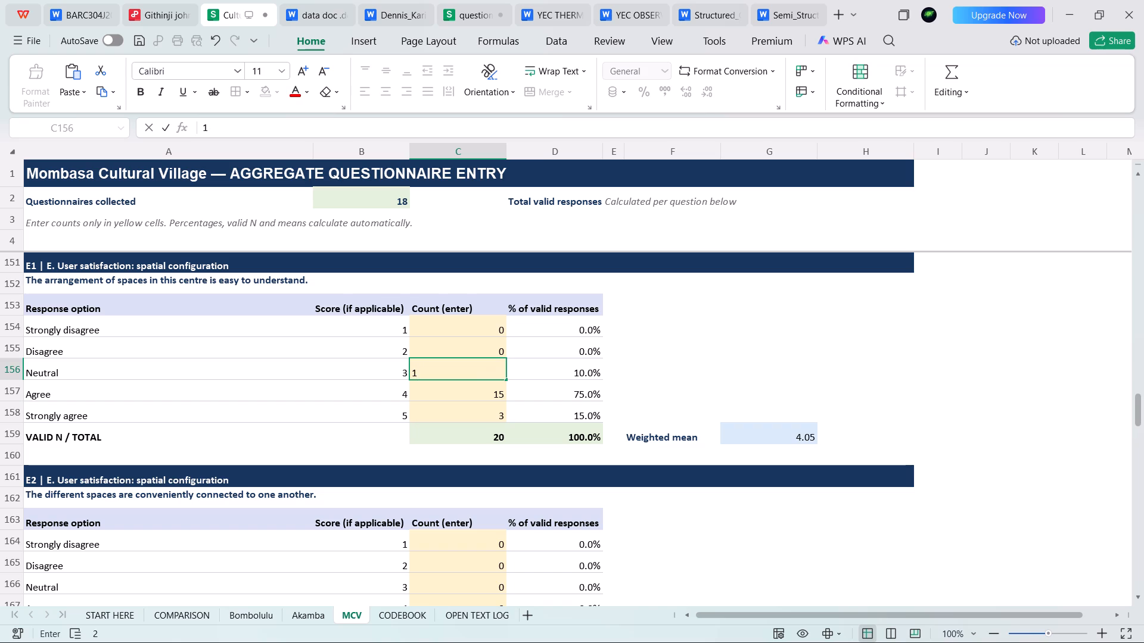
pyautogui.click(481, 396)
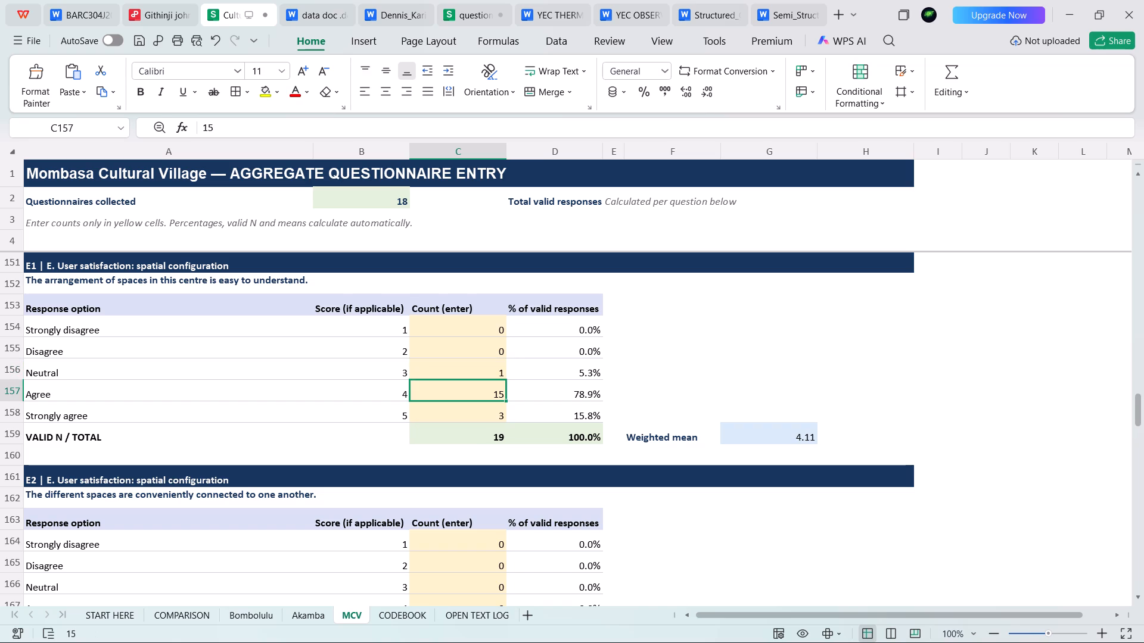
pyautogui.click(475, 416)
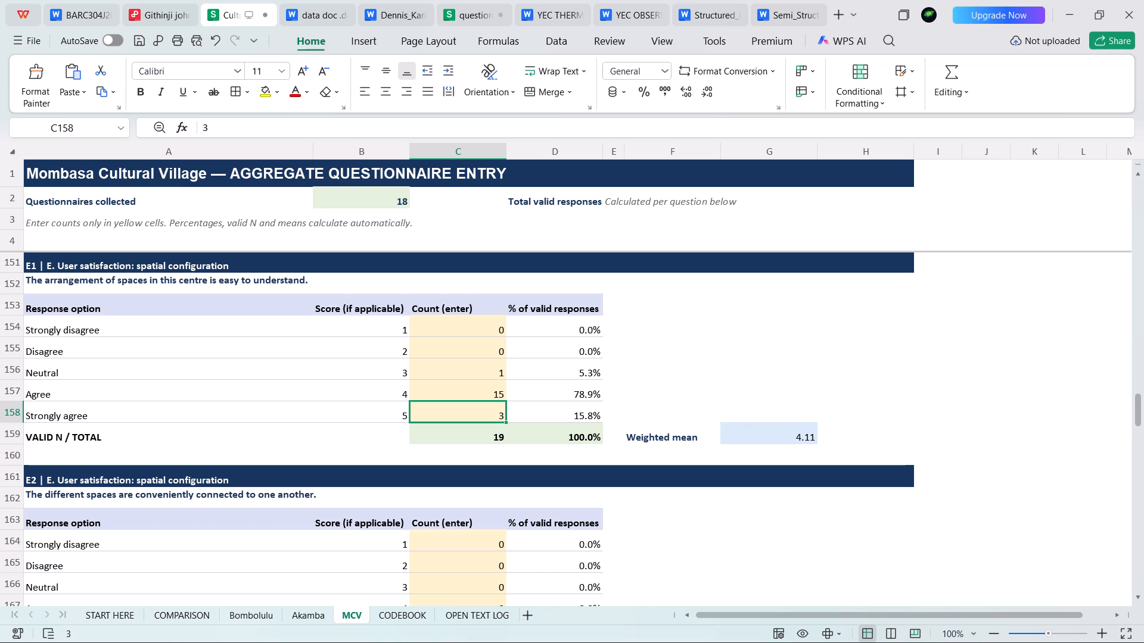
pyautogui.press('4')
pyautogui.click(483, 389)
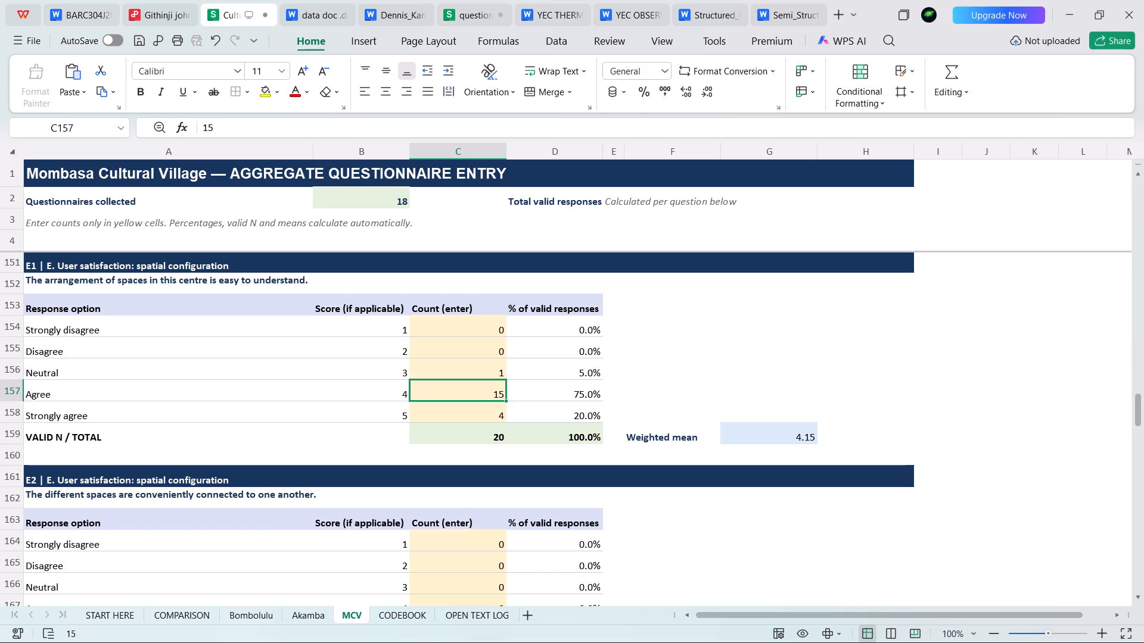
pyautogui.press('1')
pyautogui.press('3')
pyautogui.scroll(5, 483, 389)
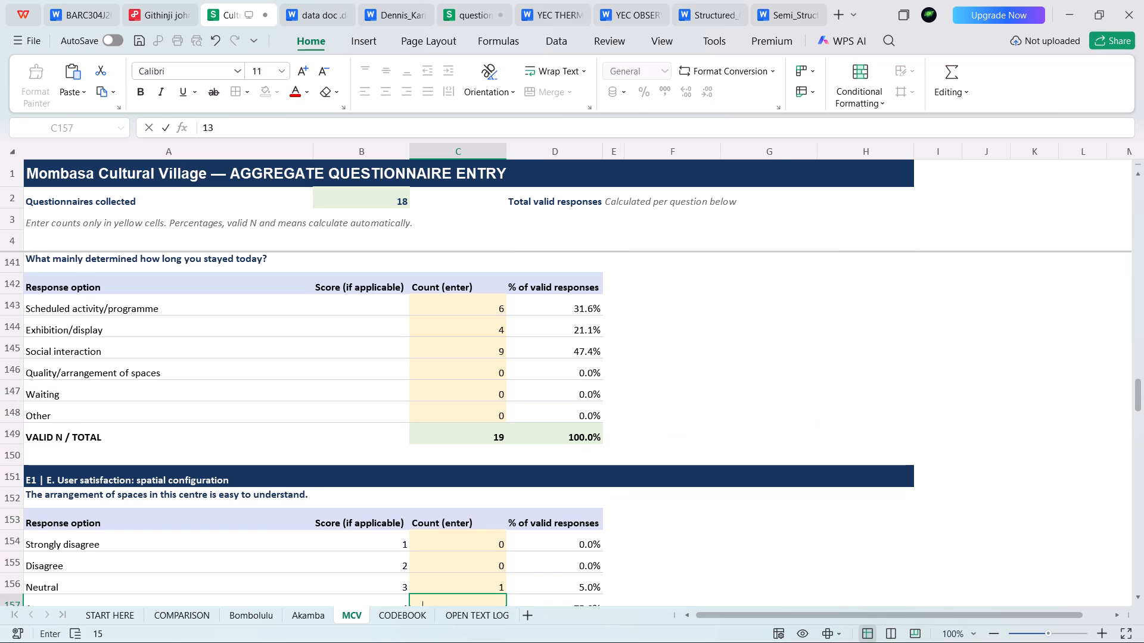
pyautogui.scroll(5, 481, 389)
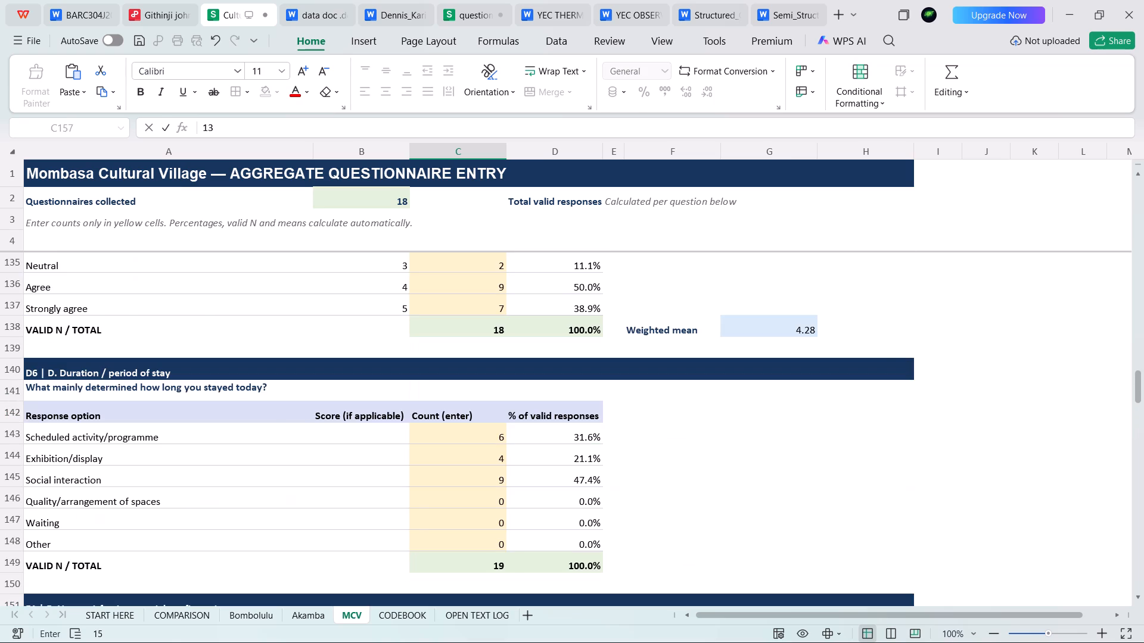
pyautogui.scroll(5, 481, 389)
pyautogui.scroll(-14, 481, 389)
pyautogui.click(462, 454)
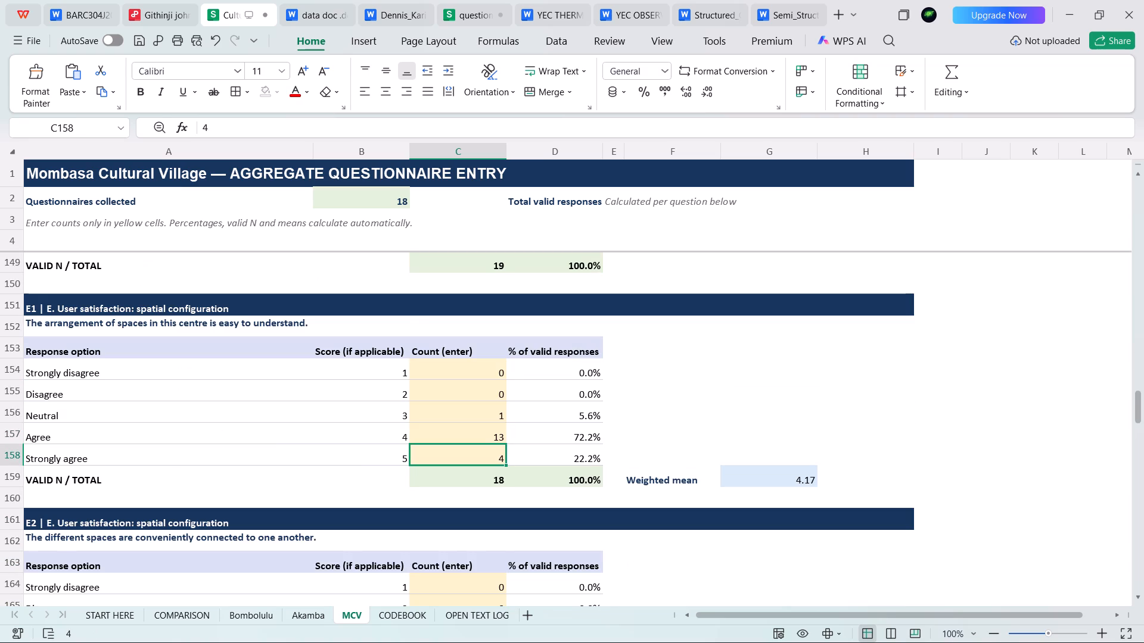
# Start on question E2's response counts about how conveniently the different spaces are connected.
pyautogui.scroll(-3, 462, 454)
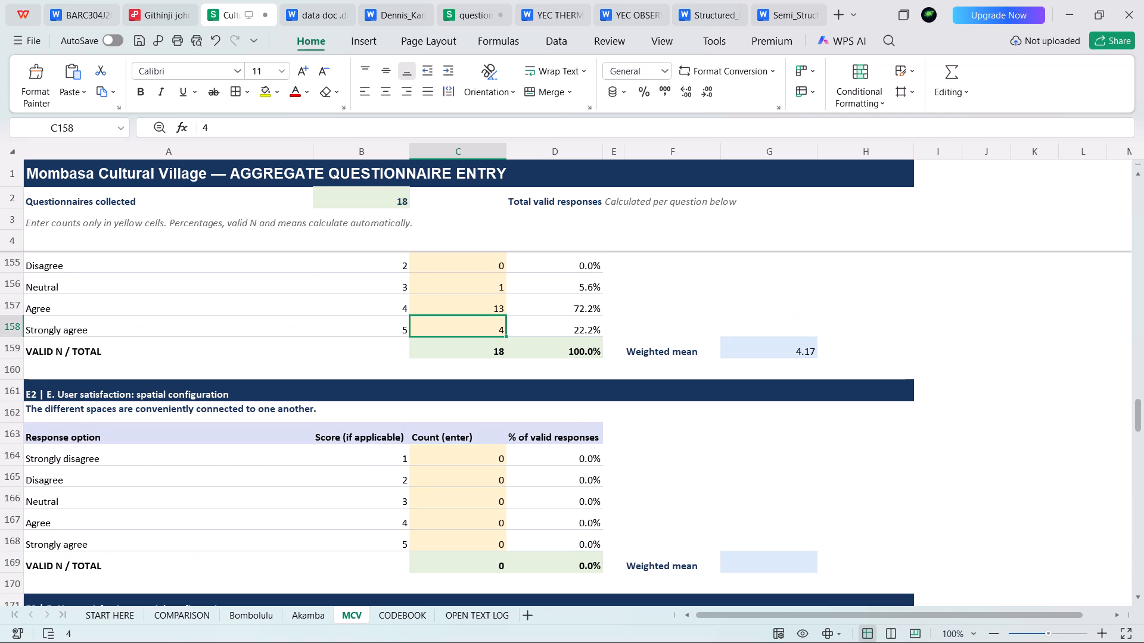
pyautogui.scroll(-2, 462, 454)
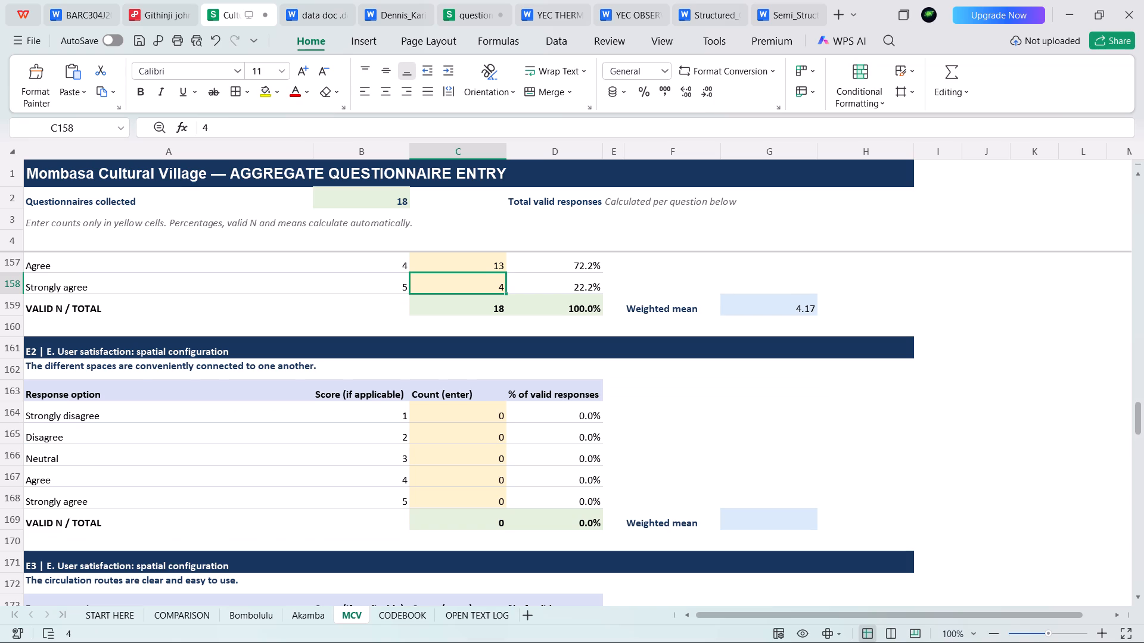
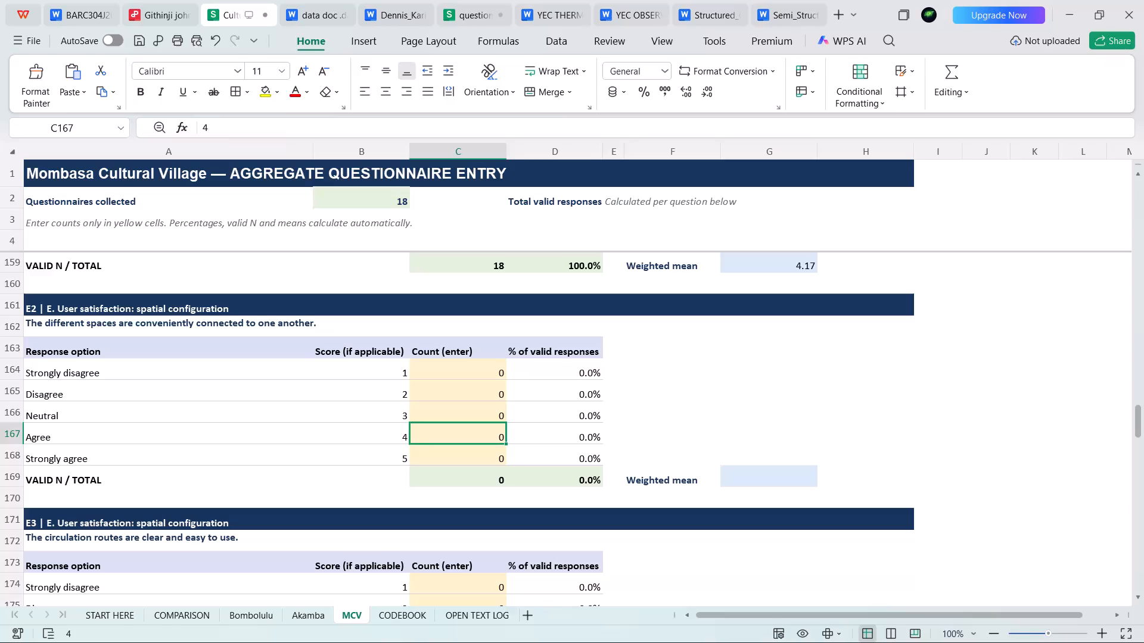
# Set question E2's response counts to 9 for Agree, 8 for Strongly agree and 4 for Neutral.
pyautogui.press('9')
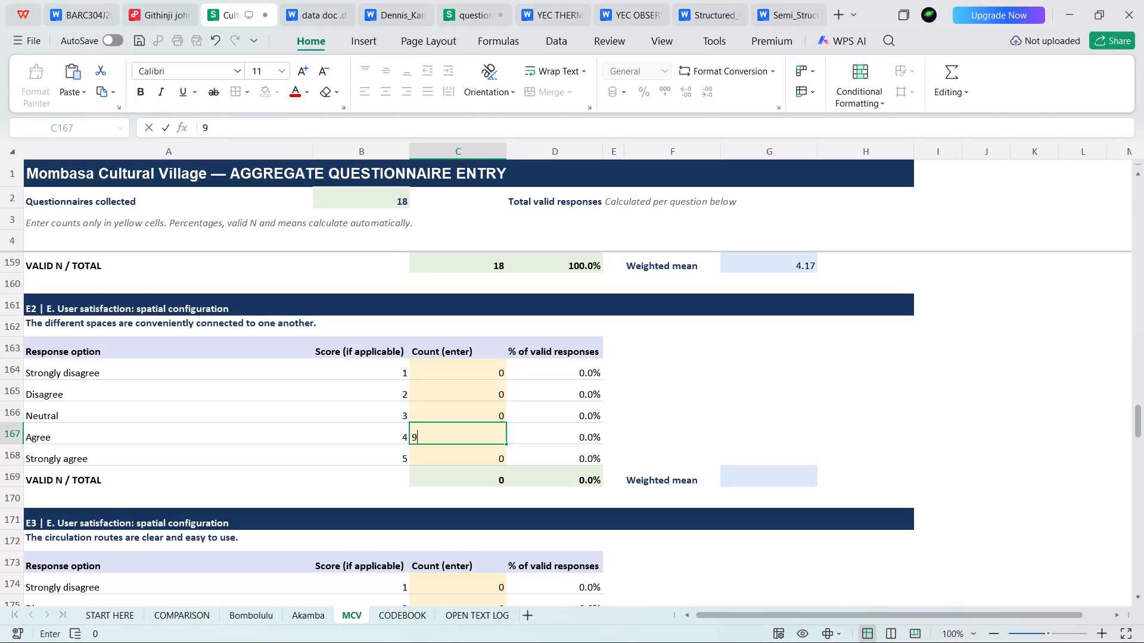
pyautogui.click(484, 463)
pyautogui.press('8')
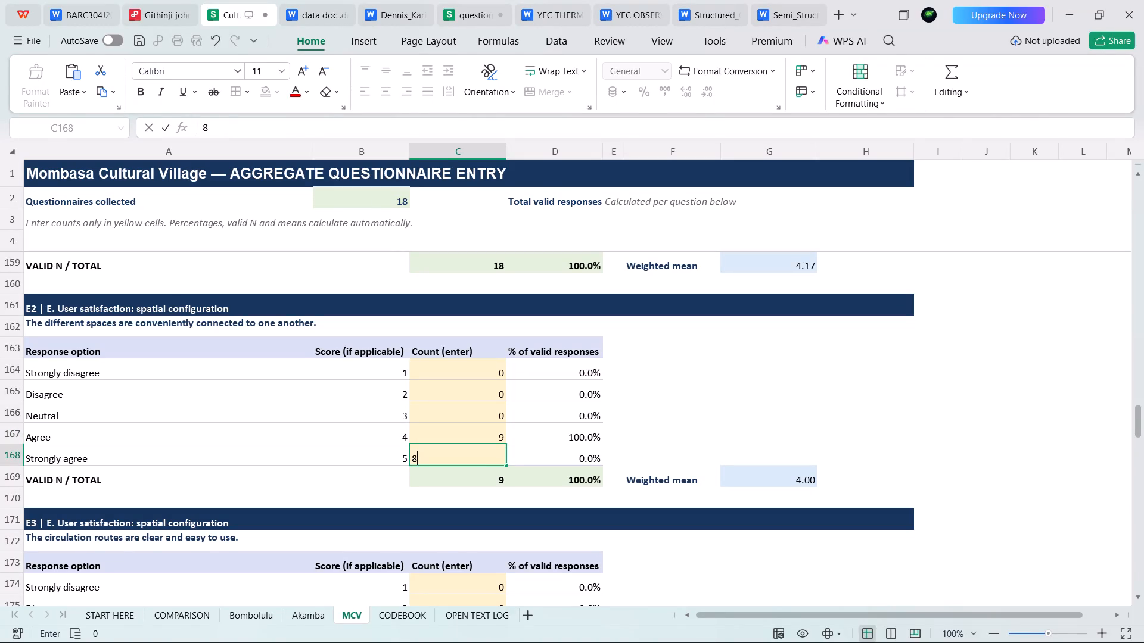
pyautogui.click(489, 416)
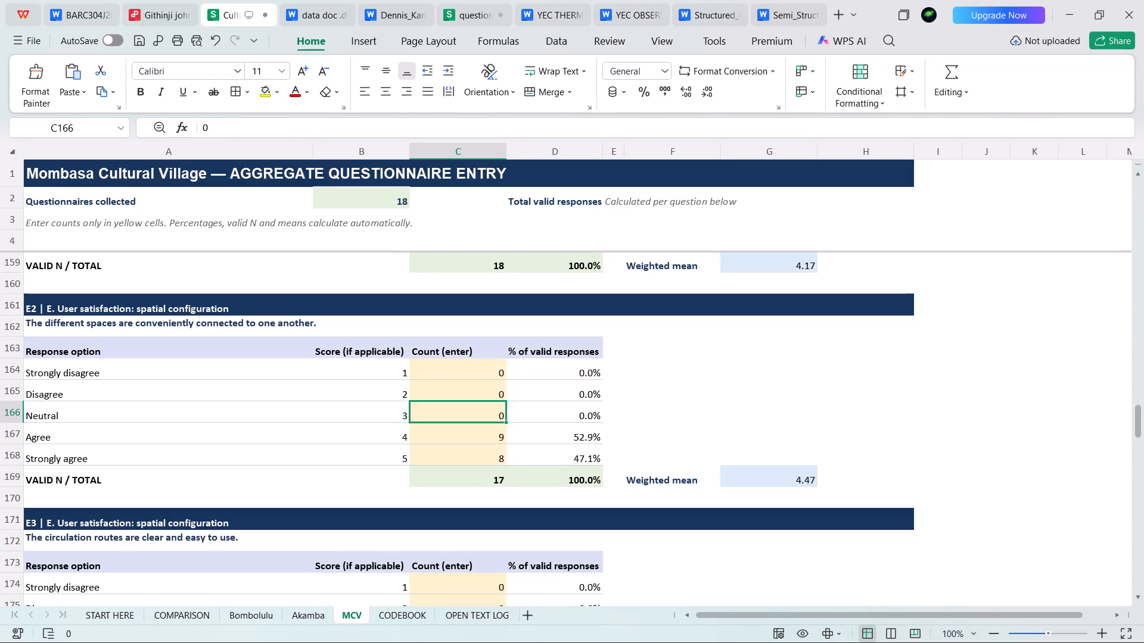
pyautogui.press('4')
# Revise question E2's response counts to 6 for Strongly agree and 3 for Neutral.
pyautogui.click(484, 455)
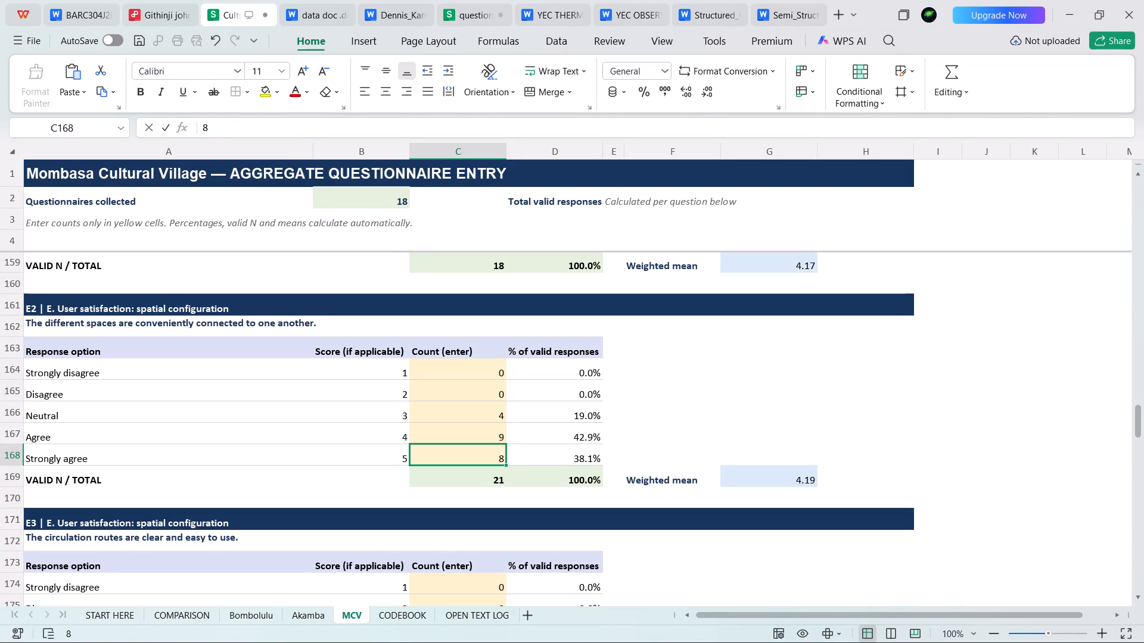
pyautogui.press('6')
pyautogui.click(489, 427)
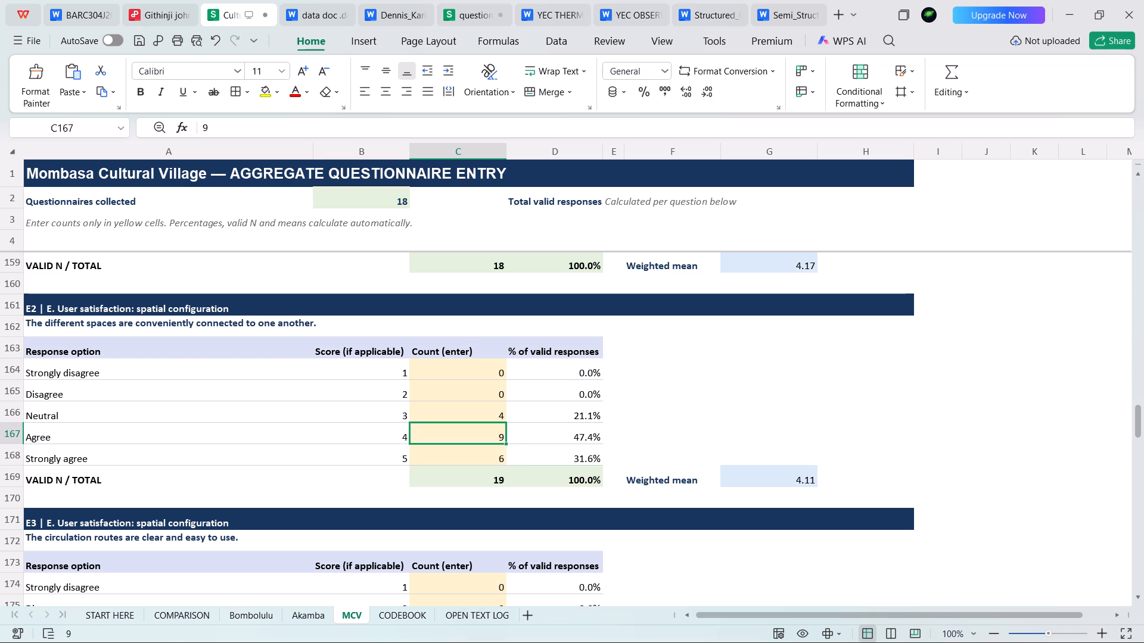
pyautogui.click(489, 414)
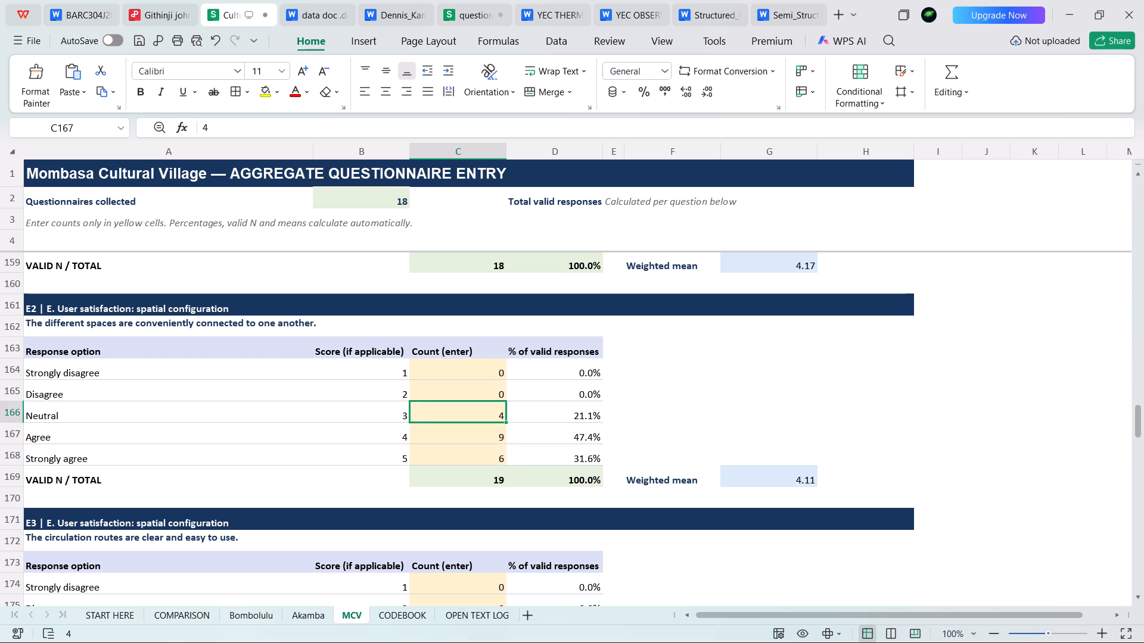
pyautogui.press('3')
pyautogui.click(485, 442)
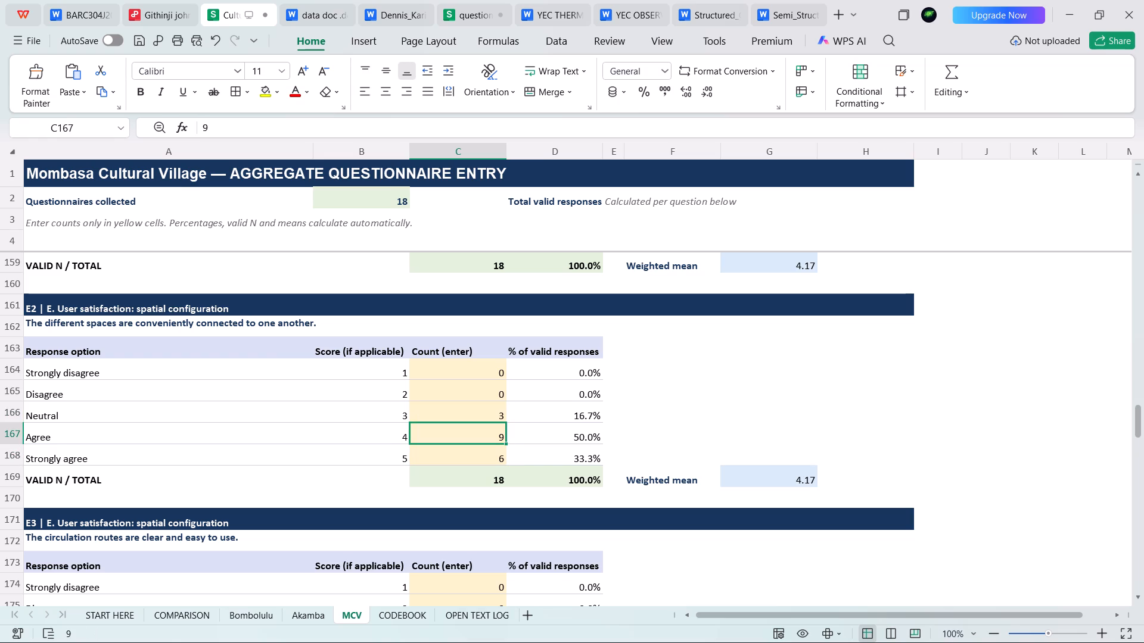
# Set question E3's circulation-route response counts to 5 for Strongly agree, 7 for Agree and 5 for Neutral.
pyautogui.scroll(-4, 485, 442)
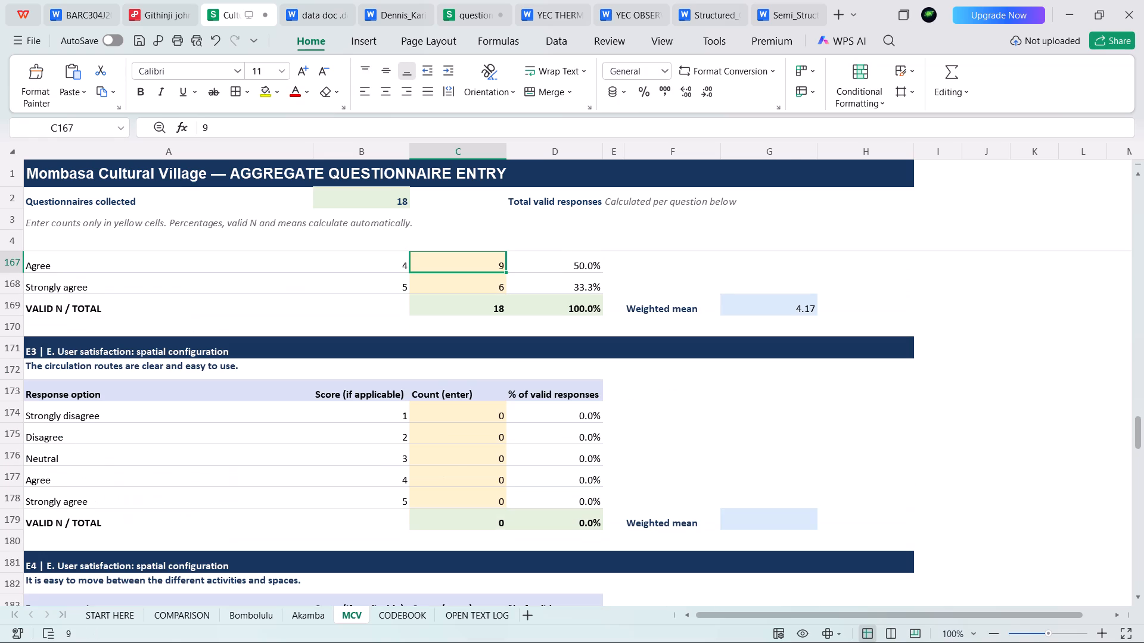
pyautogui.click(469, 416)
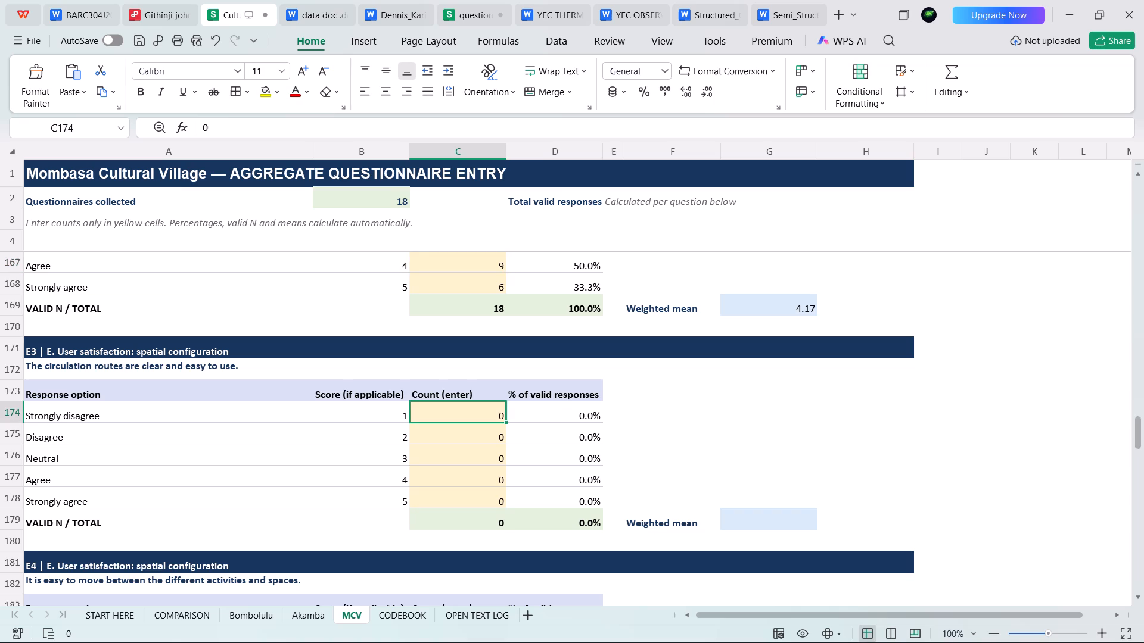
pyautogui.click(476, 502)
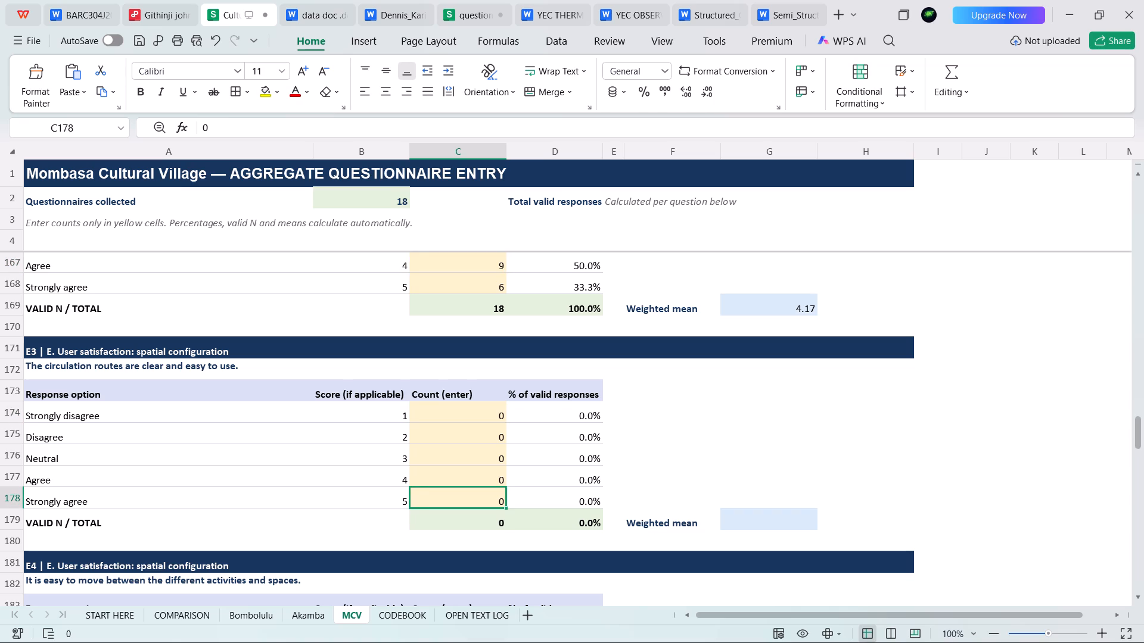
pyautogui.press('5')
pyautogui.click(471, 482)
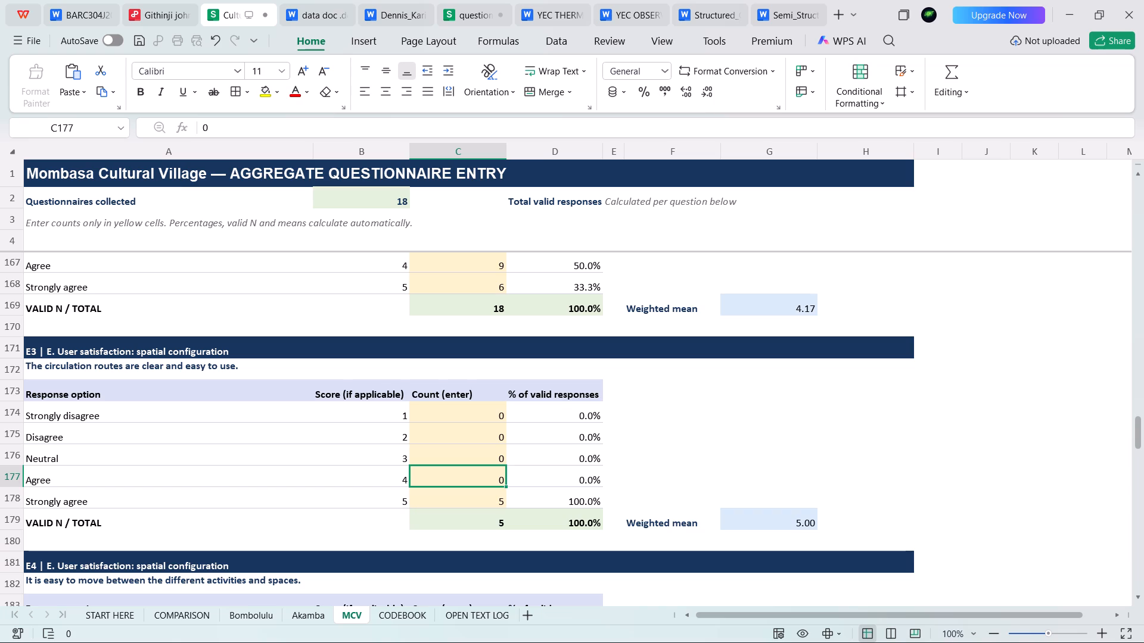
pyautogui.press('7')
pyautogui.click(469, 453)
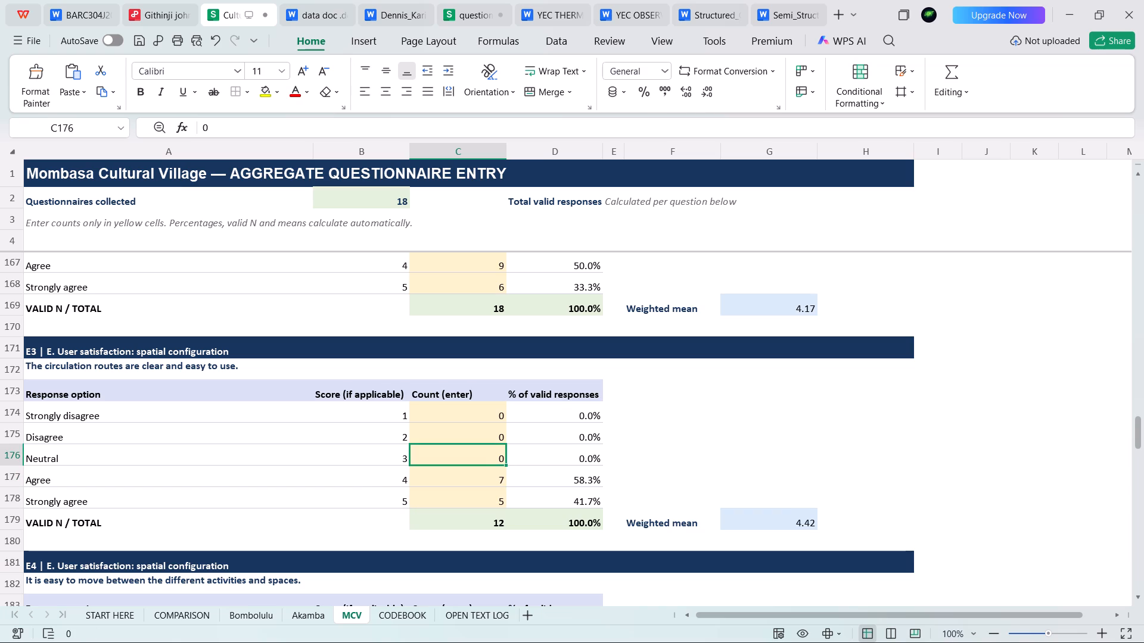
pyautogui.press('5')
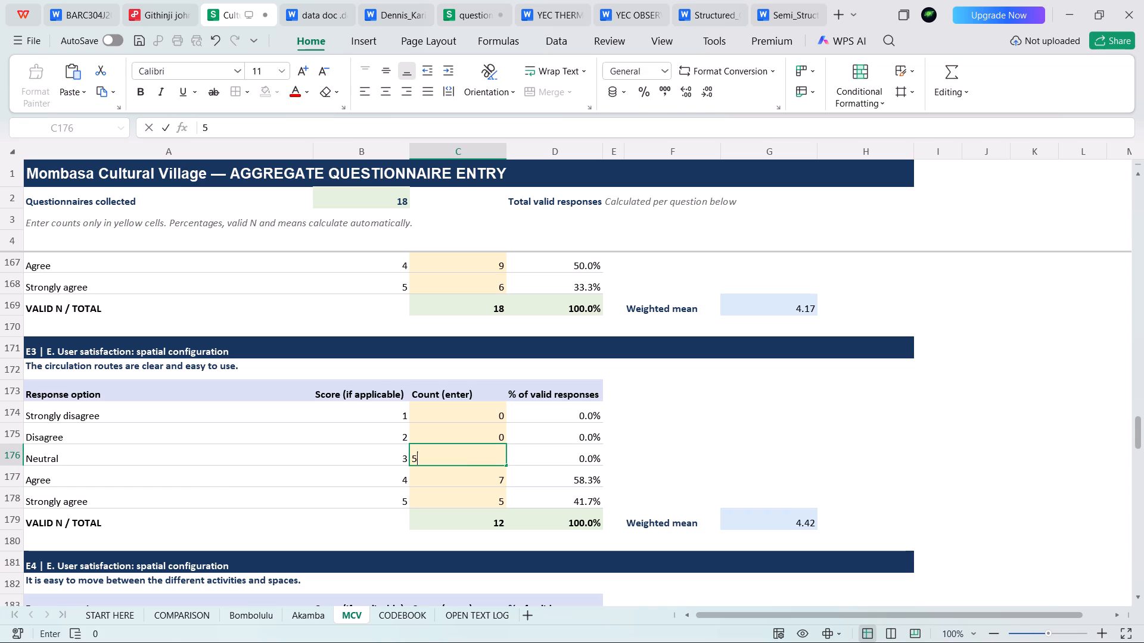
pyautogui.click(465, 498)
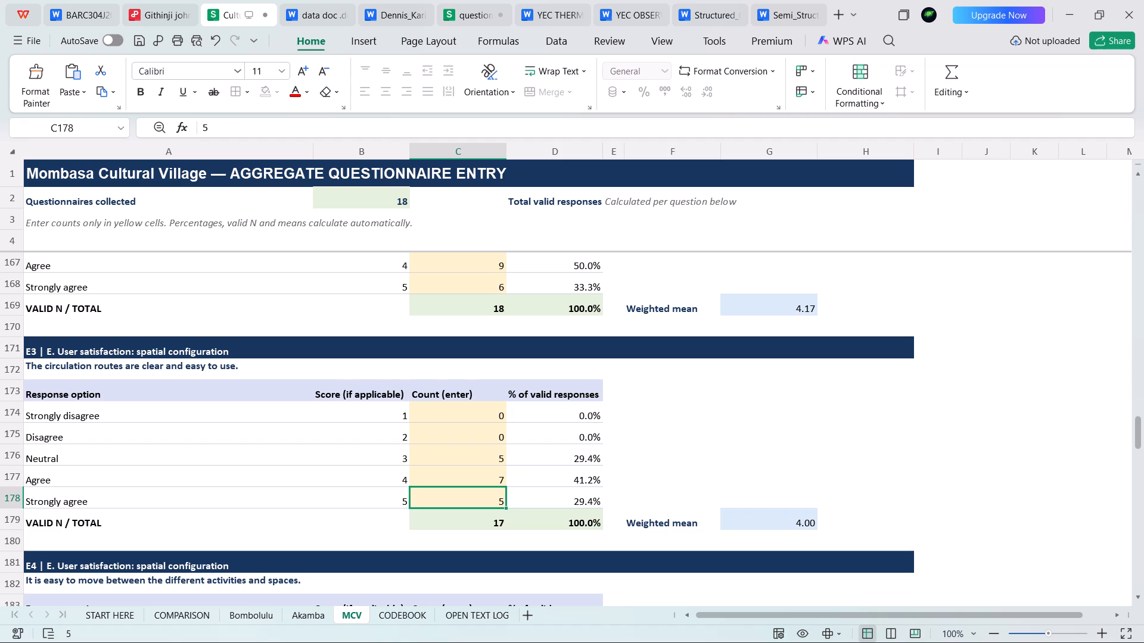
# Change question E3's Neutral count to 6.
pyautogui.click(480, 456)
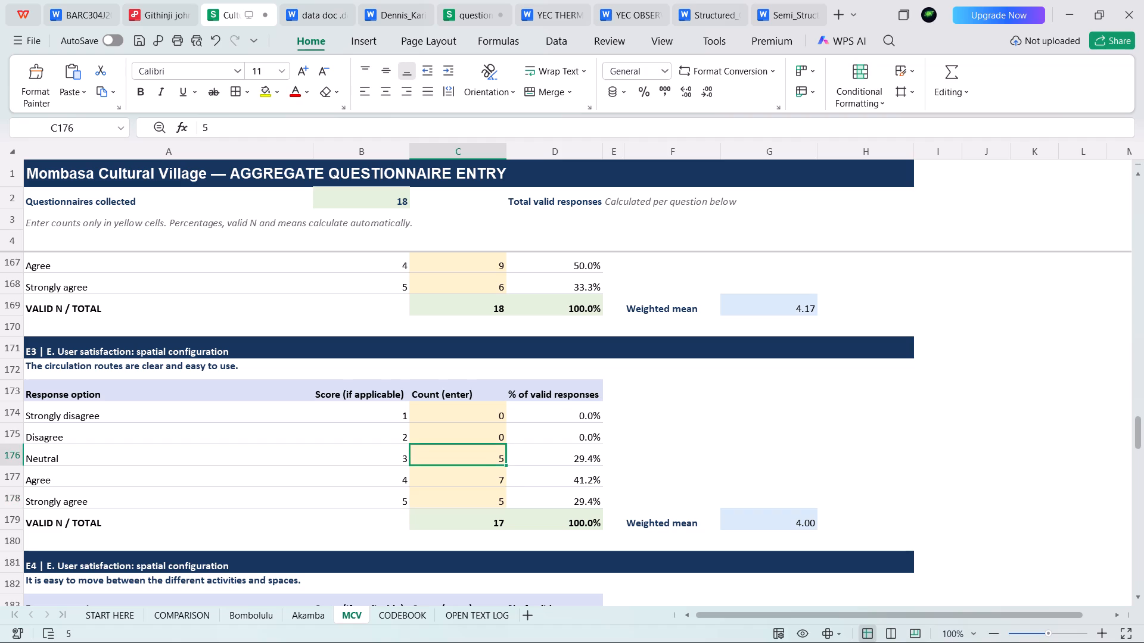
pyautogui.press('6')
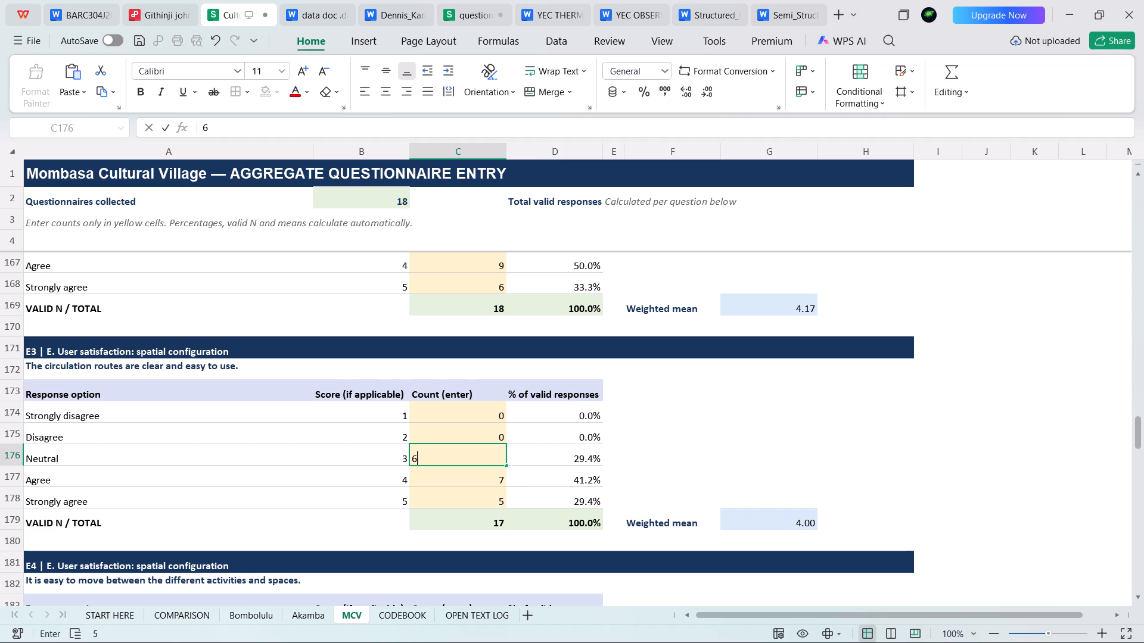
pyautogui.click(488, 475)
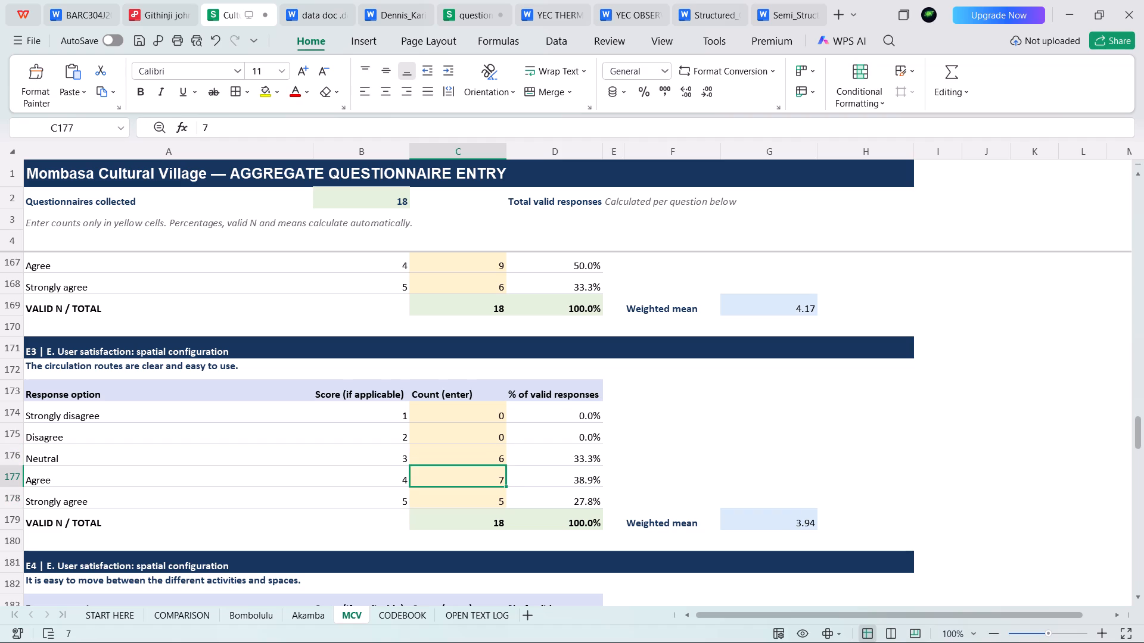
# Revise question E3's response counts to 6 for Strongly agree and 5 for Neutral.
pyautogui.click(471, 506)
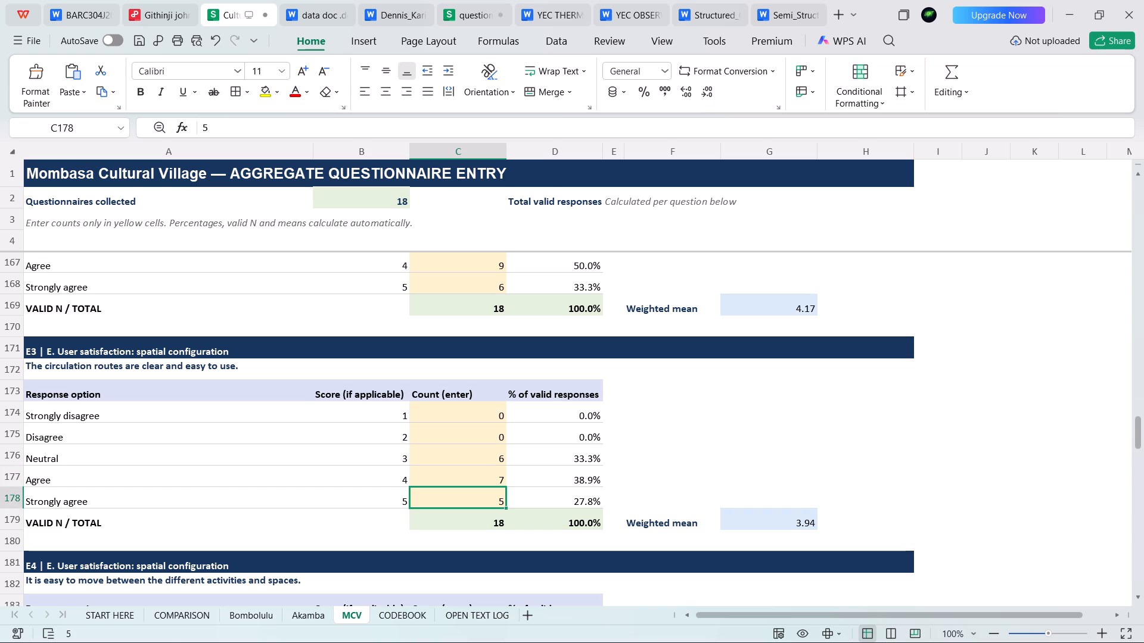
pyautogui.press('6')
pyautogui.click(486, 457)
pyautogui.press('5')
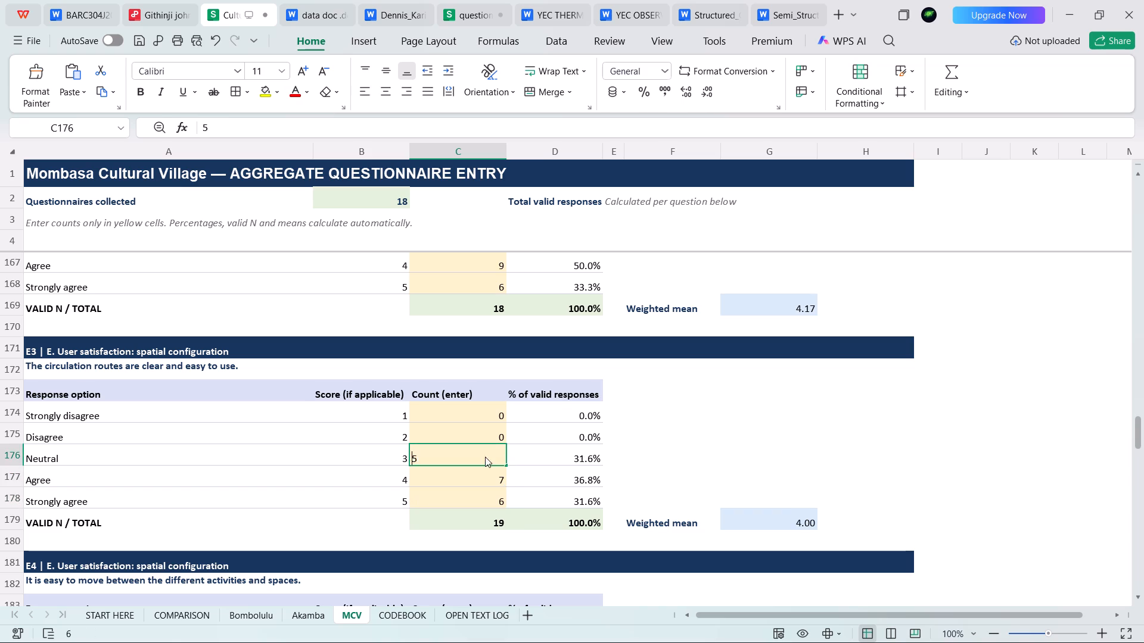
pyautogui.click(474, 480)
# Set question E4's response counts on ease of movement to 11 for Agree, 4 for Strongly agree and 3 for Neutral.
pyautogui.scroll(-7, 474, 480)
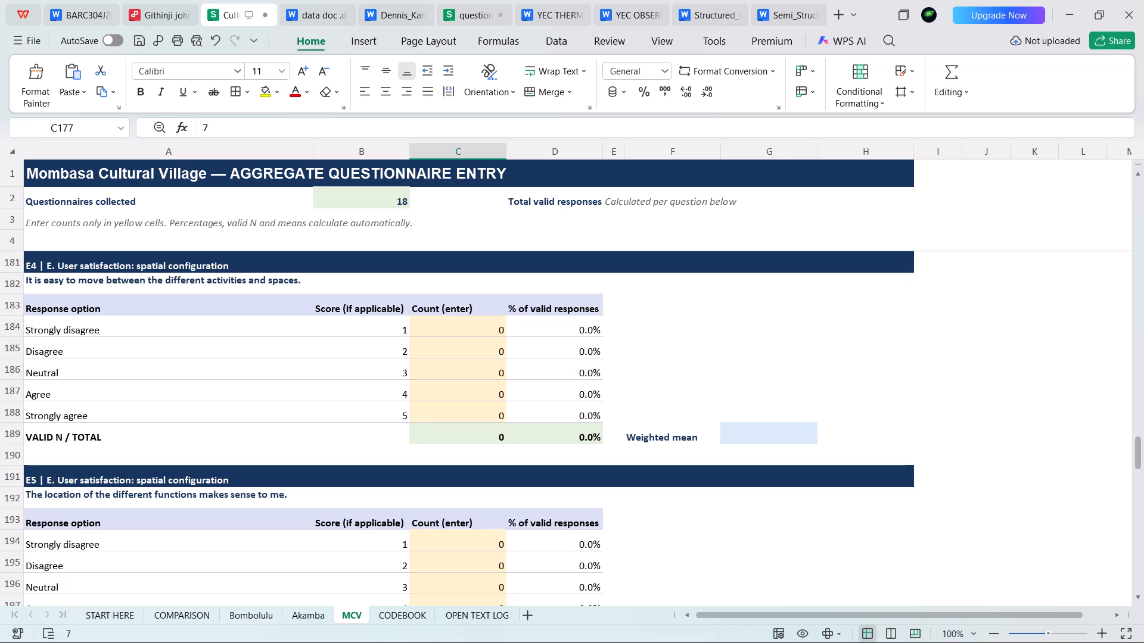
pyautogui.click(465, 394)
pyautogui.write('11')
pyautogui.click(465, 413)
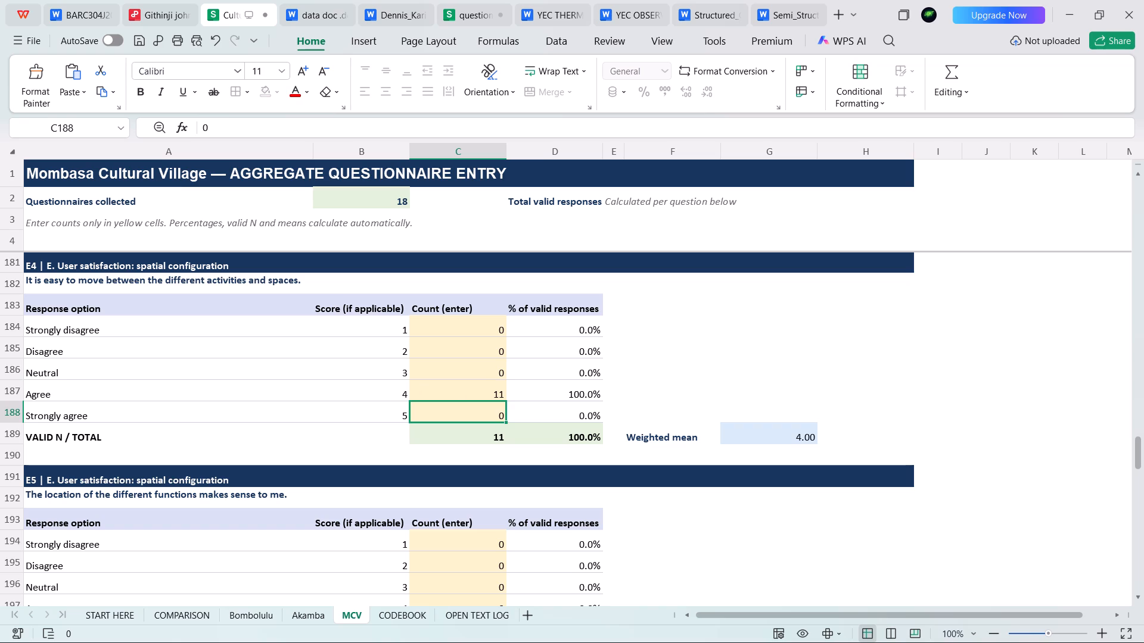
pyautogui.press('4')
pyautogui.click(465, 366)
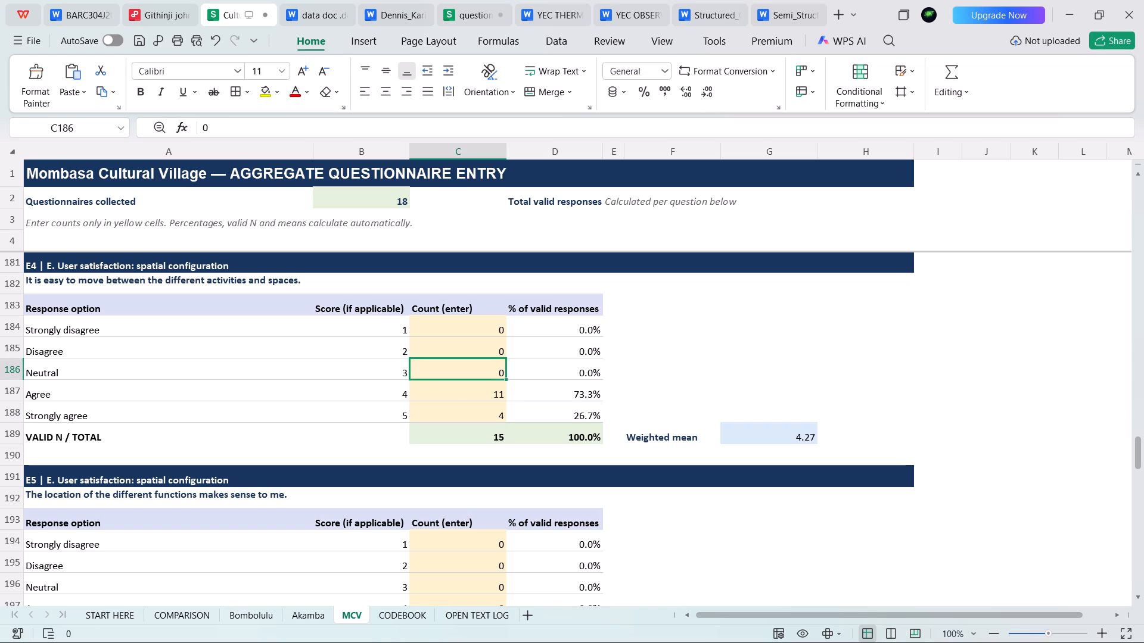
pyautogui.press('3')
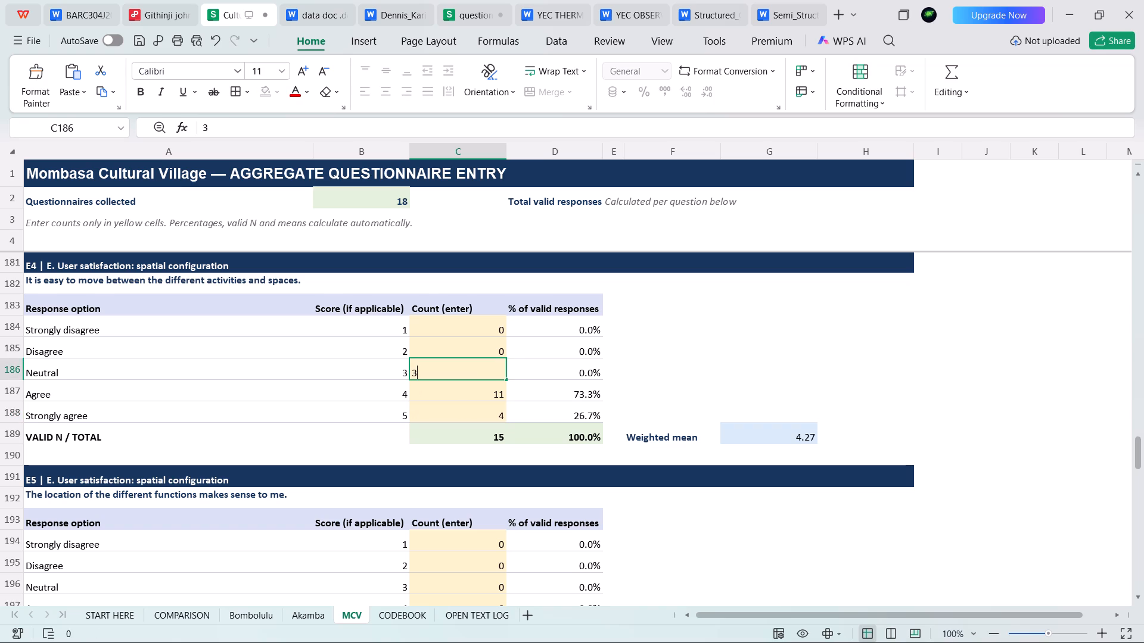
pyautogui.click(472, 399)
# Set question E5's response counts on the location of functions to 10 for Agree, 5 for Strongly agree and 3 for Neutral.
pyautogui.scroll(-3, 472, 399)
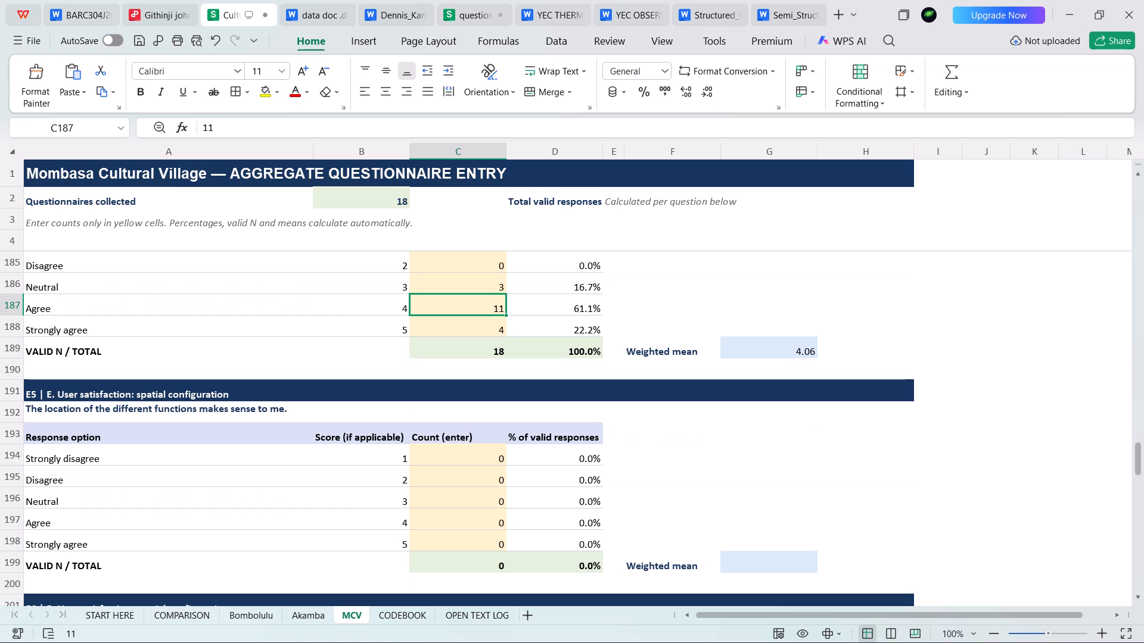
pyautogui.click(465, 476)
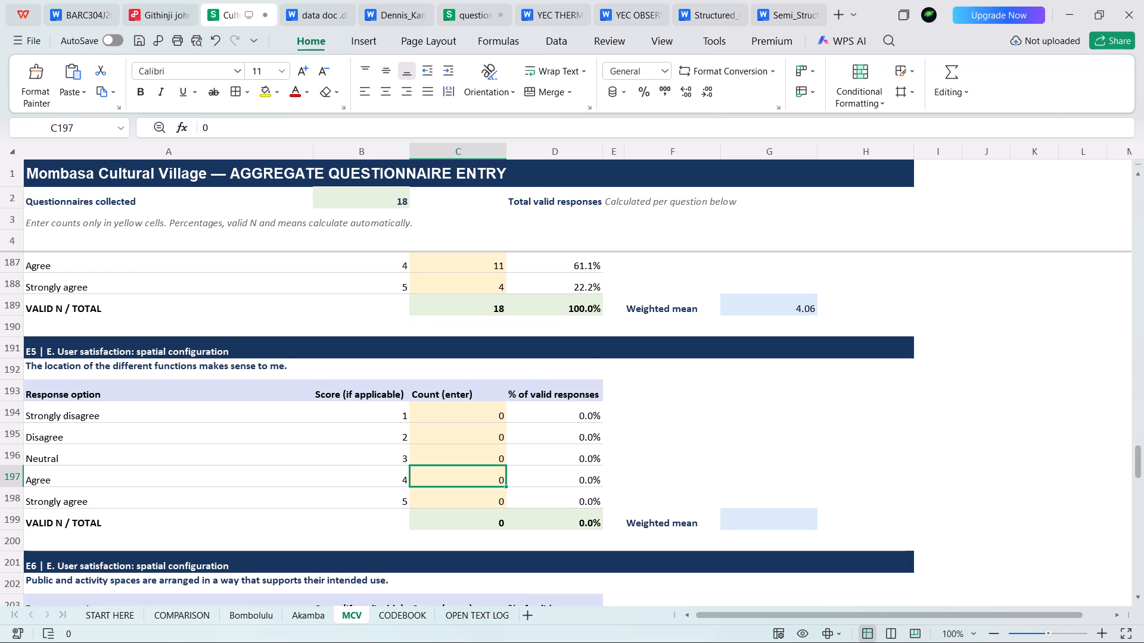
pyautogui.write('10')
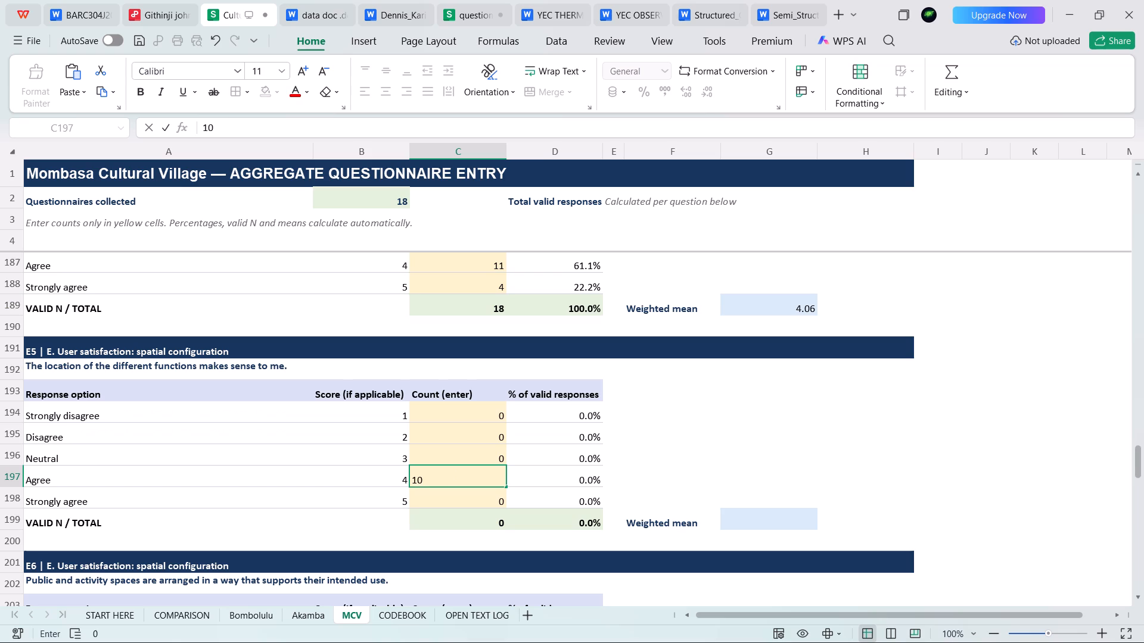
pyautogui.click(455, 496)
pyautogui.press('5')
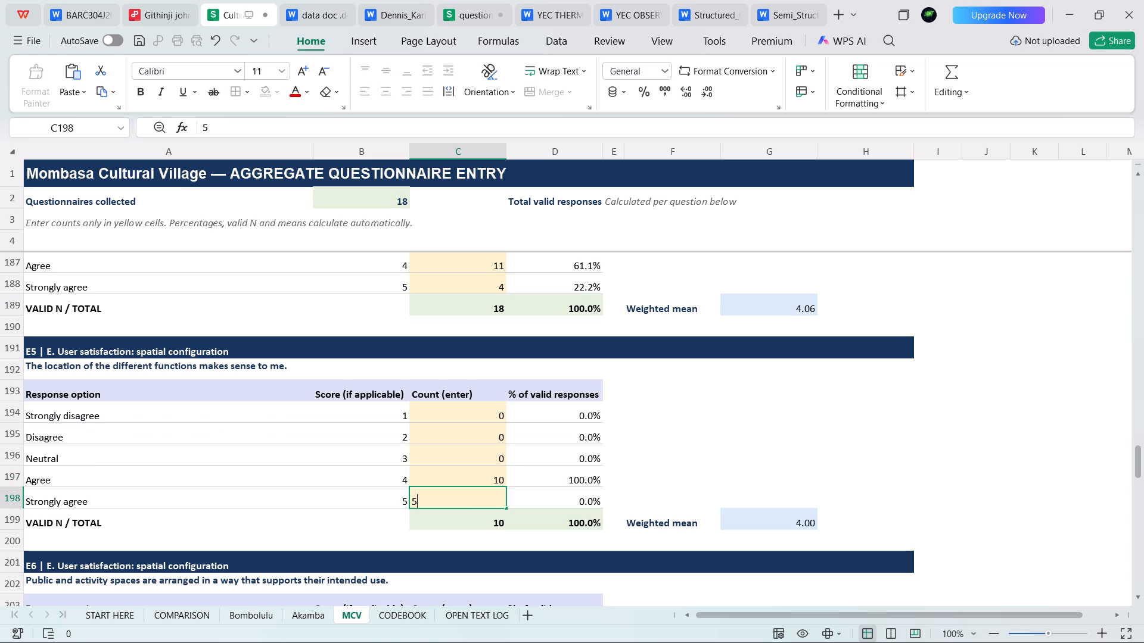
pyautogui.click(471, 462)
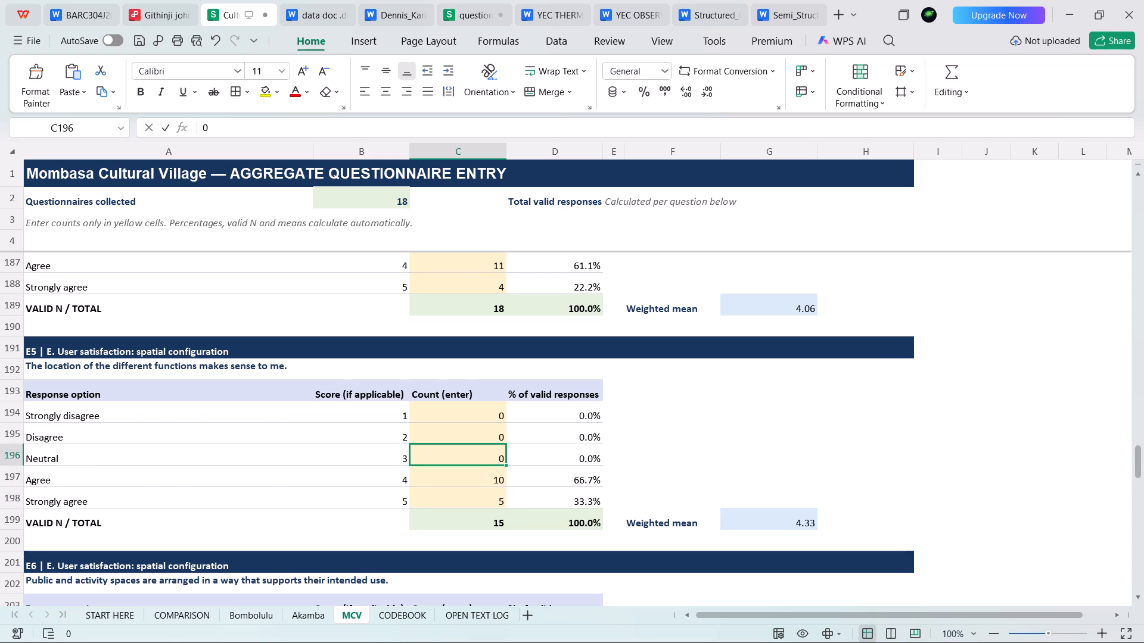
pyautogui.press('3')
pyautogui.click(486, 431)
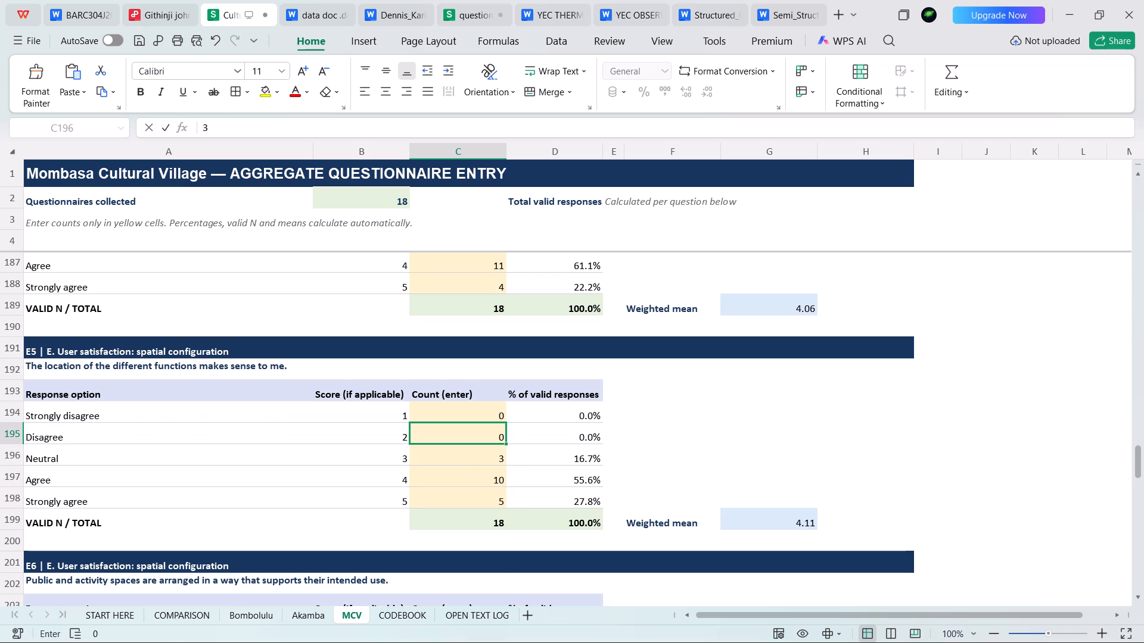
# Set question E6's response counts on public and activity space arrangement to 10 for Strongly agree and 8 for Agree.
pyautogui.scroll(-3, 486, 431)
pyautogui.click(483, 356)
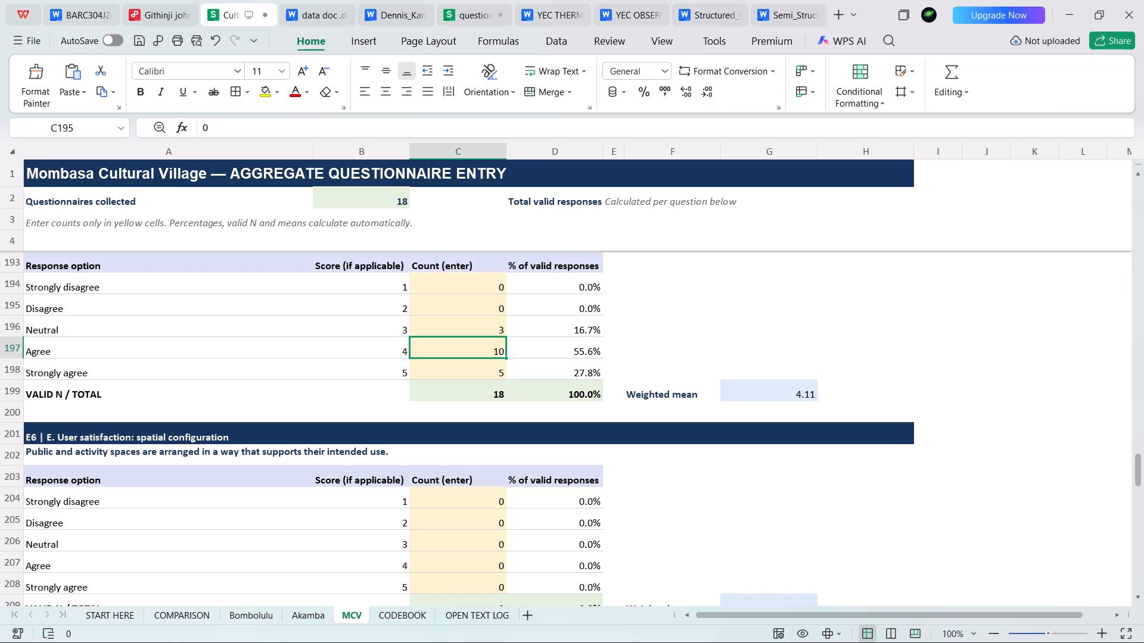
pyautogui.scroll(-3, 493, 365)
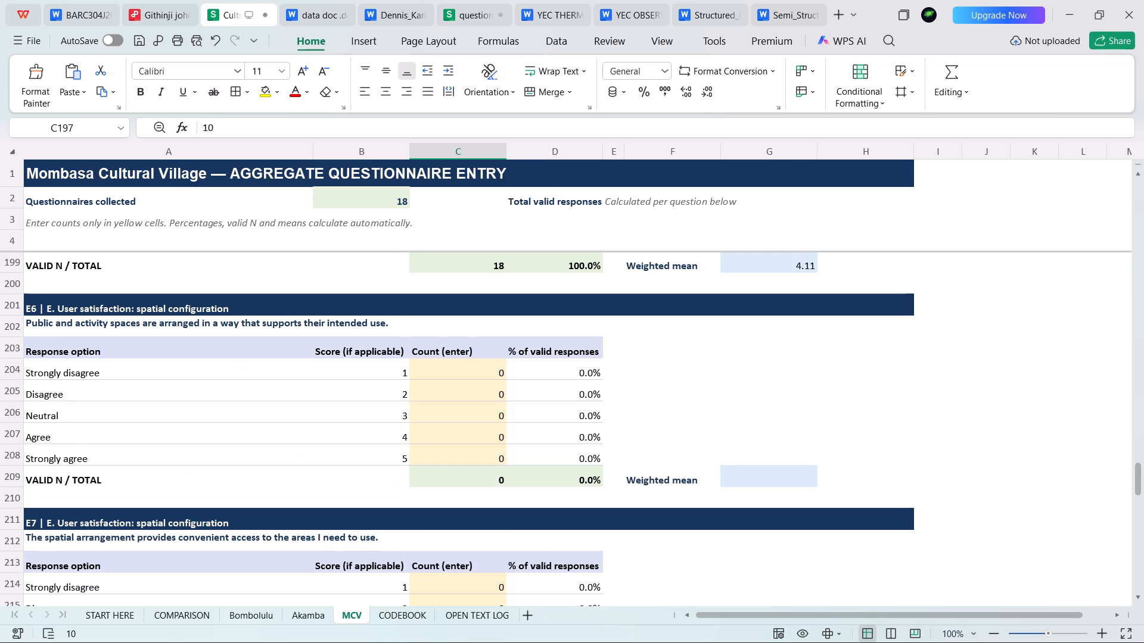
pyautogui.click(470, 456)
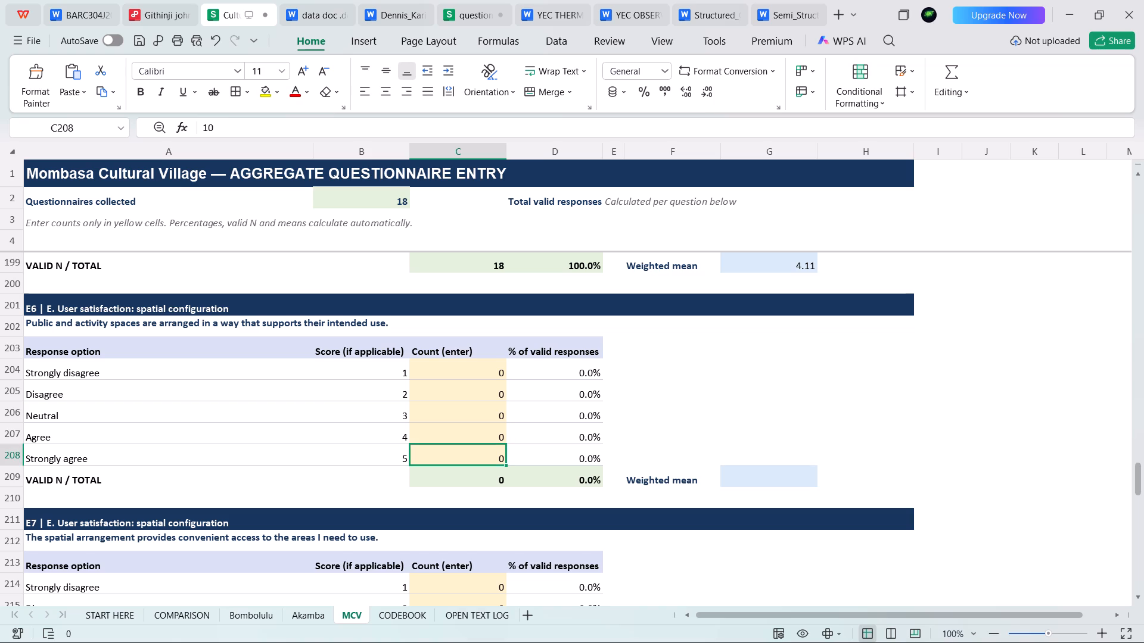
pyautogui.press('1')
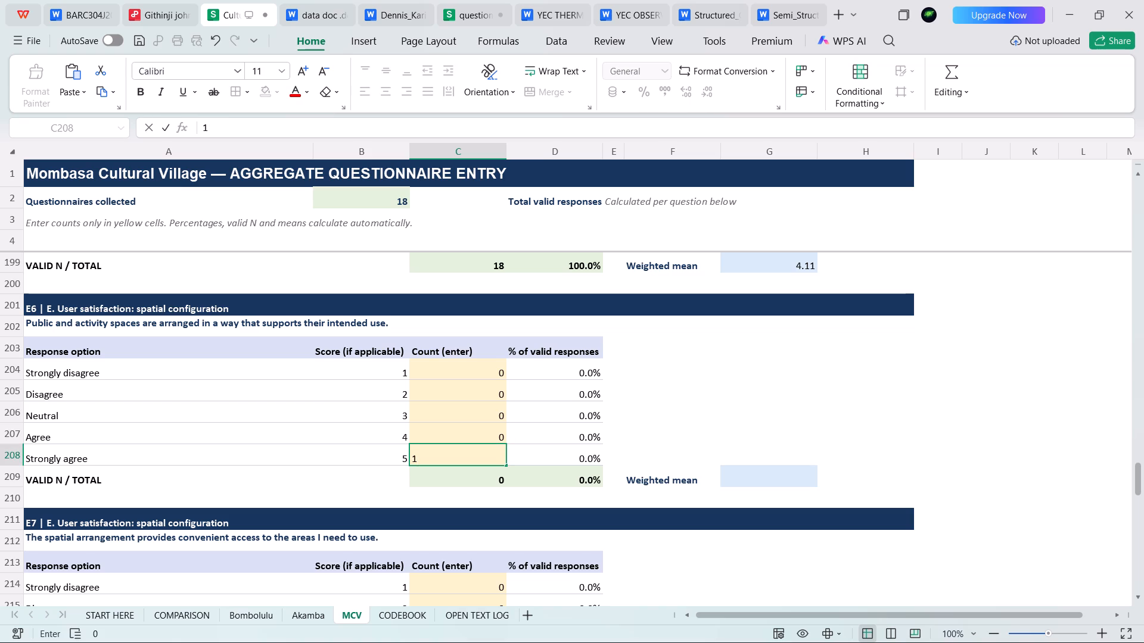
pyautogui.press('0')
pyautogui.click(462, 435)
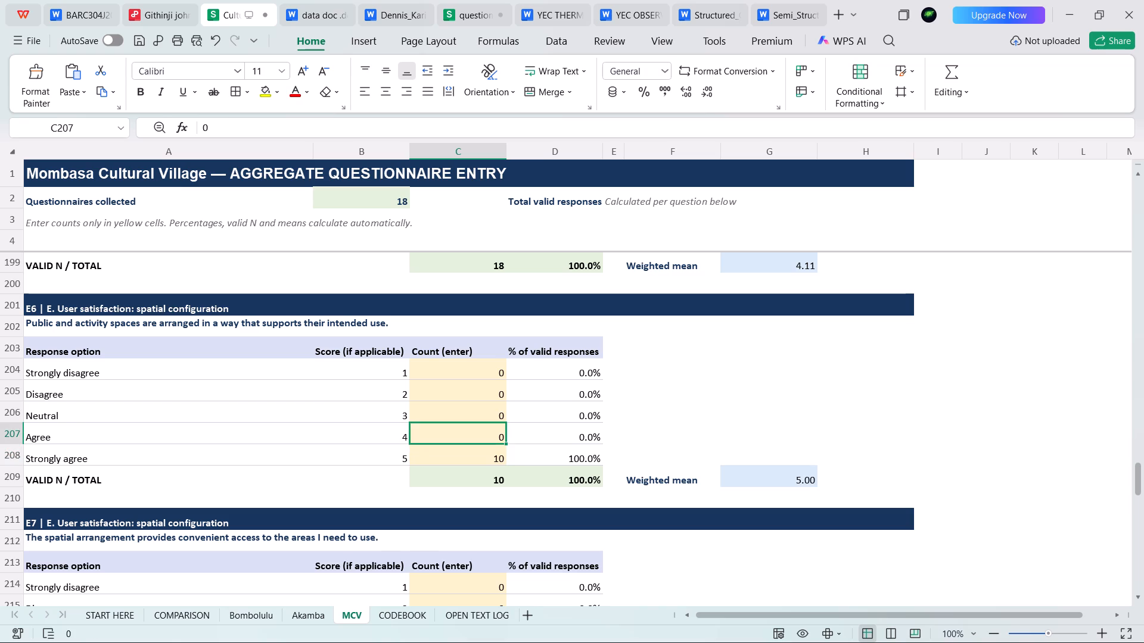
pyautogui.press('8')
pyautogui.click(467, 416)
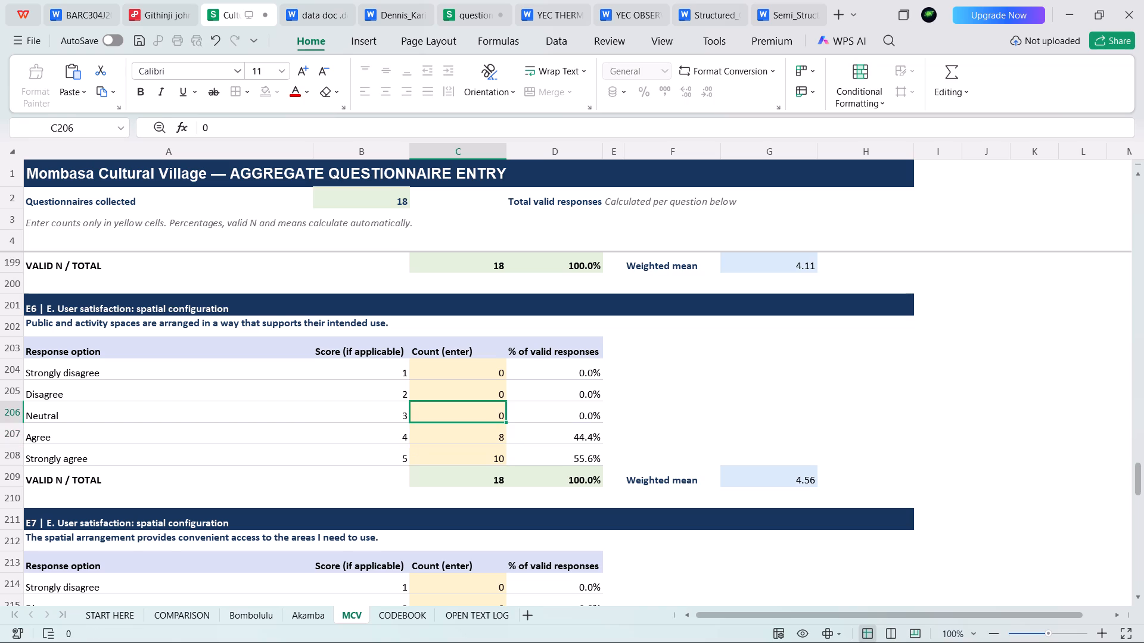
# Revise question E6's response counts to 4 for Neutral, 9 for Agree and 5 for Strongly agree.
pyautogui.press('4')
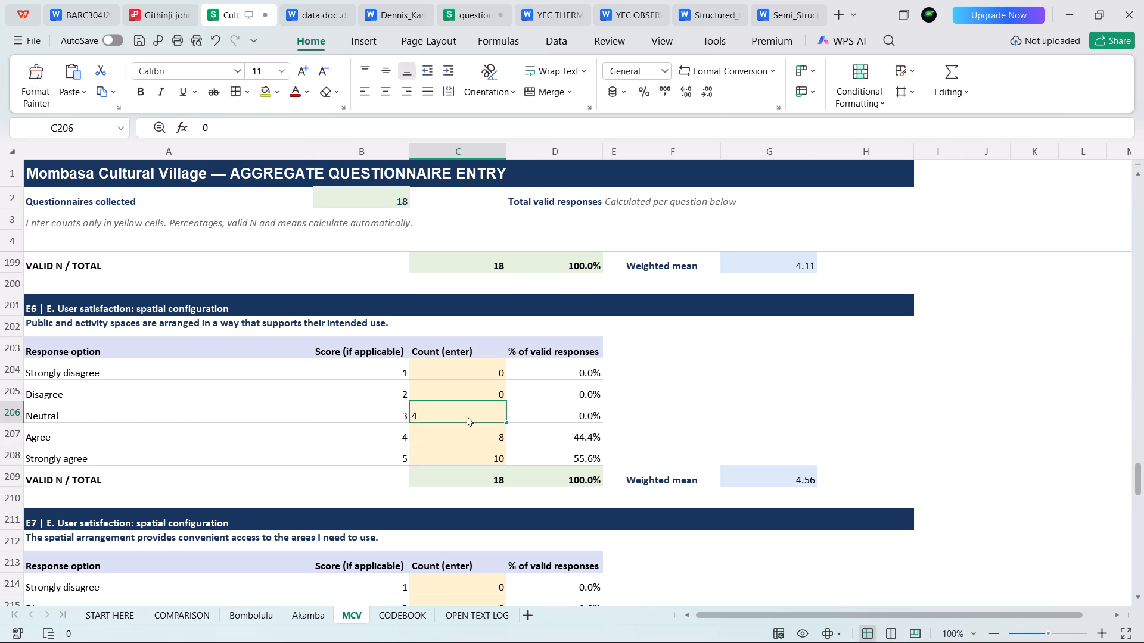
pyautogui.click(471, 447)
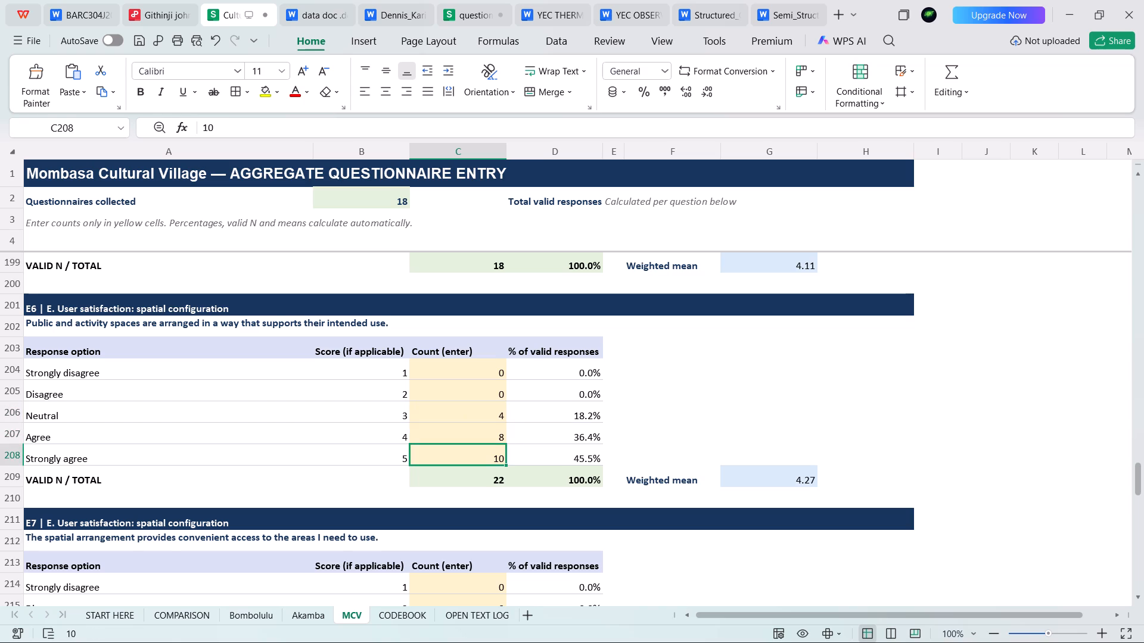
pyautogui.press('9')
pyautogui.click(474, 431)
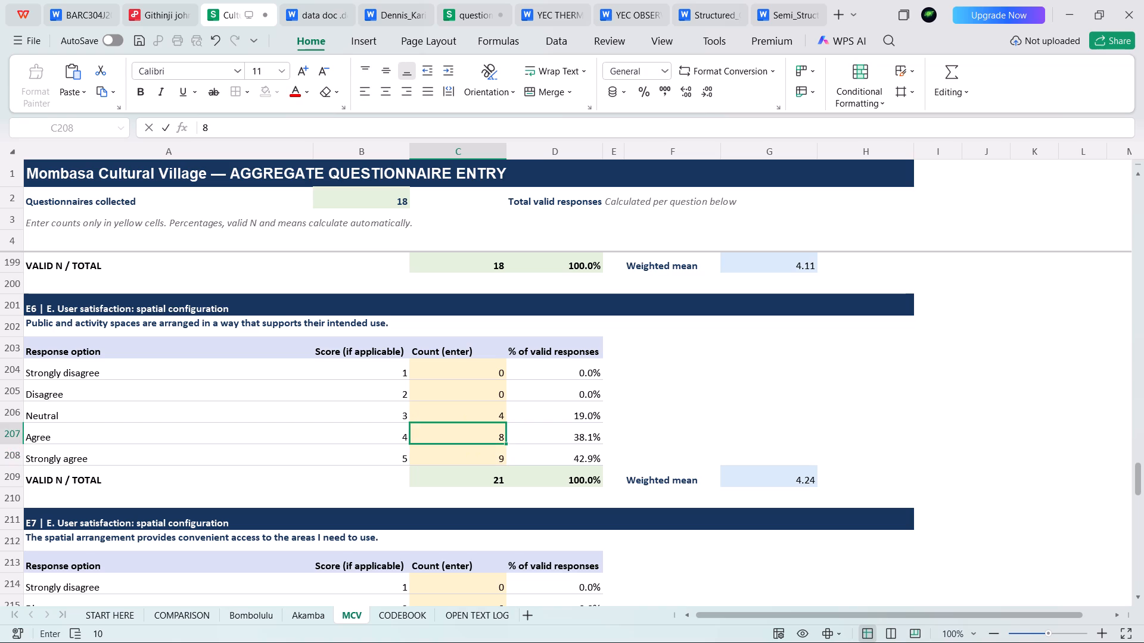
pyautogui.click(475, 454)
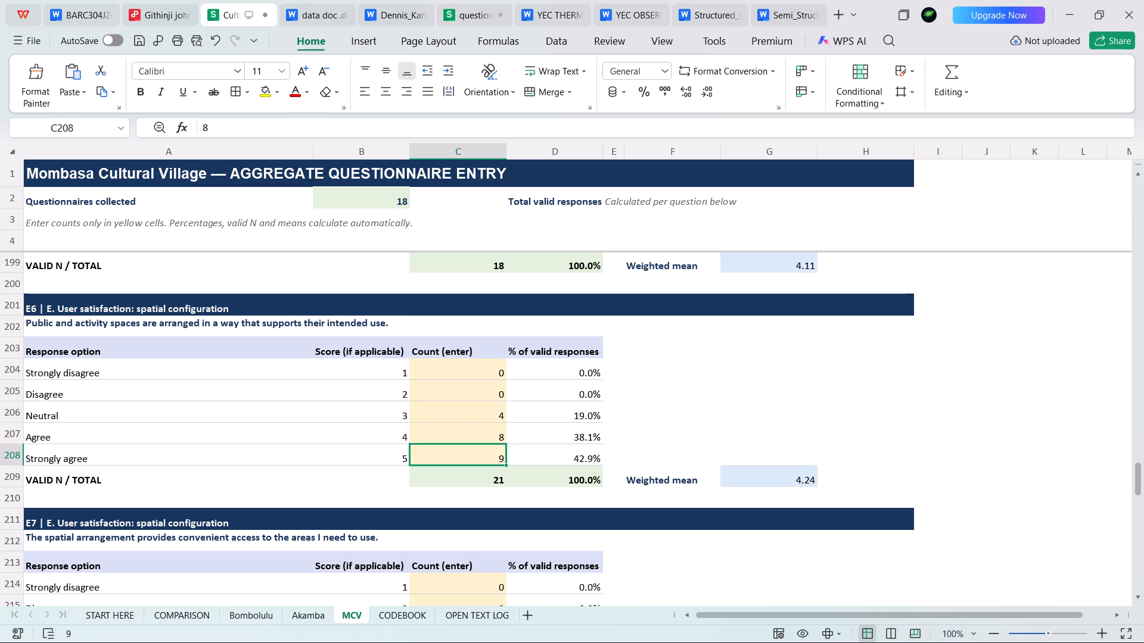
pyautogui.press('5')
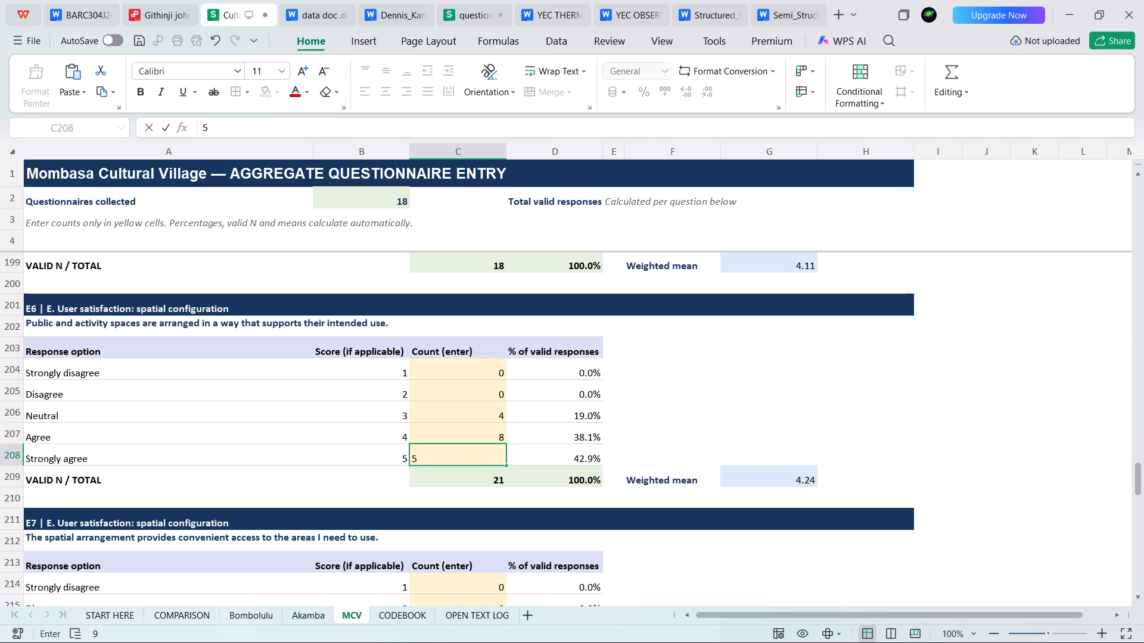
pyautogui.click(488, 429)
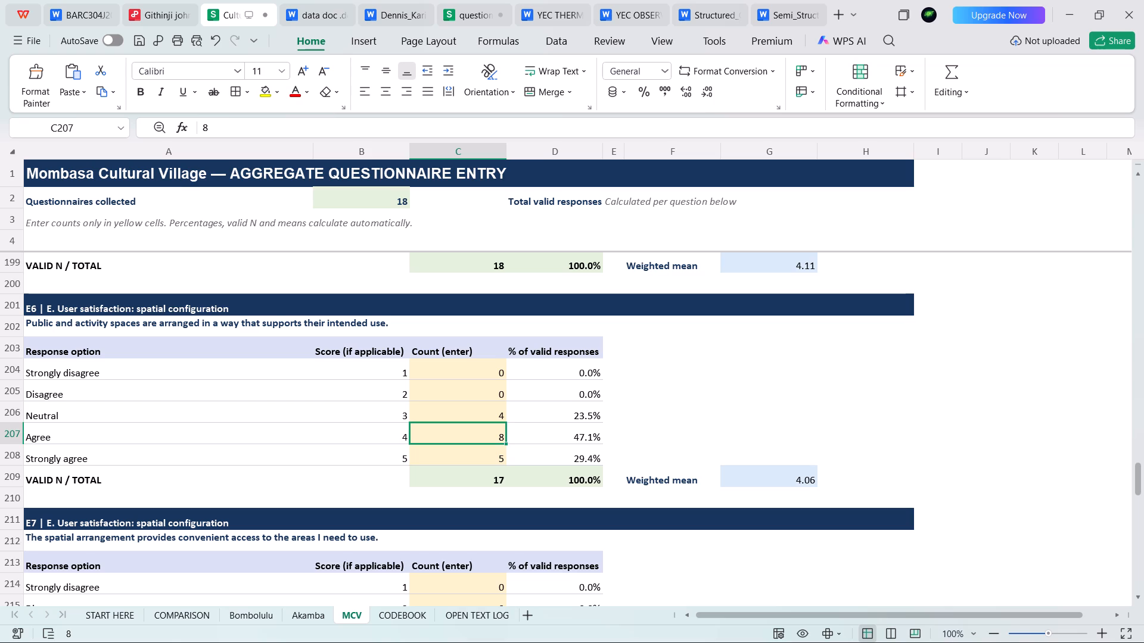
pyautogui.press('9')
pyautogui.click(482, 418)
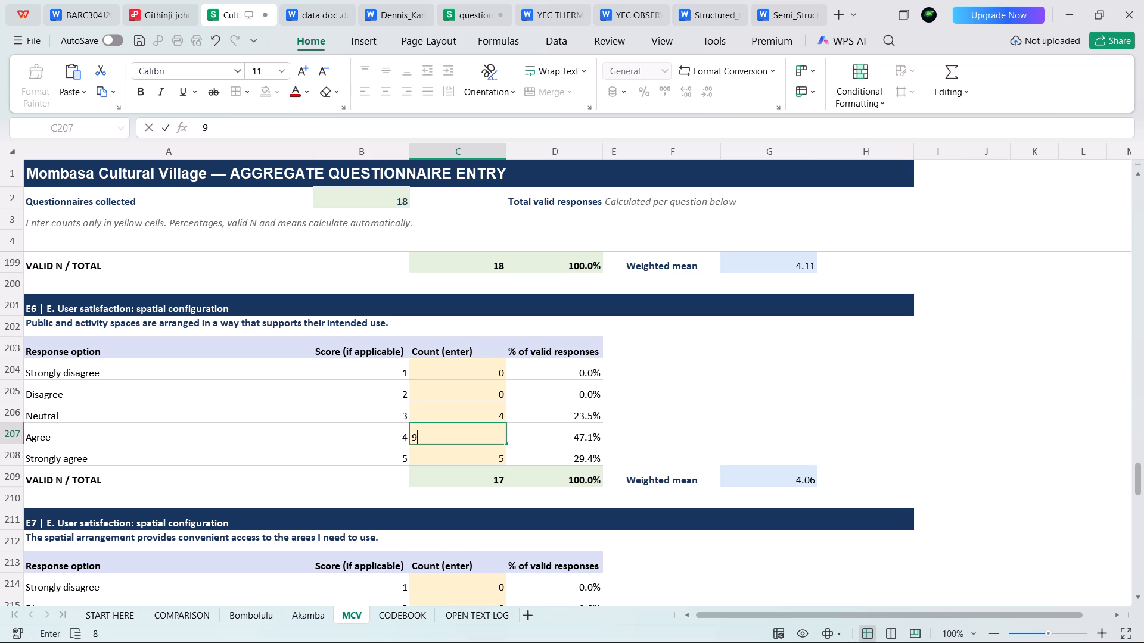
# Review the response counts already entered for questions E2 to E6.
pyautogui.scroll(10, 482, 439)
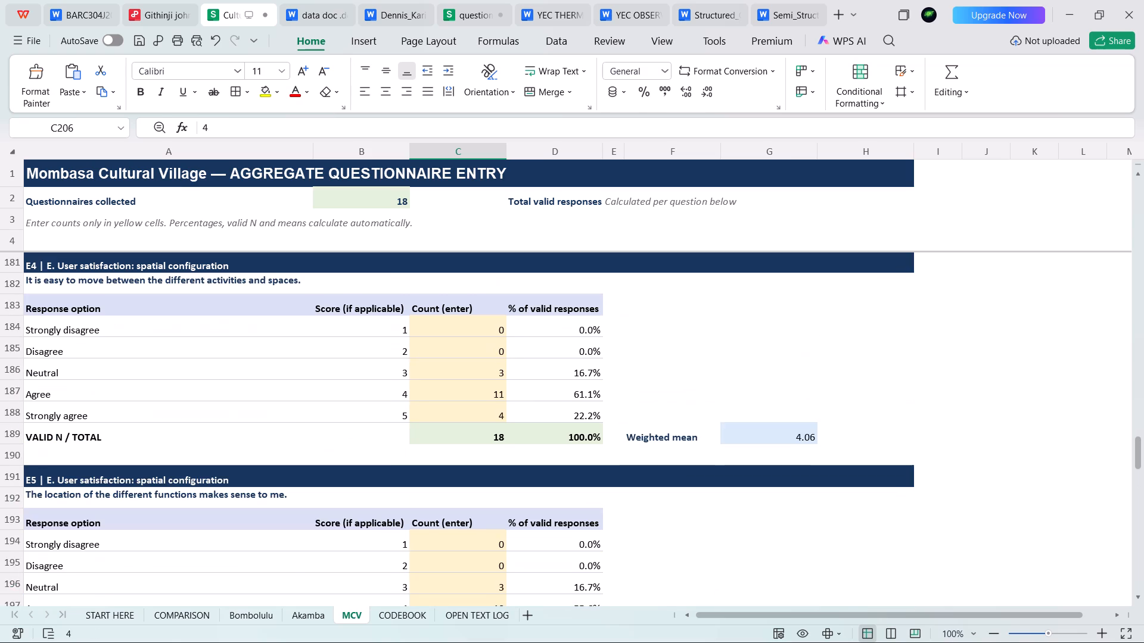
pyautogui.scroll(11, 482, 439)
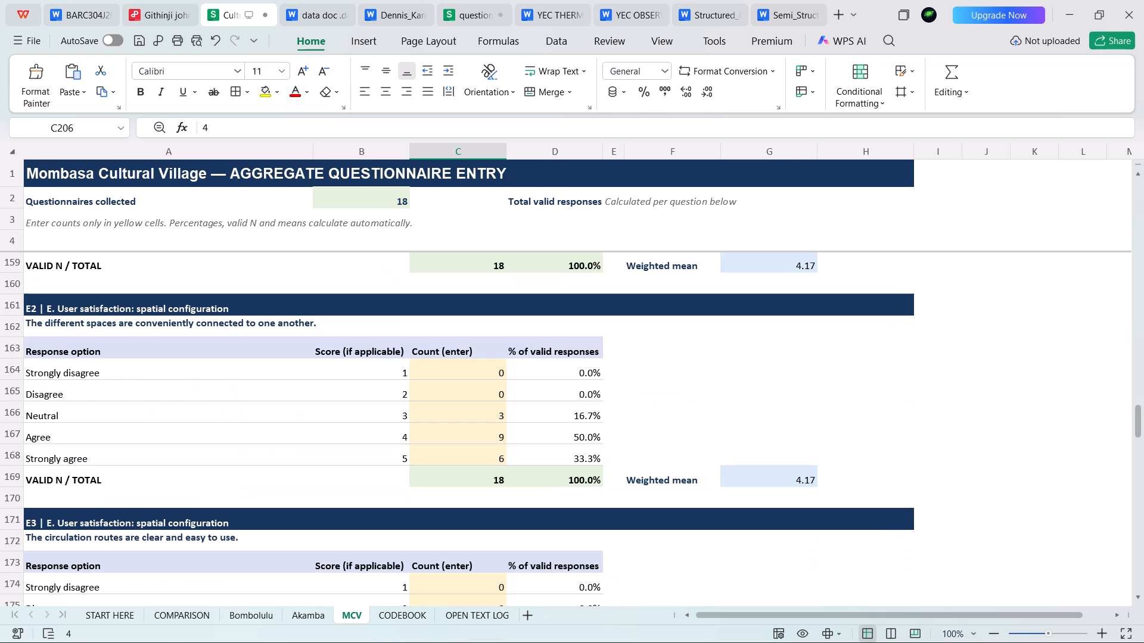
pyautogui.scroll(-15, 482, 439)
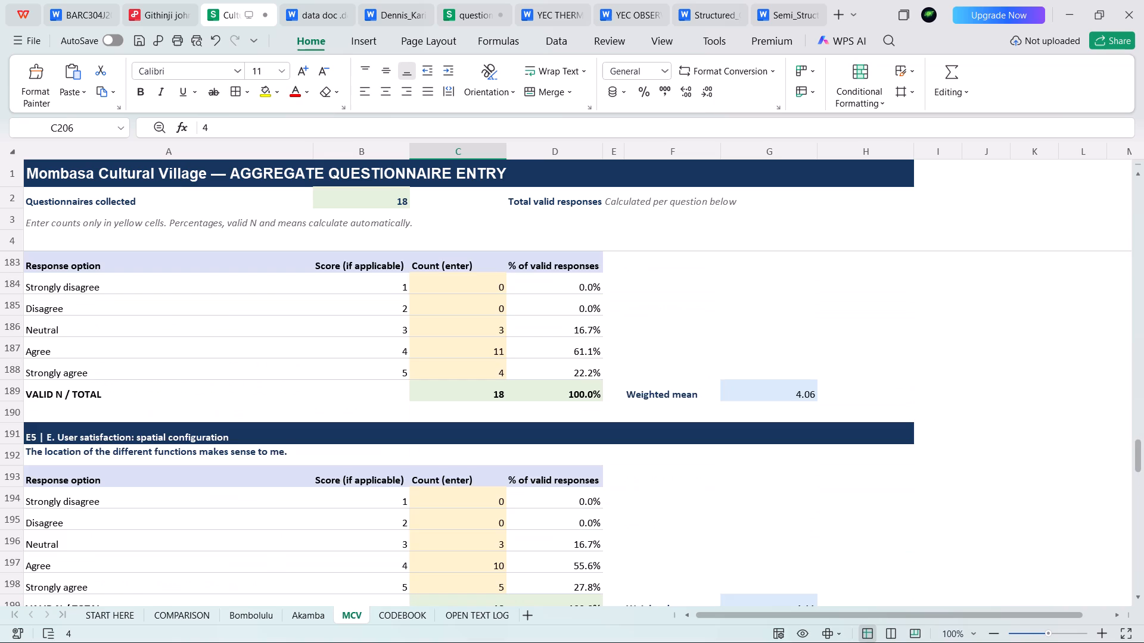
pyautogui.scroll(-5, 482, 439)
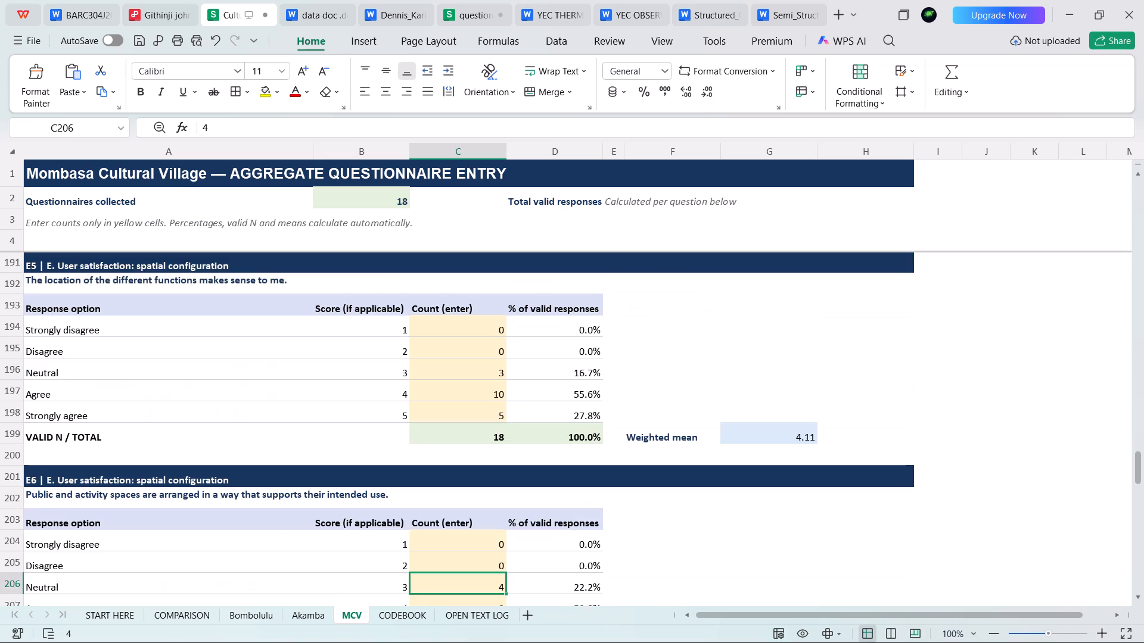
pyautogui.scroll(-5, 482, 439)
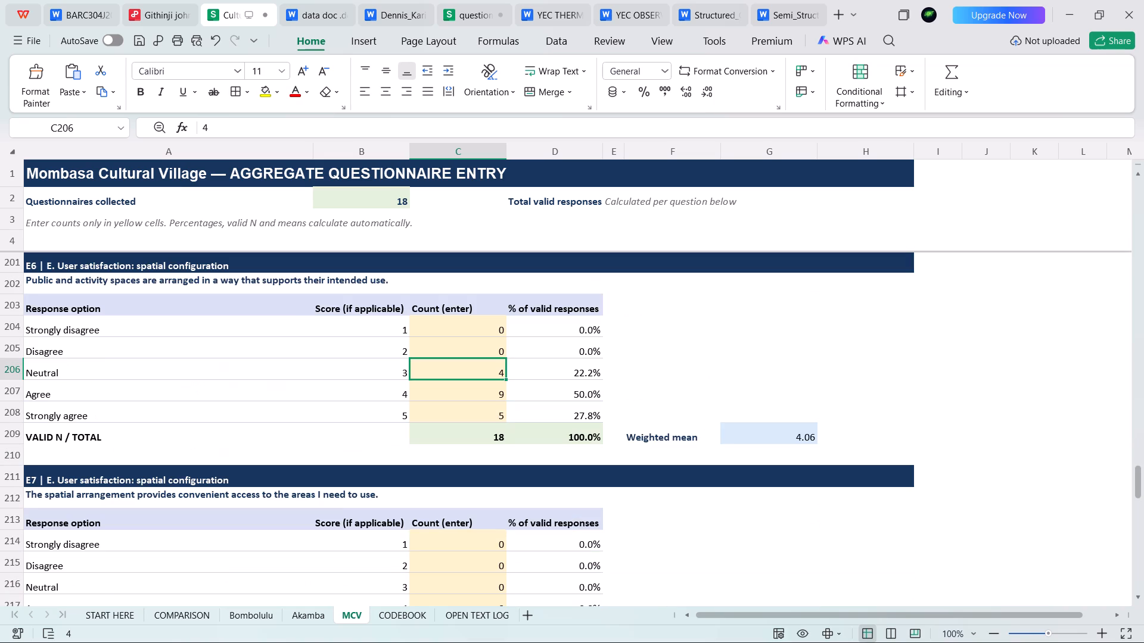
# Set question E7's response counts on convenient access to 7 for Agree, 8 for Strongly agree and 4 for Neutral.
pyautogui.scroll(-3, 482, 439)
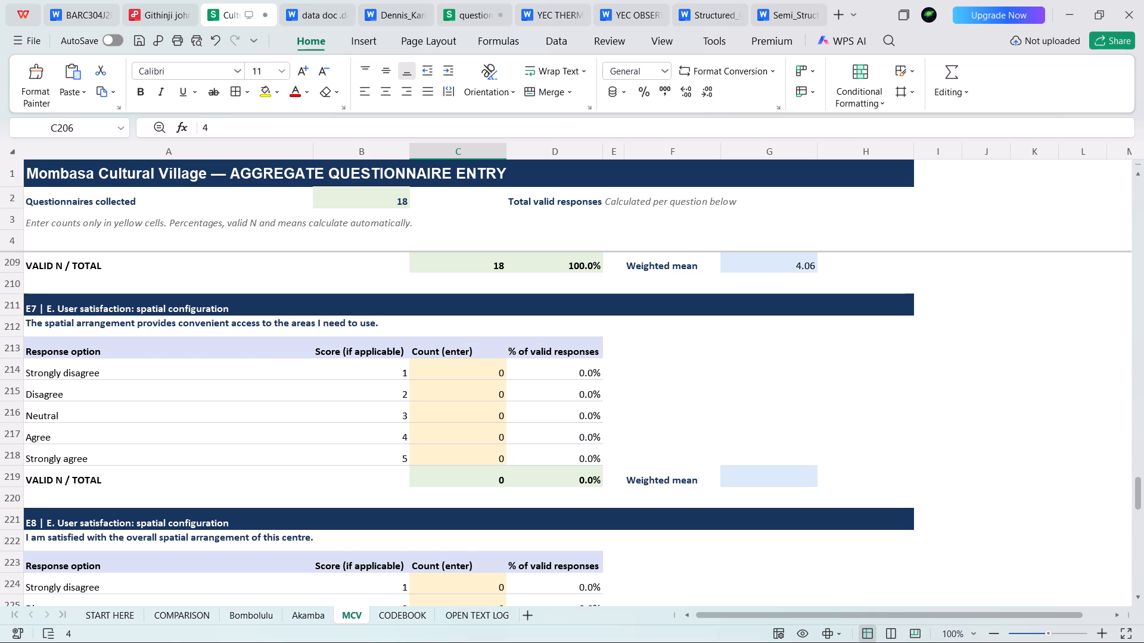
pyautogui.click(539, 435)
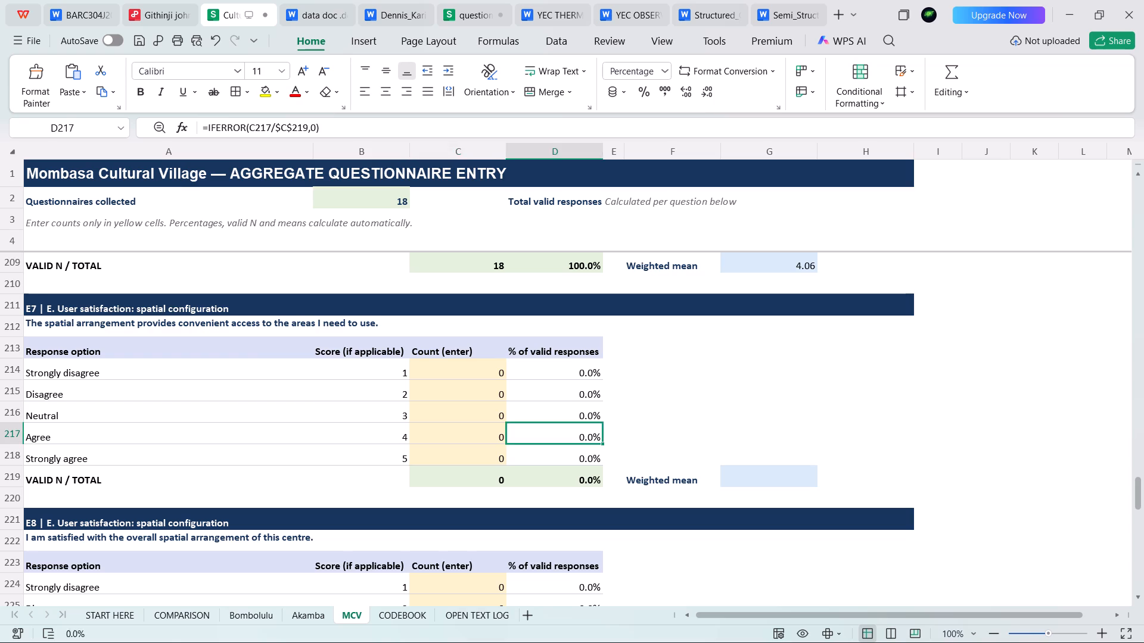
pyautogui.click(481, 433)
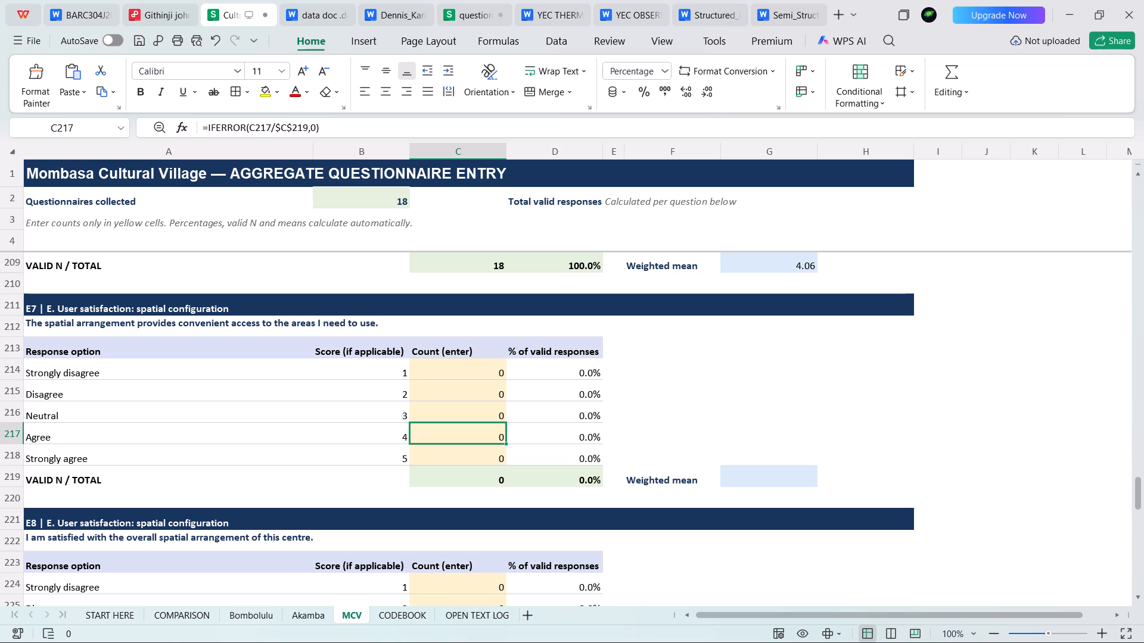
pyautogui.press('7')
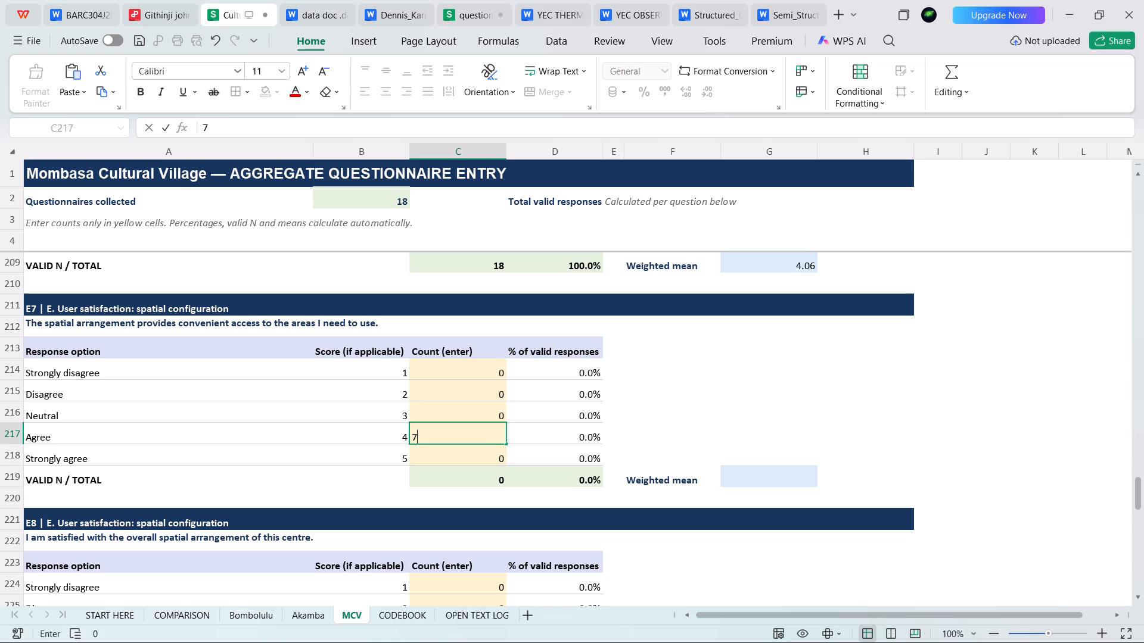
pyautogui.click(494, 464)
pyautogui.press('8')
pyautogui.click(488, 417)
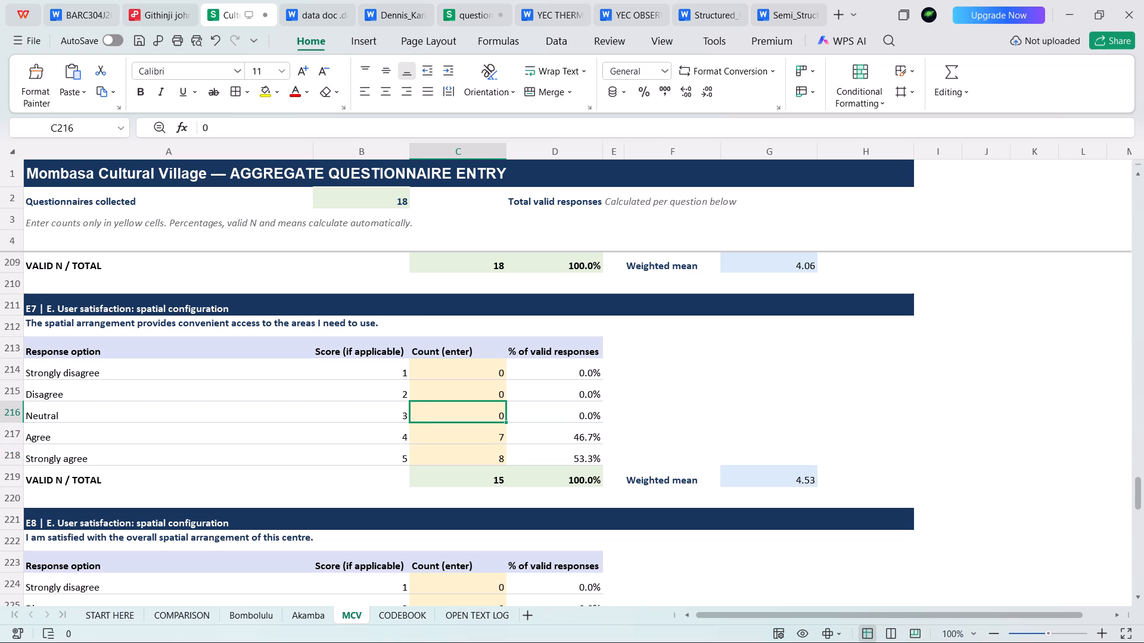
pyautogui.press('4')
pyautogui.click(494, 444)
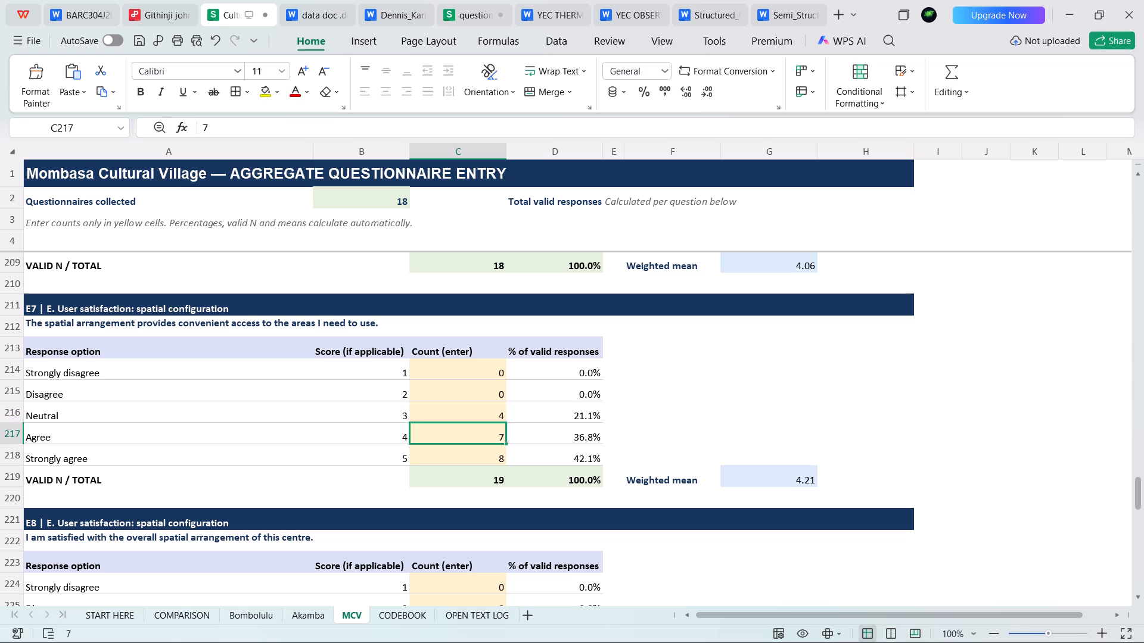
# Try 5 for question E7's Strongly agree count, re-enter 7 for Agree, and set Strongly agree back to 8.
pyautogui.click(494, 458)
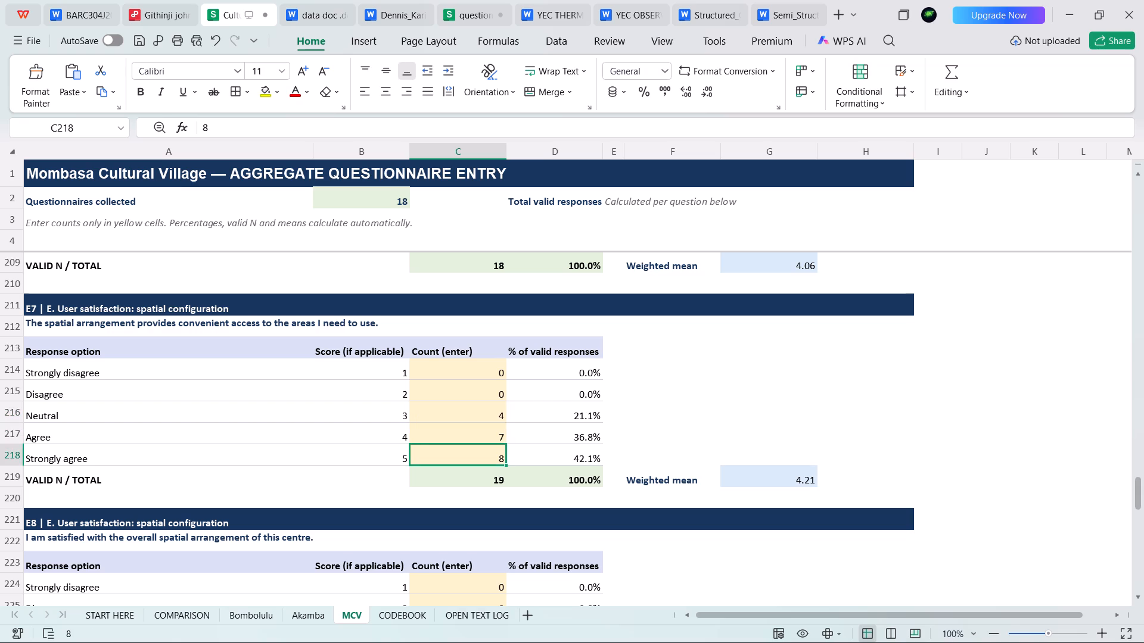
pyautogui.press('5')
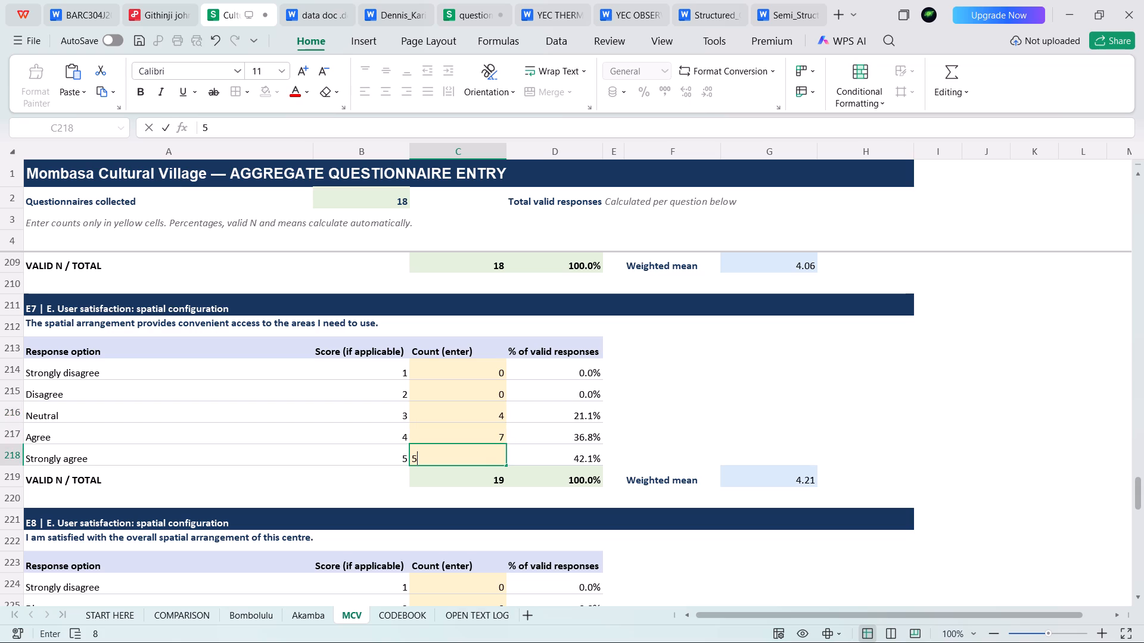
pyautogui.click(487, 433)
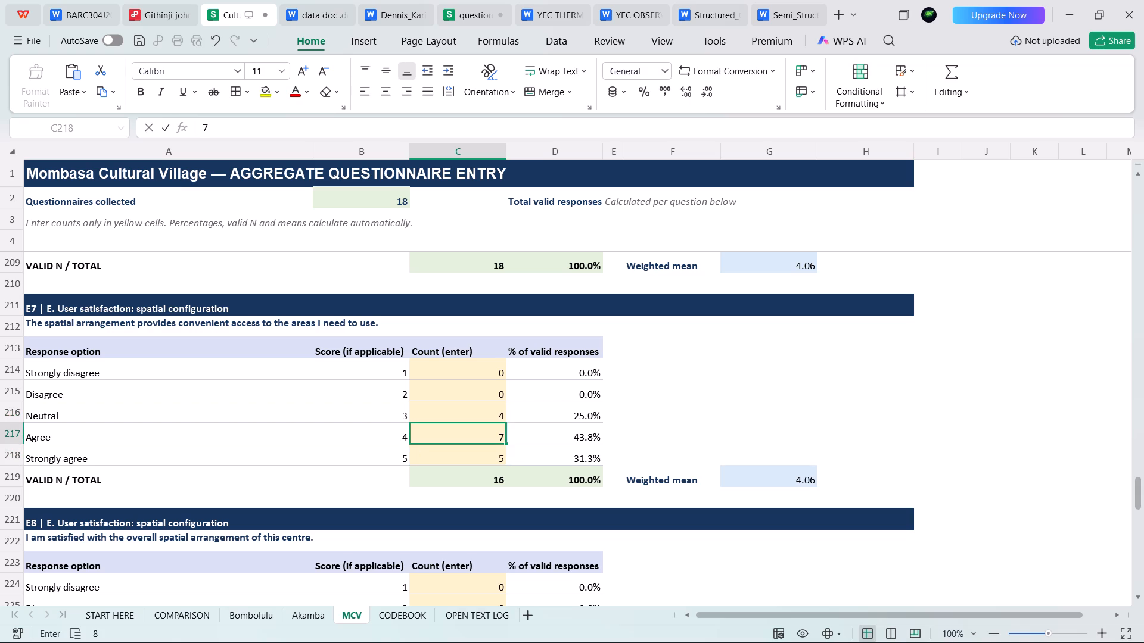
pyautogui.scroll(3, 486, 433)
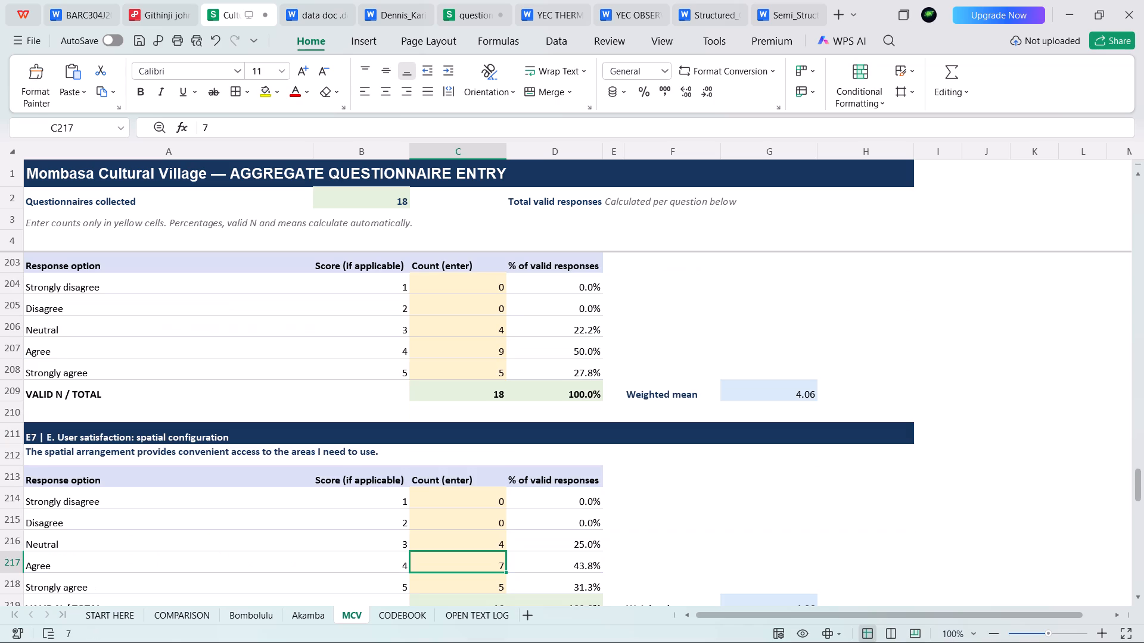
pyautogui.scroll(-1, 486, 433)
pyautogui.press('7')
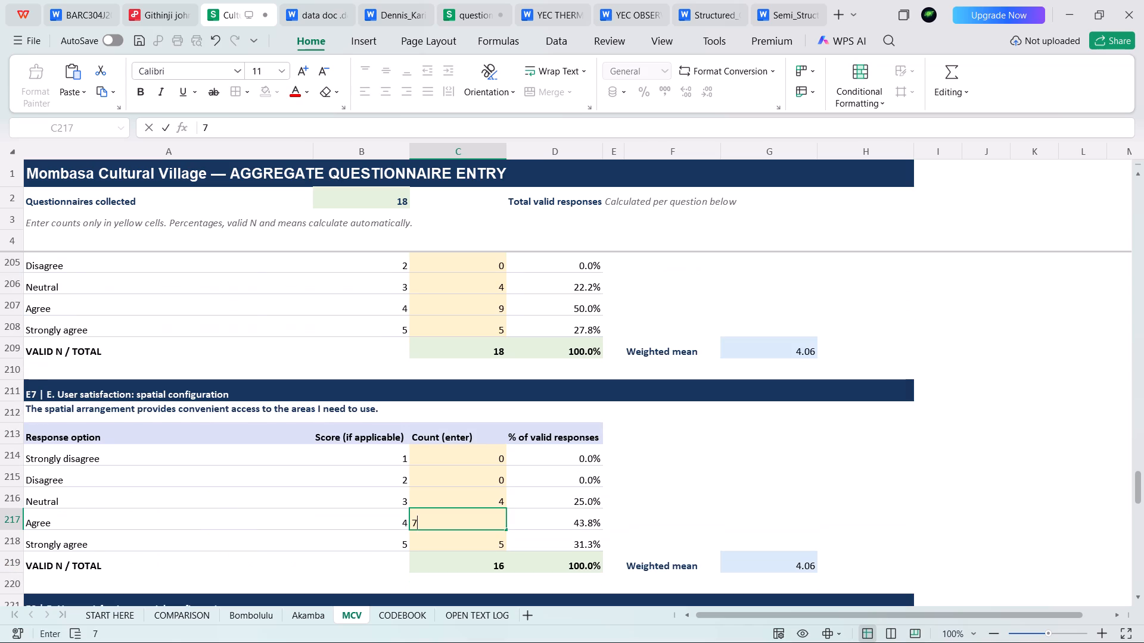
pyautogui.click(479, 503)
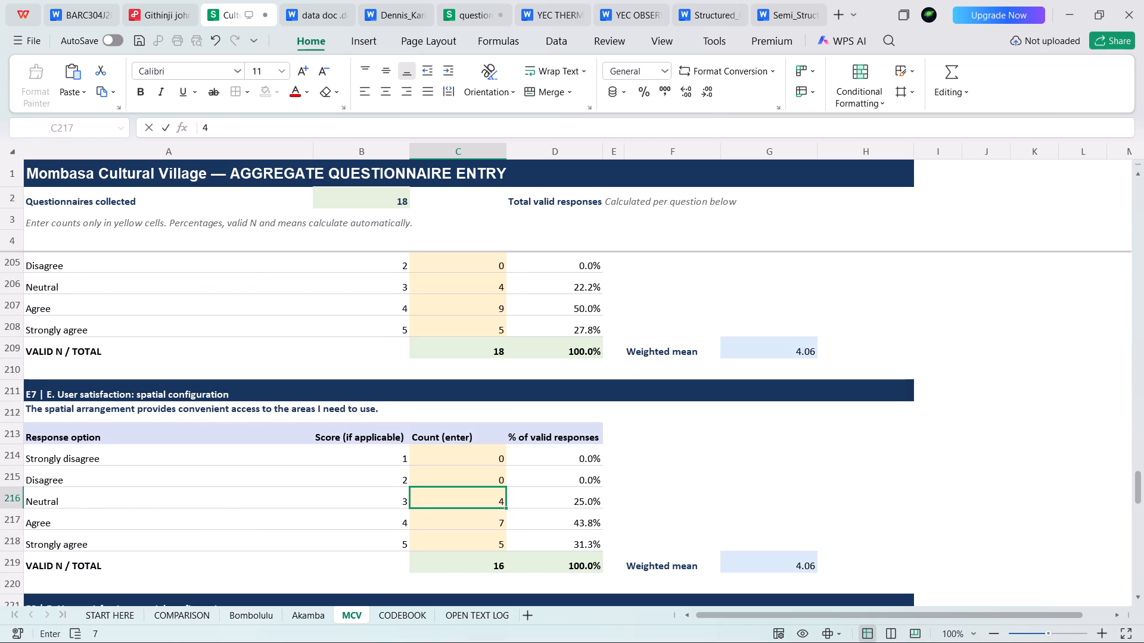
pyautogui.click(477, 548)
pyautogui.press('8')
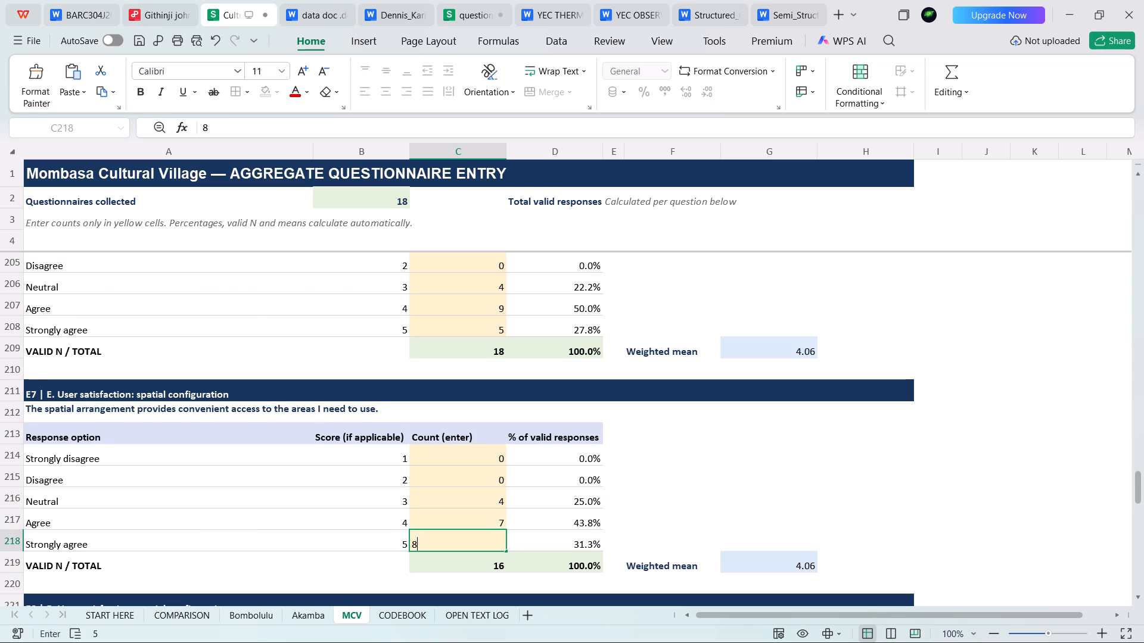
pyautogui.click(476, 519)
# Revise question E7's response counts to 7 for Strongly agree, 3 for Neutral and 8 for Agree.
pyautogui.click(490, 550)
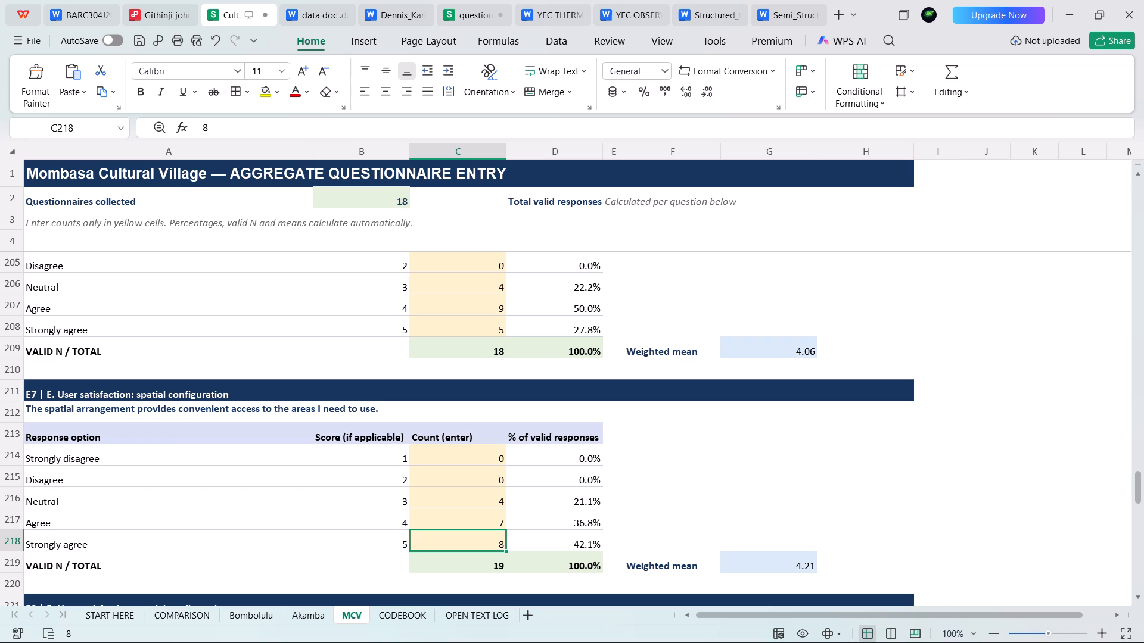
pyautogui.press('7')
pyautogui.click(478, 521)
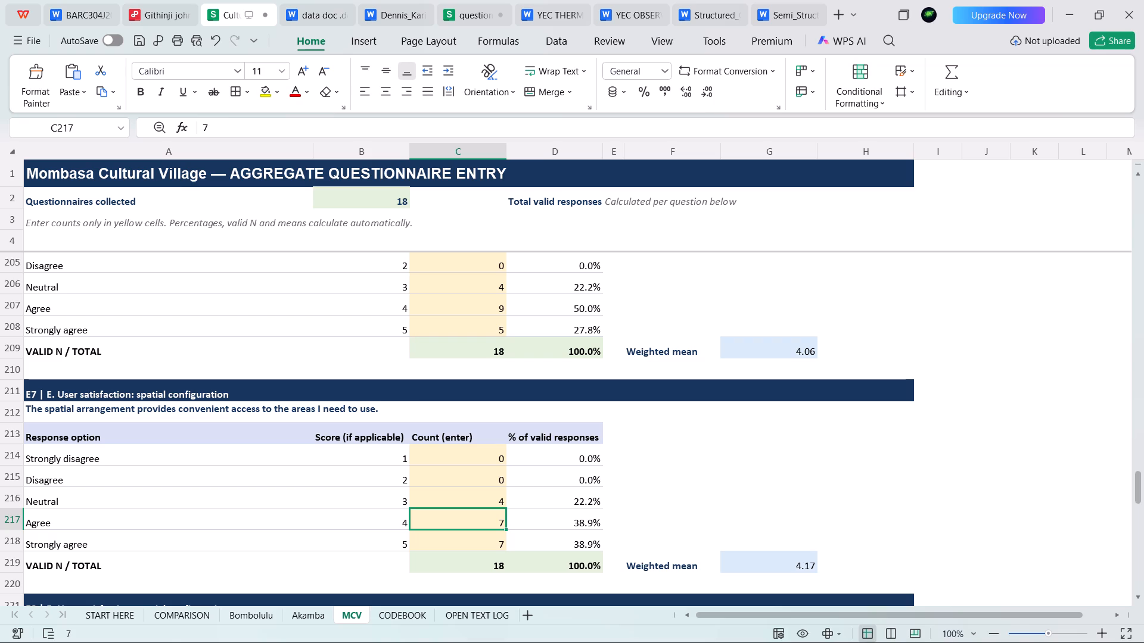
pyautogui.click(481, 499)
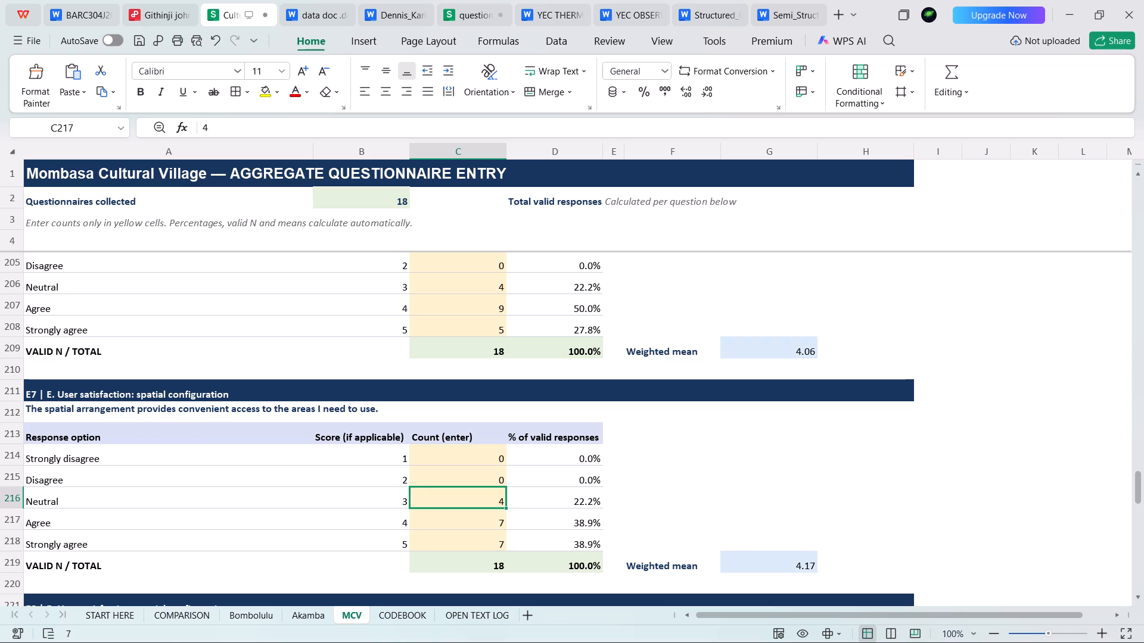
pyautogui.press('3')
pyautogui.click(487, 521)
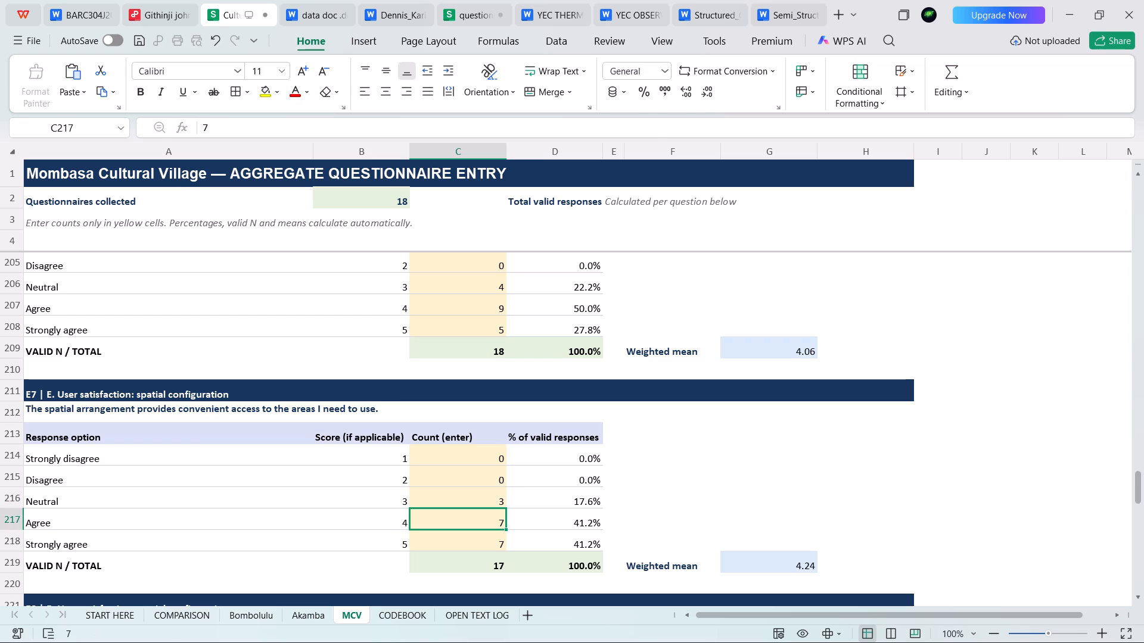
pyautogui.press('8')
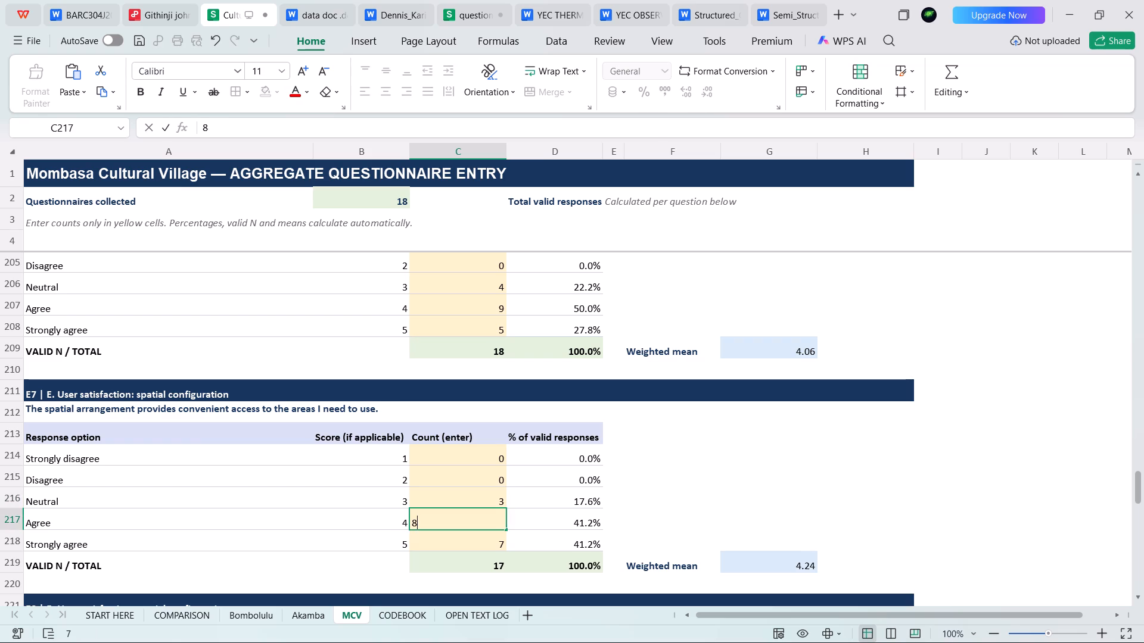
pyautogui.click(485, 494)
# Set question E8's response counts on overall spatial arrangement to 14 for Agree, 5 for Strongly agree and 2 for Neutral.
pyautogui.scroll(-4, 484, 493)
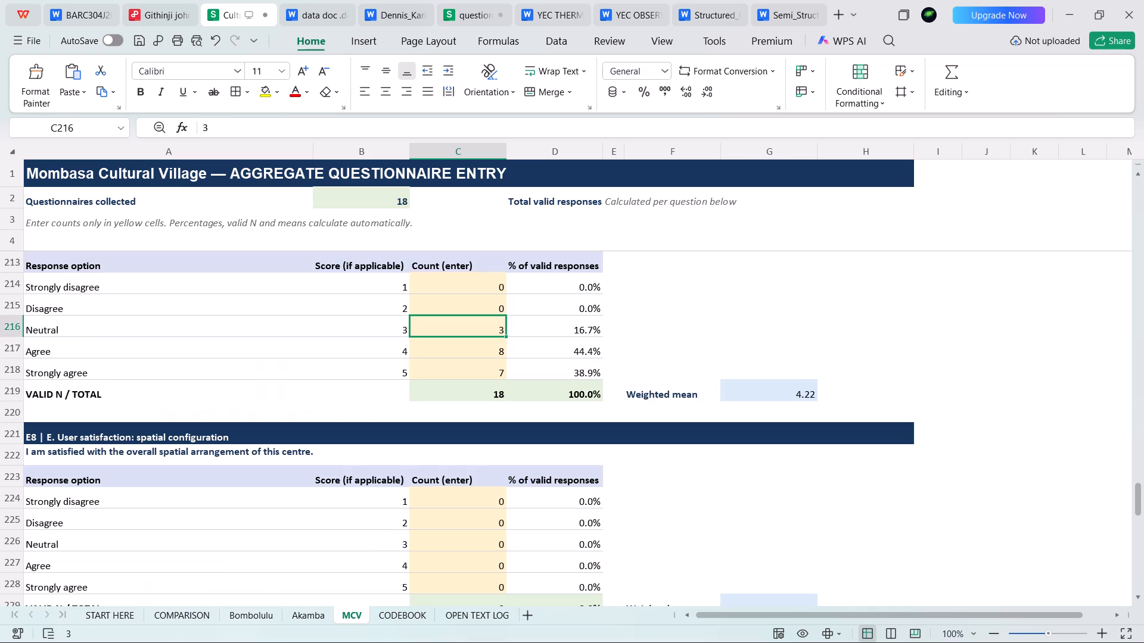
pyautogui.scroll(-3, 487, 511)
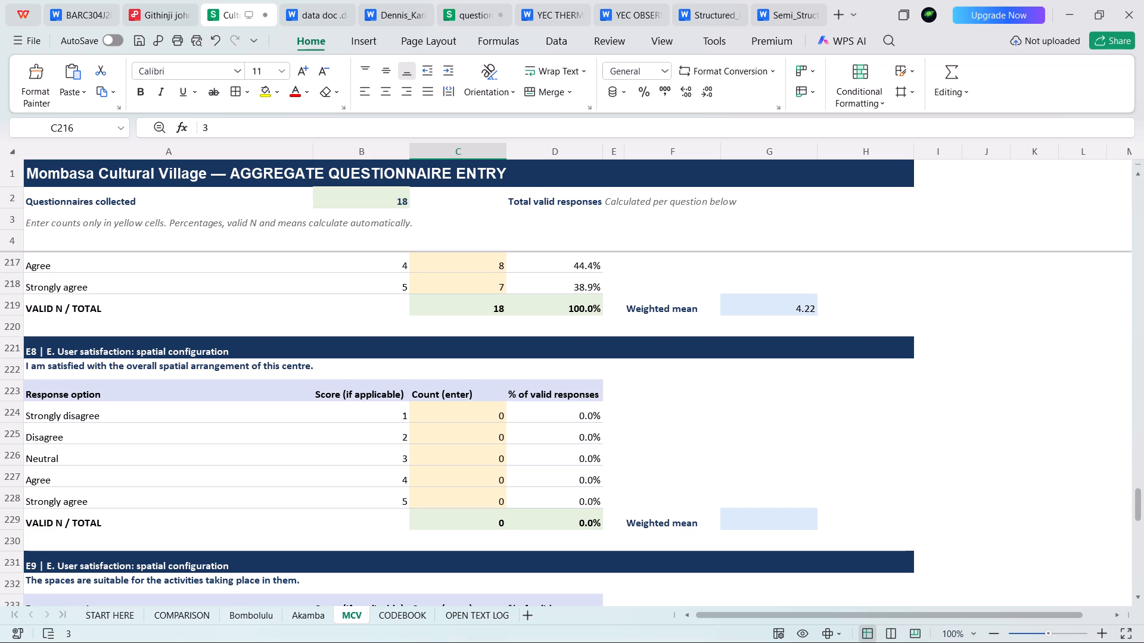
pyautogui.click(455, 438)
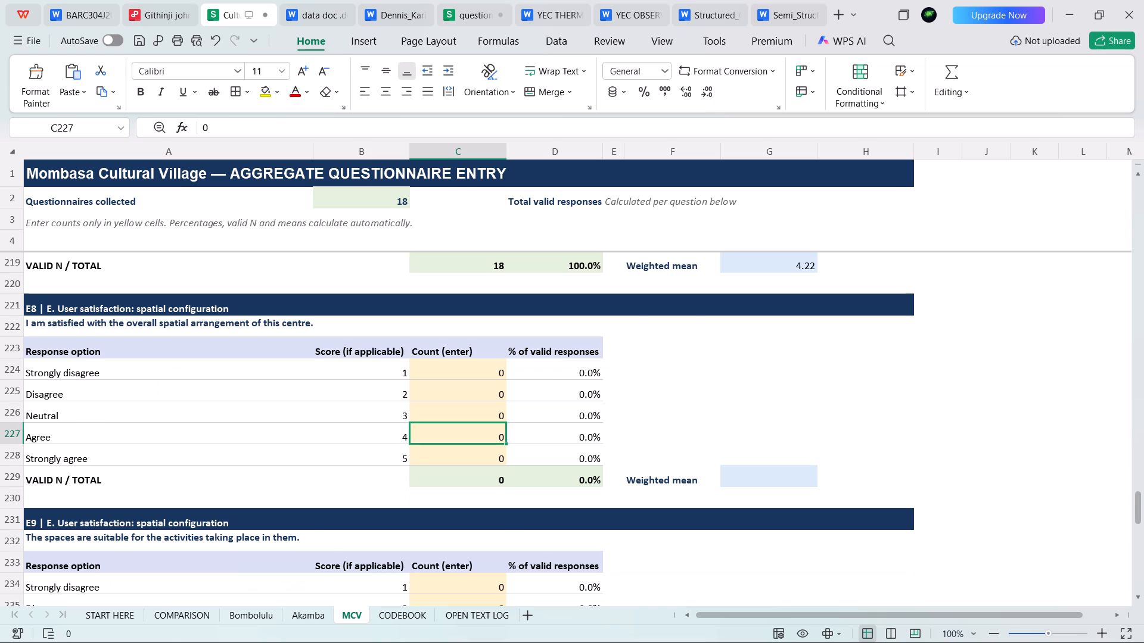
pyautogui.write('14')
pyautogui.click(457, 454)
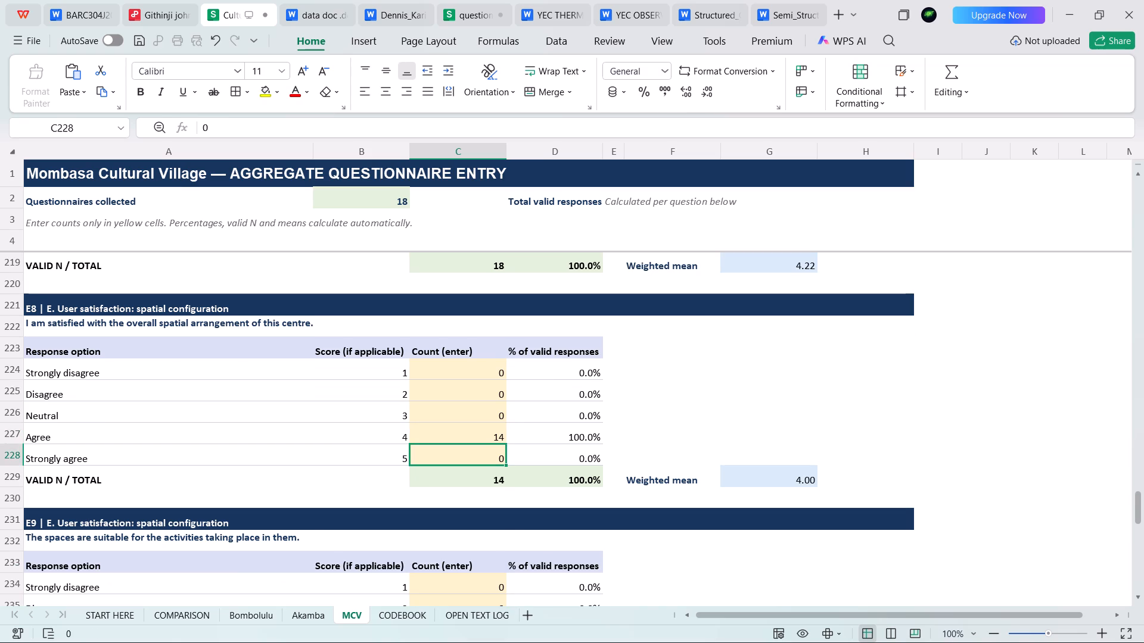
pyautogui.press('5')
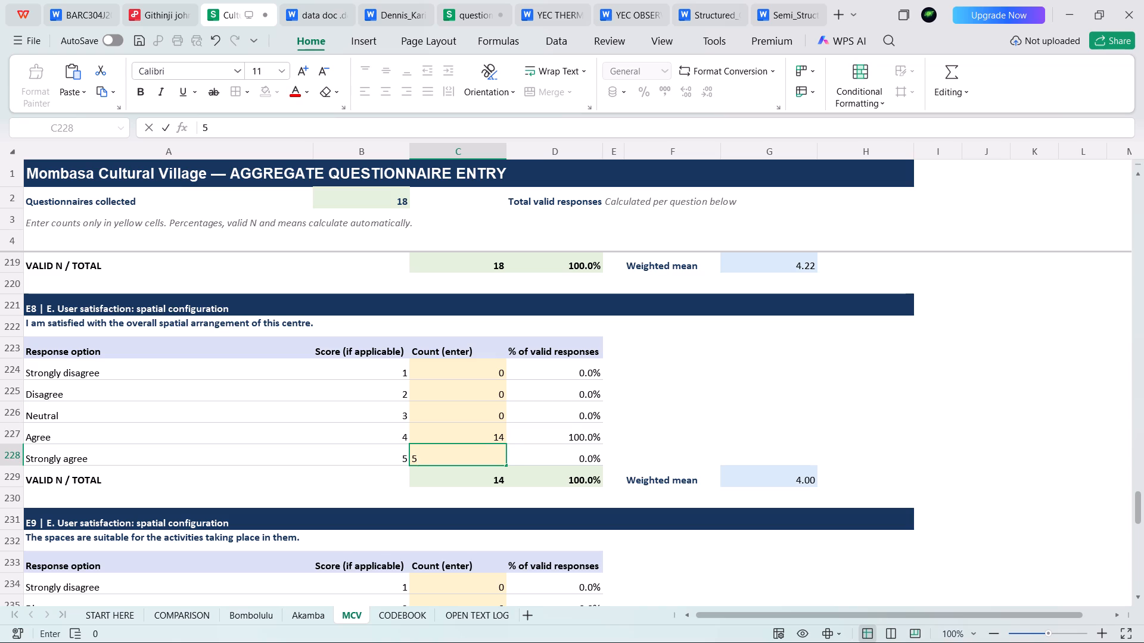
pyautogui.click(475, 414)
pyautogui.press('2')
# Try 10 for question E8's Agree count and settle on 11, checking it against the earlier questions' counts.
pyautogui.click(481, 434)
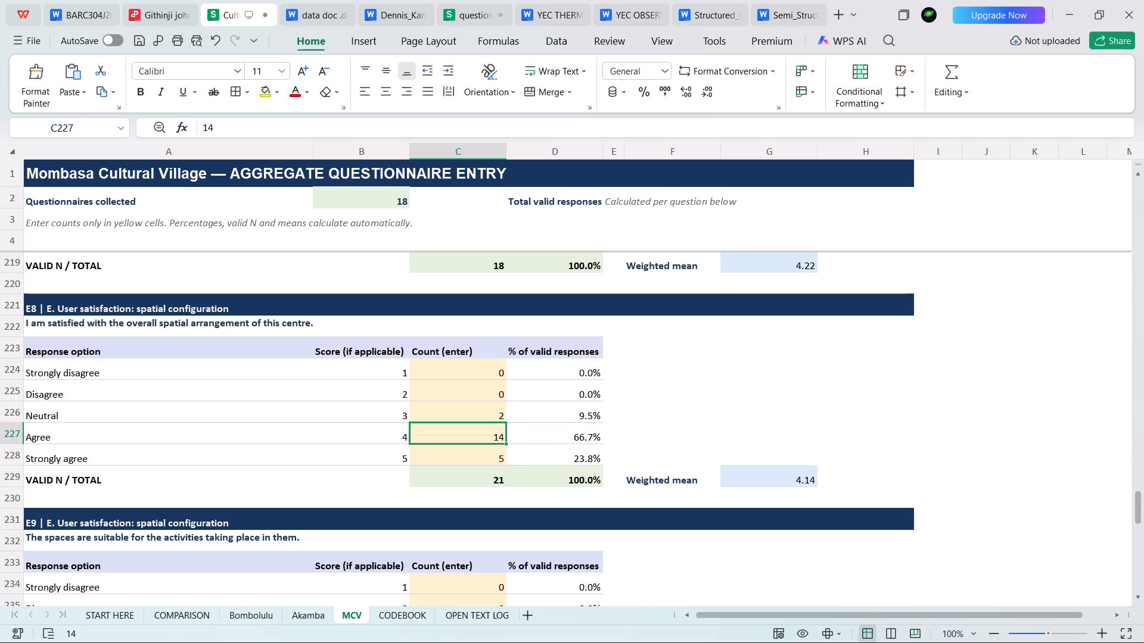
pyautogui.press('1')
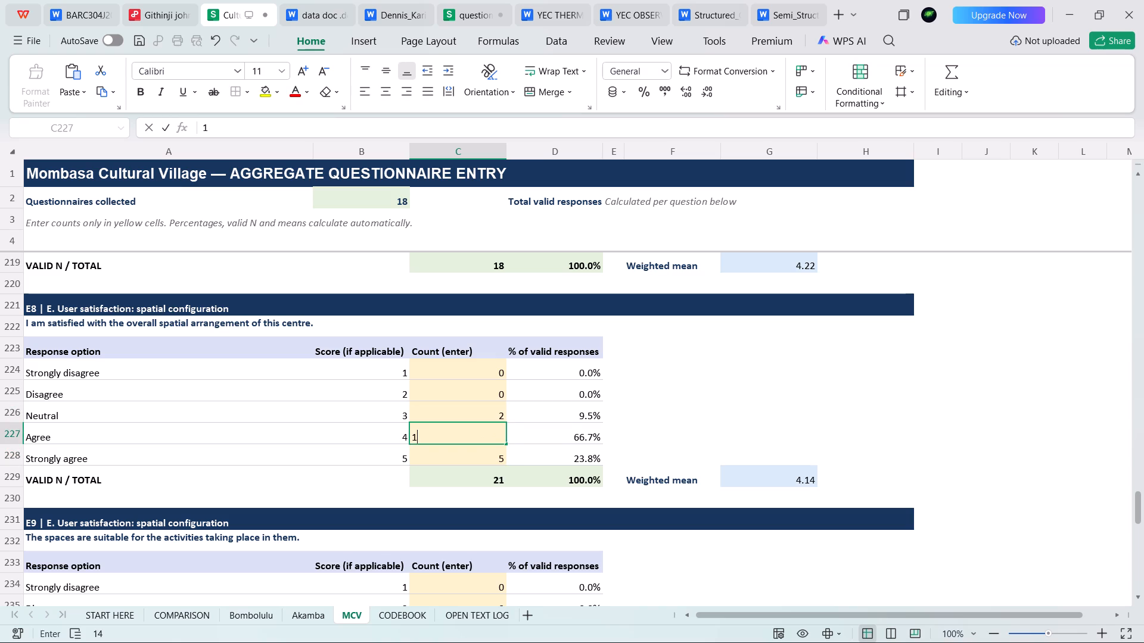
pyautogui.press('0')
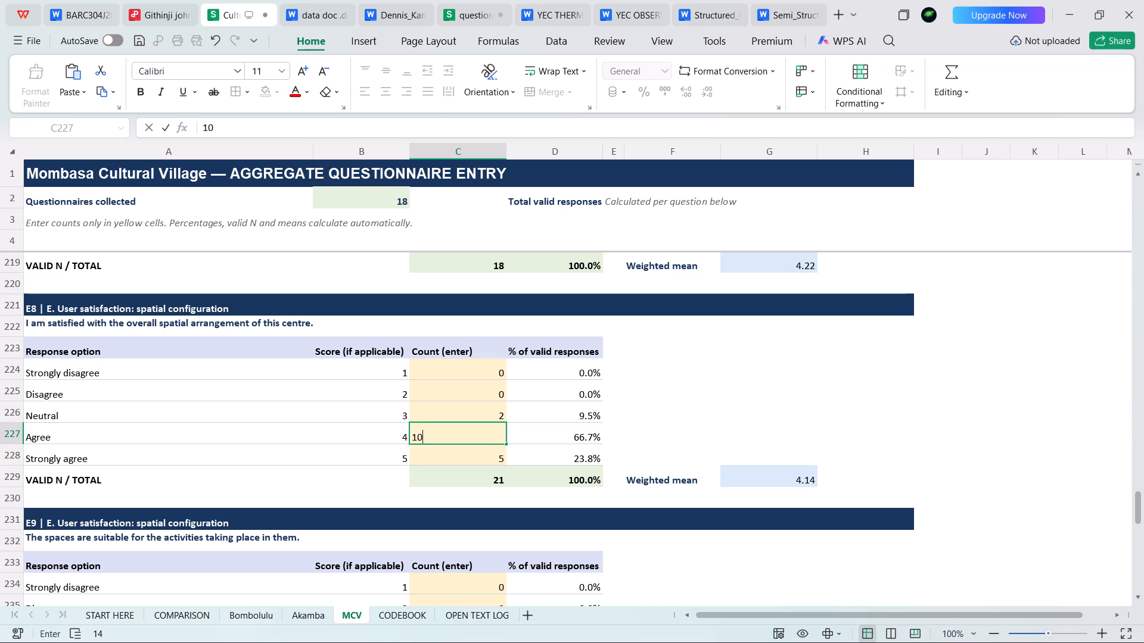
pyautogui.click(480, 460)
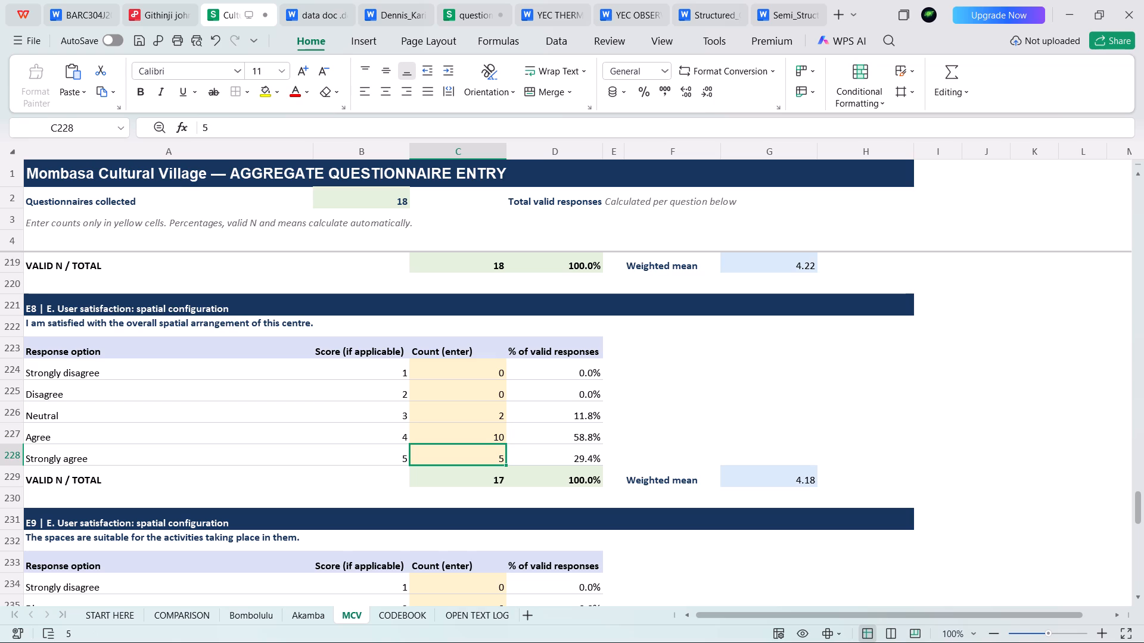
pyautogui.click(493, 436)
pyautogui.write('11')
pyautogui.scroll(6, 482, 479)
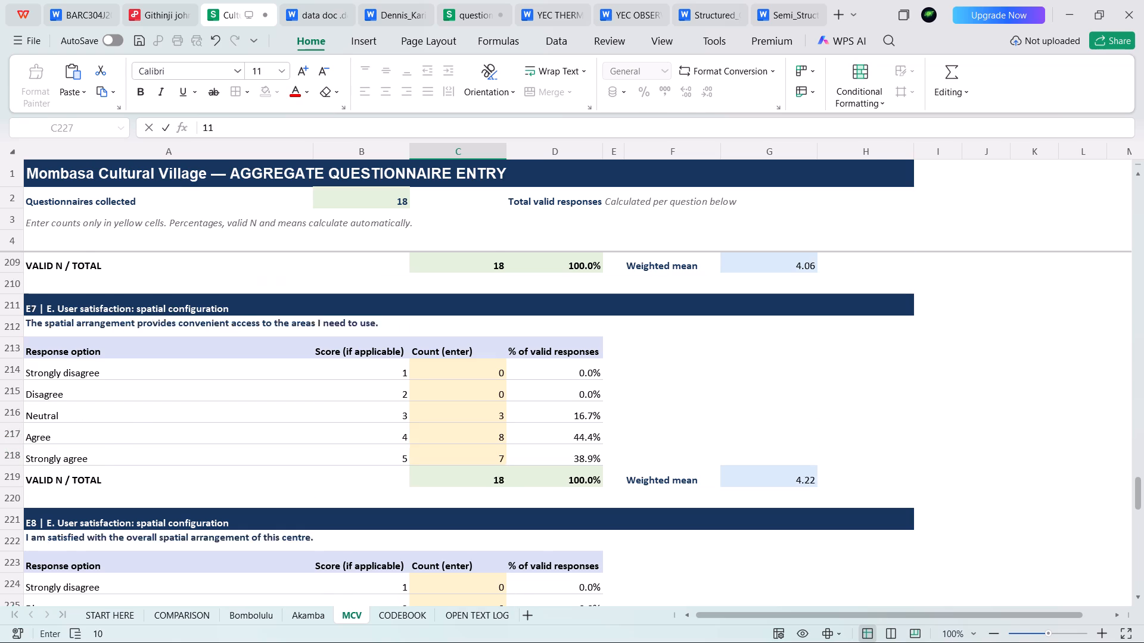
pyautogui.scroll(11, 481, 479)
pyautogui.scroll(-7, 481, 479)
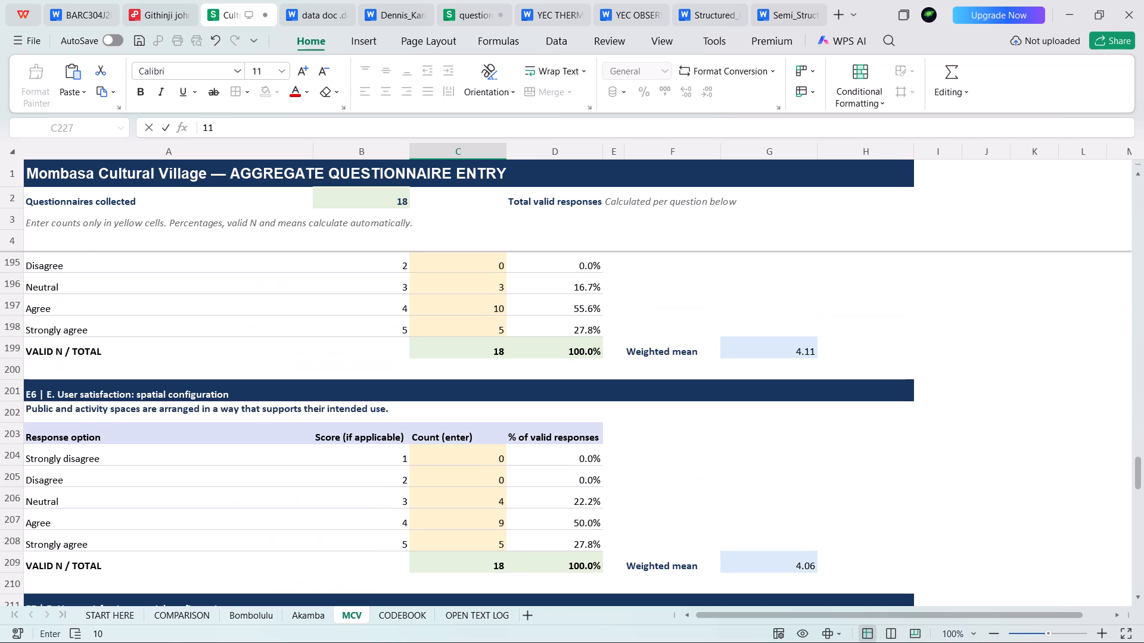
pyautogui.scroll(-9, 481, 479)
pyautogui.click(486, 454)
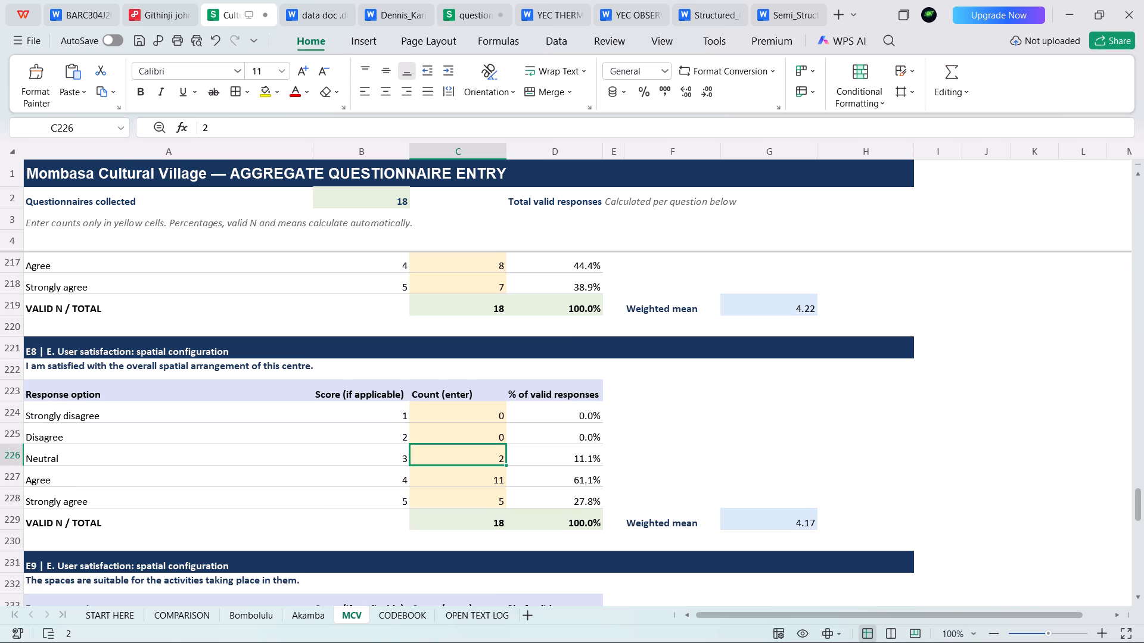
# Set question E9's response counts on suitability of spaces to 13 for Agree and 6 for Strongly agree.
pyautogui.scroll(-4, 486, 454)
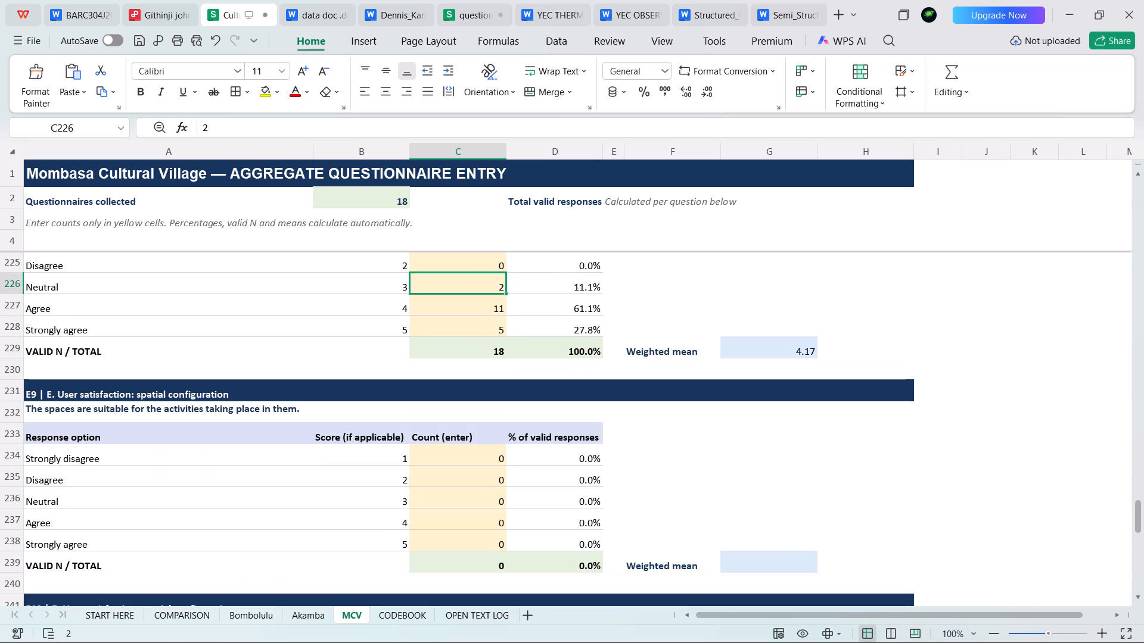
pyautogui.click(489, 525)
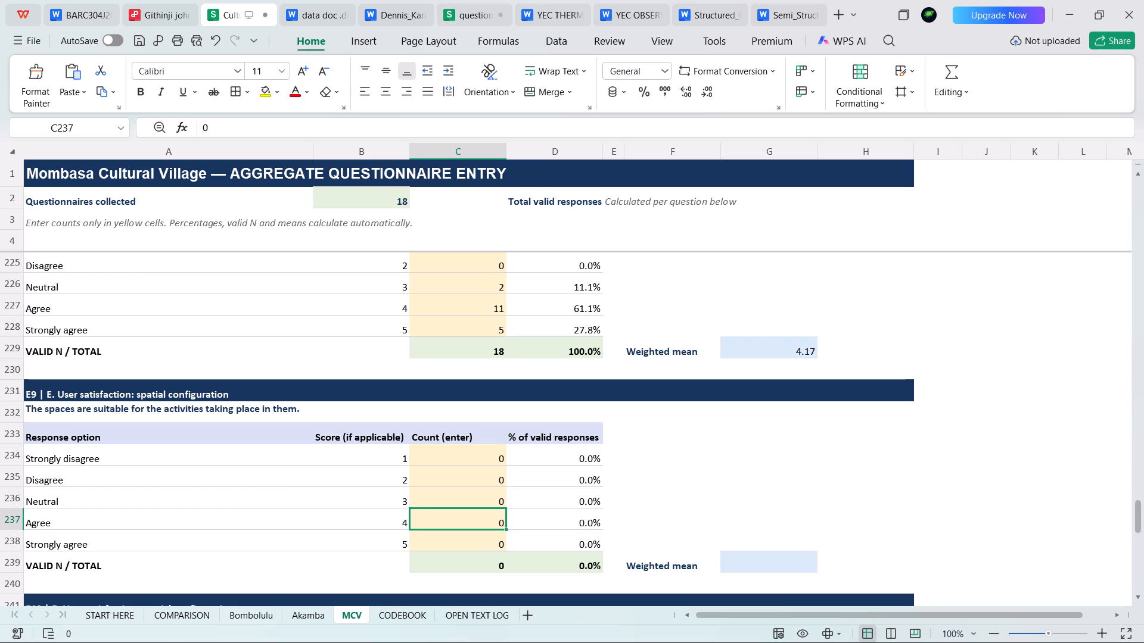
pyautogui.write('13')
pyautogui.click(489, 543)
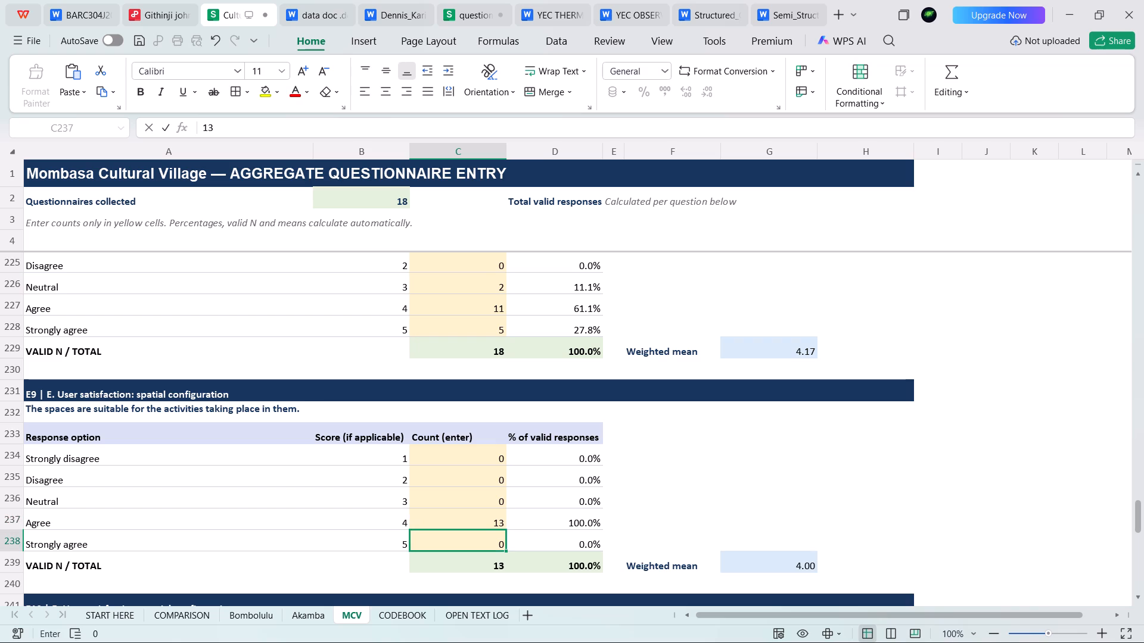
pyautogui.press('6')
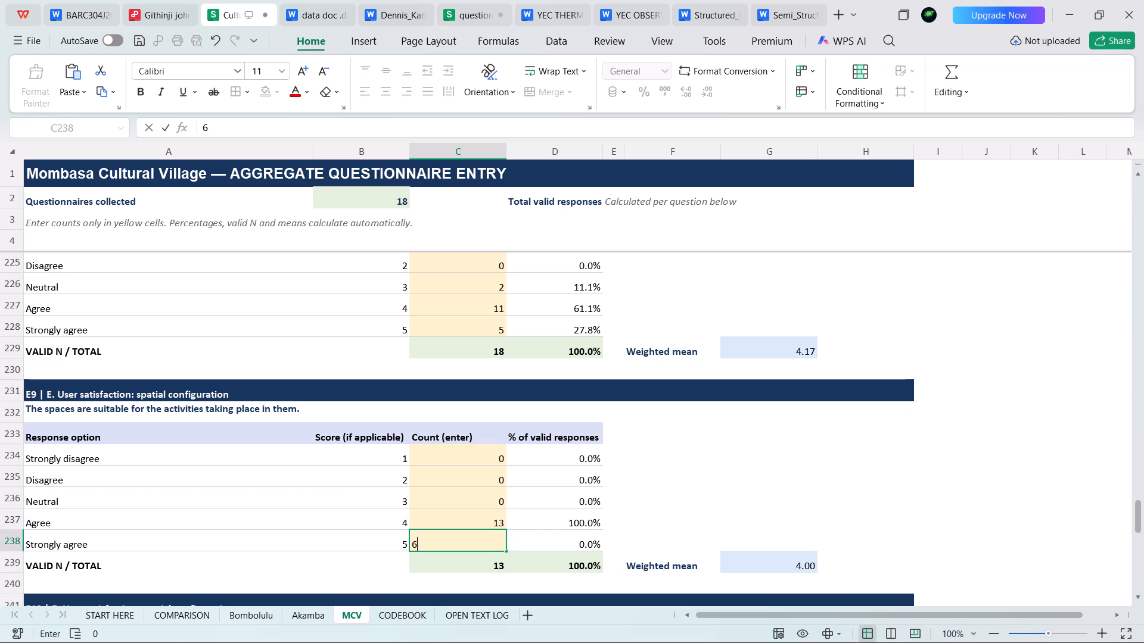
pyautogui.click(478, 501)
# Revise question E9's Strongly agree count to 4 and set its Neutral count to 1.
pyautogui.click(487, 543)
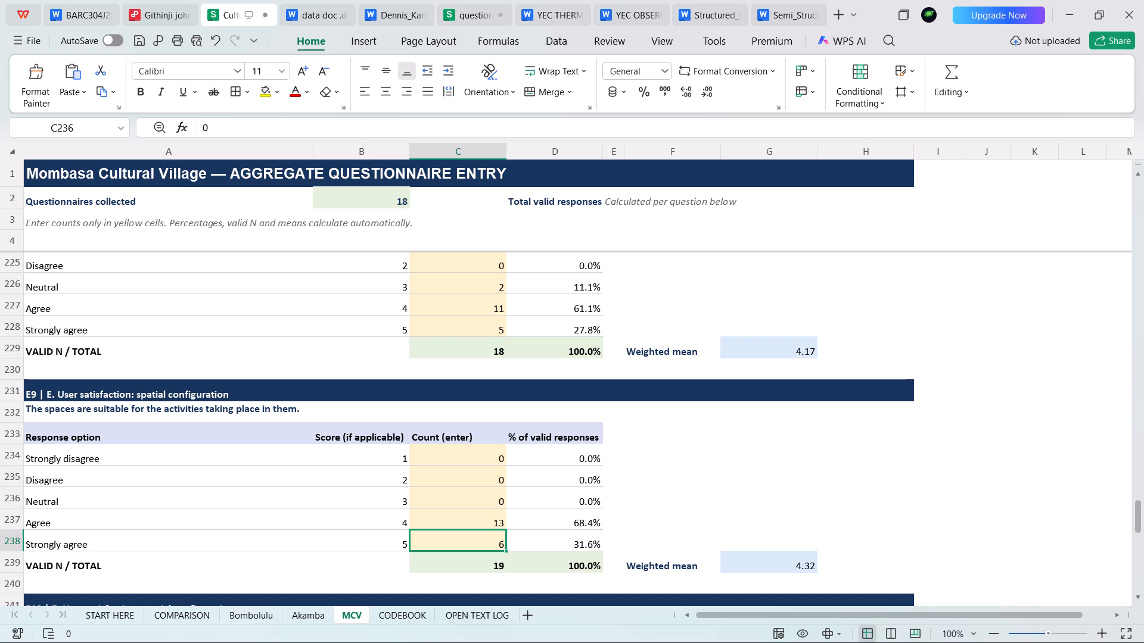
pyautogui.press('4')
pyautogui.click(490, 502)
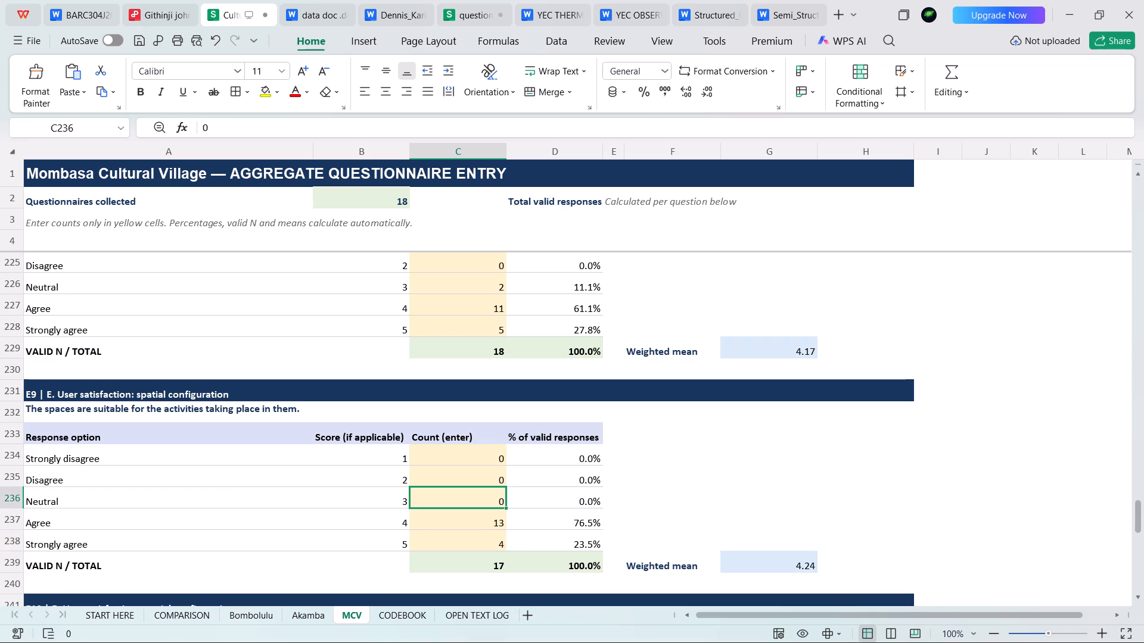
pyautogui.press('1')
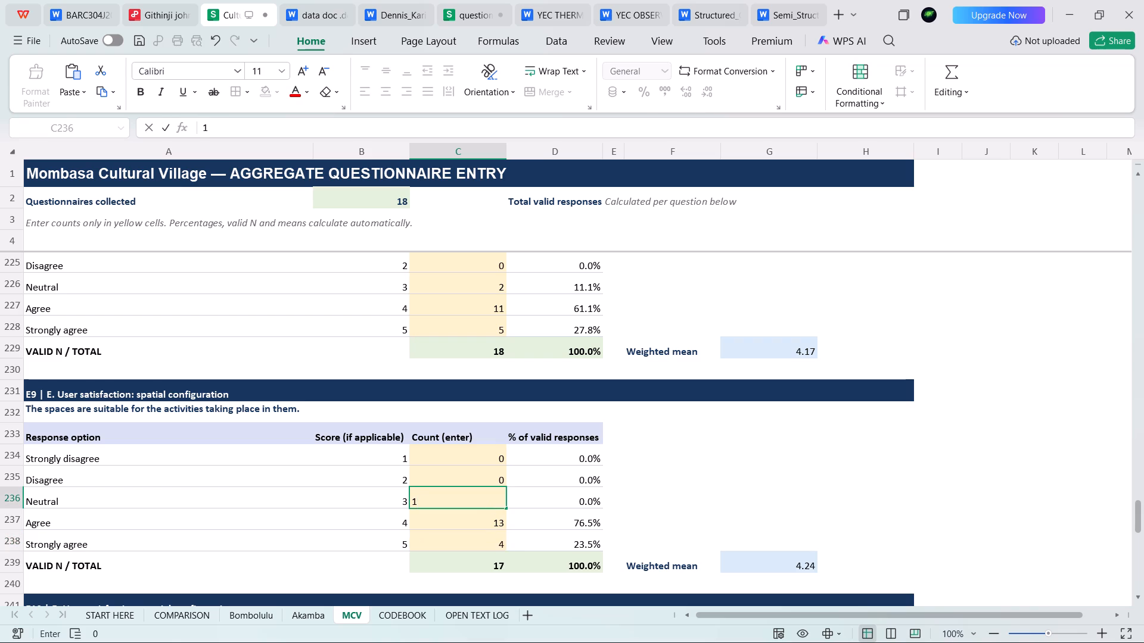
pyautogui.click(484, 530)
# Set question E10's response counts on overall experience to 12 for Agree, 5 for Strongly agree and 1 for Neutral.
pyautogui.scroll(-3, 484, 530)
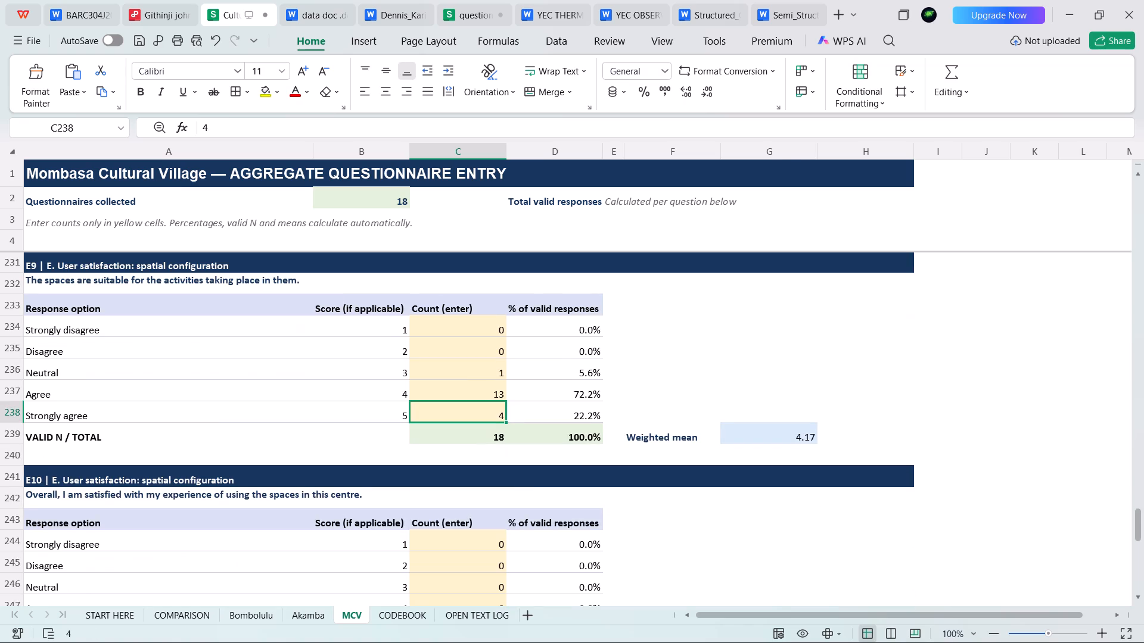
pyautogui.scroll(-3, 476, 411)
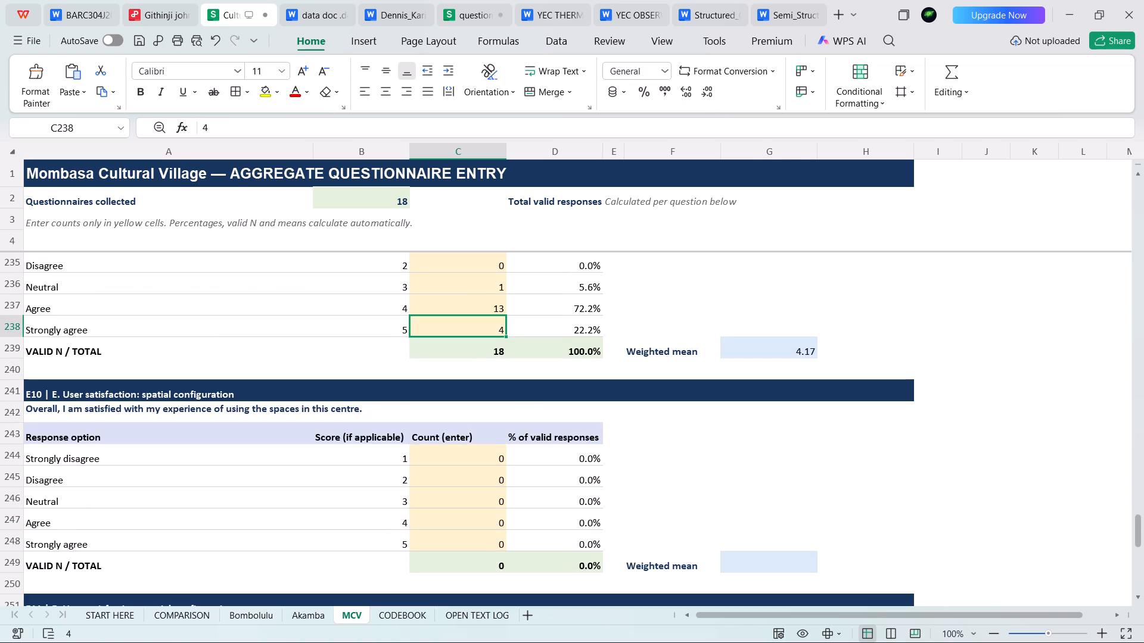
pyautogui.click(468, 482)
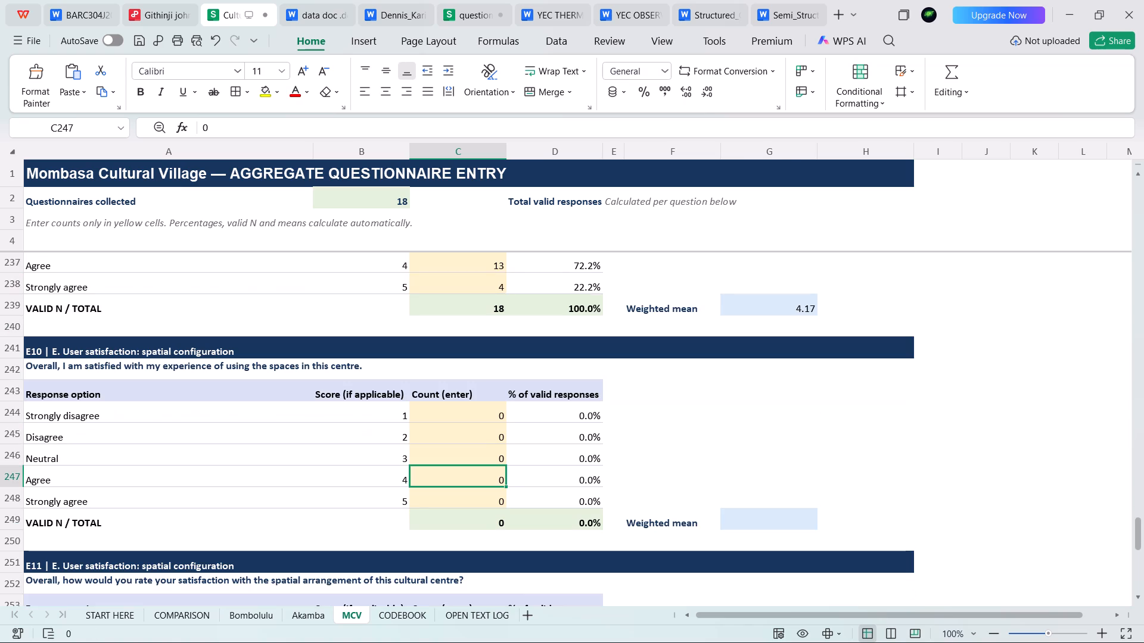
pyautogui.write('12')
pyautogui.click(466, 498)
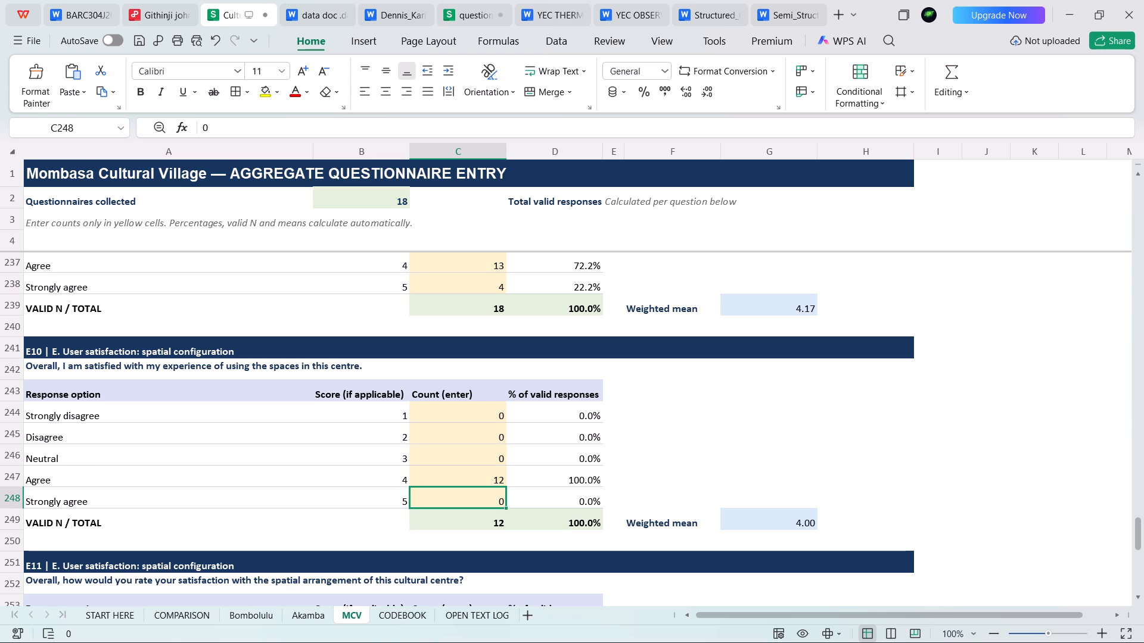
pyautogui.press('5')
pyautogui.click(480, 448)
pyautogui.press('1')
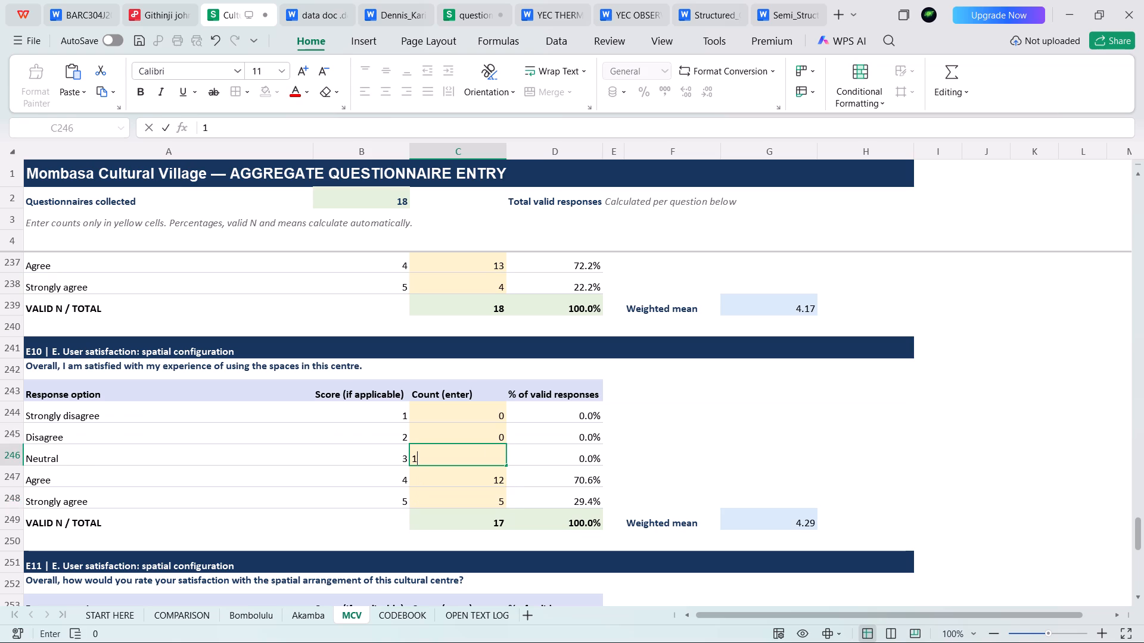
pyautogui.click(479, 440)
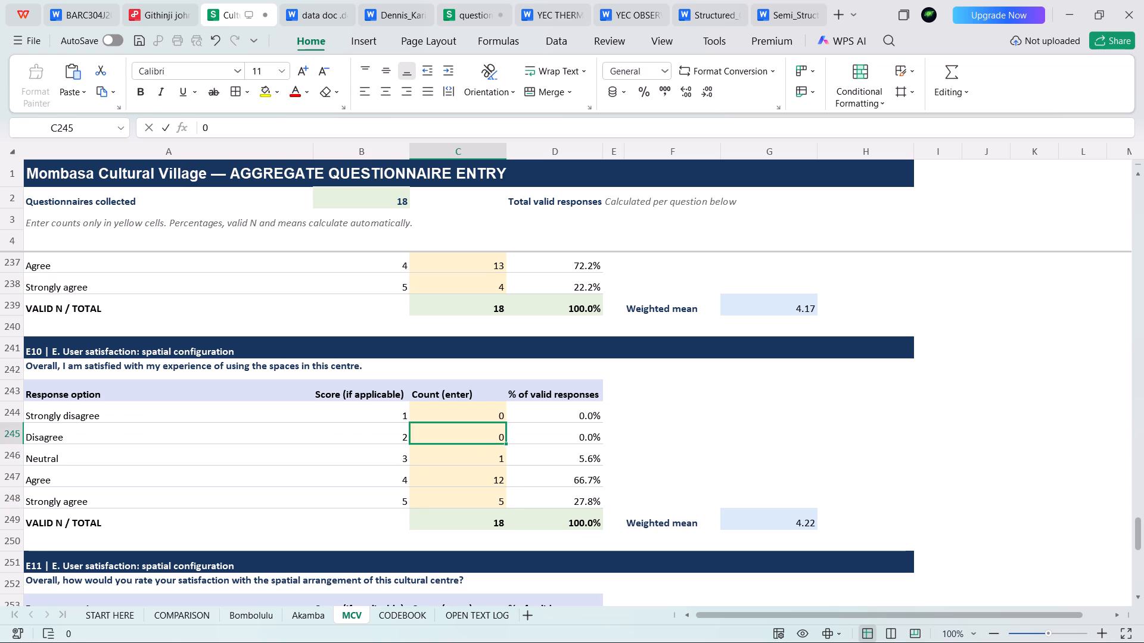
# Enter question E11's response counts on overall satisfaction as 10 for Satisfied, 4 for Very satisfied and 3 for Neutral.
pyautogui.scroll(-5, 474, 464)
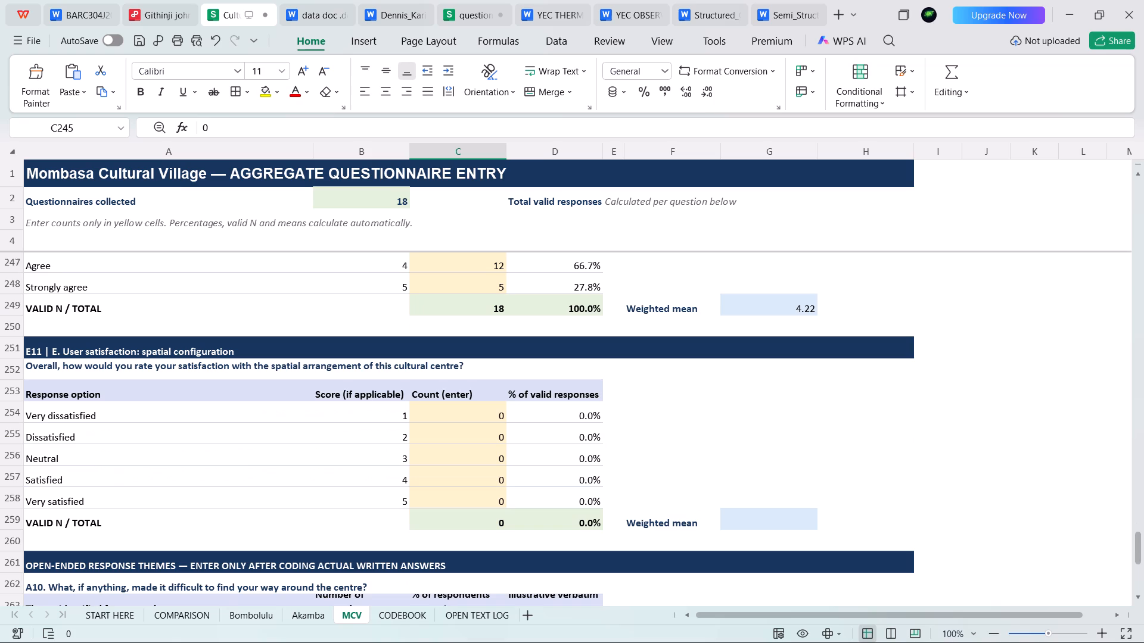
pyautogui.click(444, 476)
pyautogui.press('1')
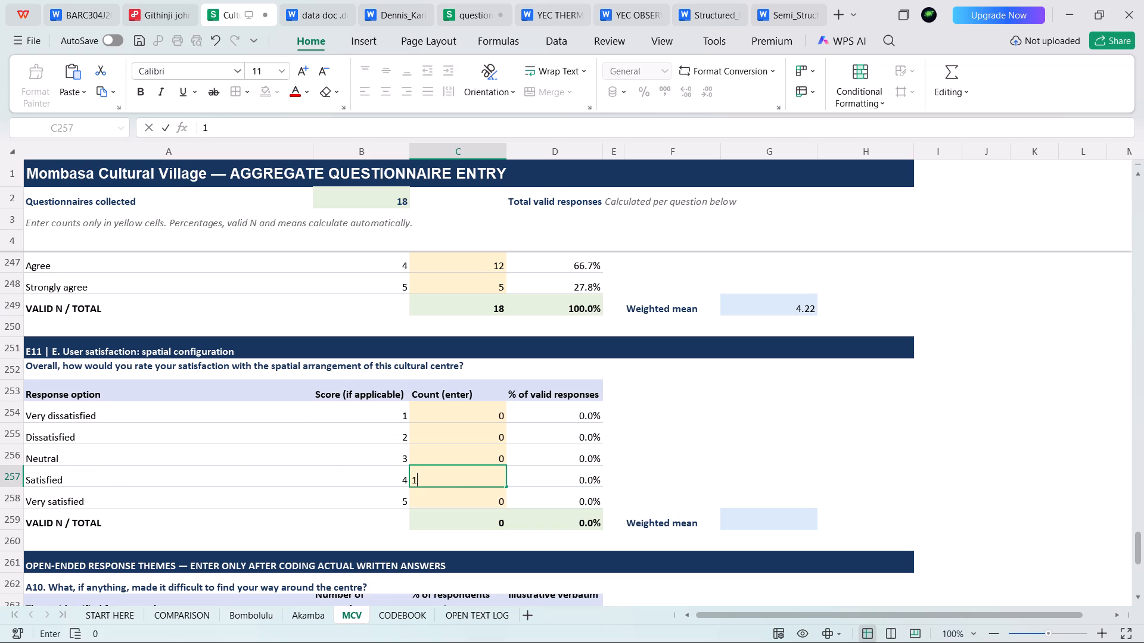
pyautogui.press('0')
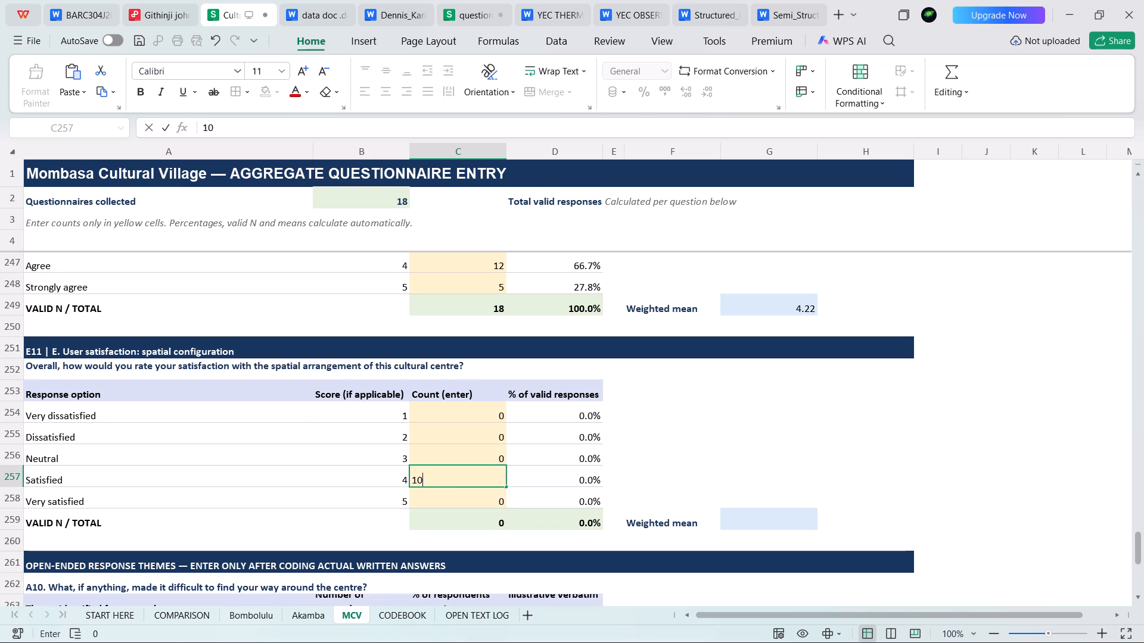
pyautogui.click(446, 497)
pyautogui.press('4')
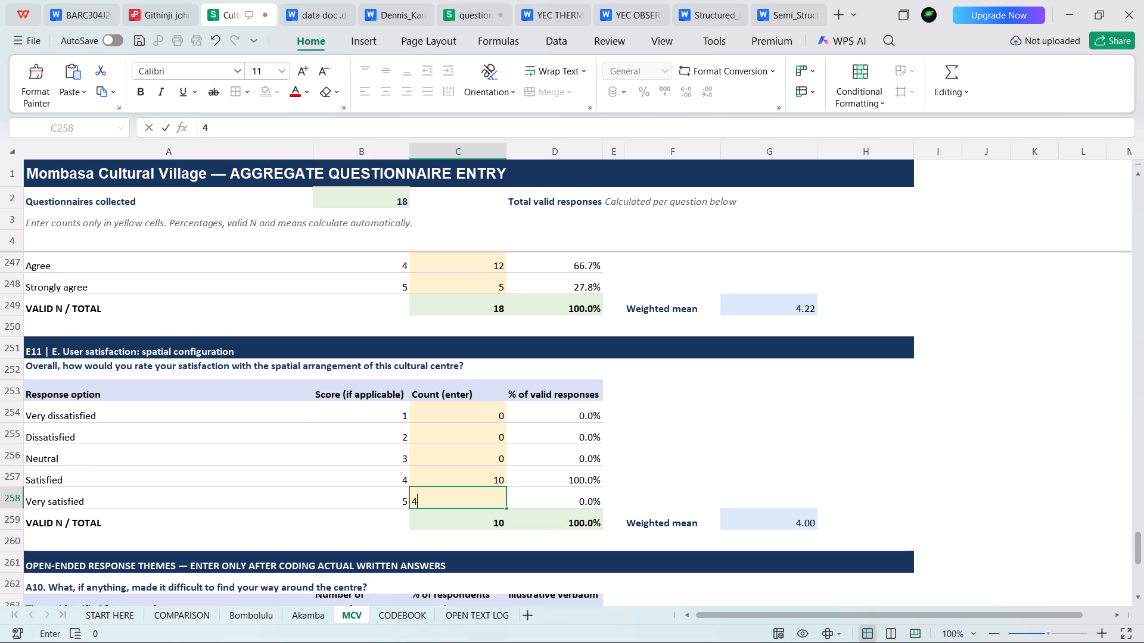
pyautogui.click(450, 455)
pyautogui.press('3')
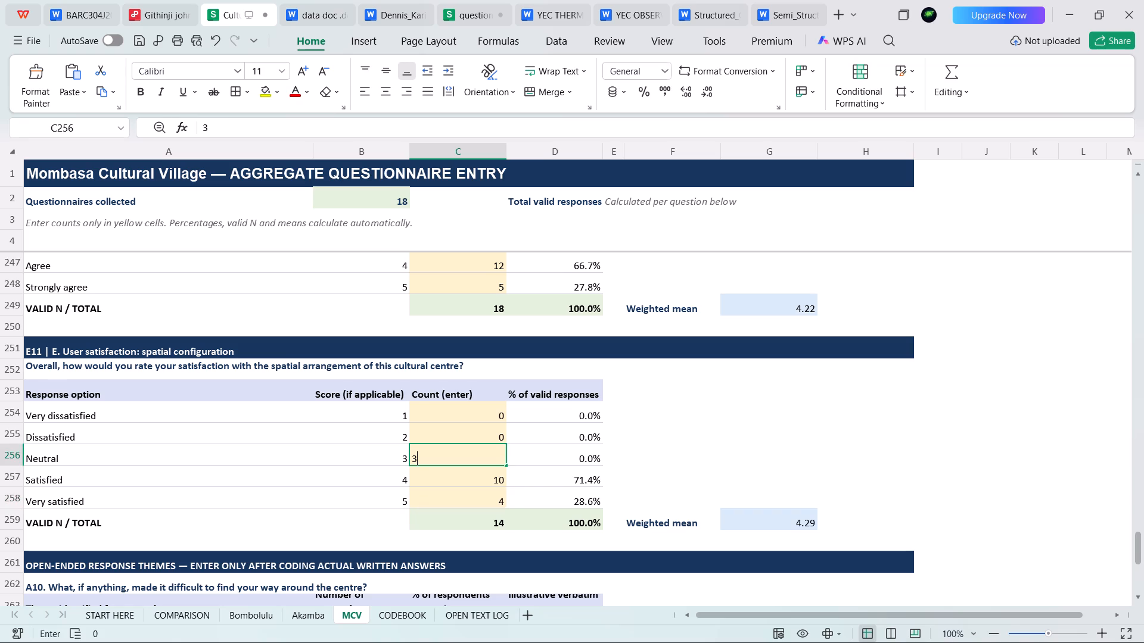
# Revise question E11's response counts to 2 for Neutral and 12 for Satisfied.
pyautogui.scroll(1, 456, 485)
pyautogui.click(447, 499)
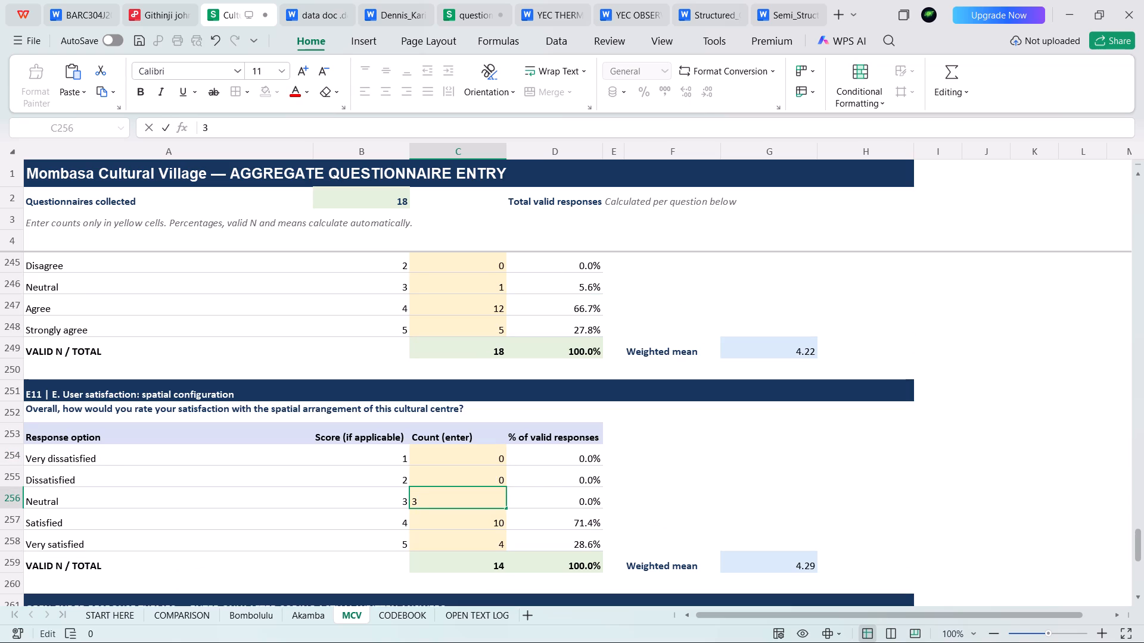
pyautogui.press('BackSpace')
pyautogui.press('2')
pyautogui.click(451, 517)
pyautogui.scroll(-1, 451, 514)
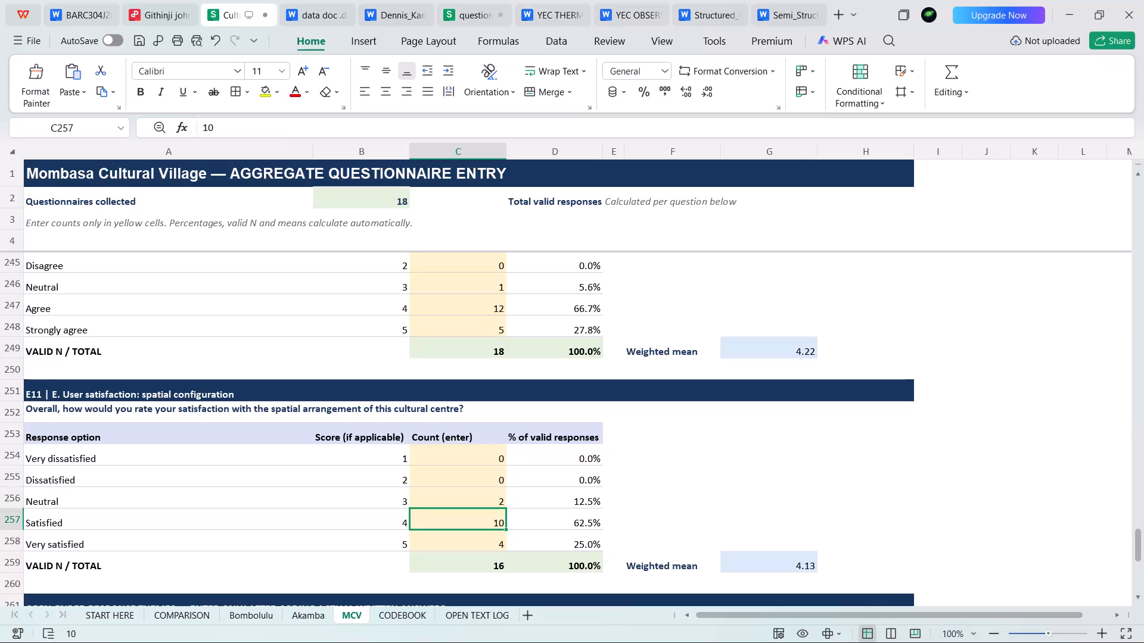
pyautogui.write('12')
pyautogui.scroll(1, 451, 513)
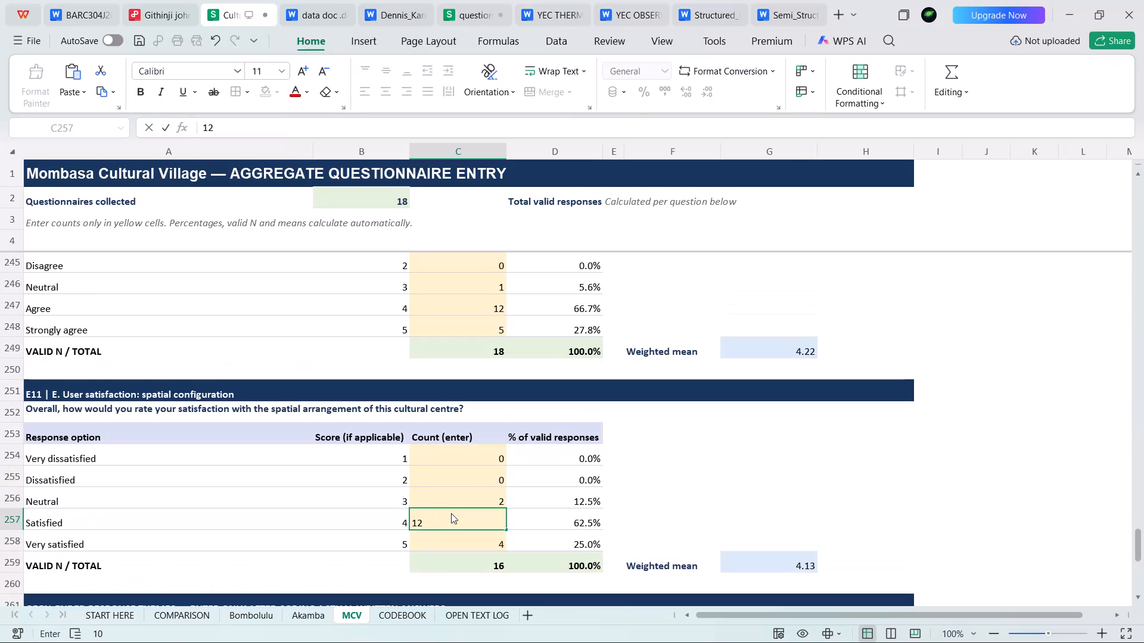
# Revise question E11's response counts for Mombasa Cultural Village to 13 for Satisfied and 3 for Very satisfied.
pyautogui.moveTo(437, 518); pyautogui.dragTo(416, 520)
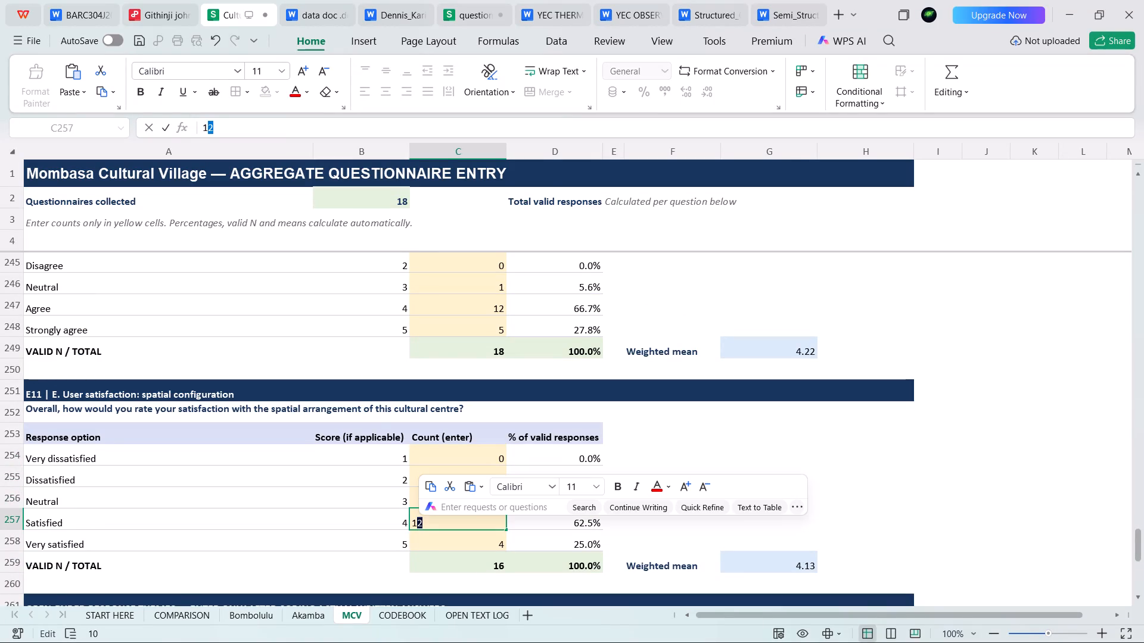
pyautogui.press('3')
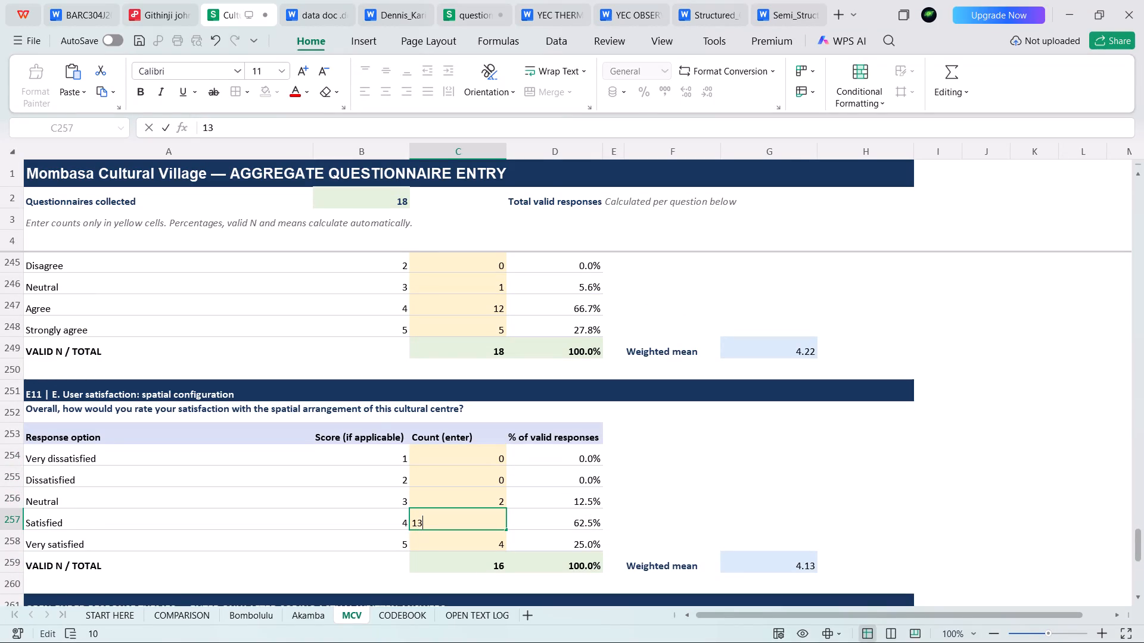
pyautogui.click(474, 544)
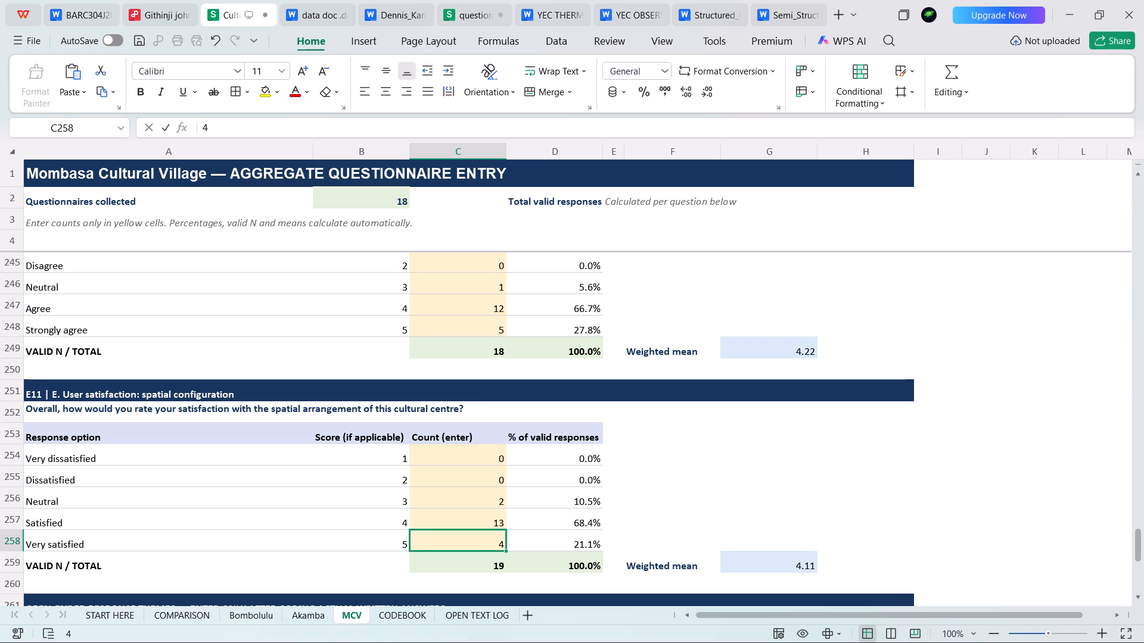
pyautogui.press('3')
pyautogui.click(487, 505)
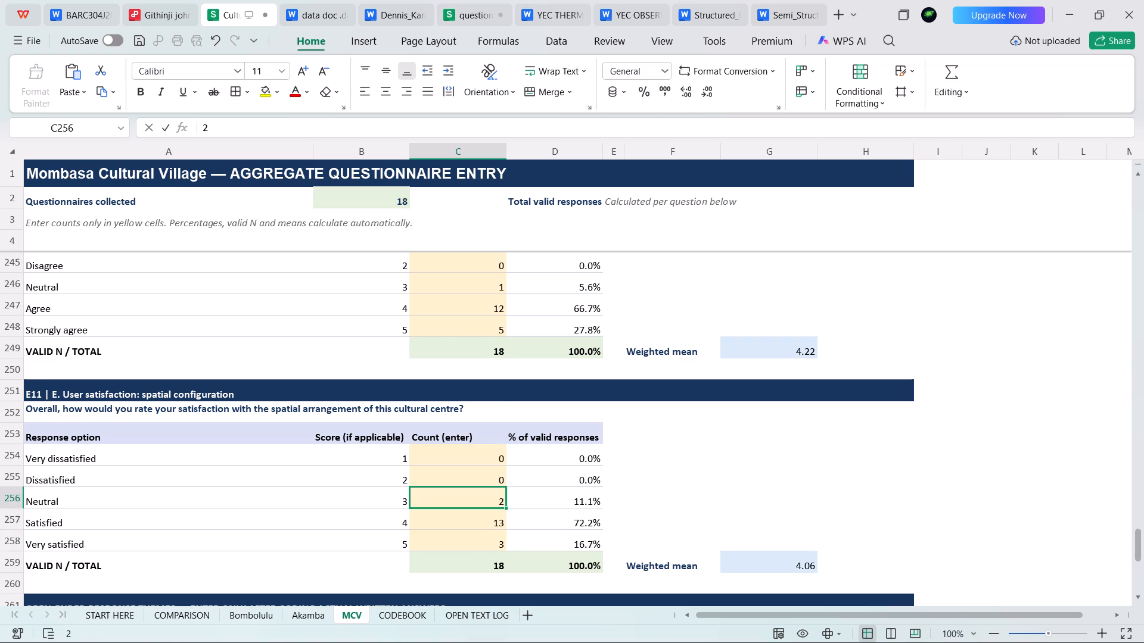
# Check the end of the Mombasa Cultural Village sheet and examine the comparative summary of weighted means for the three case studies.
pyautogui.scroll(-16, 487, 505)
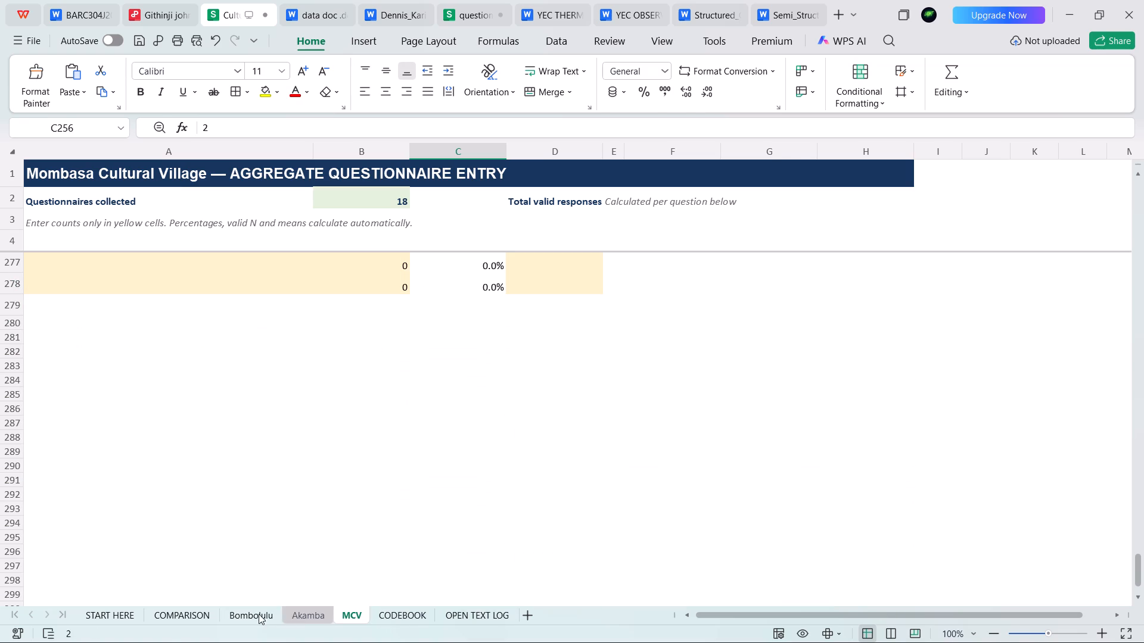
pyautogui.click(189, 613)
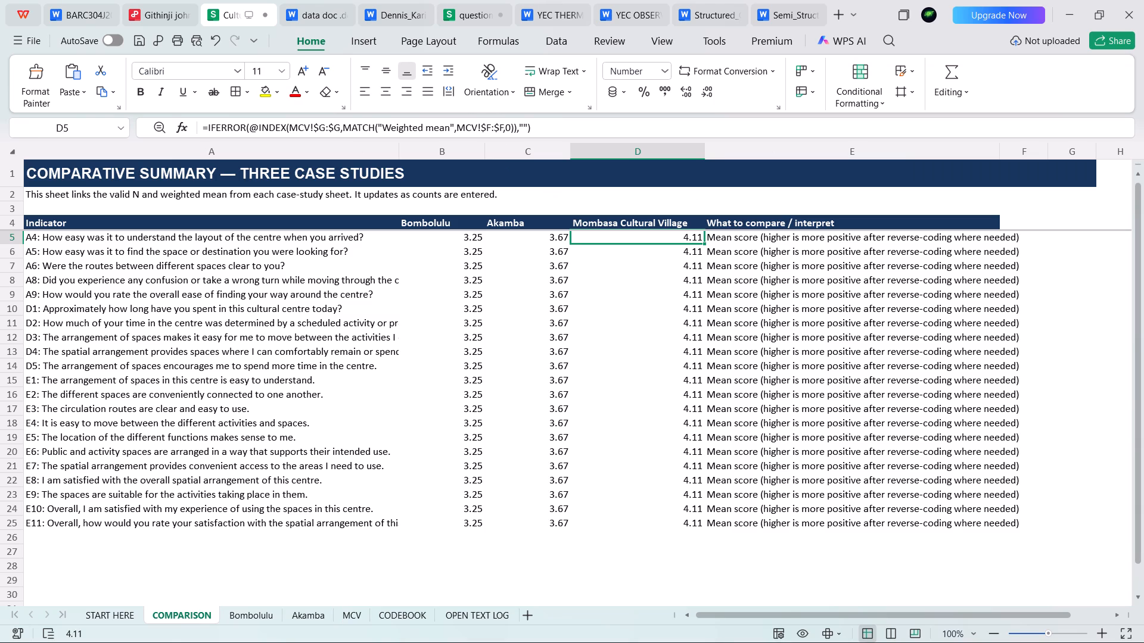
pyautogui.click(657, 297)
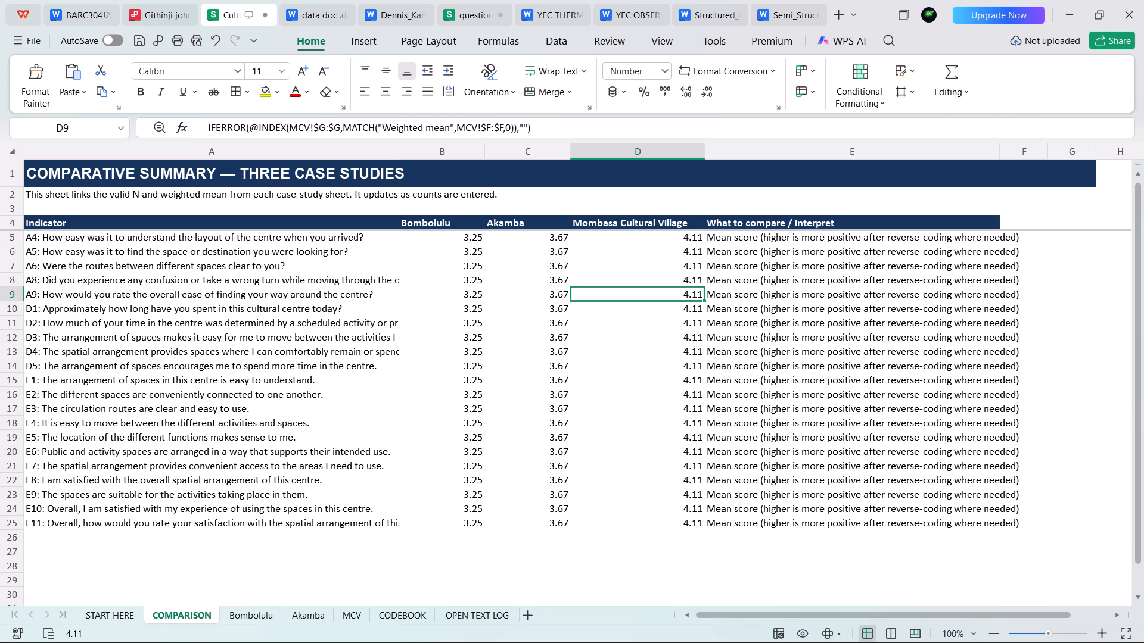
pyautogui.click(765, 237)
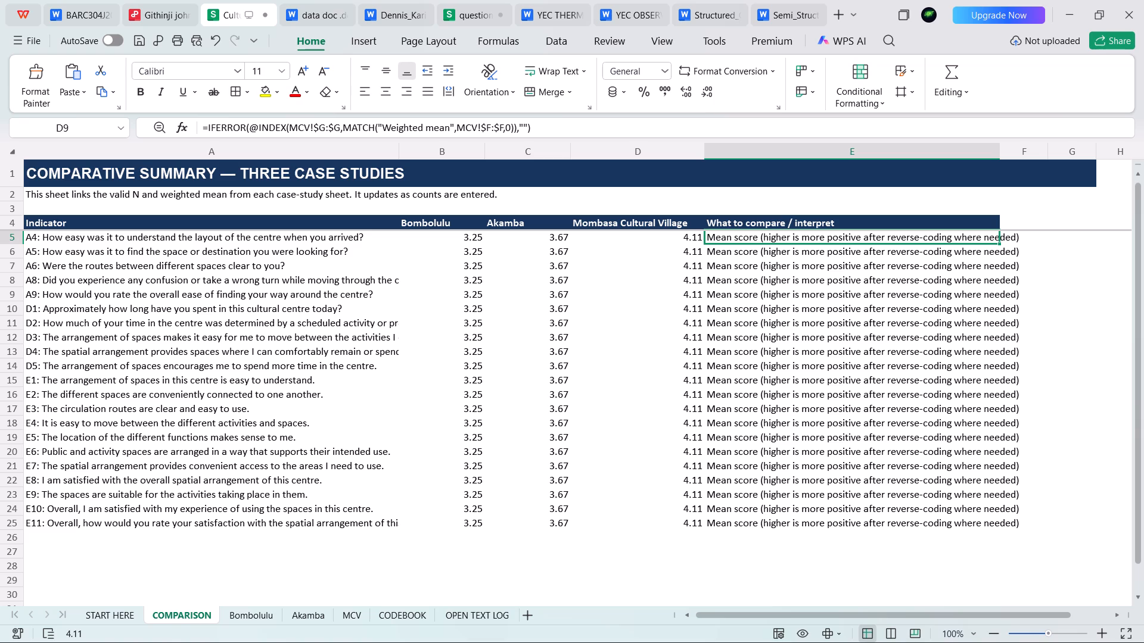
pyautogui.moveTo(832, 616); pyautogui.dragTo(633, 642)
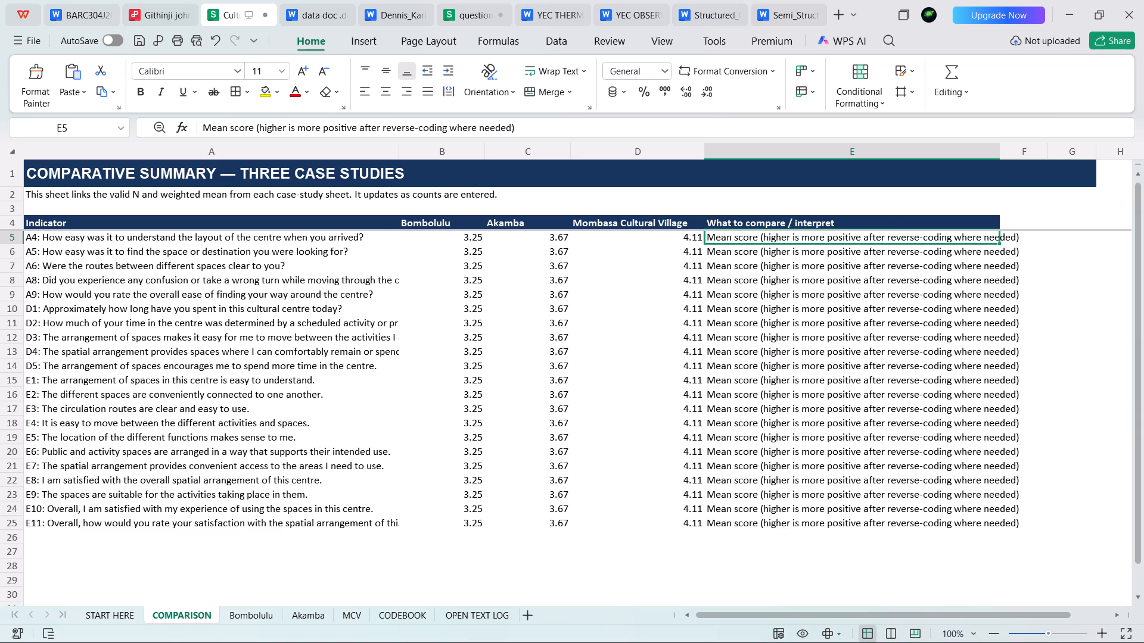
pyautogui.scroll(-10, 443, 327)
pyautogui.scroll(10, 443, 326)
# Review the section E response counts and weighted means on the Akamba questionnaire sheet, going back from the end to E1.
pyautogui.click(303, 614)
pyautogui.scroll(4, 341, 505)
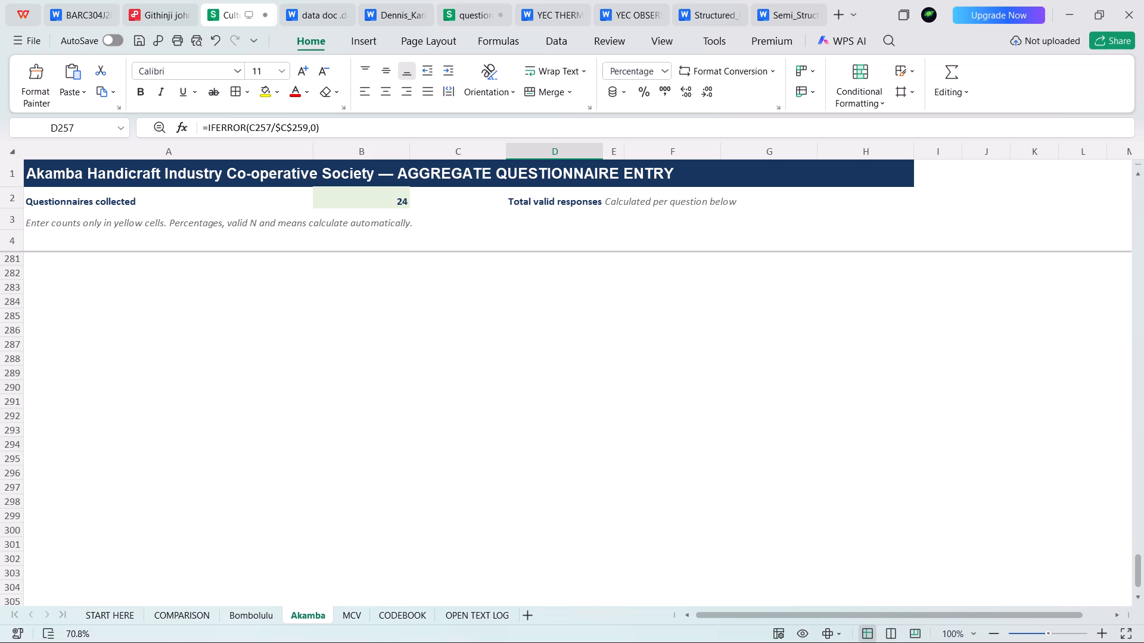
pyautogui.scroll(15, 381, 389)
pyautogui.scroll(6, 383, 385)
pyautogui.scroll(16, 383, 385)
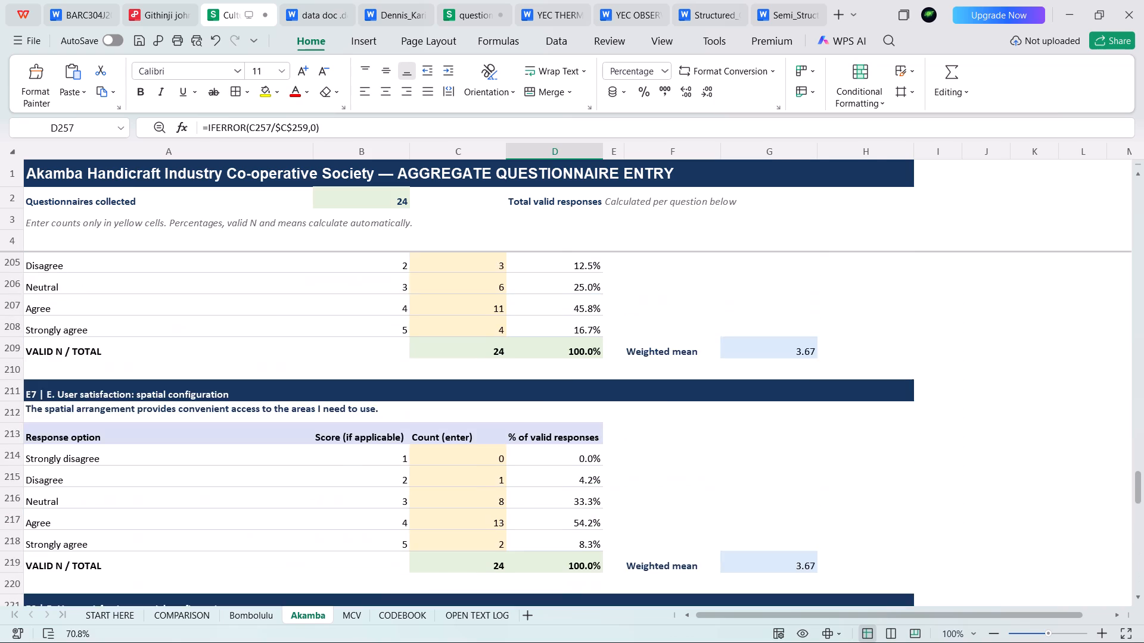
pyautogui.scroll(20, 383, 385)
pyautogui.scroll(10, 383, 385)
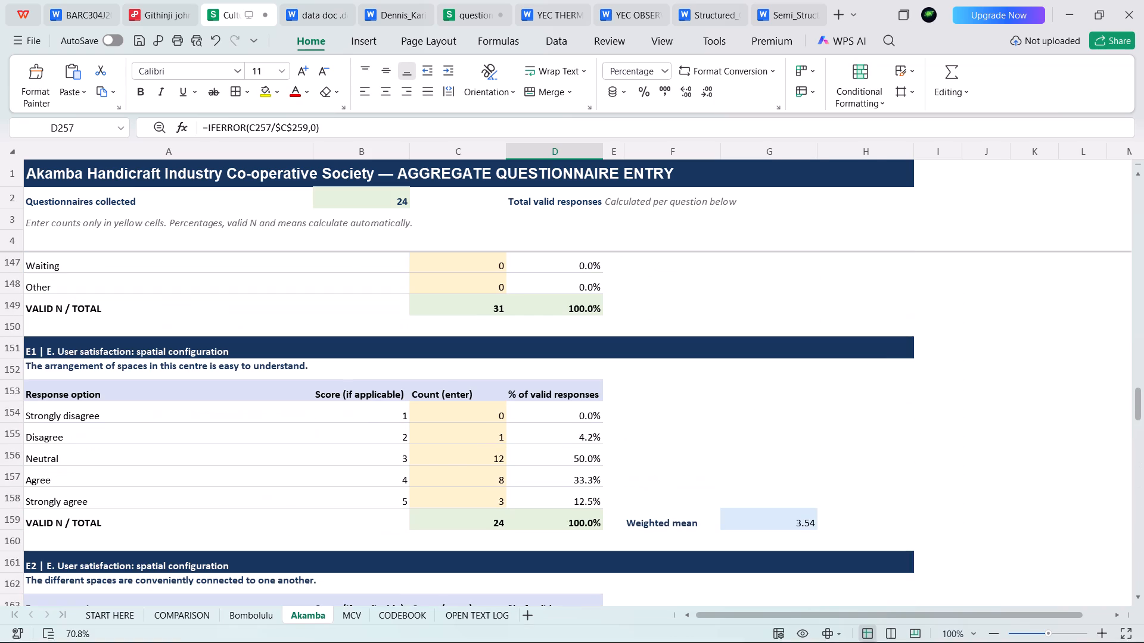
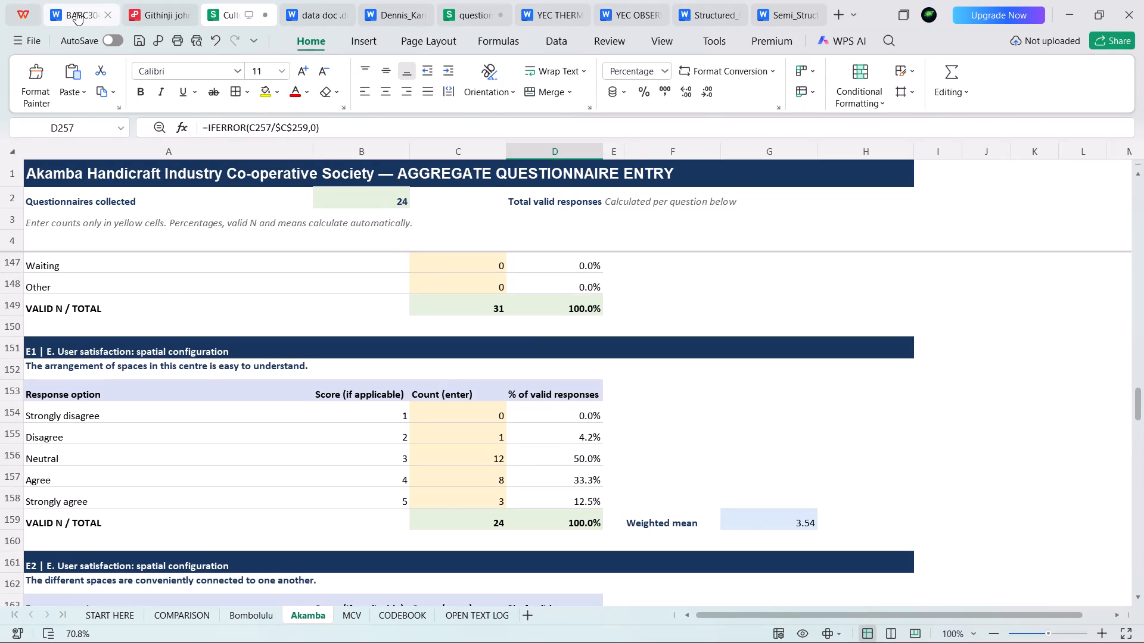
pyautogui.click(76, 12)
pyautogui.scroll(-4, 548, 298)
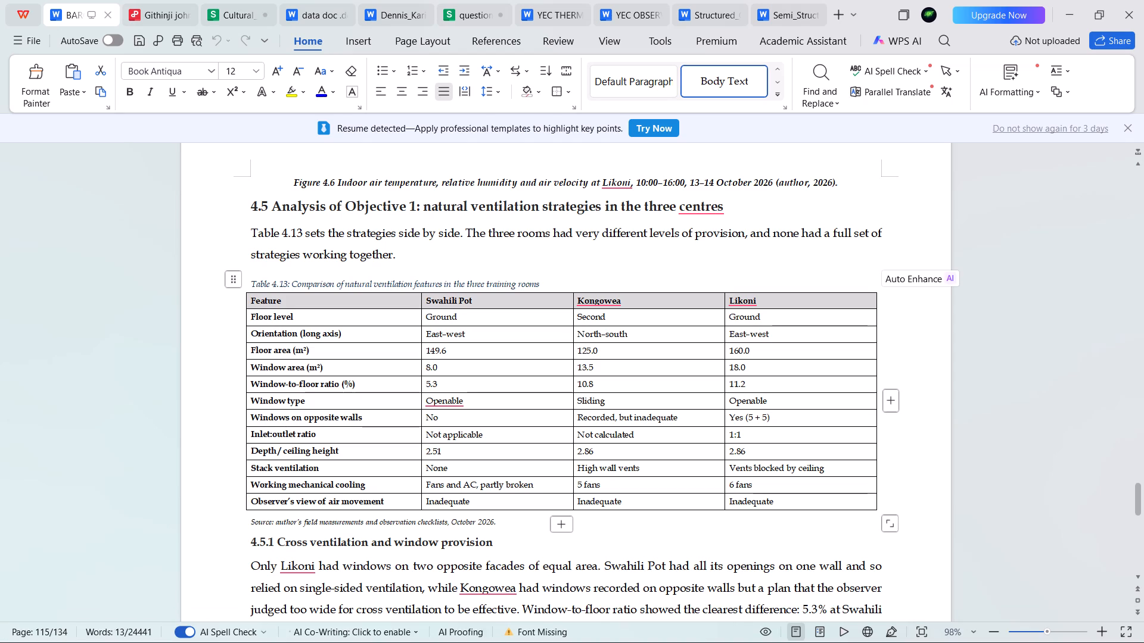
pyautogui.scroll(2, 371, 310)
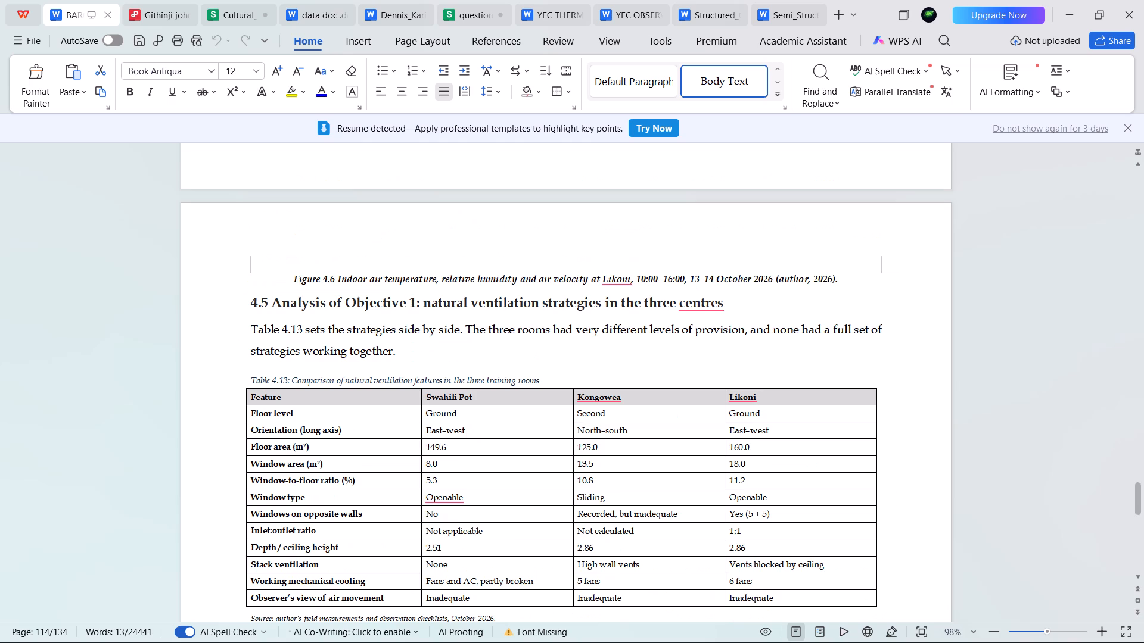
pyautogui.scroll(-4, 371, 309)
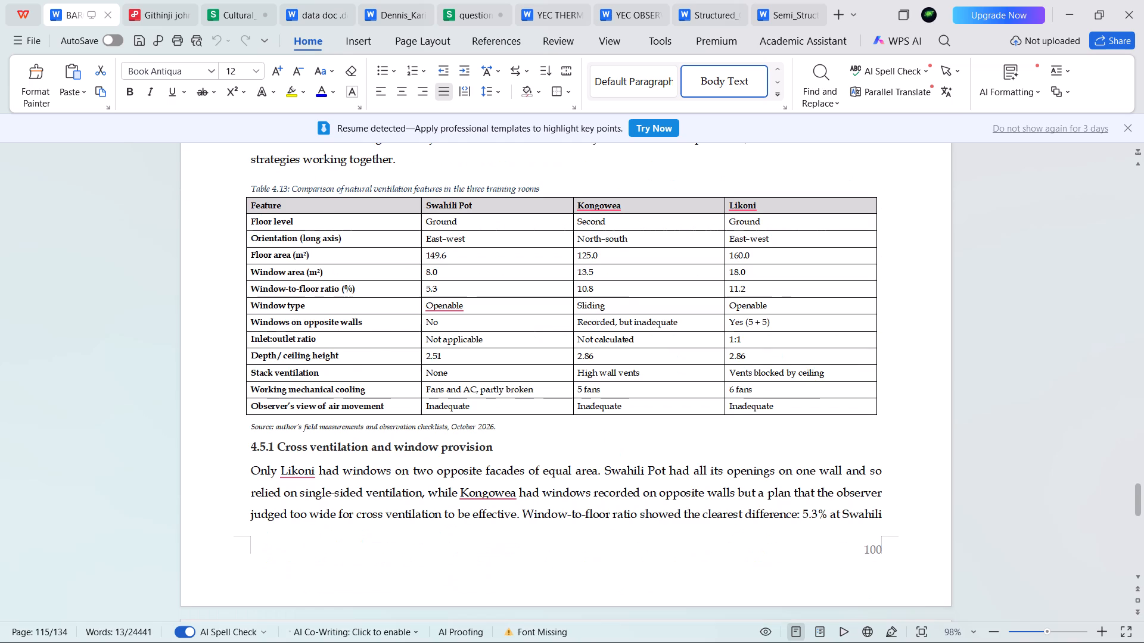
pyautogui.scroll(5, 371, 309)
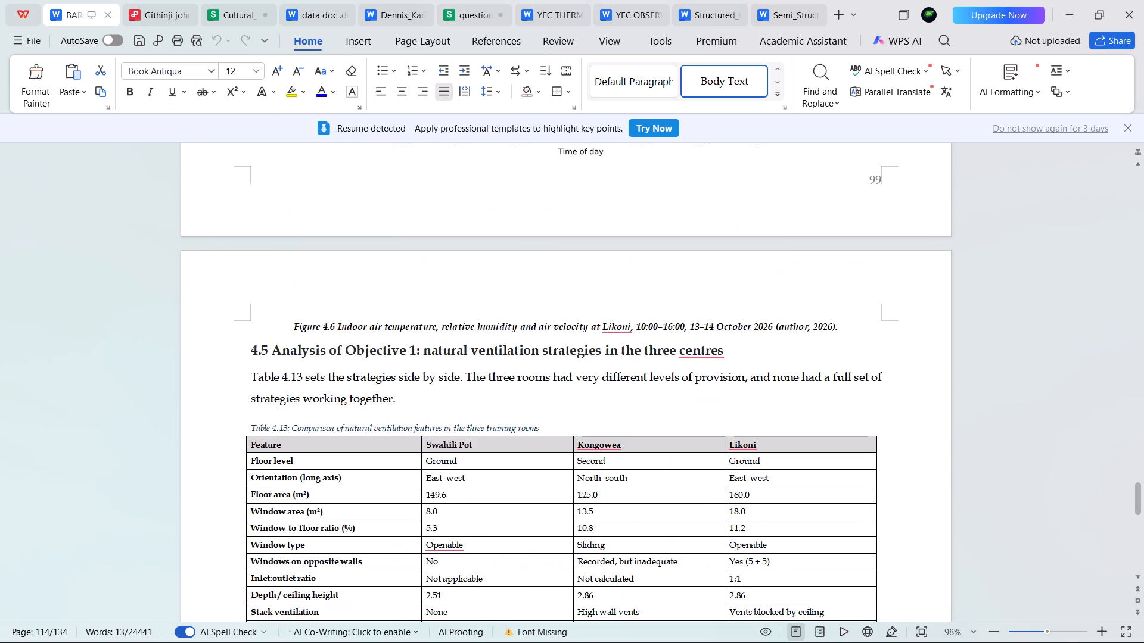
# Examine the Akamba sheet of the cultural centres workbook, from the length-of-stay question through the satisfaction items to the open-ended response tables.
pyautogui.click(225, 19)
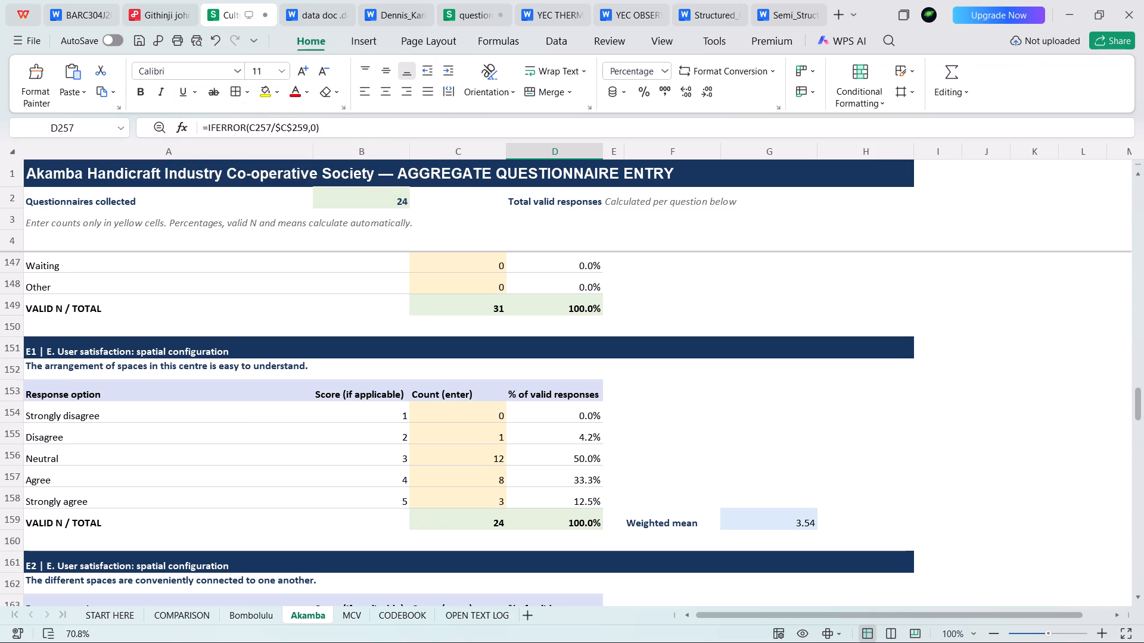
pyautogui.scroll(4, 375, 319)
pyautogui.scroll(-4, 375, 319)
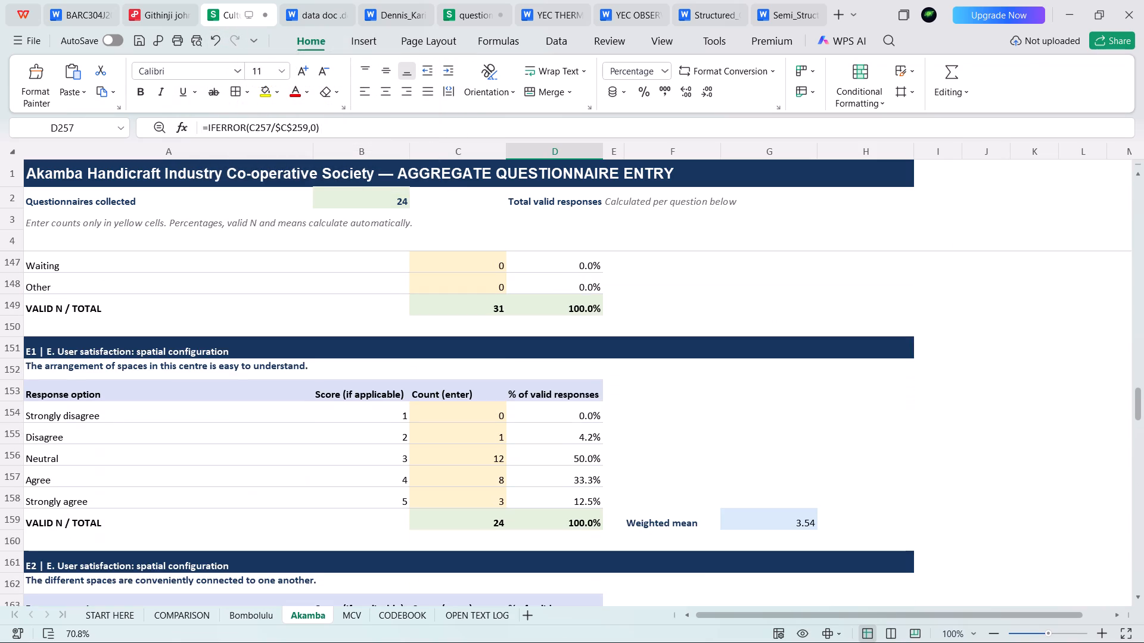
pyautogui.scroll(3, 289, 319)
pyautogui.scroll(-3, 288, 318)
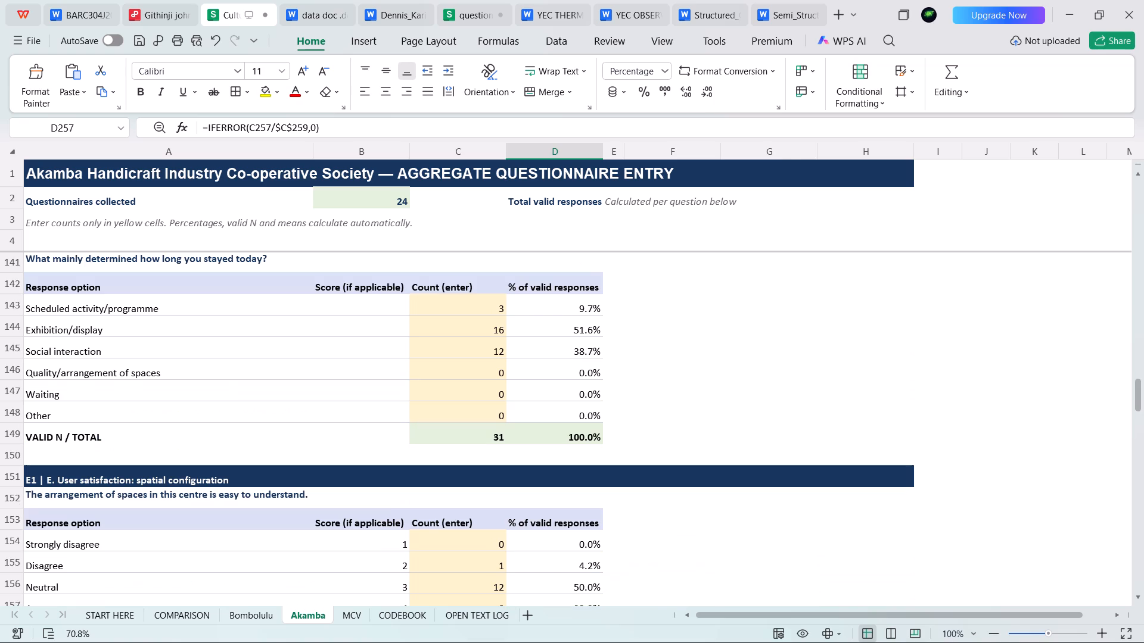
pyautogui.click(292, 293)
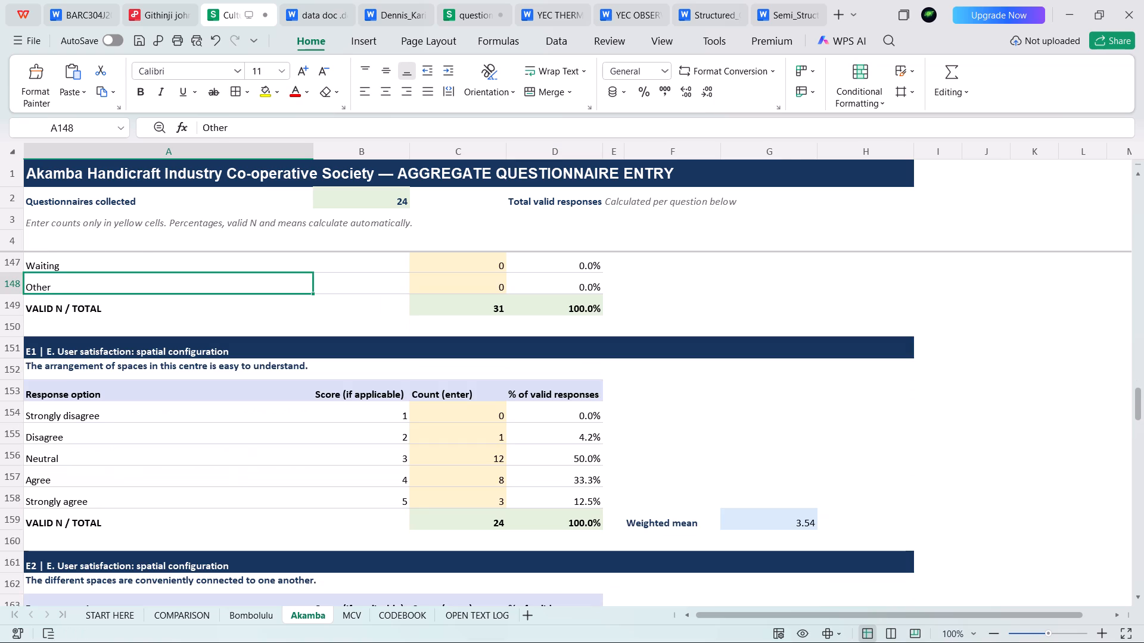
pyautogui.click(477, 286)
pyautogui.scroll(4, 444, 372)
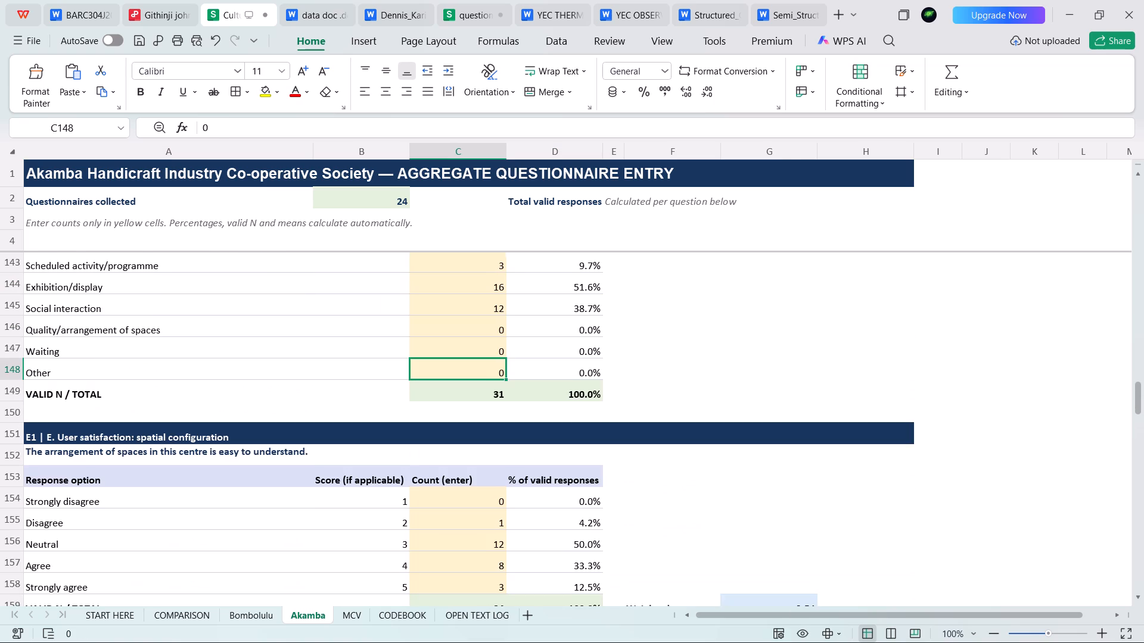
pyautogui.scroll(-11, 444, 372)
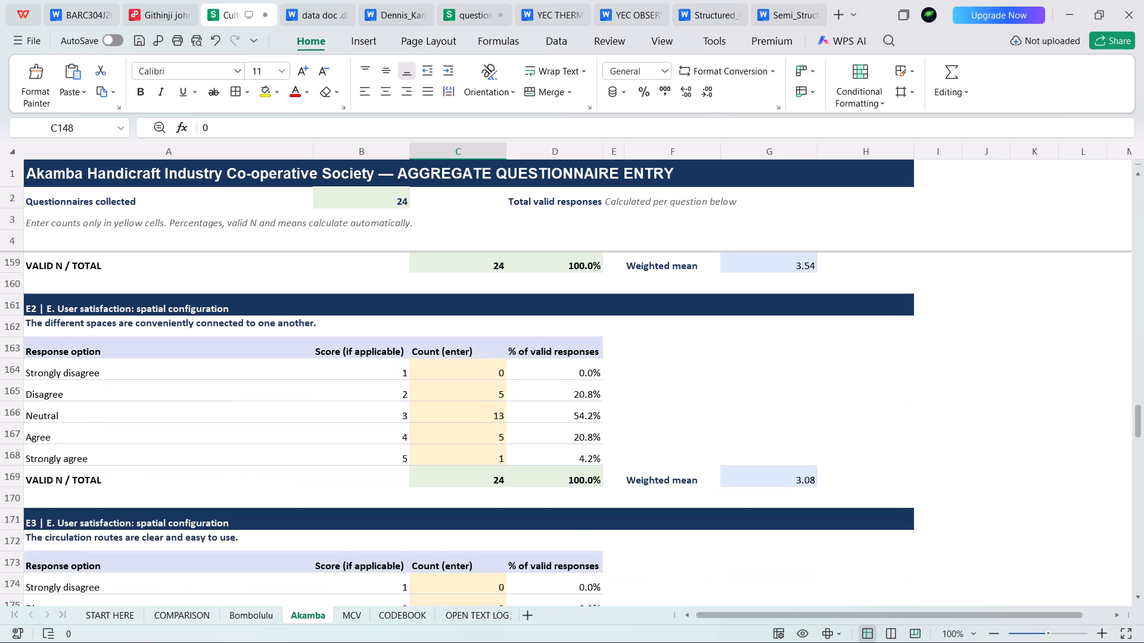
pyautogui.scroll(-20, 444, 372)
pyautogui.scroll(-9, 444, 372)
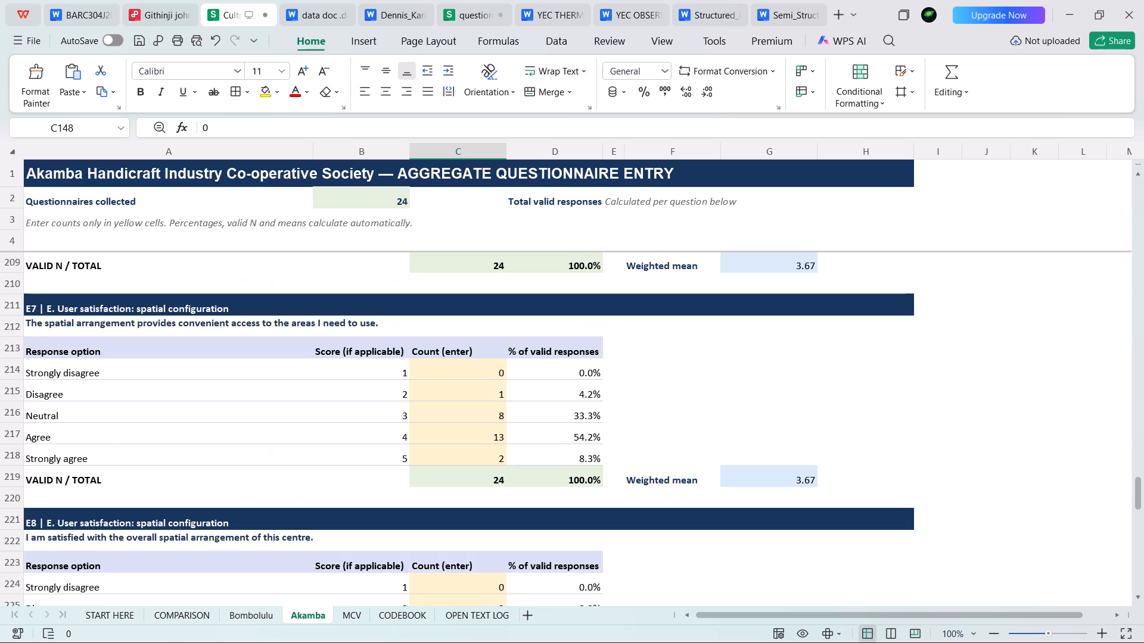
pyautogui.scroll(-19, 444, 373)
pyautogui.scroll(-7, 444, 373)
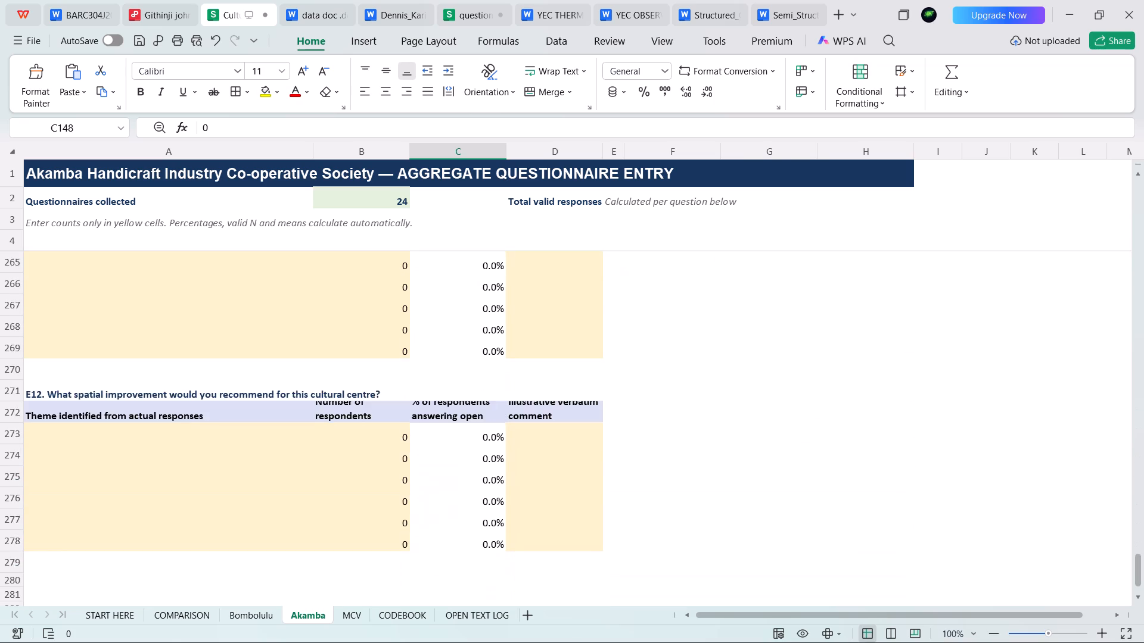
pyautogui.scroll(-10, 444, 373)
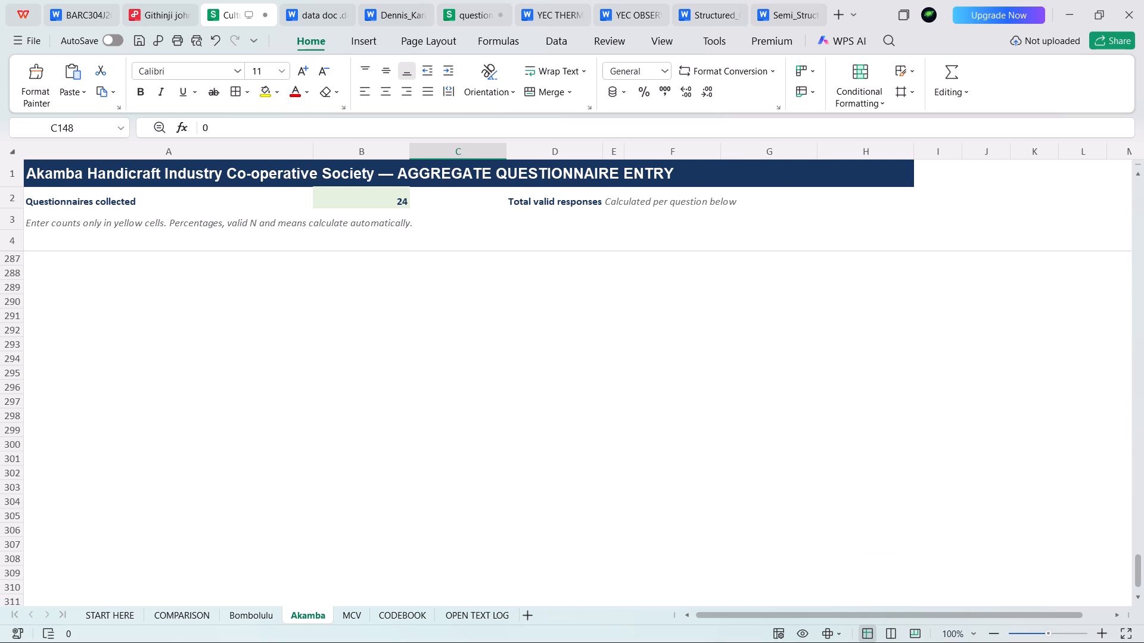
# Check the Bombolulu, MCV and CODEBOOK sheets, and review Bombolulu's overall satisfaction entries and the A10 and E12 open-ended tables.
pyautogui.click(259, 614)
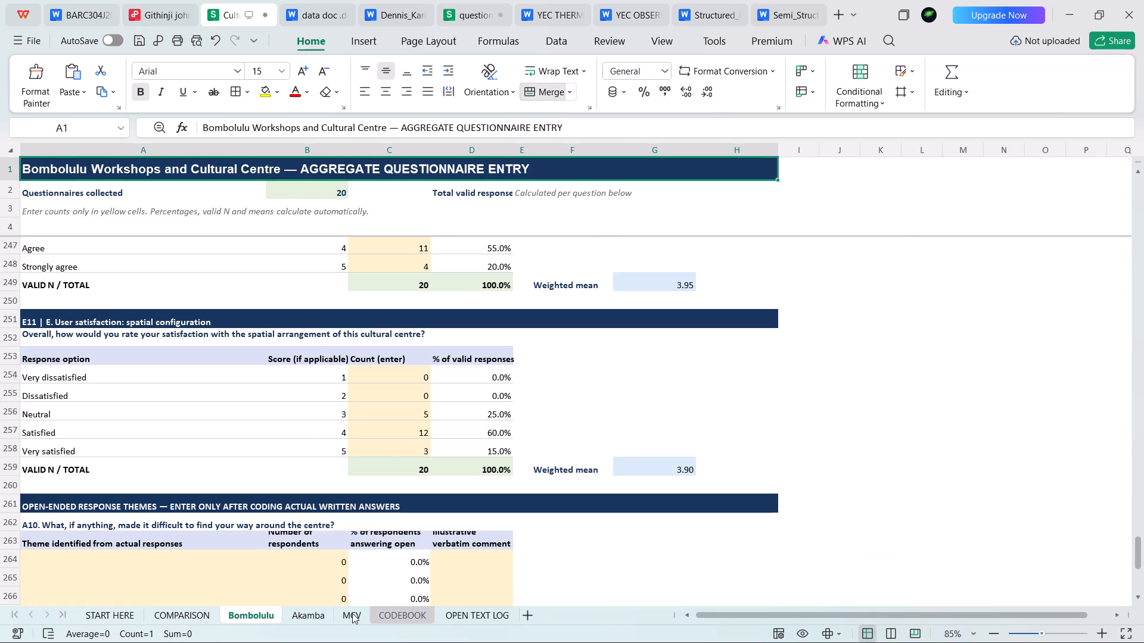
pyautogui.click(352, 613)
pyautogui.click(389, 613)
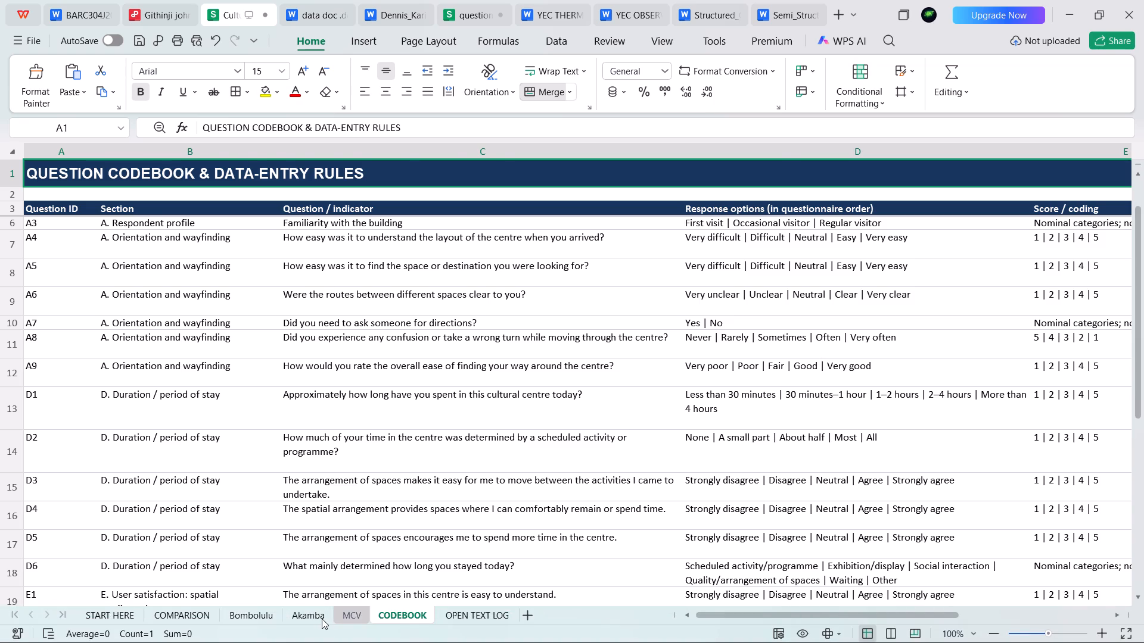
pyautogui.click(309, 616)
pyautogui.click(253, 617)
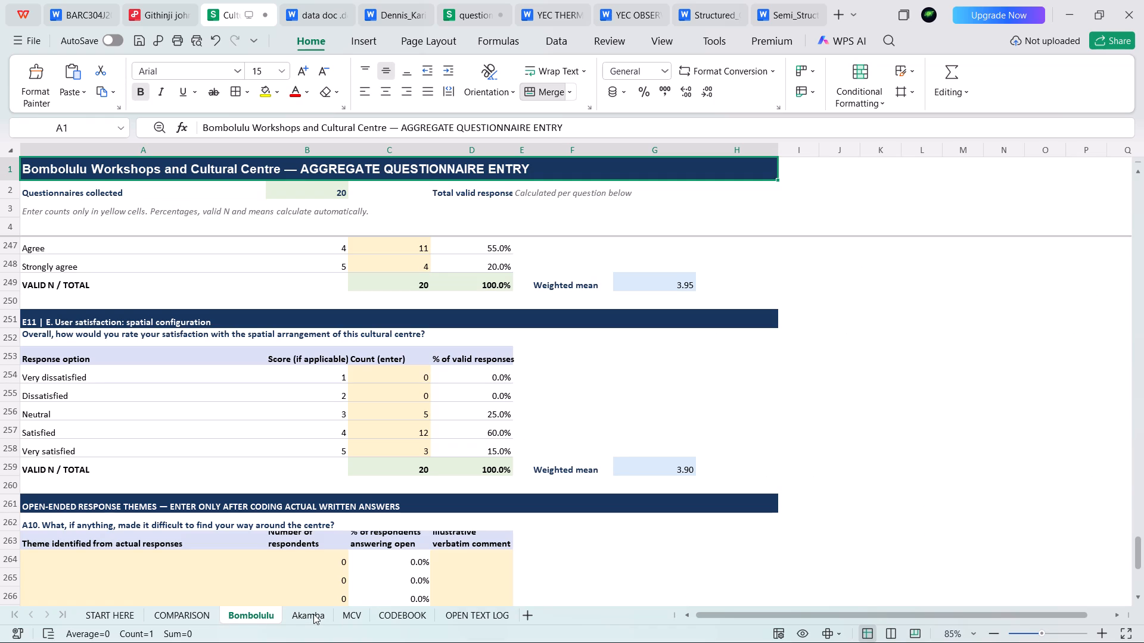
pyautogui.scroll(-2, 318, 501)
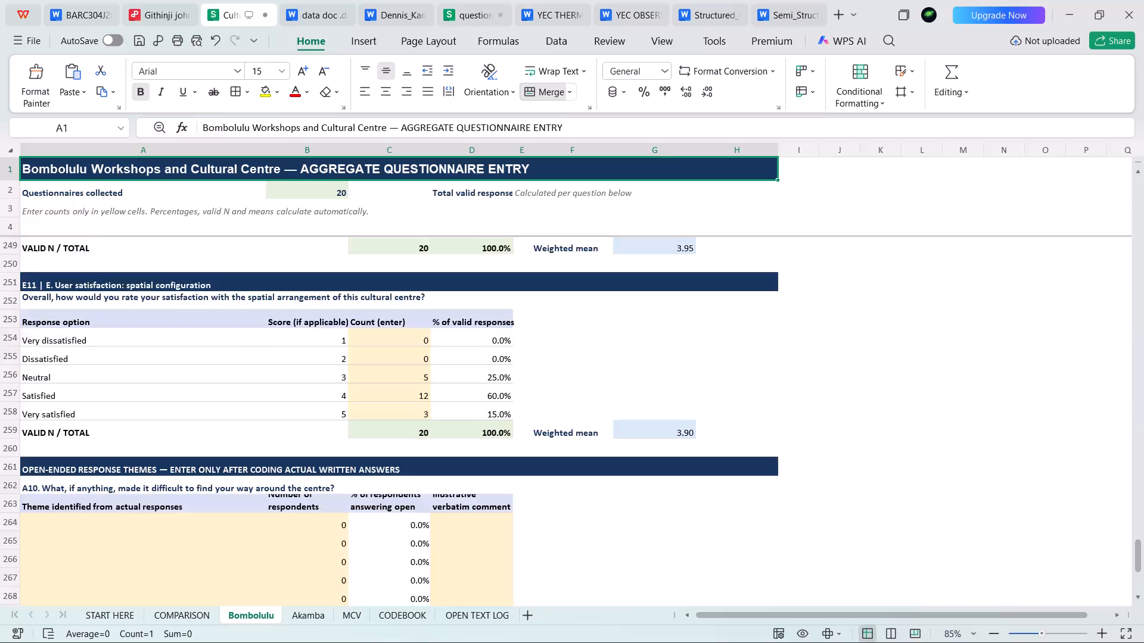
pyautogui.scroll(3, 318, 501)
pyautogui.scroll(-5, 318, 501)
pyautogui.scroll(-3, 315, 438)
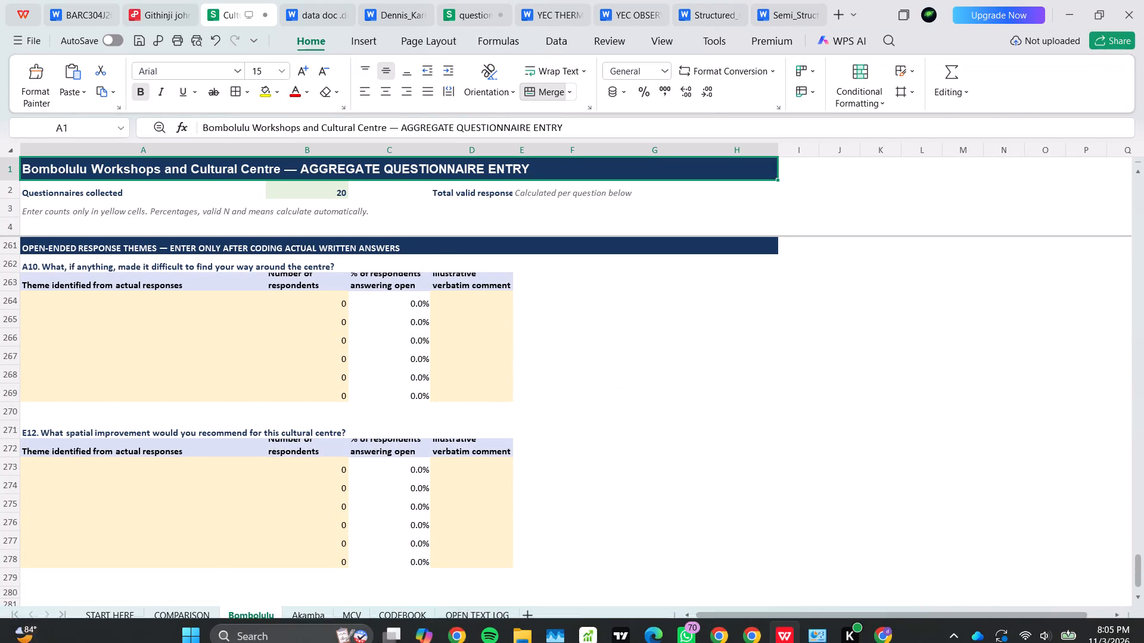
# Switch from the workbook to the Chrome window that has the YouTube mix and the chapters 4-5 Claude conversation open.
pyautogui.click(461, 623)
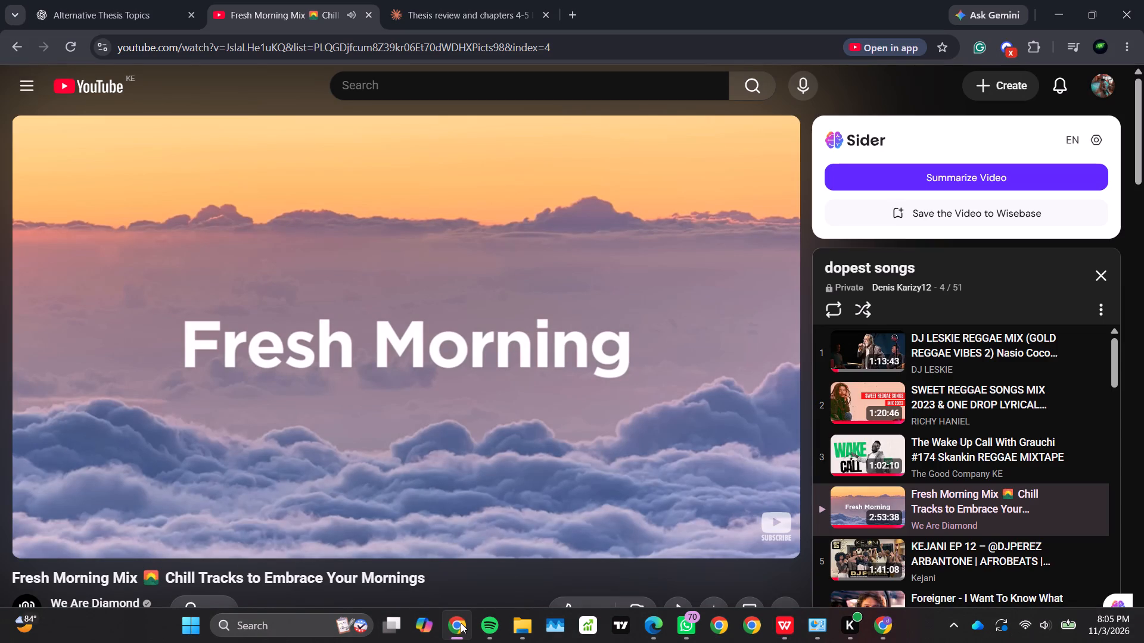
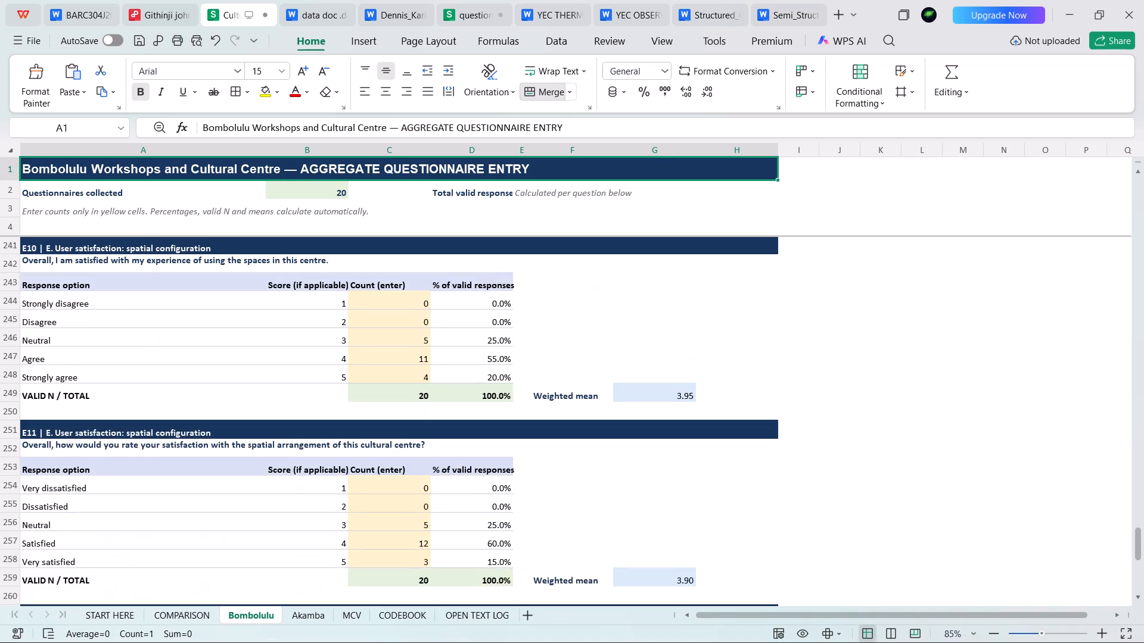
pyautogui.scroll(16, 567, 377)
pyautogui.scroll(-1, 567, 377)
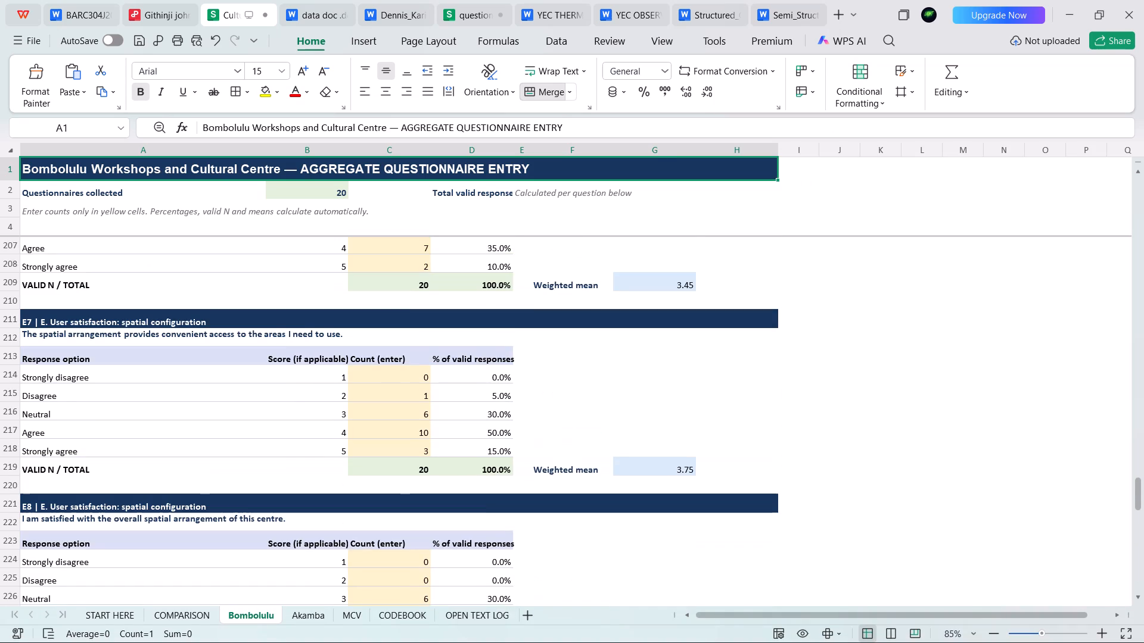
pyautogui.scroll(17, 567, 377)
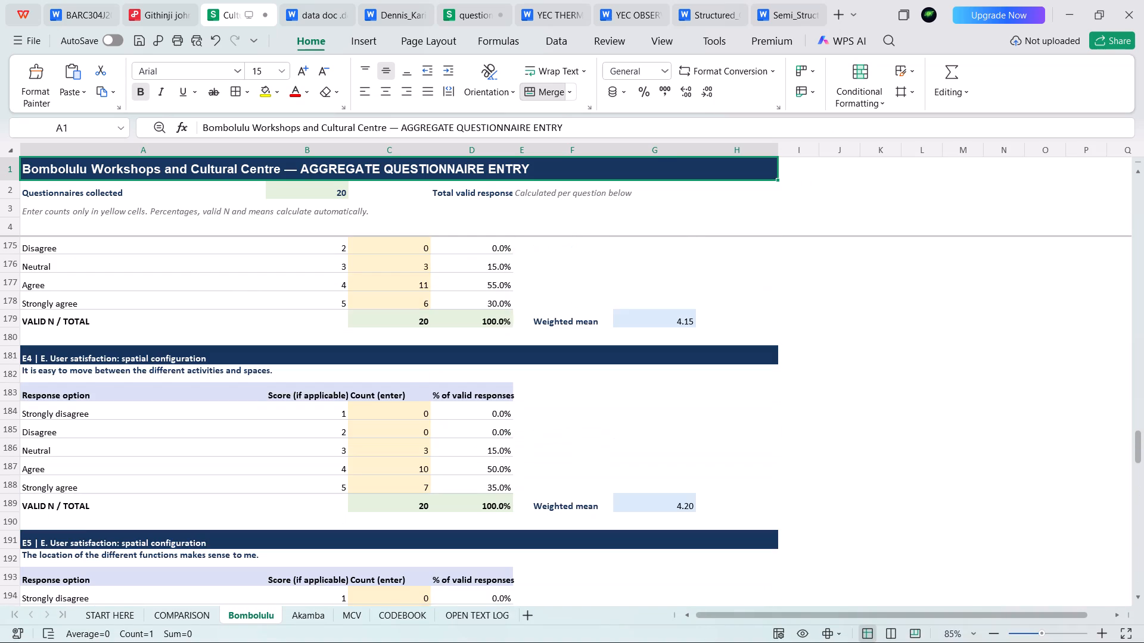
pyautogui.scroll(6, 557, 363)
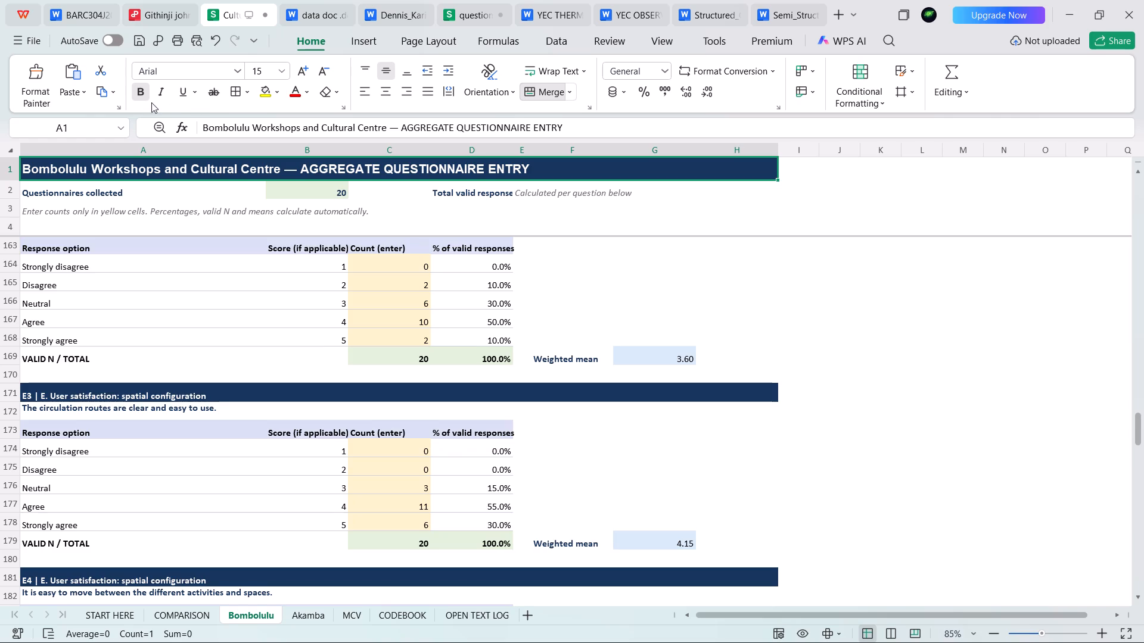
pyautogui.scroll(-4, 697, 358)
pyautogui.scroll(-17, 732, 404)
pyautogui.scroll(-4, 732, 404)
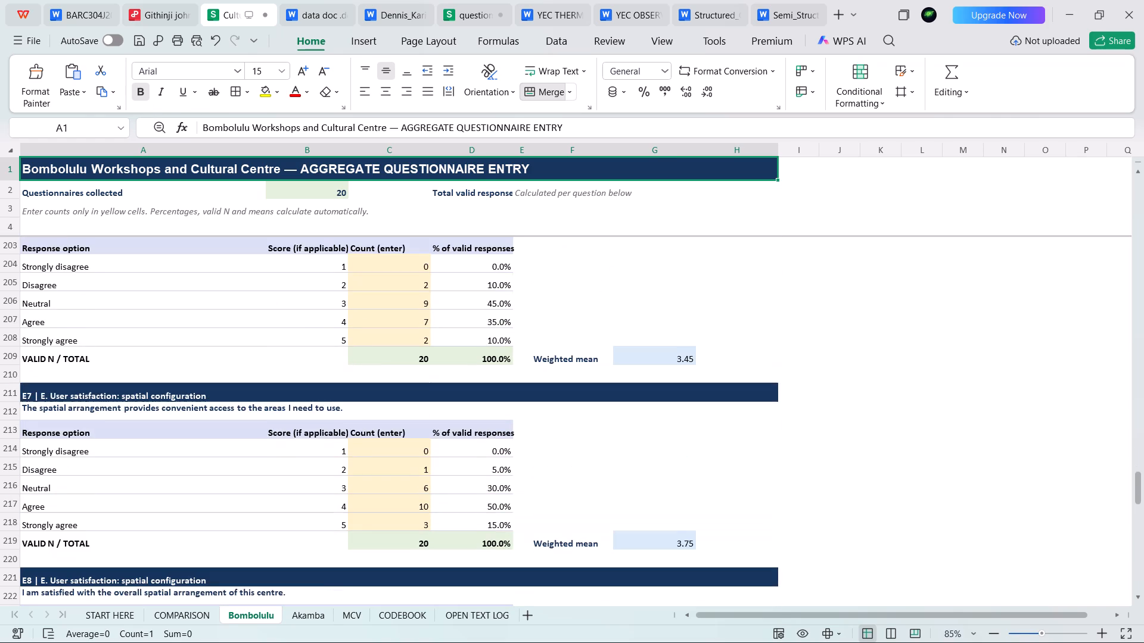
pyautogui.scroll(-19, 732, 404)
pyautogui.scroll(-6, 732, 404)
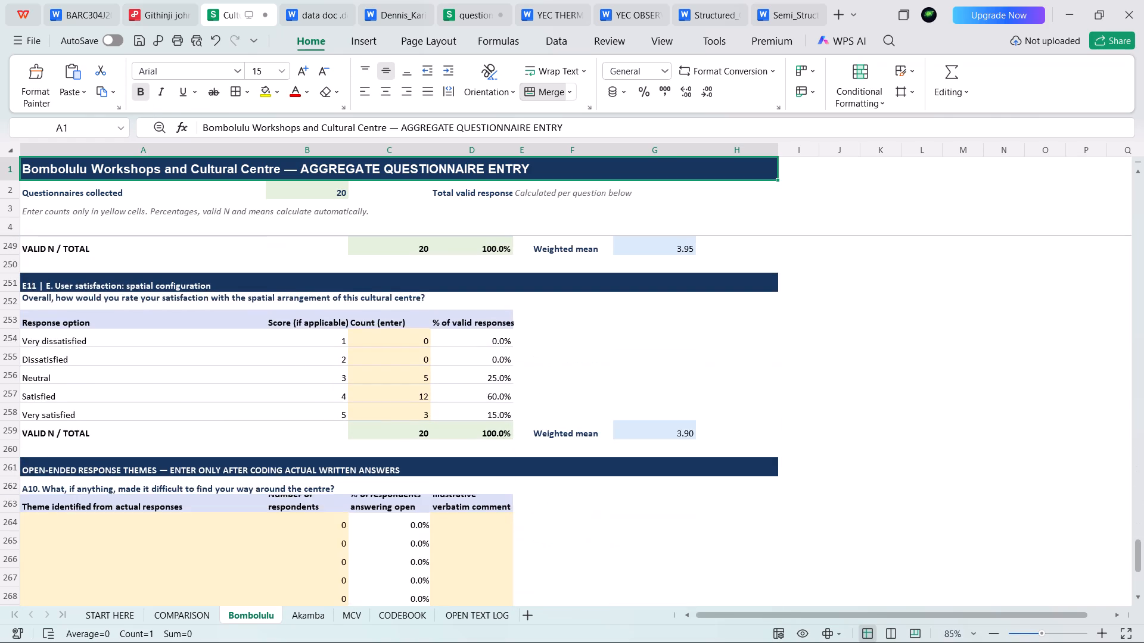
pyautogui.scroll(-19, 732, 404)
pyautogui.scroll(6, 732, 404)
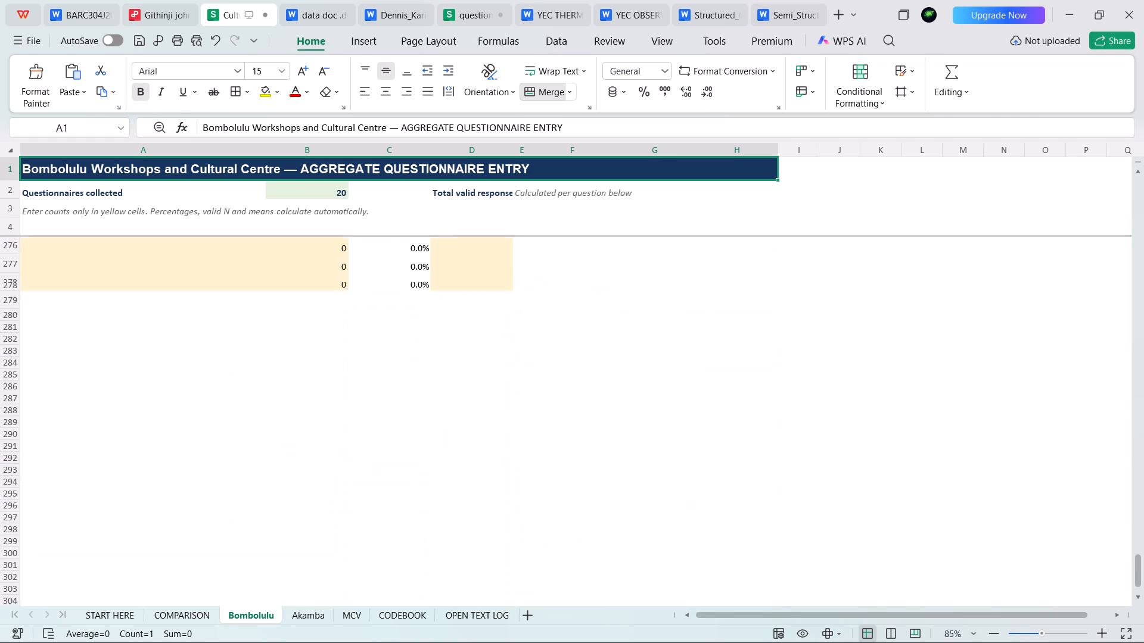
pyautogui.scroll(6, 732, 404)
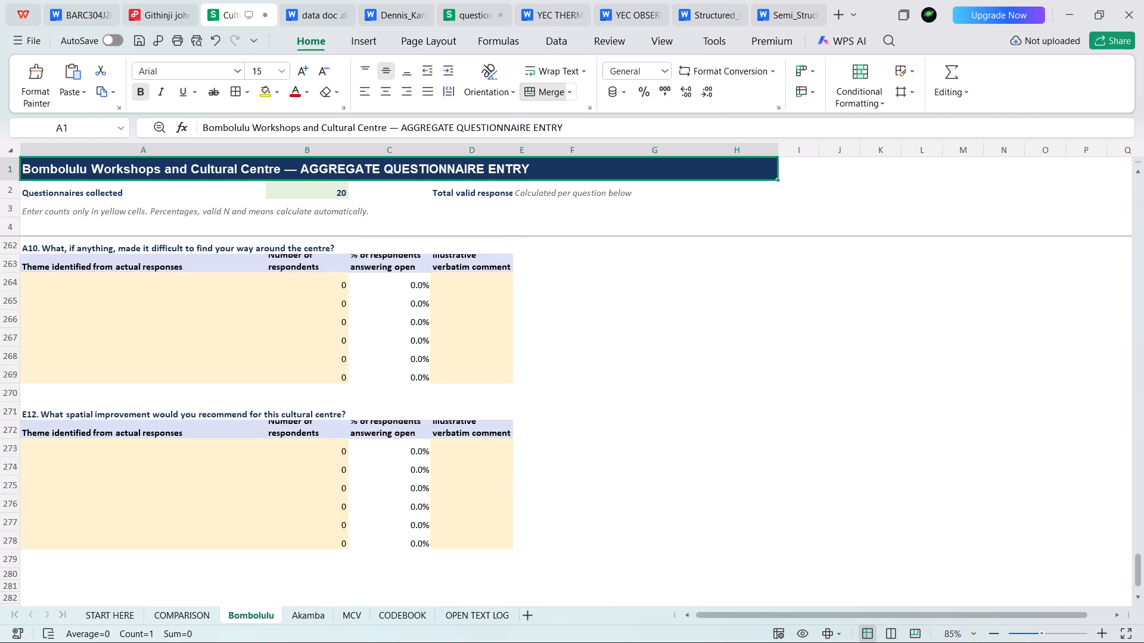
# Enter "unfamiliarity with centre since its first time visit" as the first A10 theme in cell A264 of the Bombolulu sheet.
pyautogui.click(323, 460)
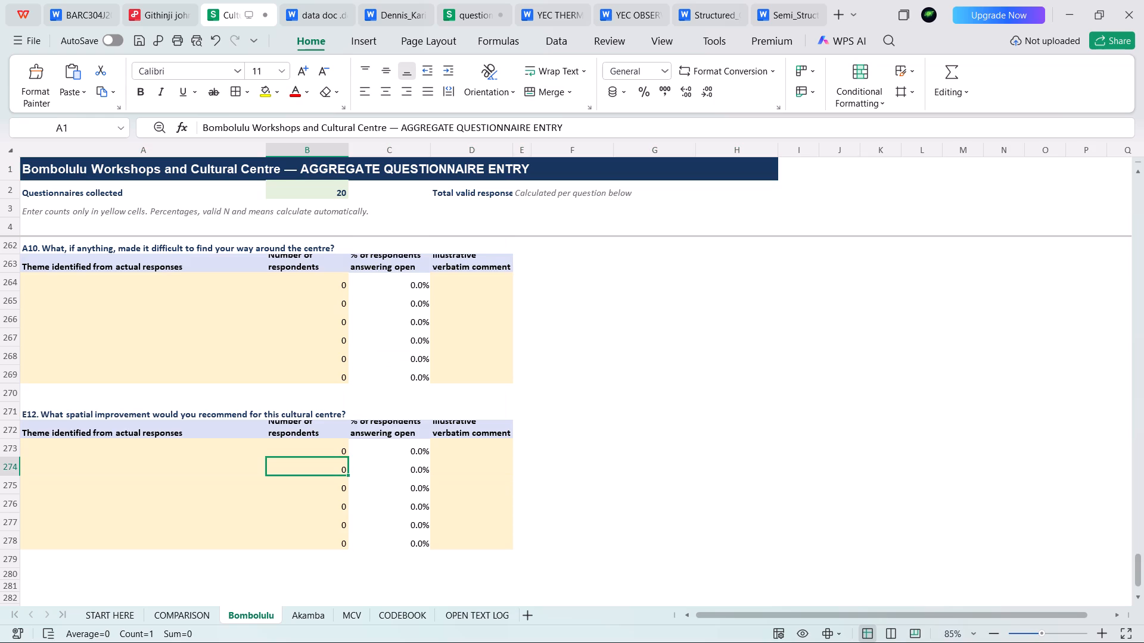
pyautogui.click(194, 291)
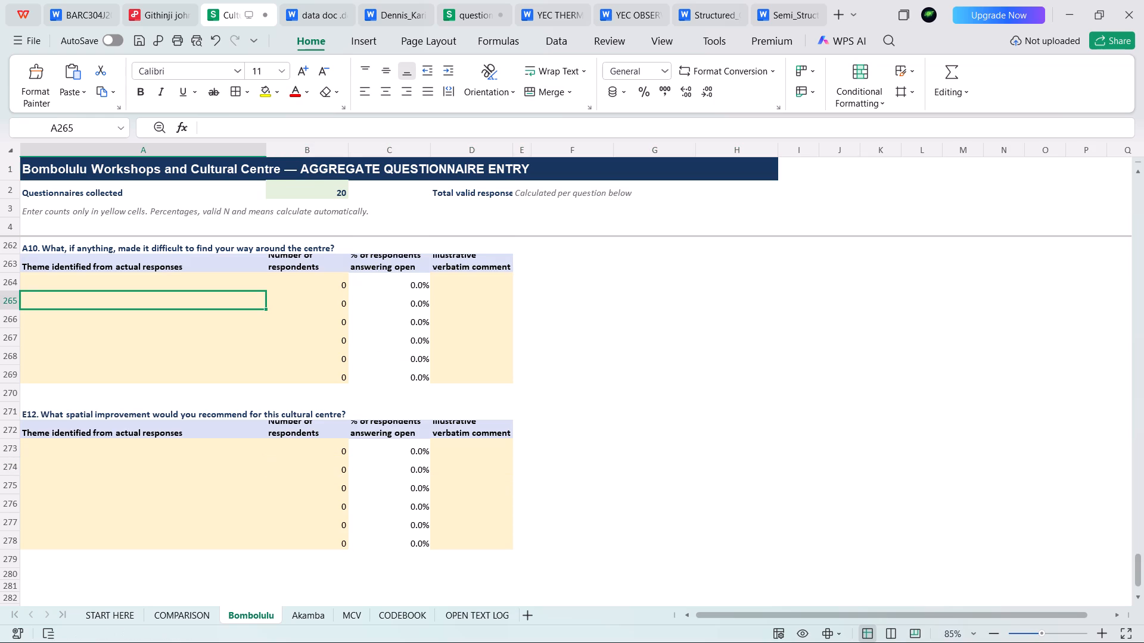
pyautogui.click(183, 283)
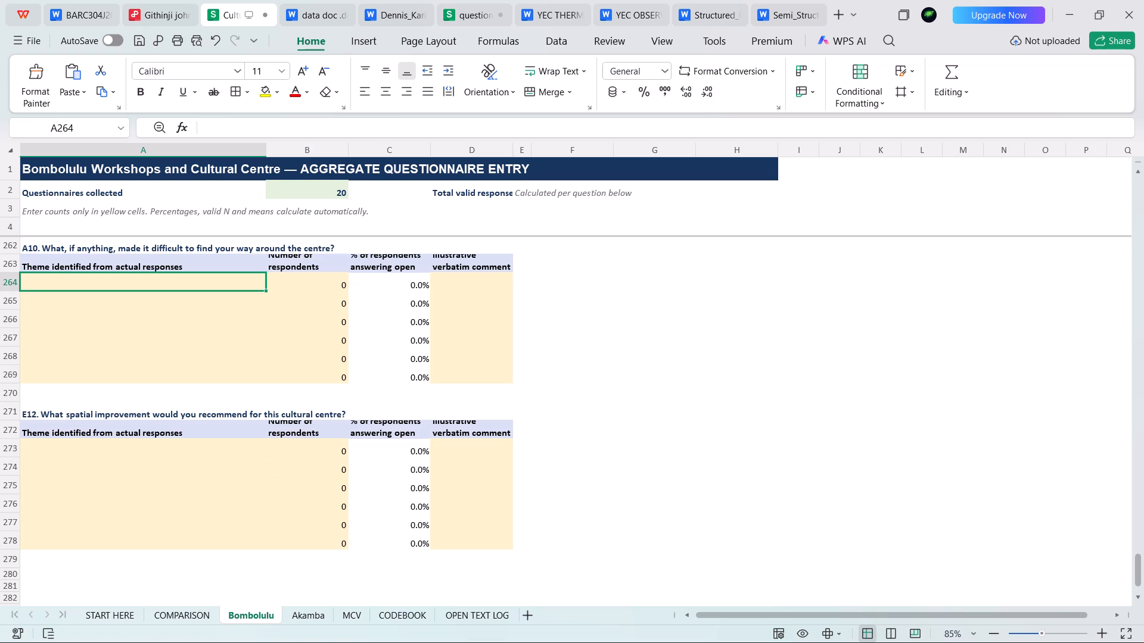
pyautogui.scroll(2, 183, 283)
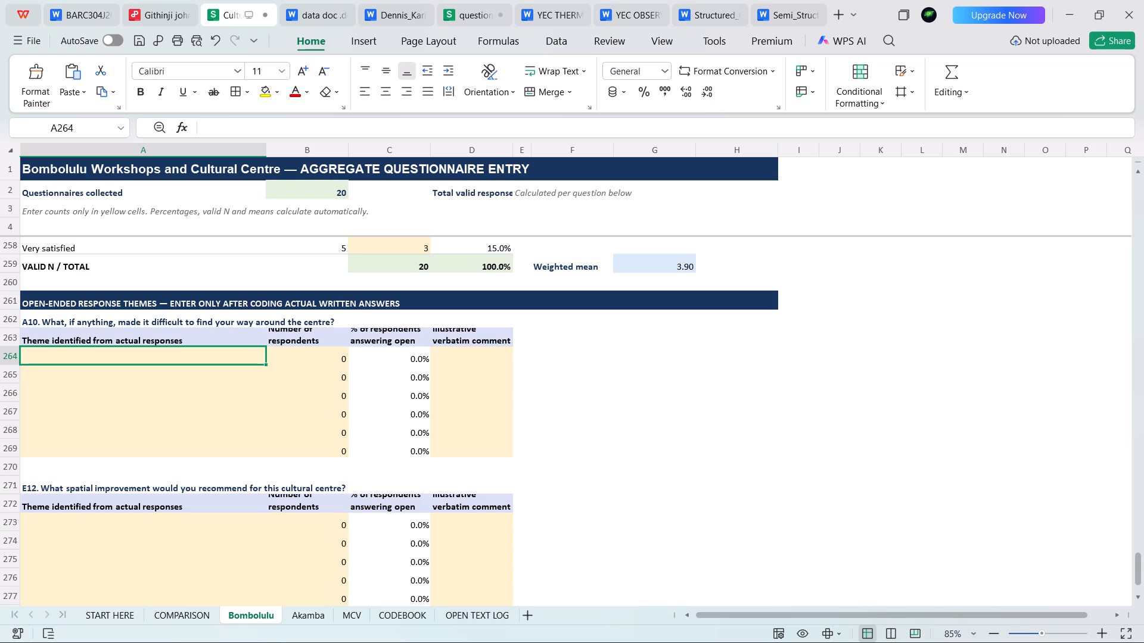
pyautogui.write('unfa')
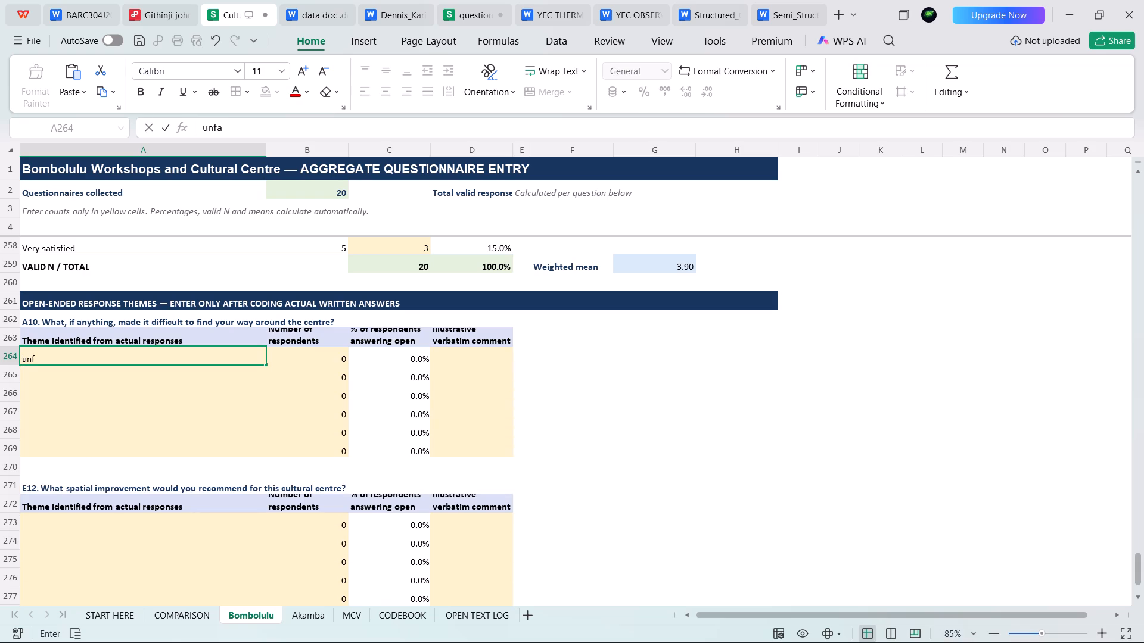
pyautogui.write('mu')
pyautogui.press('BackSpace')
pyautogui.write('iliari')
pyautogui.write('ty')
pyautogui.press('space')
pyautogui.write('with')
pyautogui.press('space')
pyautogui.write('centre since')
pyautogui.press('space')
pyautogui.write('its firsst')
pyautogui.press('space')
pyautogui.press('BackSpace')
pyautogui.press('BackSpace')
pyautogui.press('BackSpace')
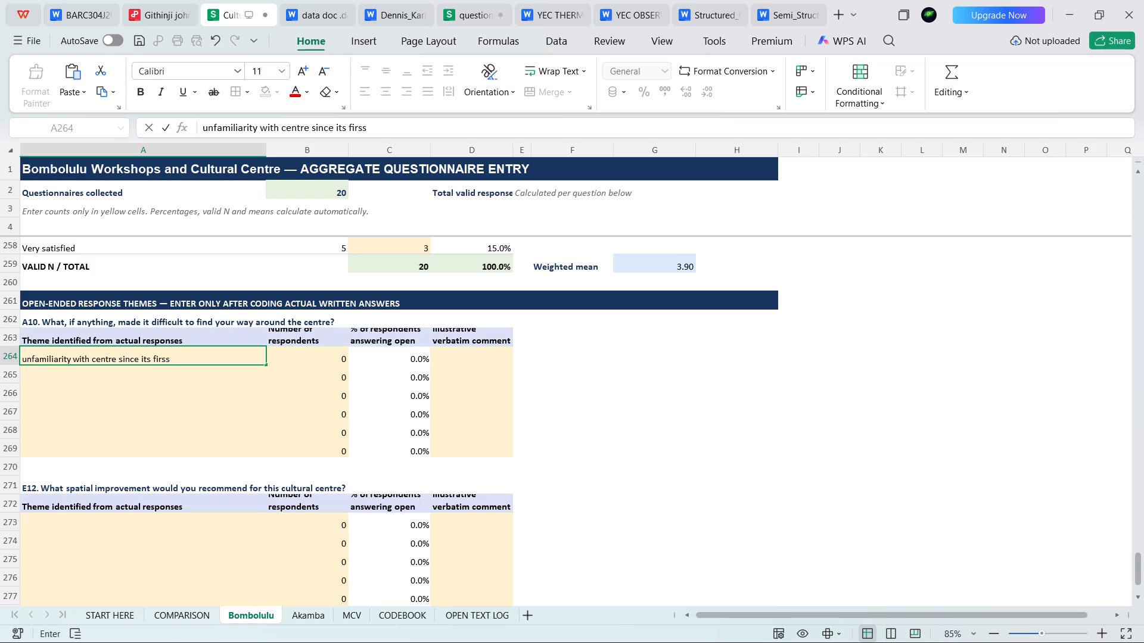
pyautogui.write('t time visit')
pyautogui.click(132, 375)
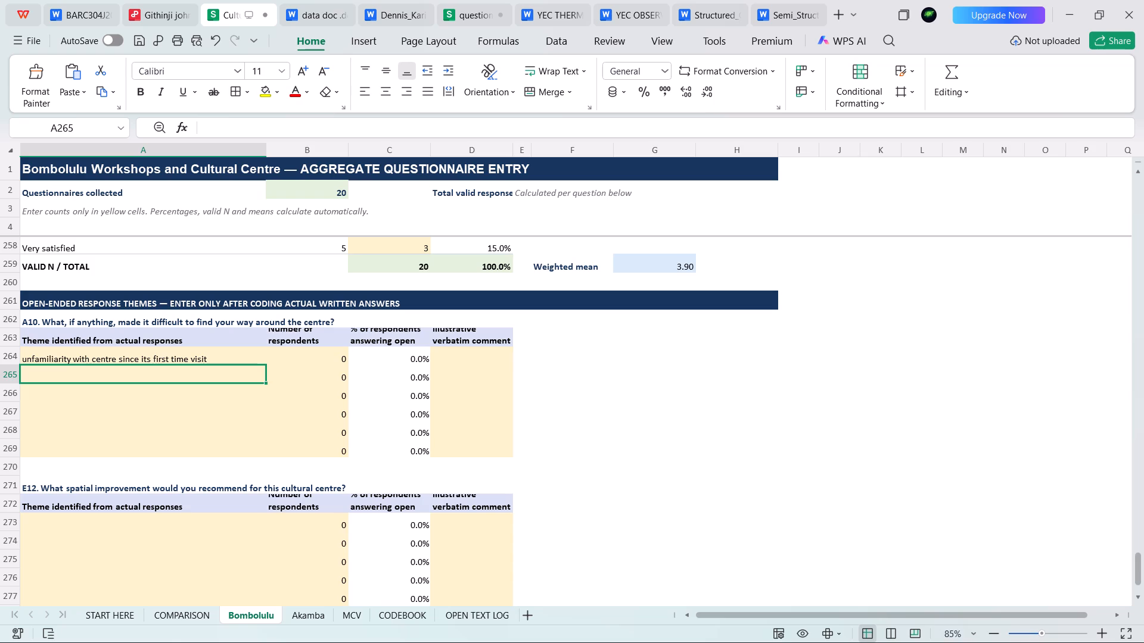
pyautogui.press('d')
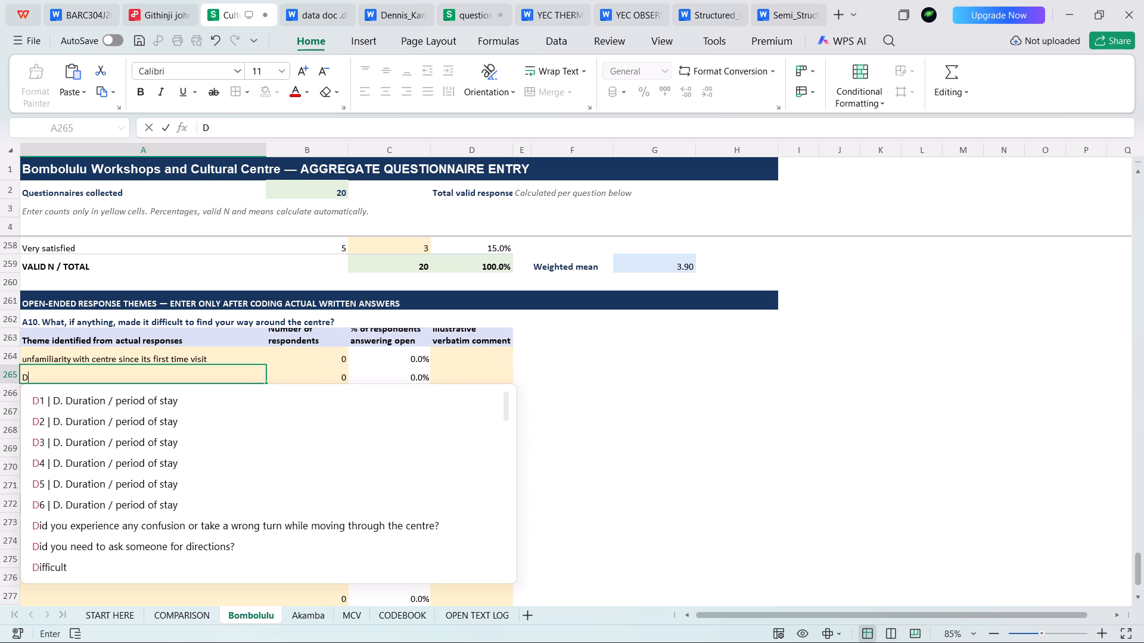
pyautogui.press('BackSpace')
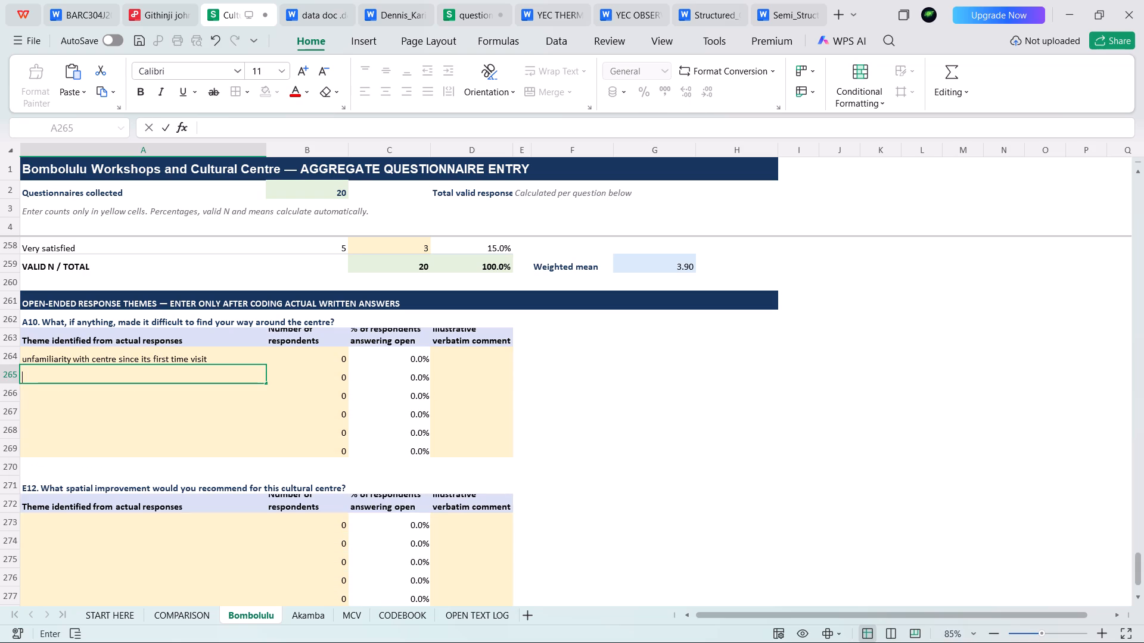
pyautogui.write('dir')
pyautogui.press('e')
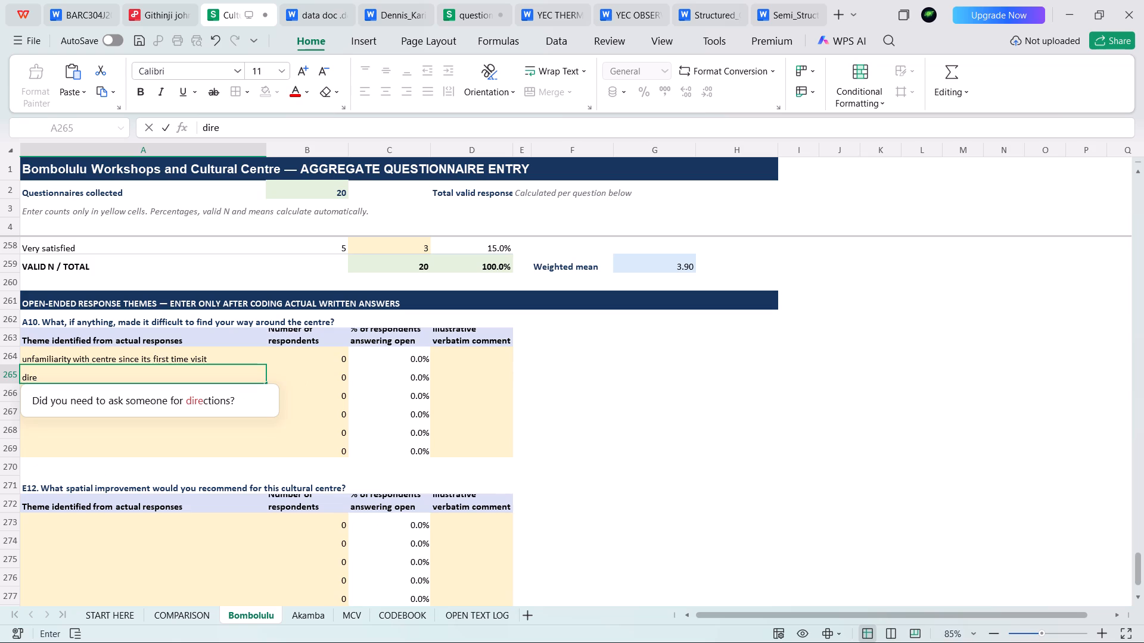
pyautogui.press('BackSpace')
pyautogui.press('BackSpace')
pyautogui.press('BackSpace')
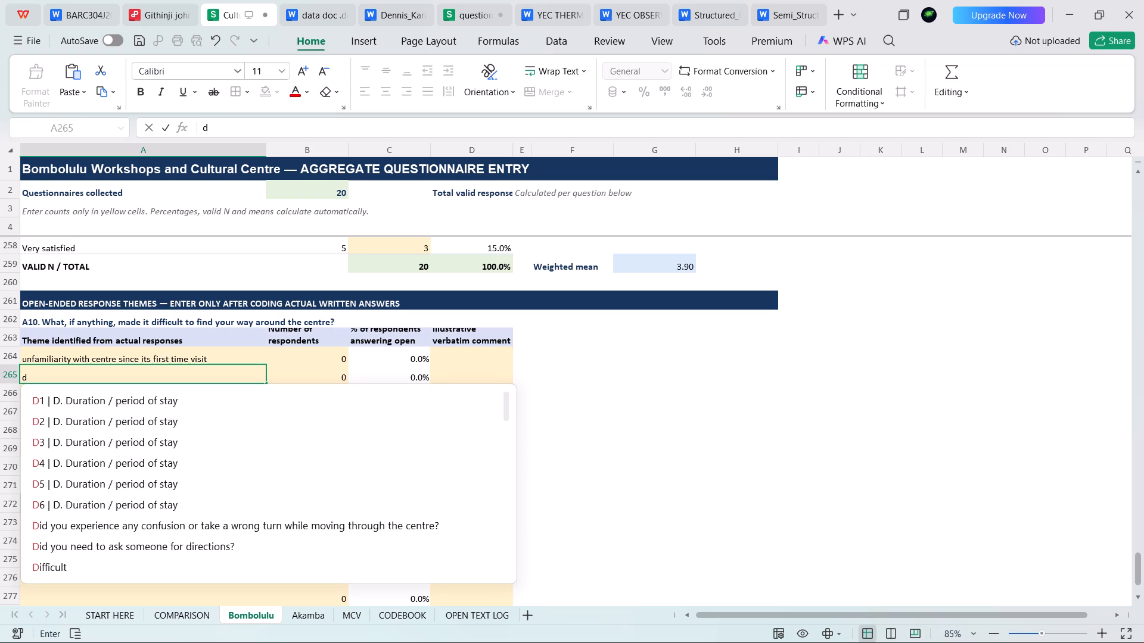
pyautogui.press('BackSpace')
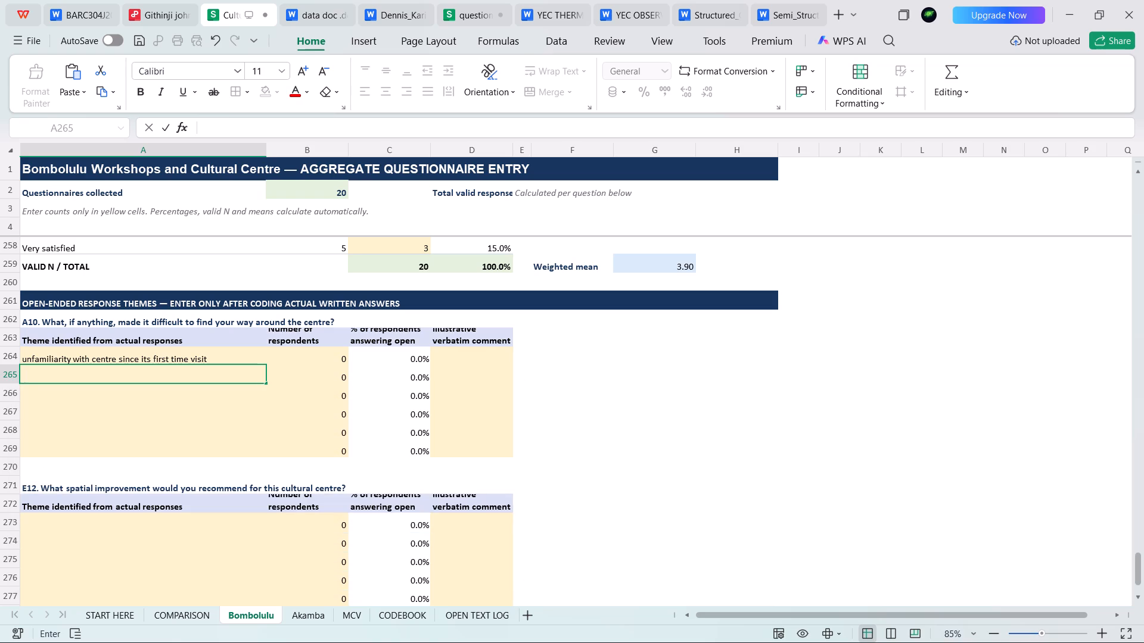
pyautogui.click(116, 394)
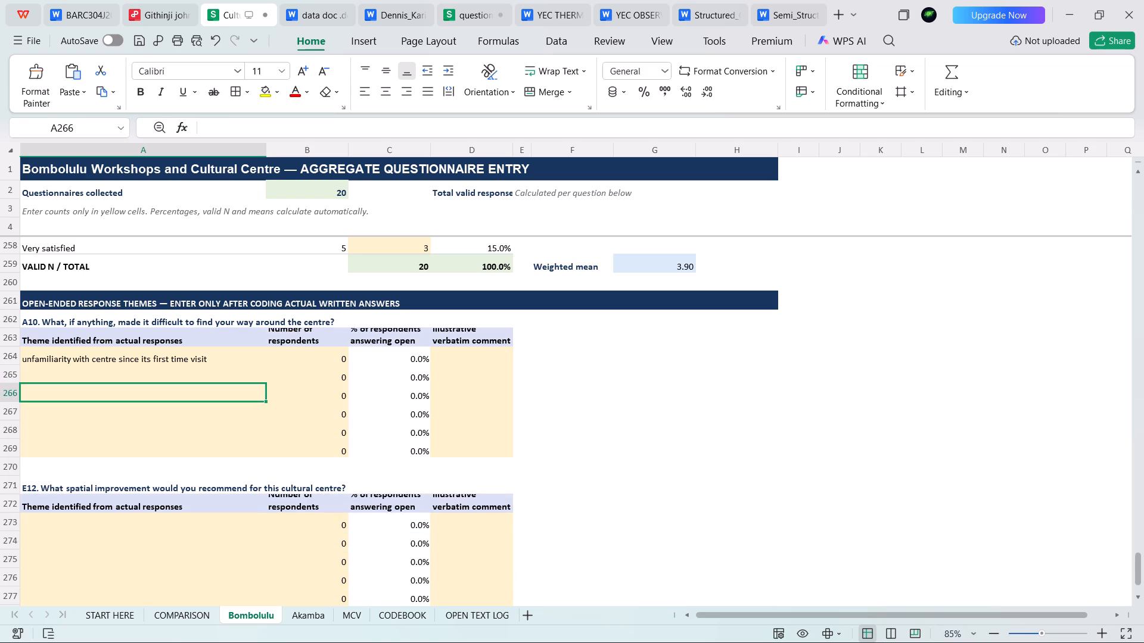
# Enter "directional signages" as the second A10 theme in cell A265 of the Bombolulu sheet.
pyautogui.click(178, 370)
pyautogui.scroll(-2, 178, 370)
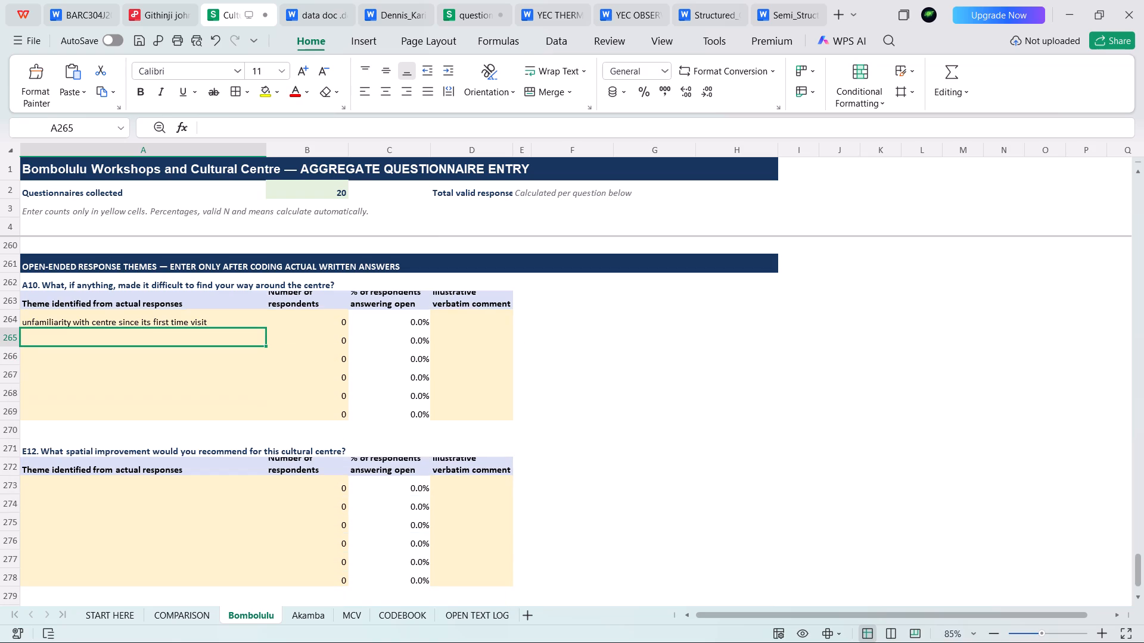
pyautogui.scroll(-4, 178, 370)
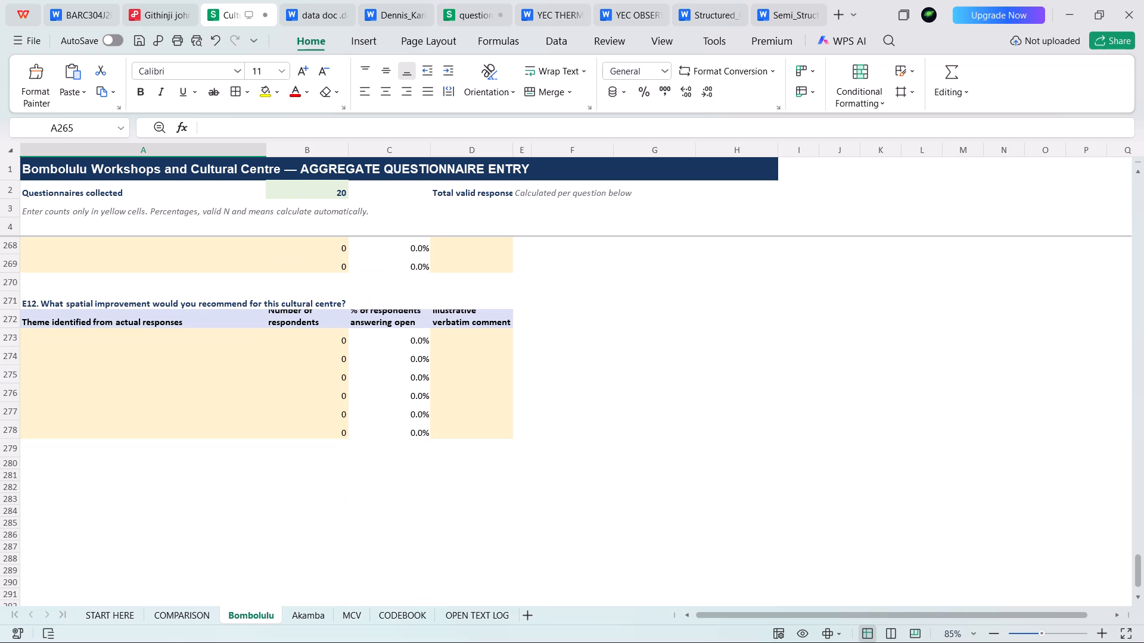
pyautogui.scroll(3, 178, 370)
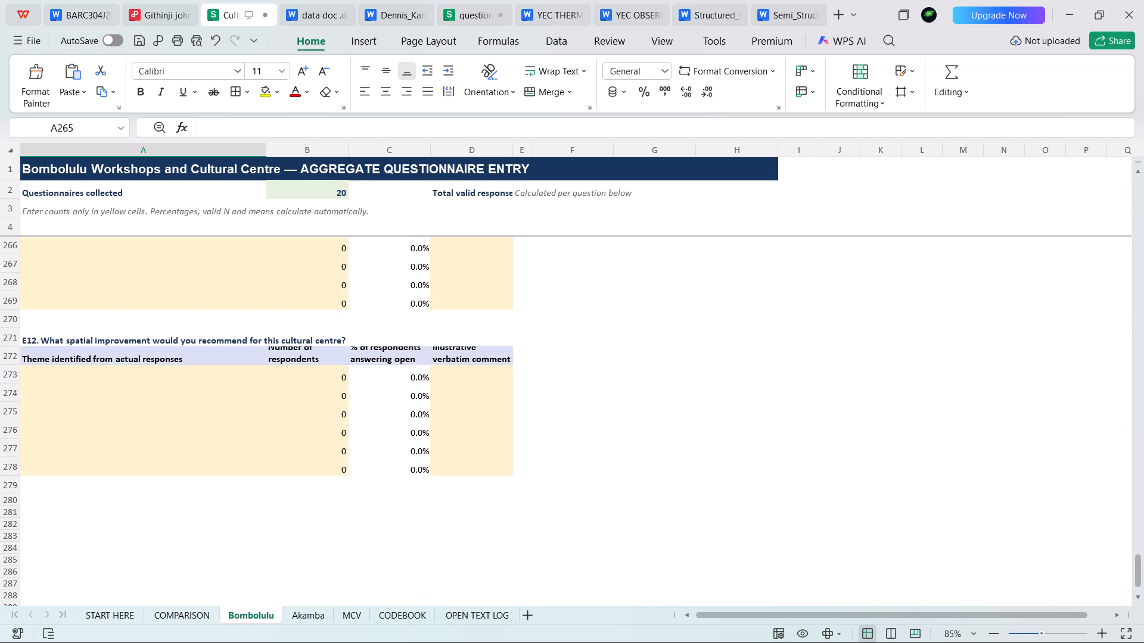
pyautogui.scroll(2, 178, 370)
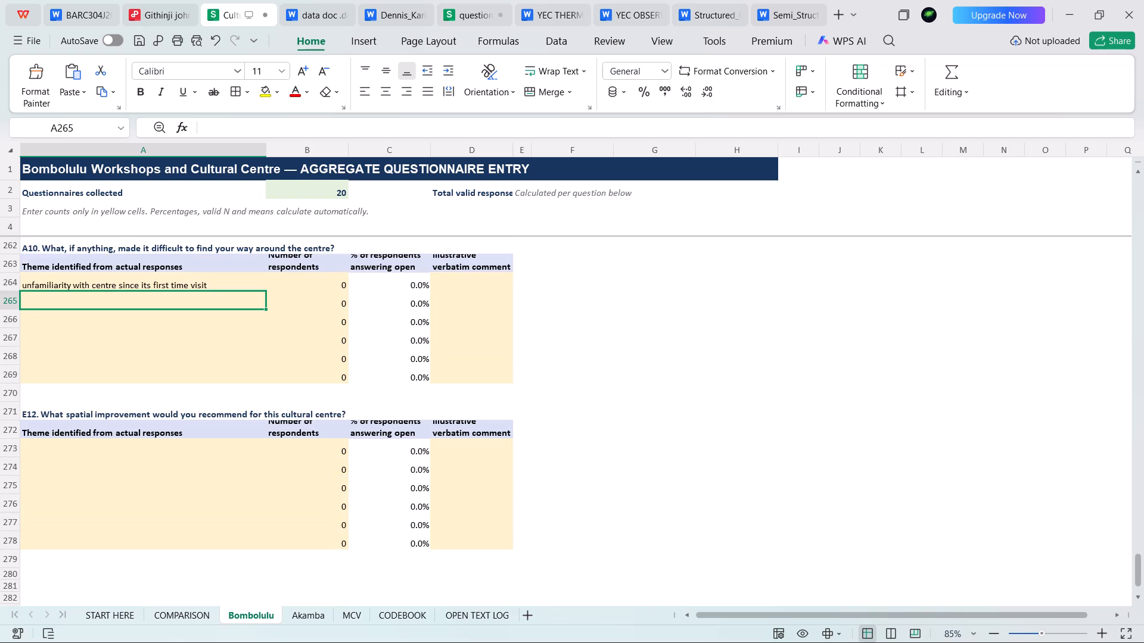
pyautogui.write('di')
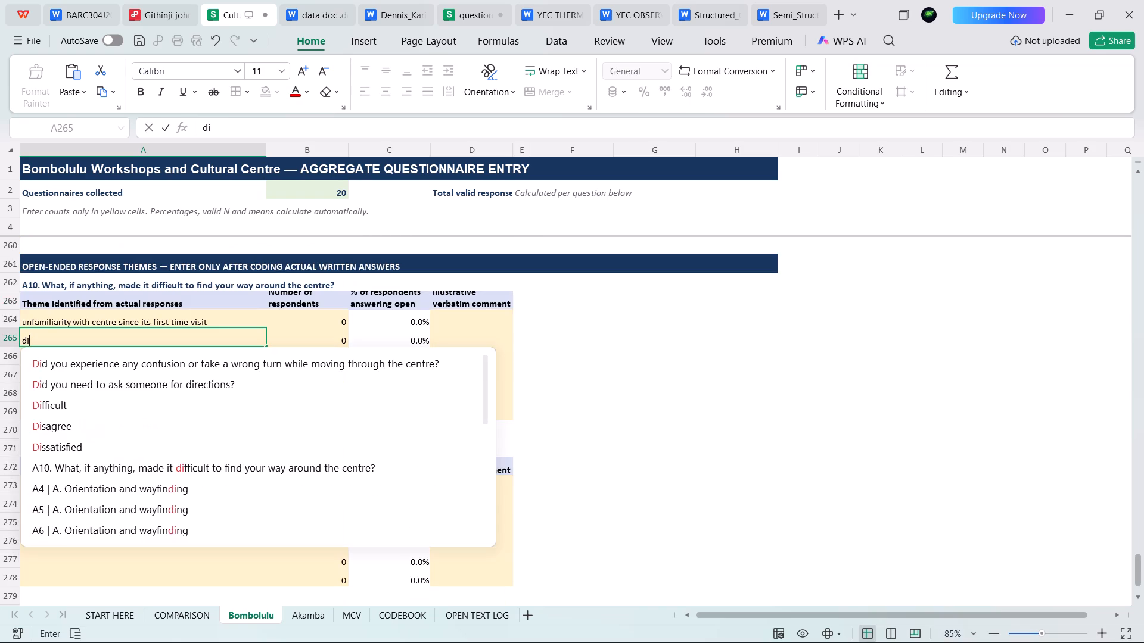
pyautogui.write('rectio')
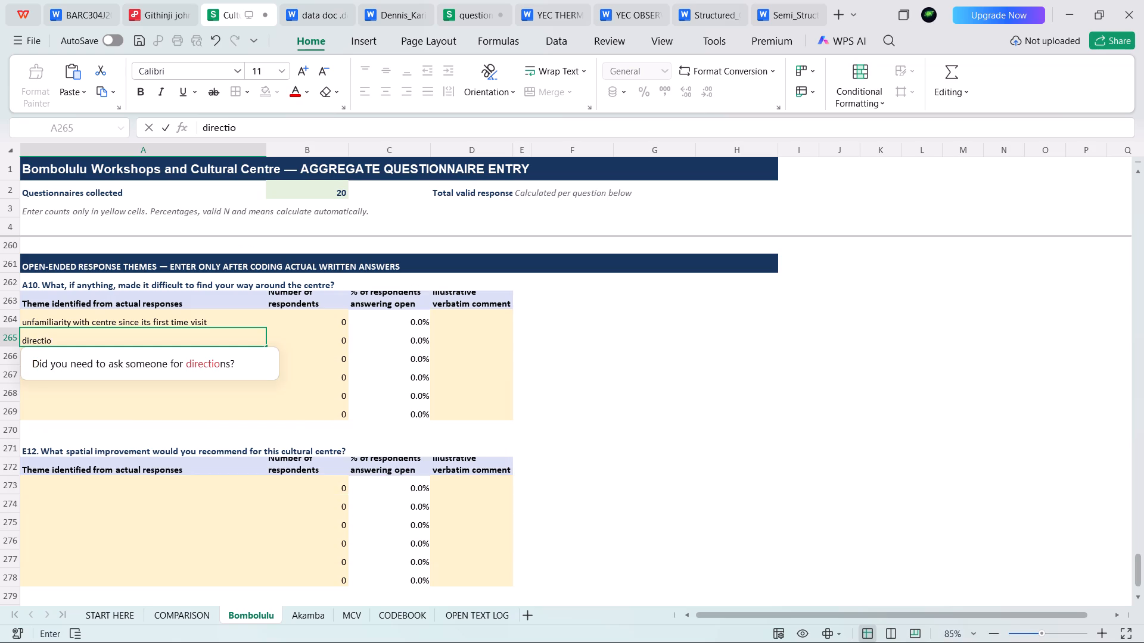
pyautogui.write('nal si')
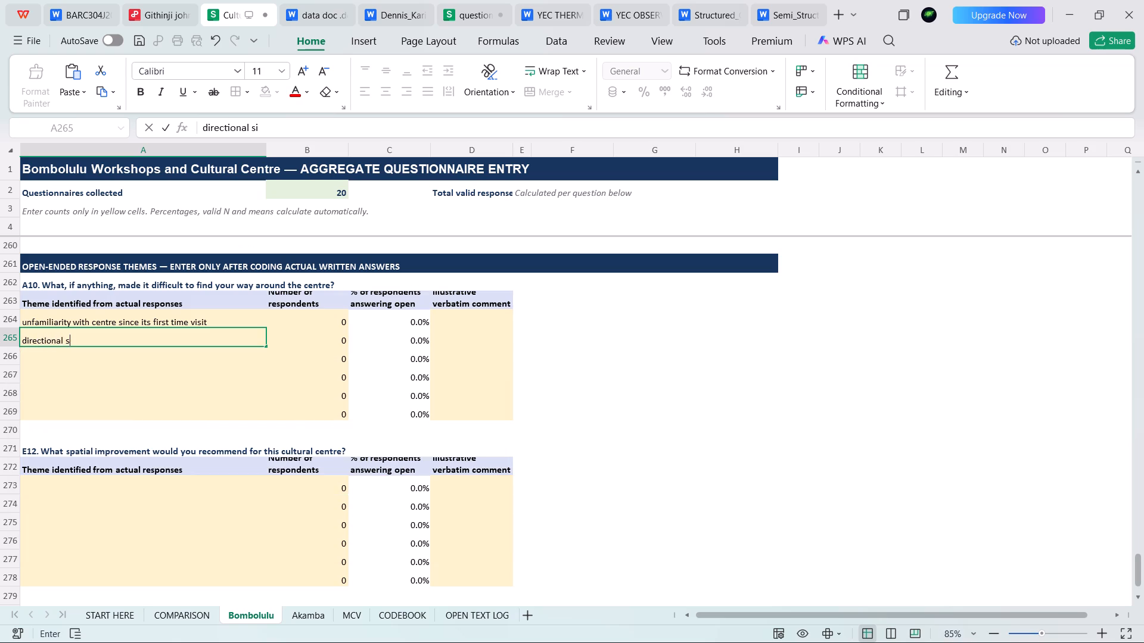
pyautogui.press('g')
pyautogui.write('nages')
pyautogui.press('space')
# Extend the A10 theme in cell A265 to read "less directional signages to direct visitors".
pyautogui.press('Left')
pyautogui.press('Left')
pyautogui.press('Left')
pyautogui.press('Left')
pyautogui.press('Left')
pyautogui.press('Left')
pyautogui.press('Left')
pyautogui.press('Left')
pyautogui.press('Left')
pyautogui.press('Left')
pyautogui.press('Left')
pyautogui.press('Left')
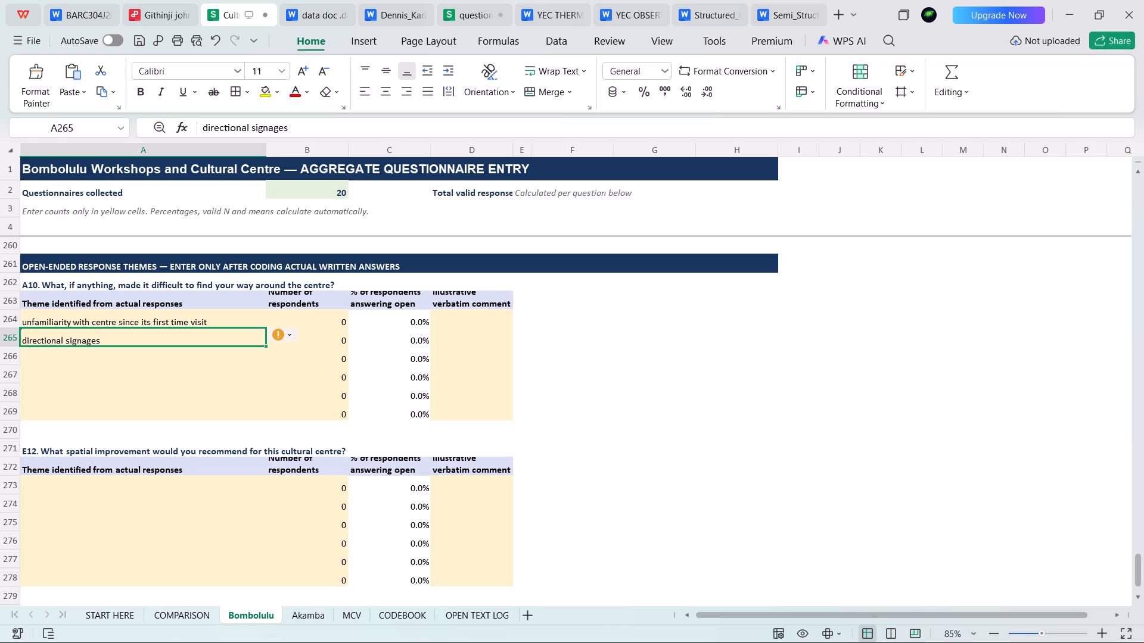
pyautogui.click(146, 338)
pyautogui.click(47, 342)
pyautogui.click(160, 343)
pyautogui.click(308, 335)
pyautogui.click(167, 336)
pyautogui.click(32, 341)
pyautogui.click(122, 341)
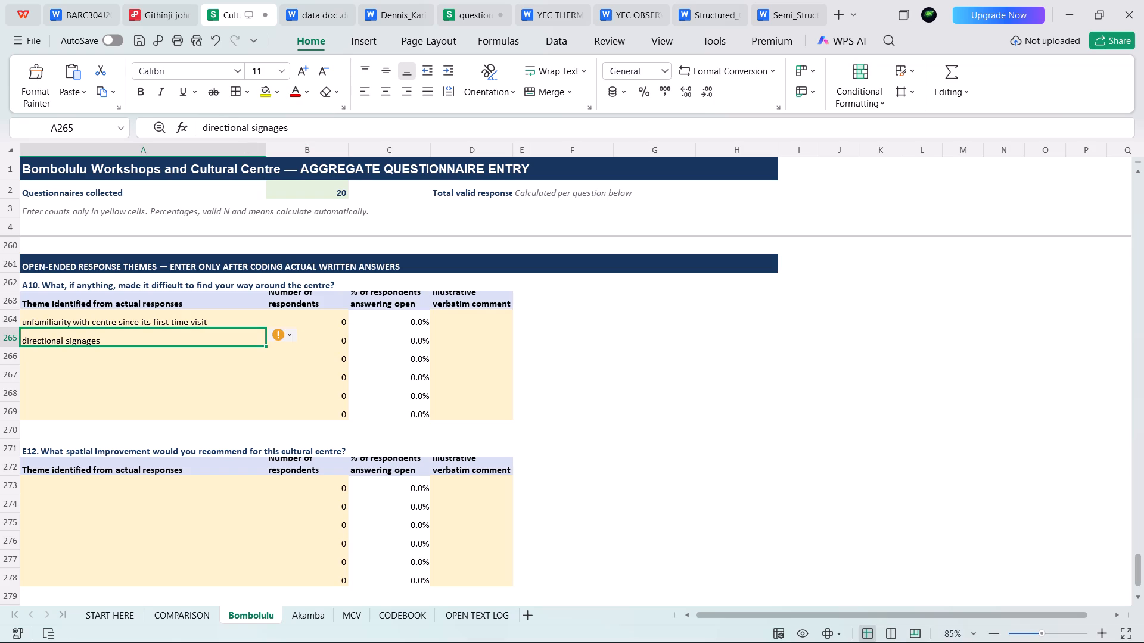
pyautogui.click(203, 130)
pyautogui.write('less')
pyautogui.press('space')
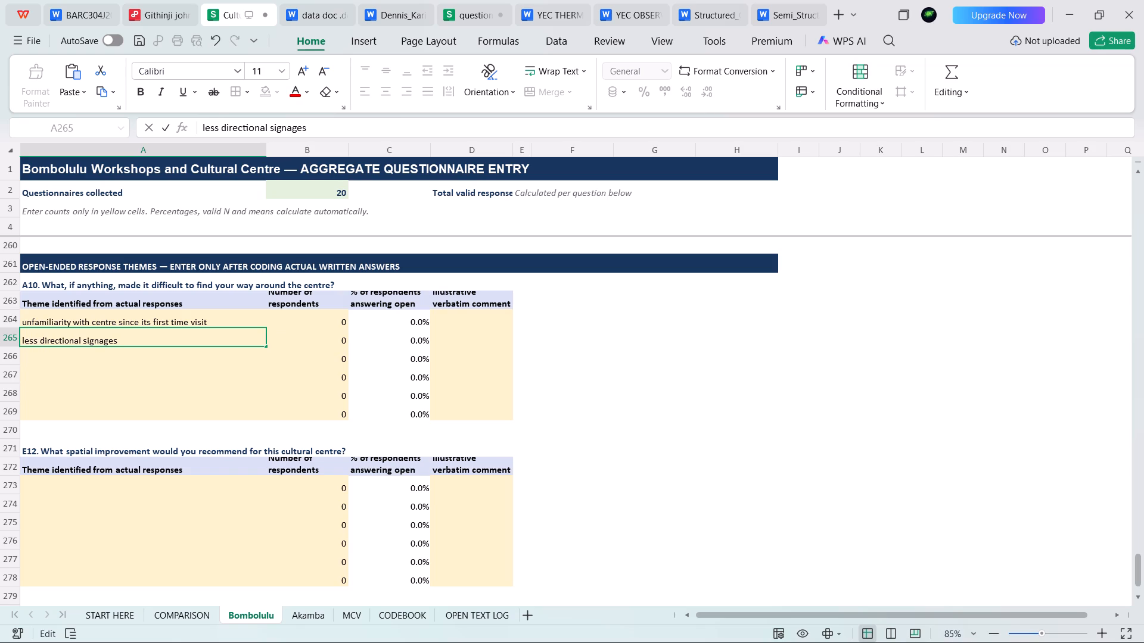
pyautogui.click(313, 129)
pyautogui.write('to direct visit')
pyautogui.write('ors')
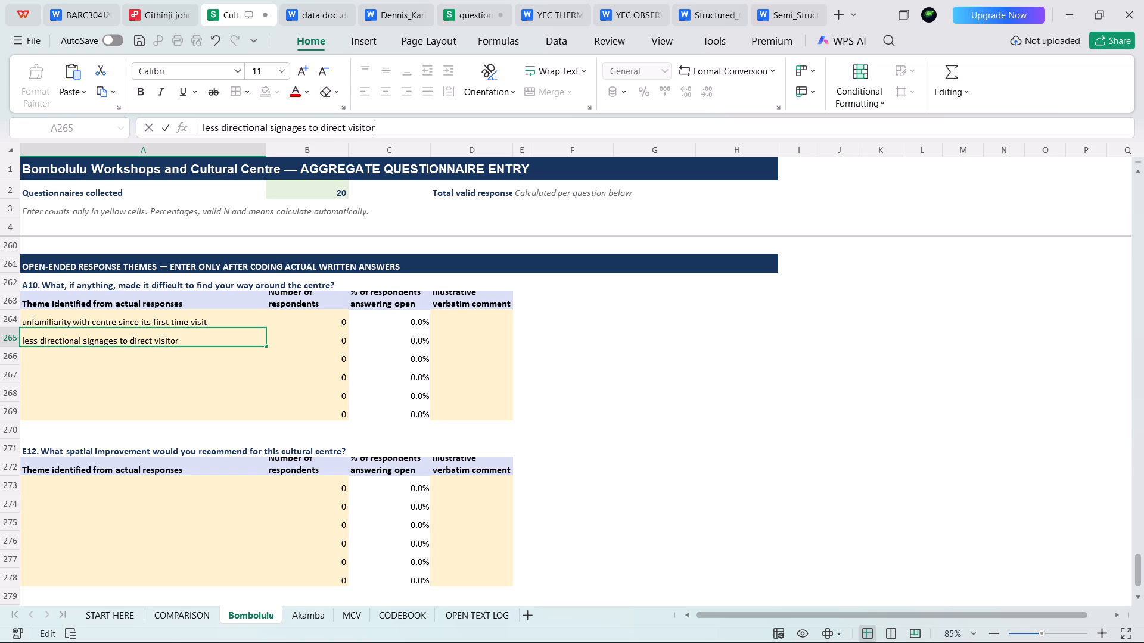
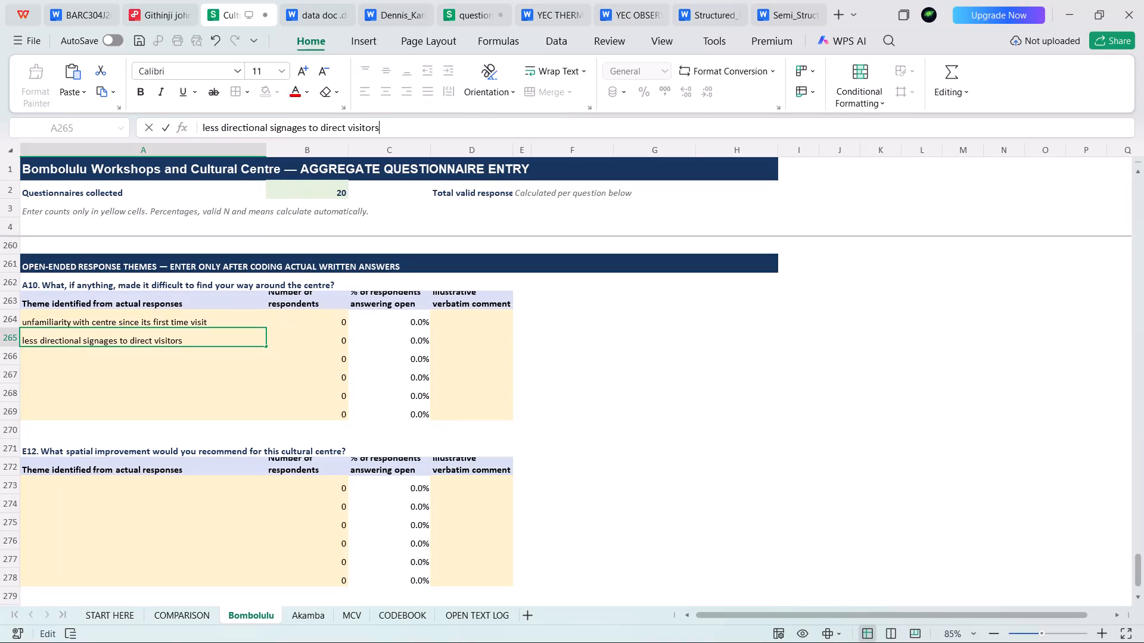
# Enter "lack of information desk" as the third A10 theme in cell A266 of the Bombolulu sheet.
pyautogui.click(94, 359)
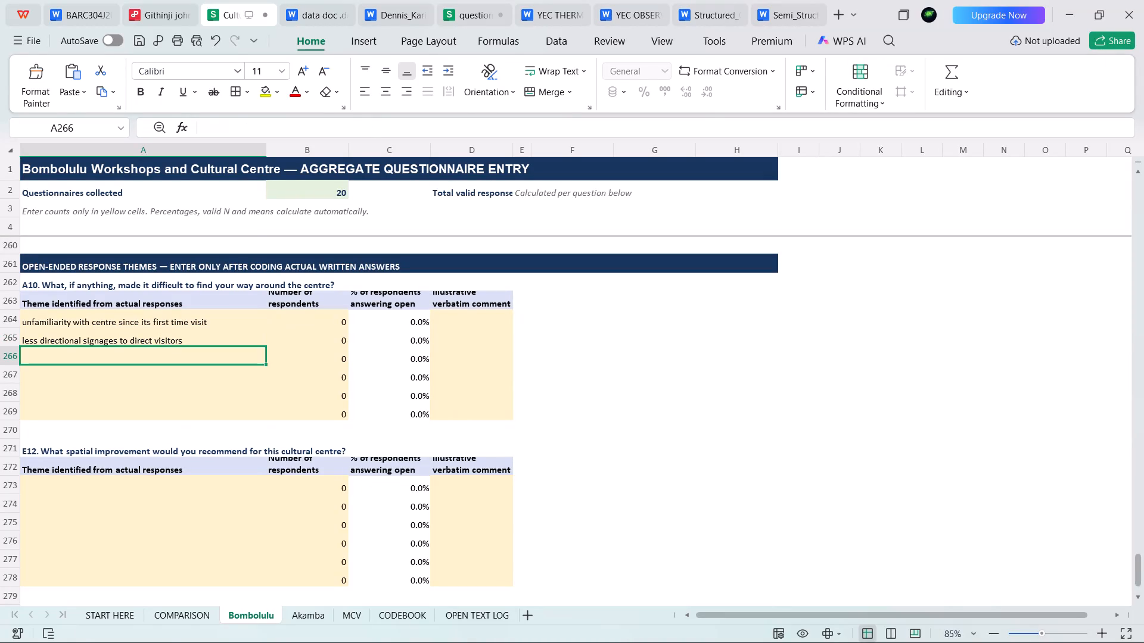
pyautogui.press('l')
pyautogui.press('BackSpace')
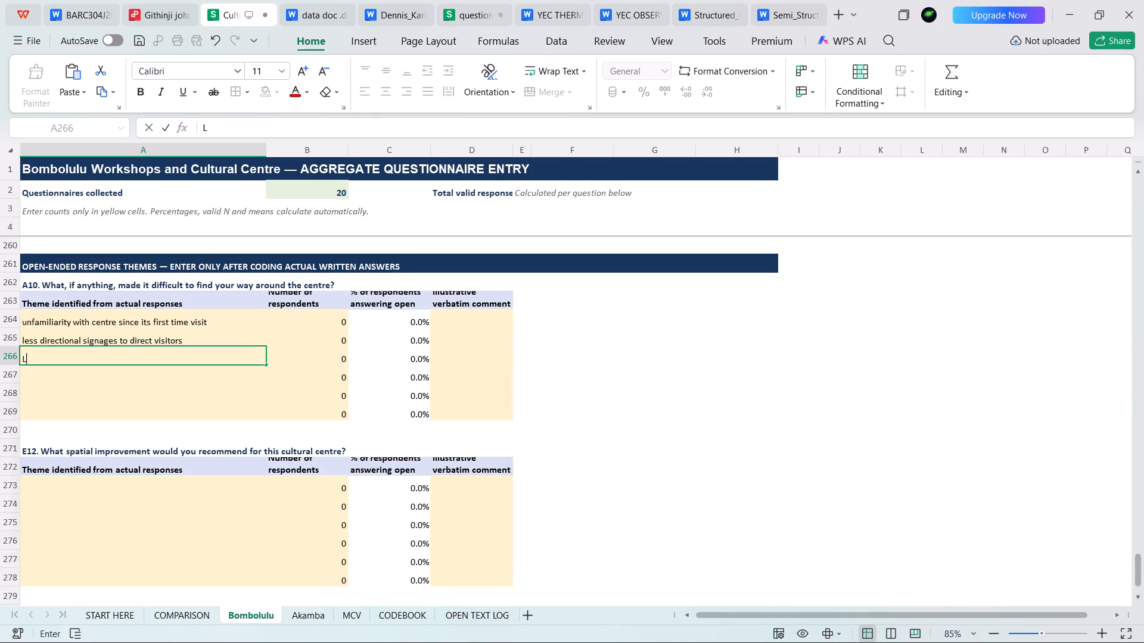
pyautogui.write('lack of information')
pyautogui.press('space')
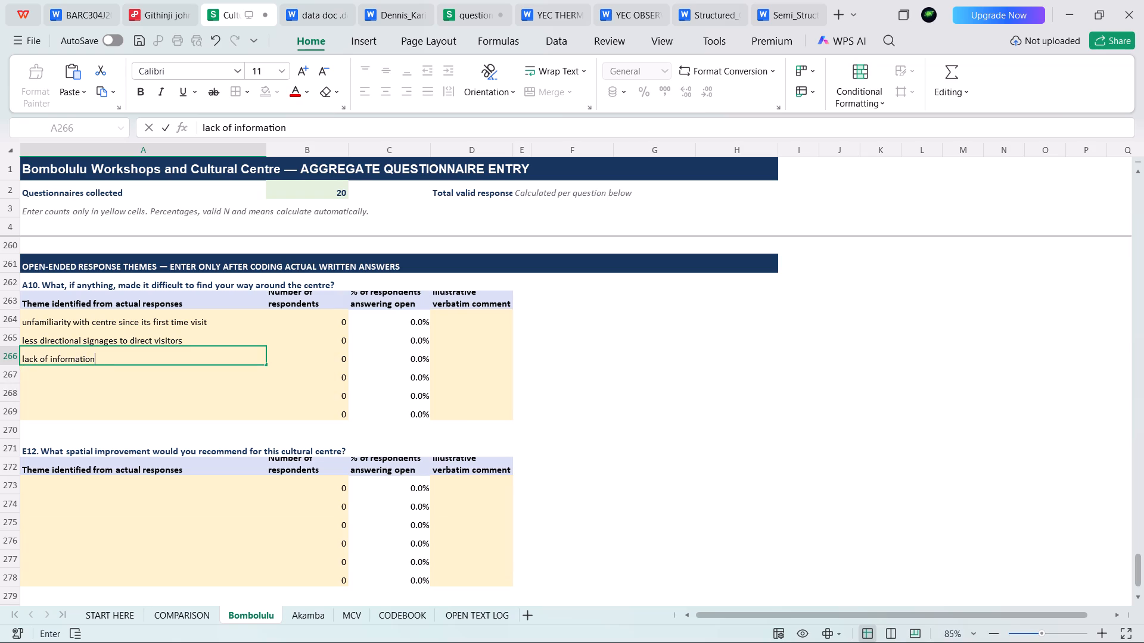
pyautogui.write('desk')
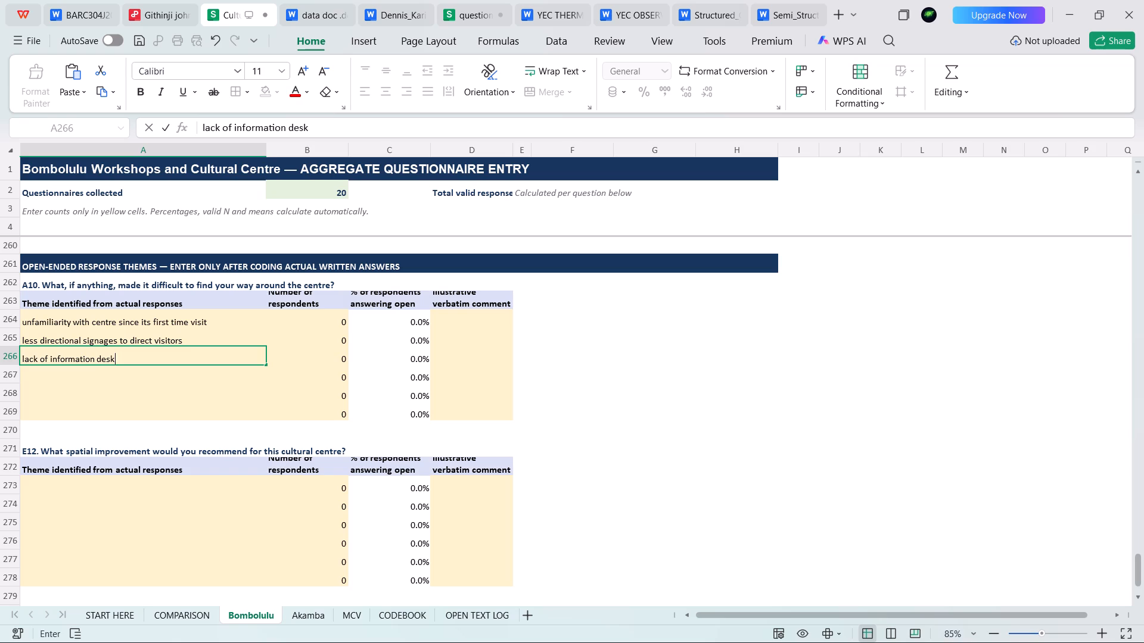
# Enter "lack of a map showing the layout of the facility" as the fourth A10 theme in cell A267.
pyautogui.click(99, 369)
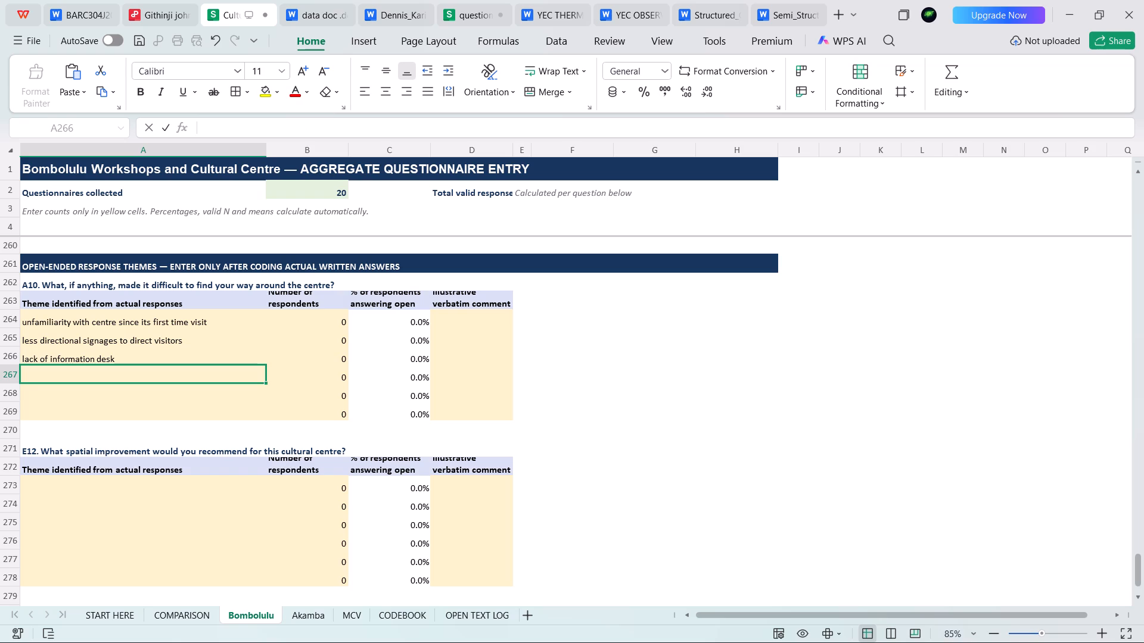
pyautogui.write('lack')
pyautogui.press('space')
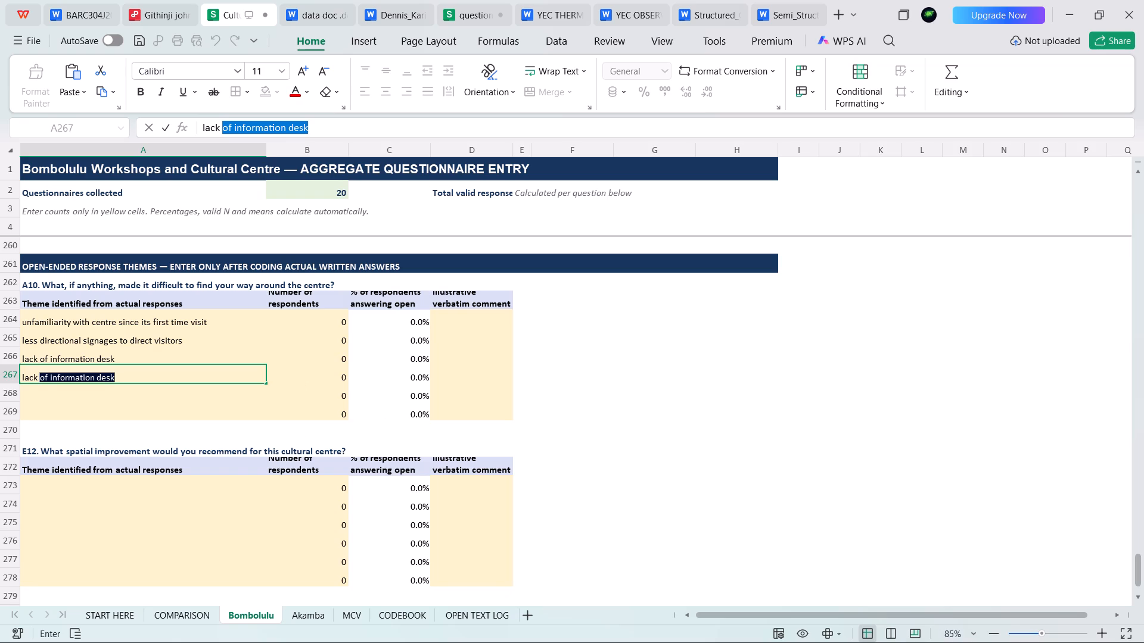
pyautogui.write('of maps to')
pyautogui.press('space')
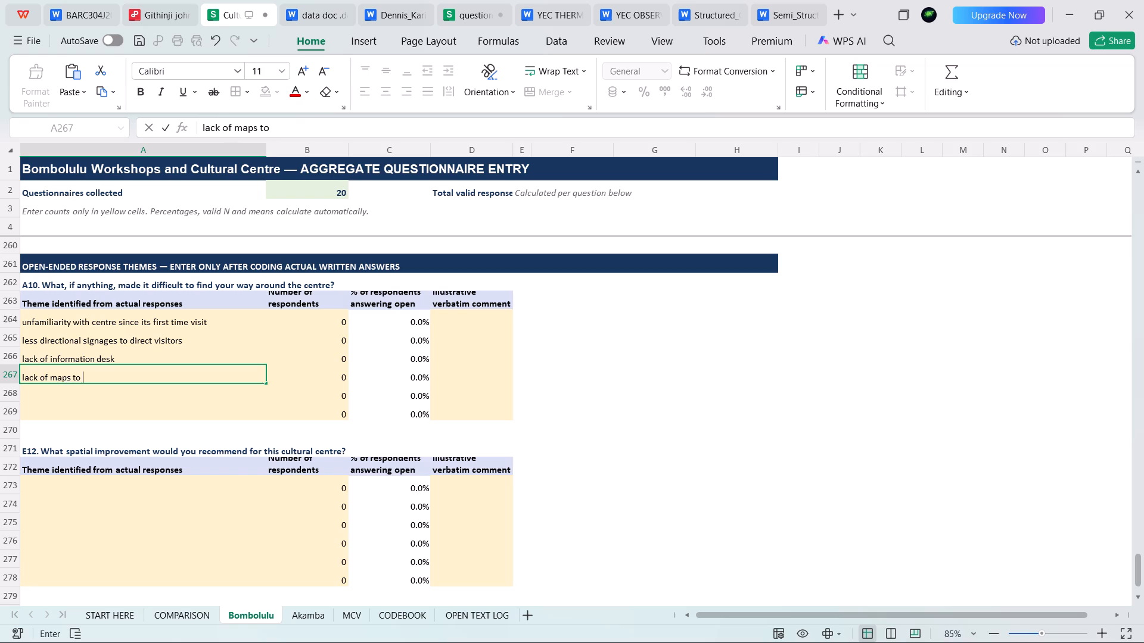
pyautogui.press('BackSpace')
pyautogui.press('BackSpace')
pyautogui.press('BackSpace')
pyautogui.press('BackSpace')
pyautogui.press('BackSpace')
pyautogui.press('BackSpace')
pyautogui.press('BackSpace')
pyautogui.press('BackSpace')
pyautogui.write('a map showing th')
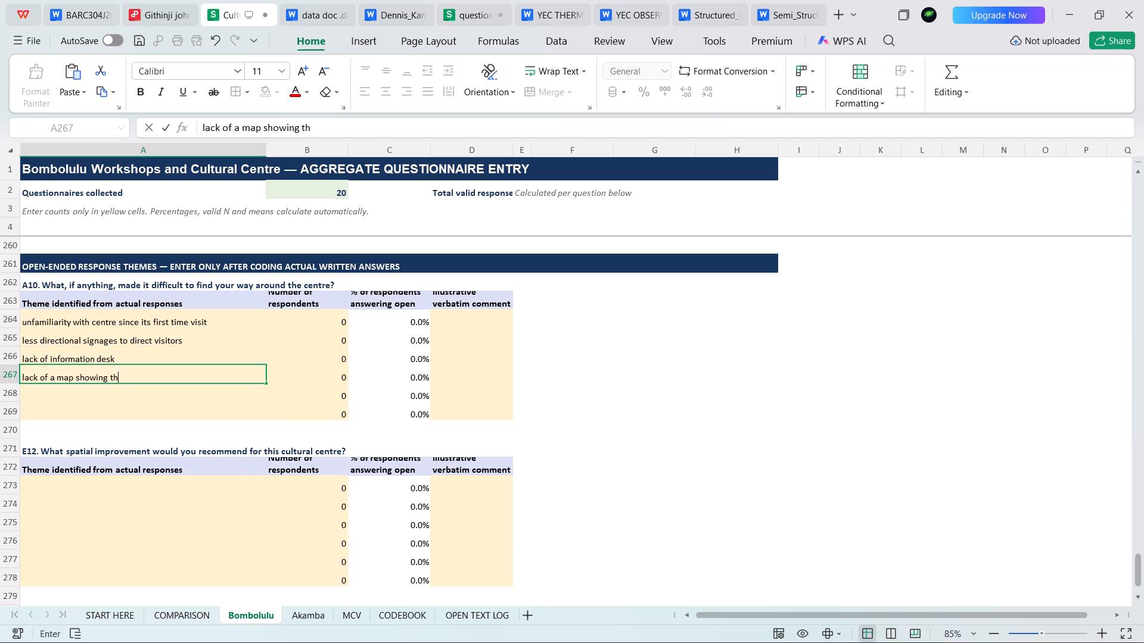
pyautogui.write('e')
pyautogui.press('space')
pyautogui.write('layout')
pyautogui.press('space')
pyautogui.write('of the facility')
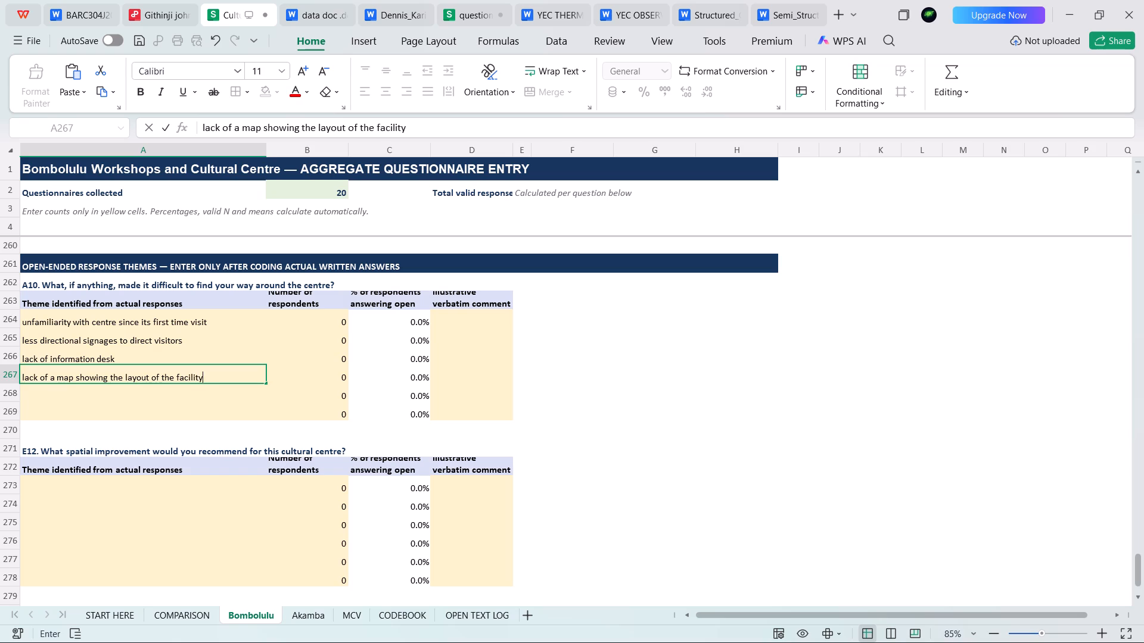
# Enter "more signages to direct visitors" as the first E12 spatial improvement theme in cell A273.
pyautogui.scroll(-1, 222, 352)
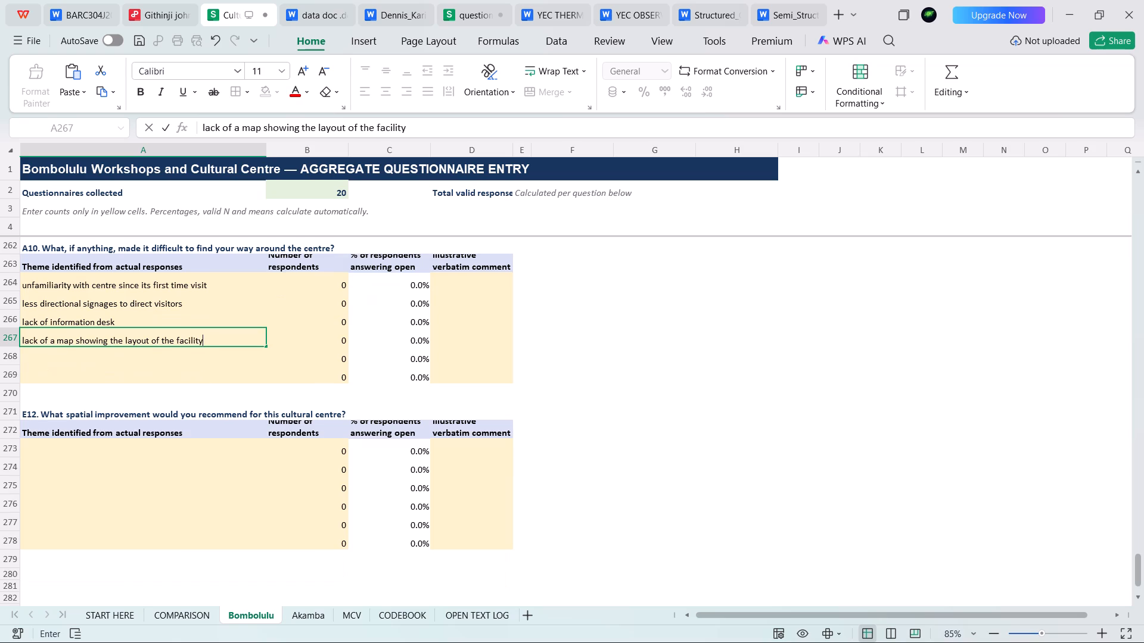
pyautogui.click(147, 447)
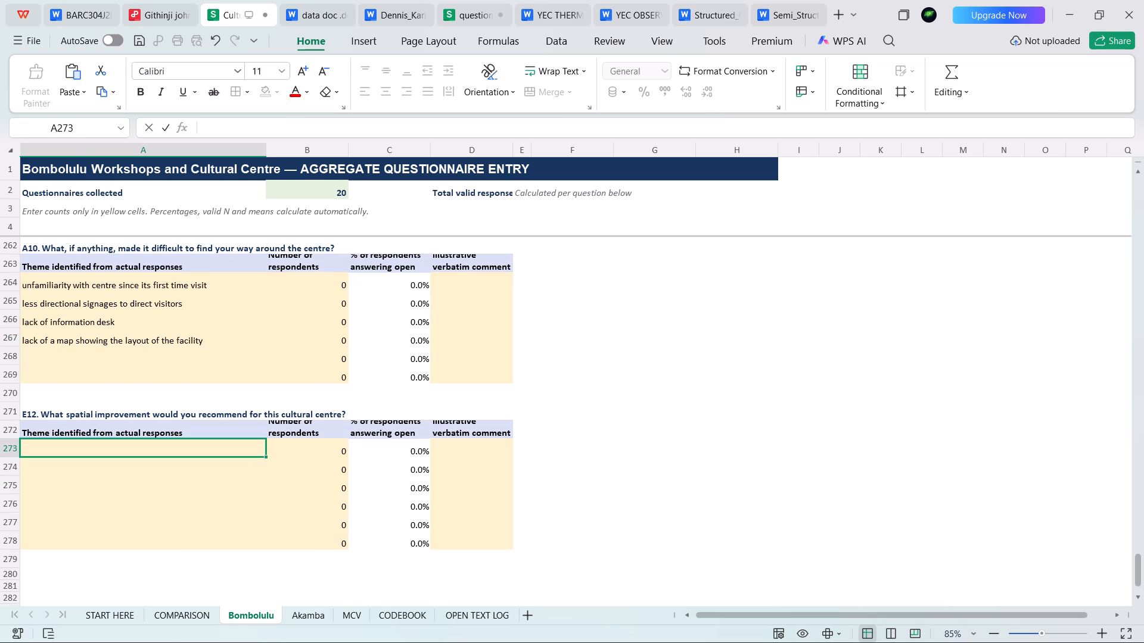
pyautogui.write('mo')
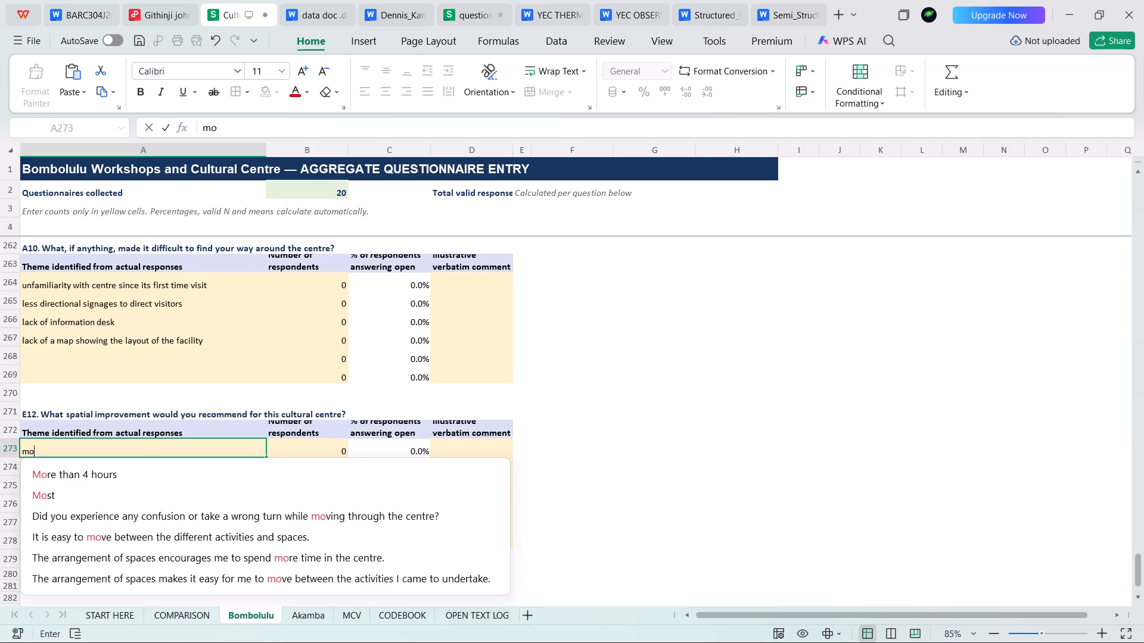
pyautogui.write('re')
pyautogui.press('space')
pyautogui.write('signages')
pyautogui.press('space')
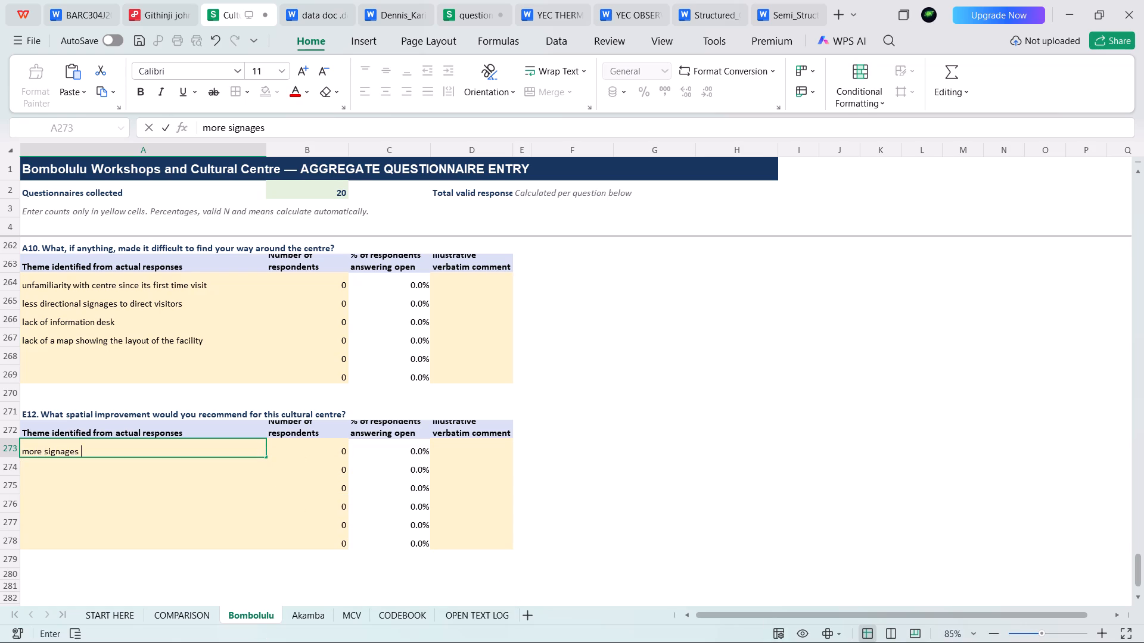
pyautogui.write('to direct c')
pyautogui.press('BackSpace')
pyautogui.write('visitors')
# Enter "outdoor sitting spaces or cafe" as the second E12 theme in cell A274.
pyautogui.click(115, 469)
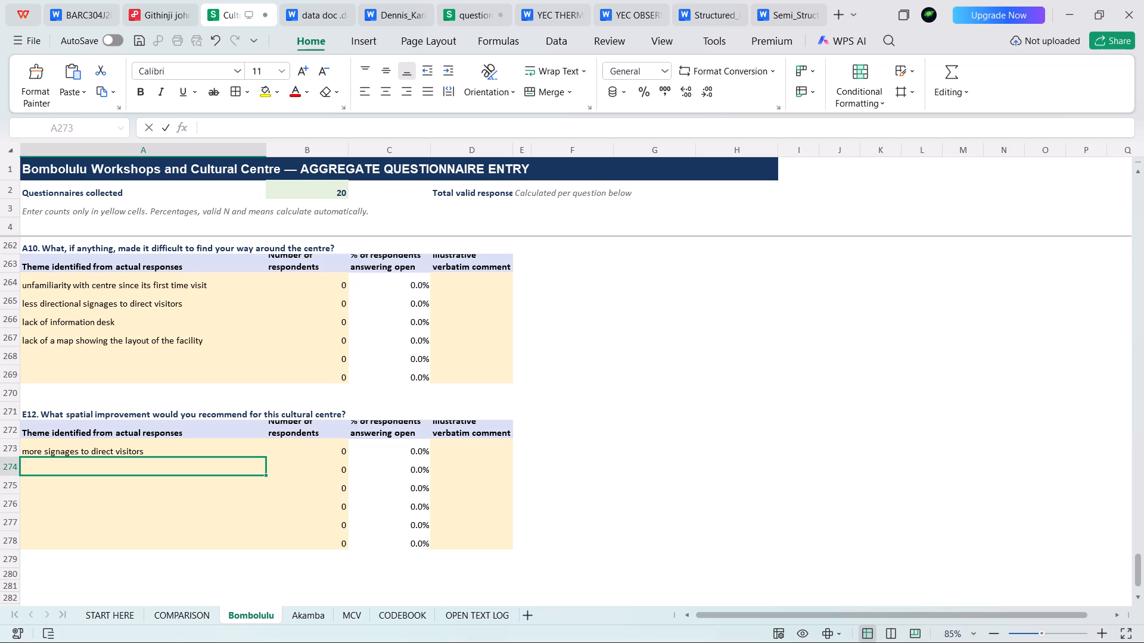
pyautogui.write('our')
pyautogui.press('BackSpace')
pyautogui.press('t')
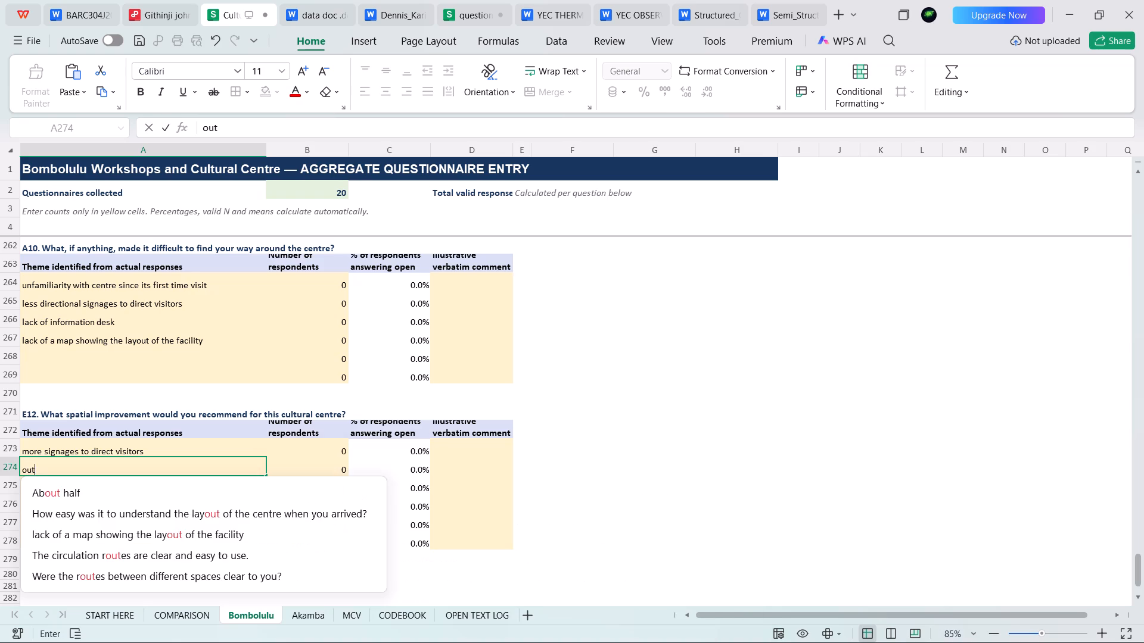
pyautogui.write('do')
pyautogui.write('or')
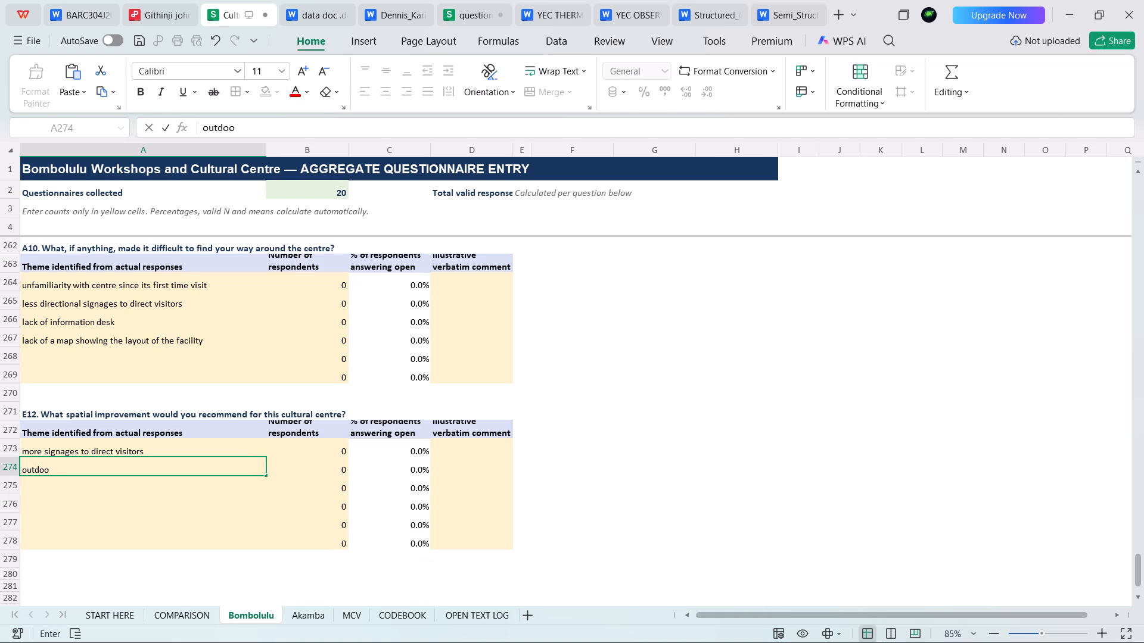
pyautogui.press('space')
pyautogui.write('sitting spaces')
pyautogui.press('space')
pyautogui.write('or cafe')
# Enter "a map showing the layout of the facility" as the third E12 theme in cell A275.
pyautogui.click(75, 493)
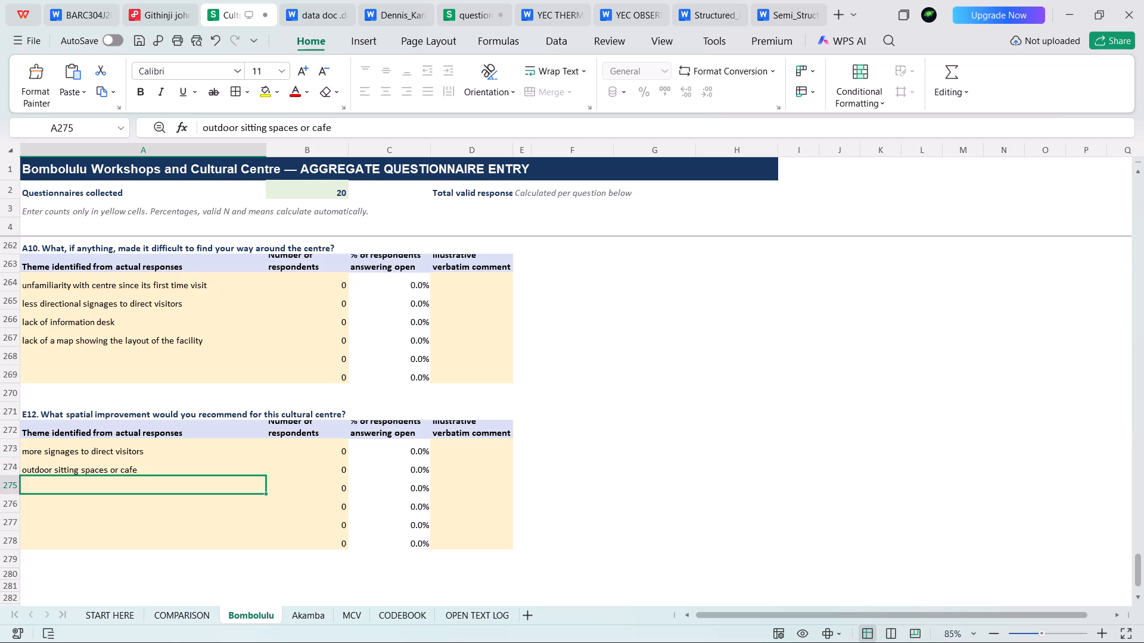
pyautogui.write('a map showing the')
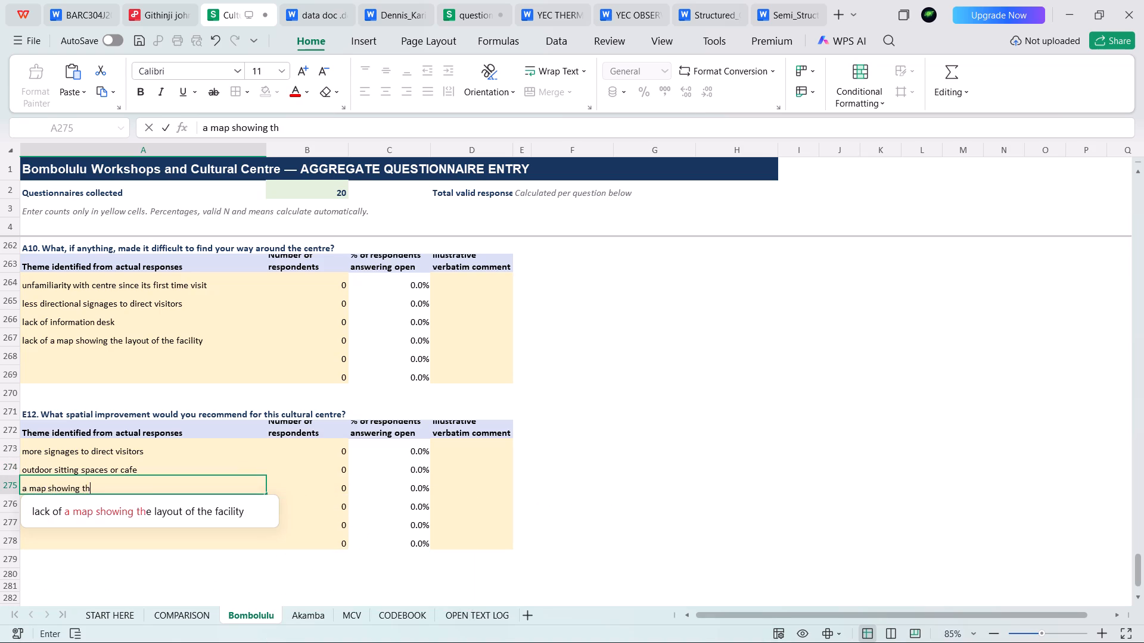
pyautogui.press('space')
pyautogui.write('laout')
pyautogui.press('space')
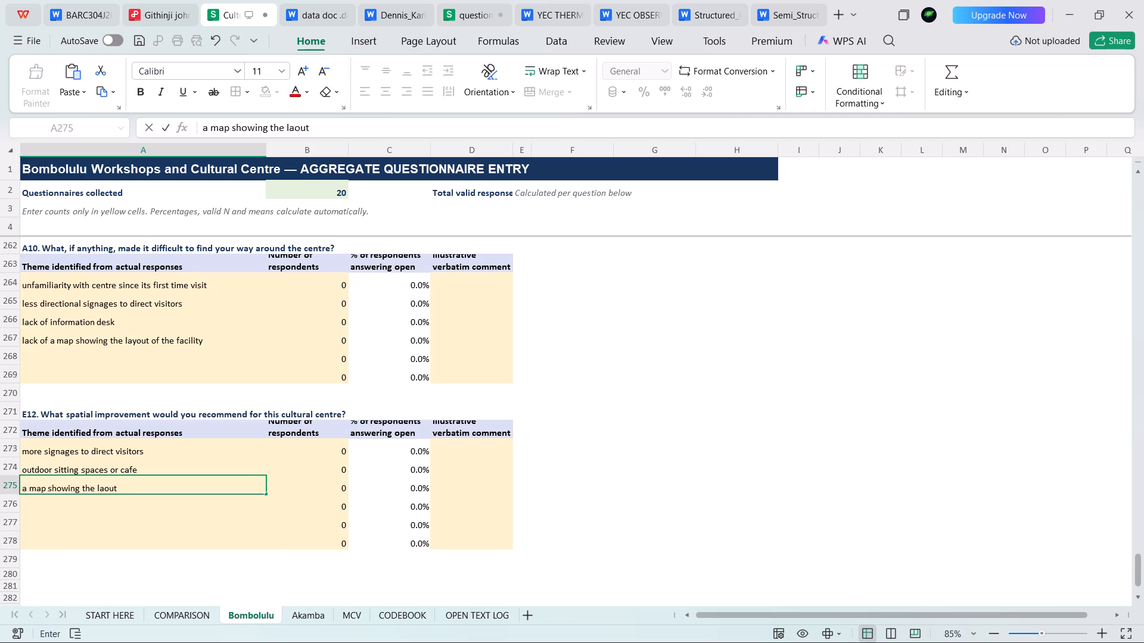
pyautogui.press('BackSpace')
pyautogui.press('BackSpace')
pyautogui.press('BackSpace')
pyautogui.press('BackSpace')
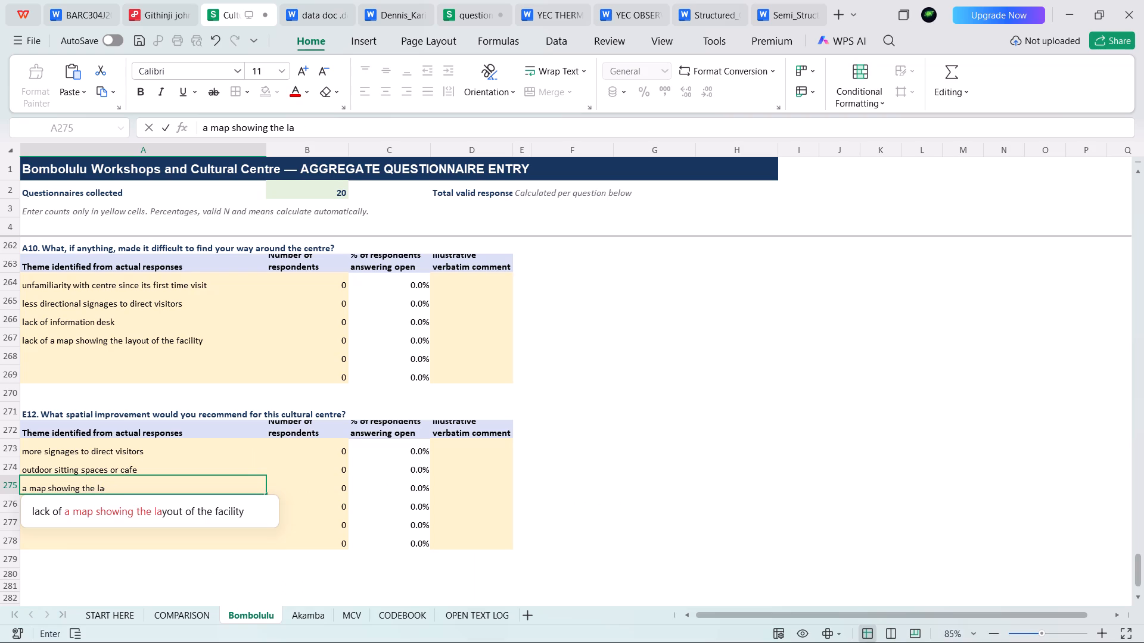
pyautogui.write('yout')
pyautogui.press('space')
pyautogui.press('o')
pyautogui.write('f the')
pyautogui.press('space')
pyautogui.write('fa')
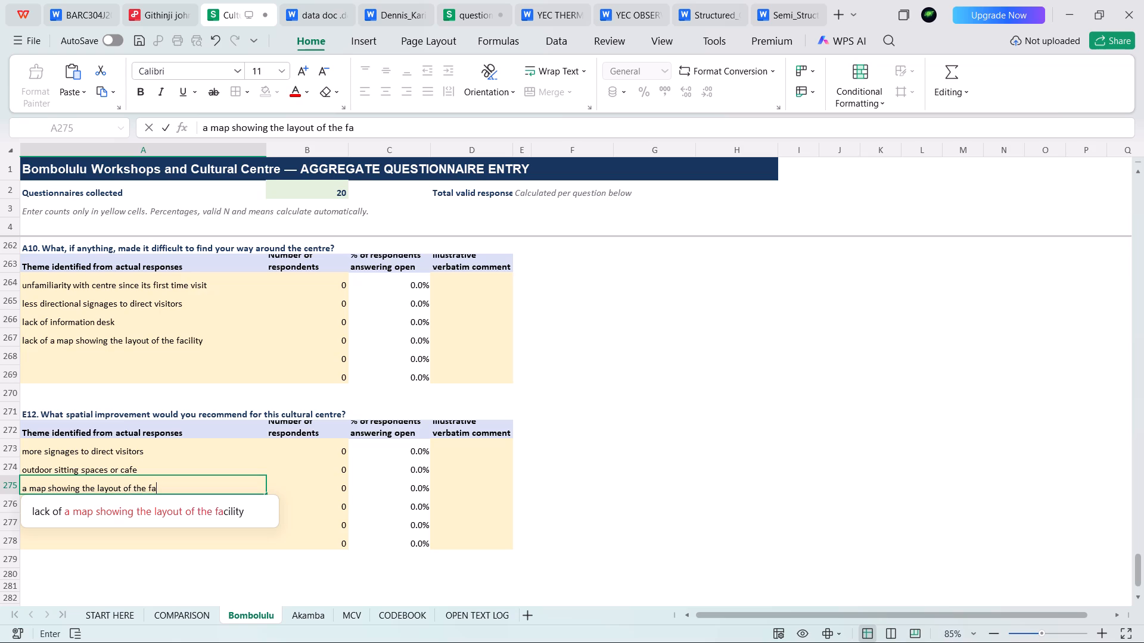
pyautogui.write('cility')
pyautogui.click(600, 382)
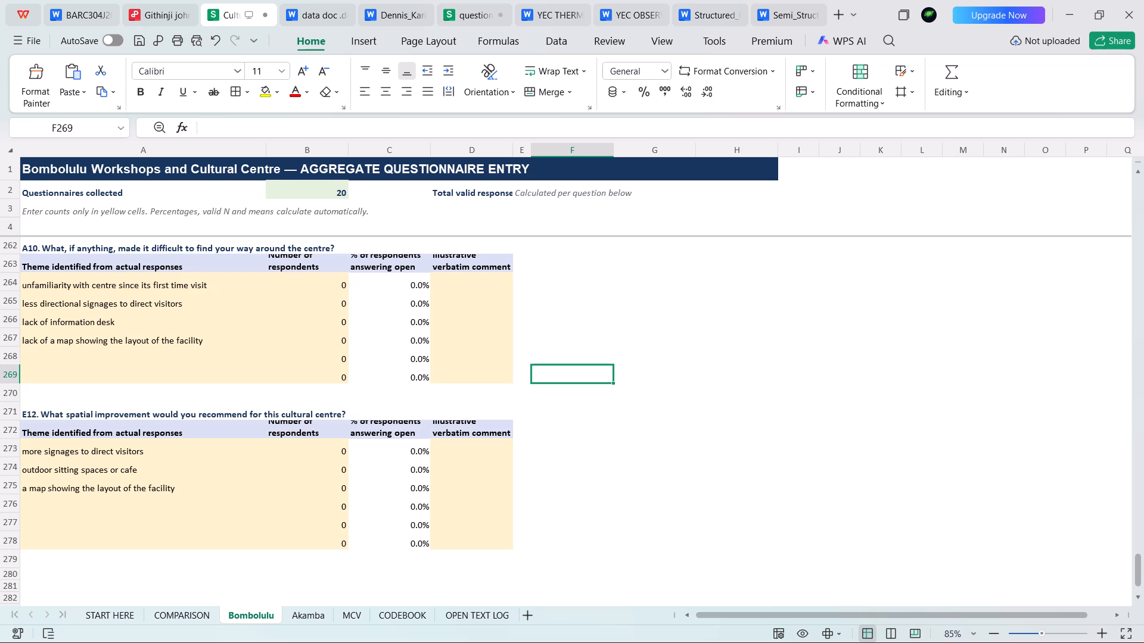
# Copy the theme "unfamiliarity with centre since its first time visit" from the Bombolulu sheet's A10 table into cell A265 of the Akamba sheet.
pyautogui.click(122, 286)
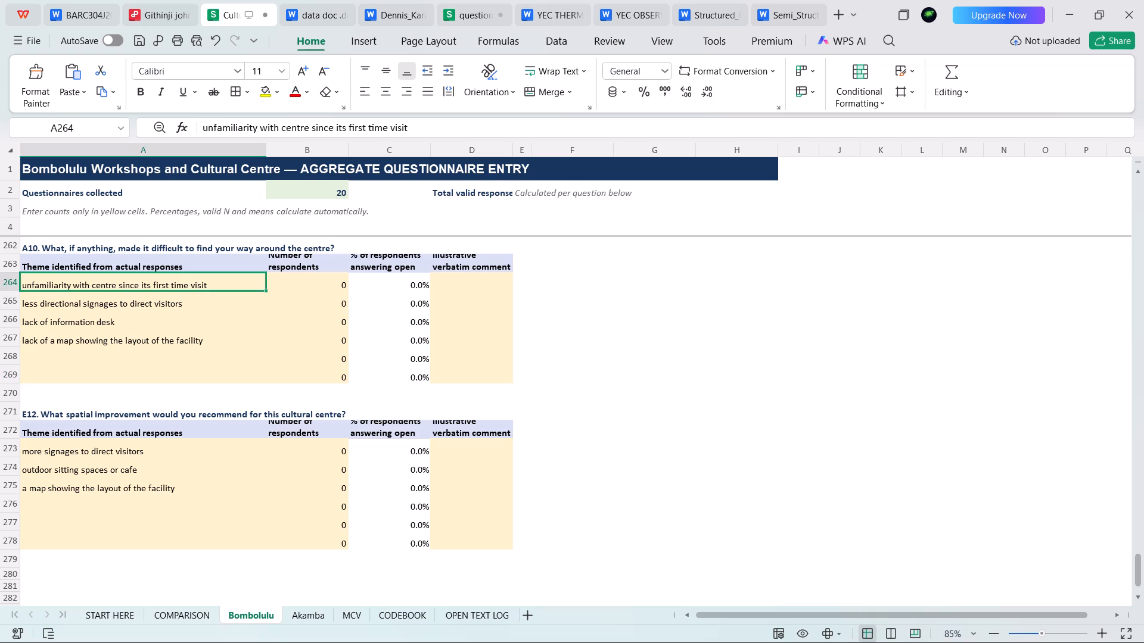
pyautogui.hotkey('ctrl', 'a')
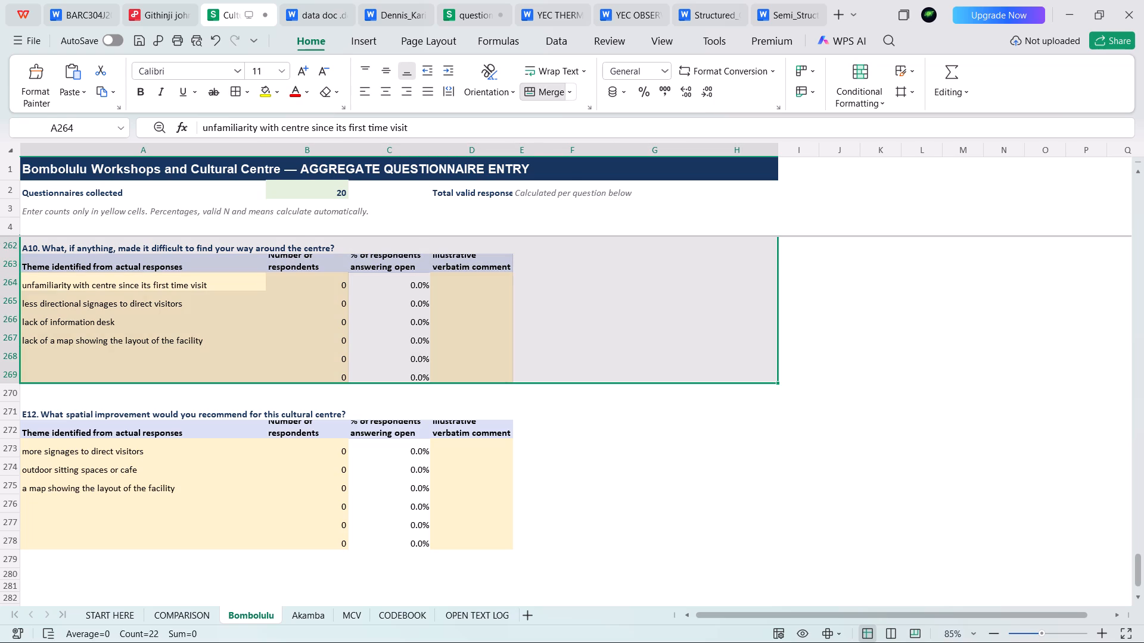
pyautogui.click(222, 285)
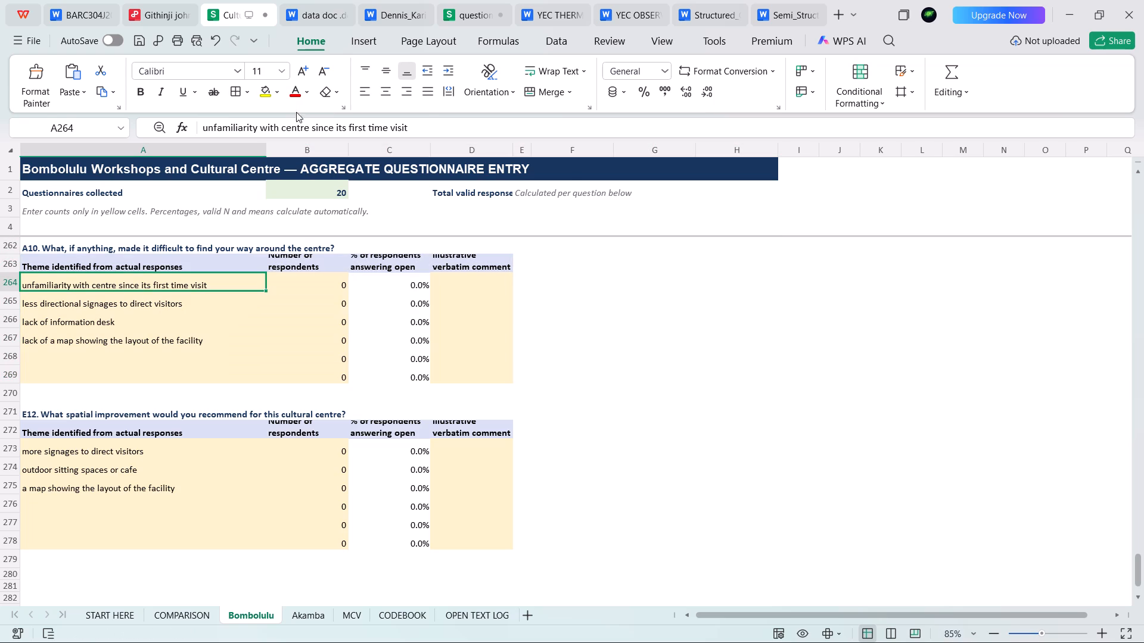
pyautogui.moveTo(418, 125); pyautogui.dragTo(229, 130)
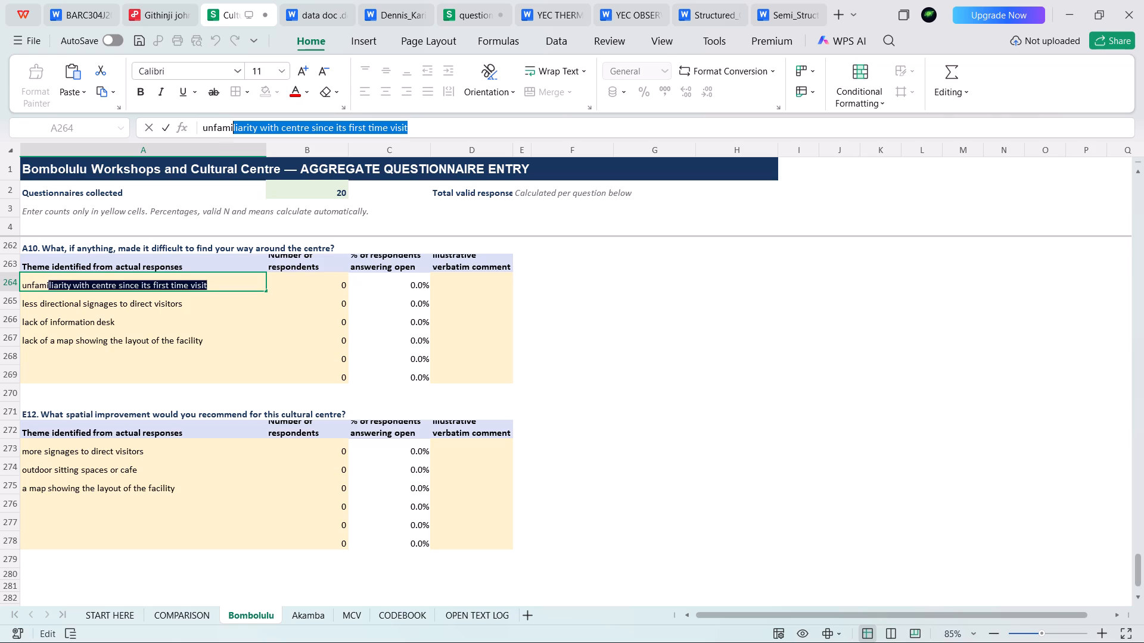
pyautogui.moveTo(229, 130); pyautogui.dragTo(209, 120)
pyautogui.hotkey('ctrl', 'c')
pyautogui.hotkey('ctrl', 'c')
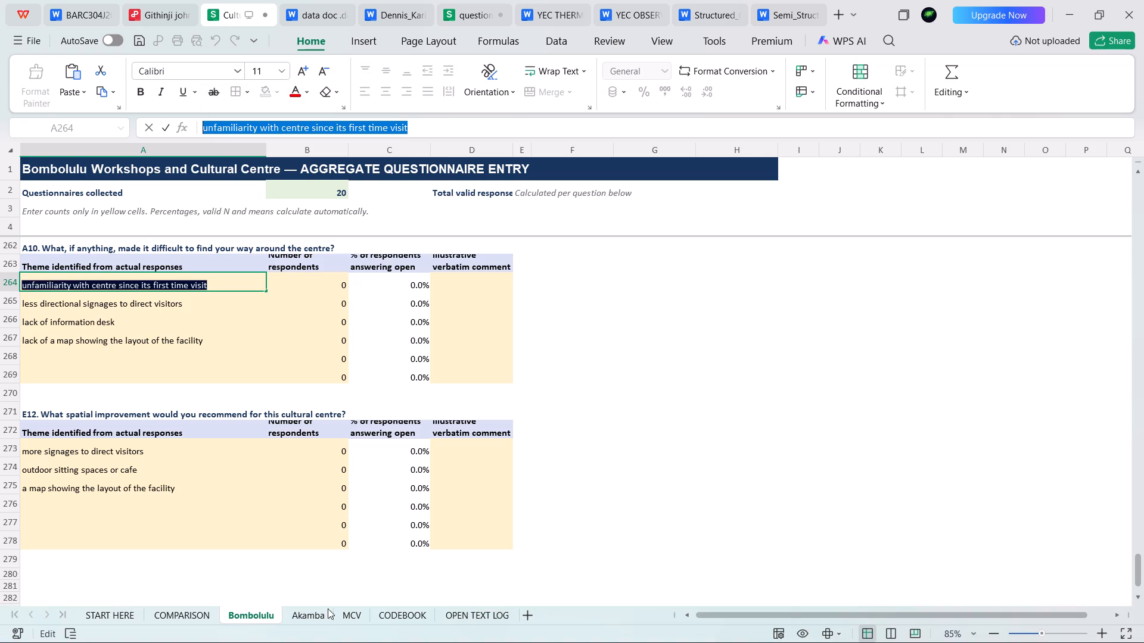
pyautogui.click(310, 611)
pyautogui.scroll(5, 233, 347)
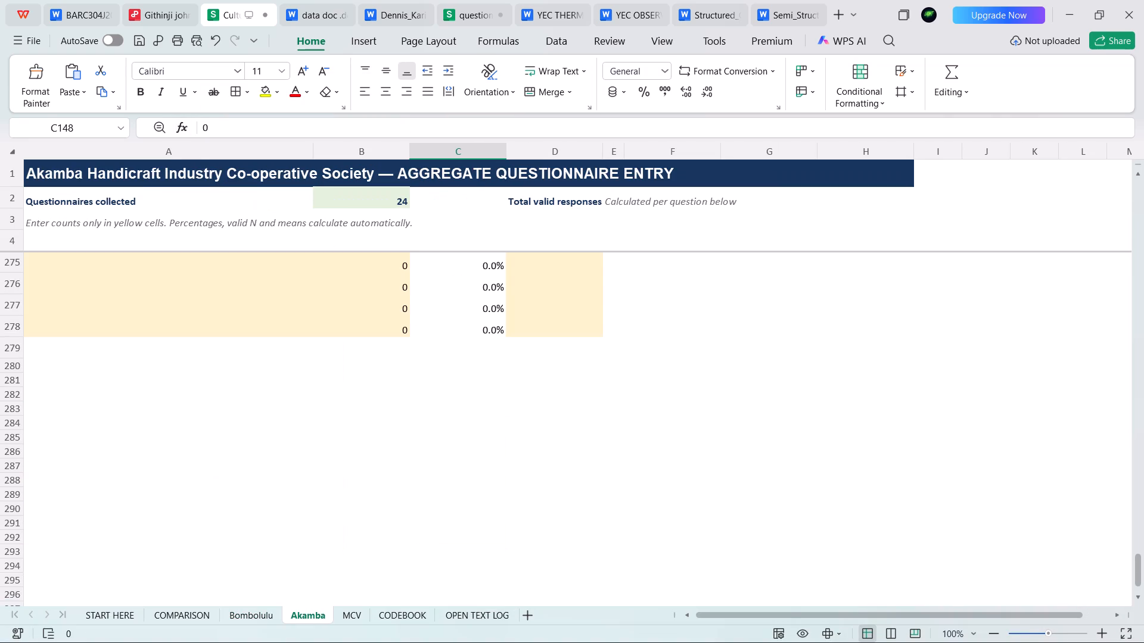
pyautogui.scroll(9, 233, 347)
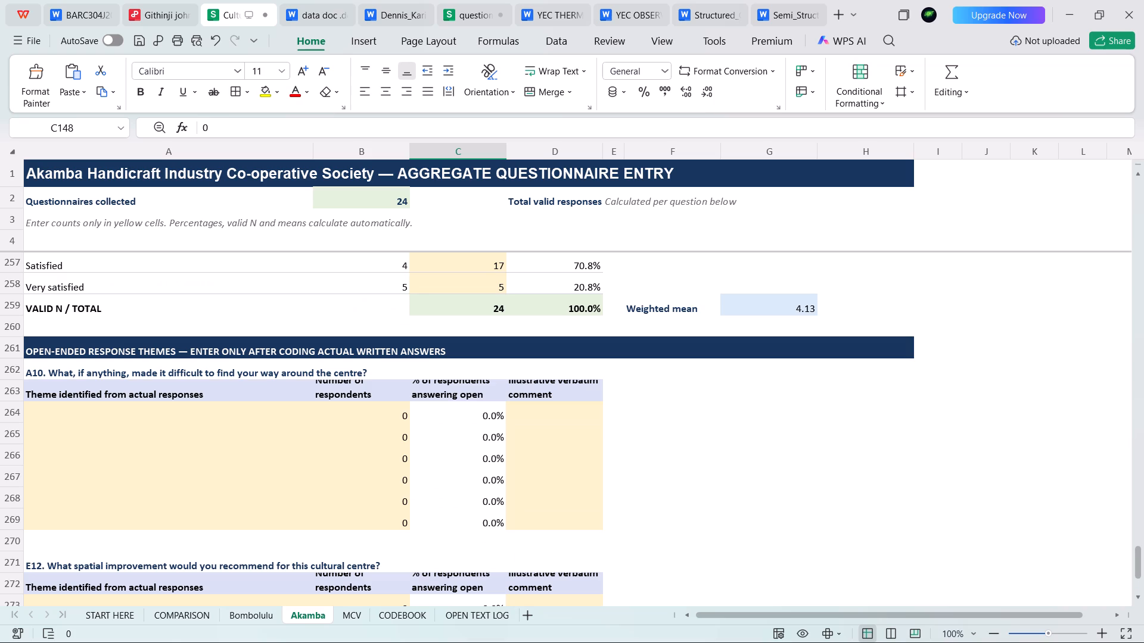
pyautogui.click(88, 430)
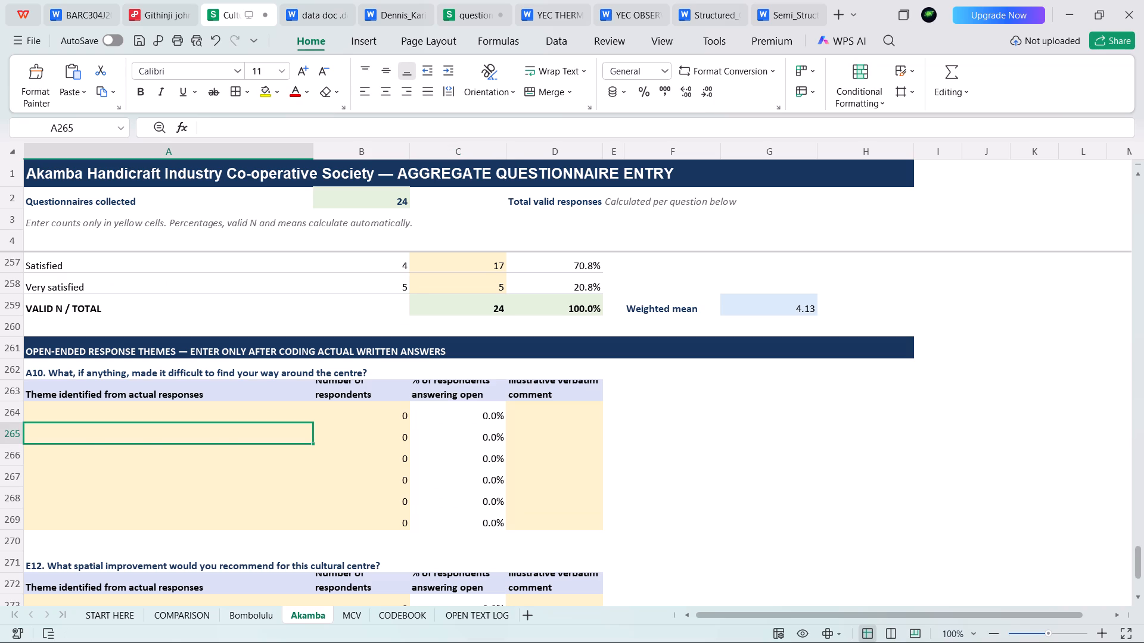
pyautogui.hotkey('ctrl', 'v')
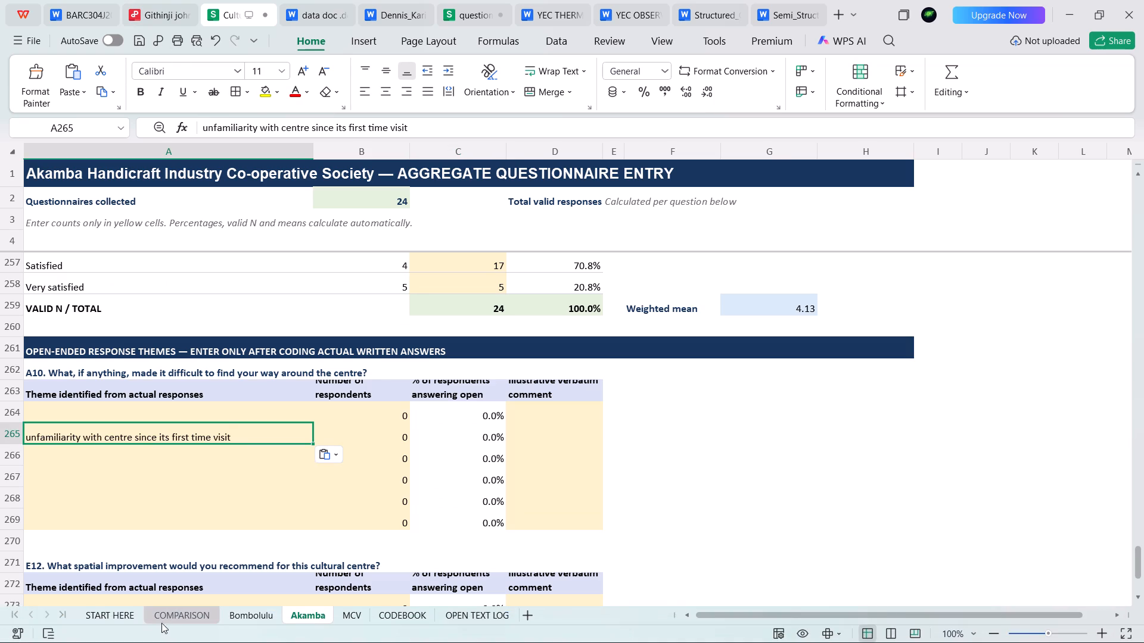
# Copy the theme "lack of information desk" from the Bombolulu sheet's A10 table into cell A264 of the Akamba sheet.
pyautogui.click(250, 610)
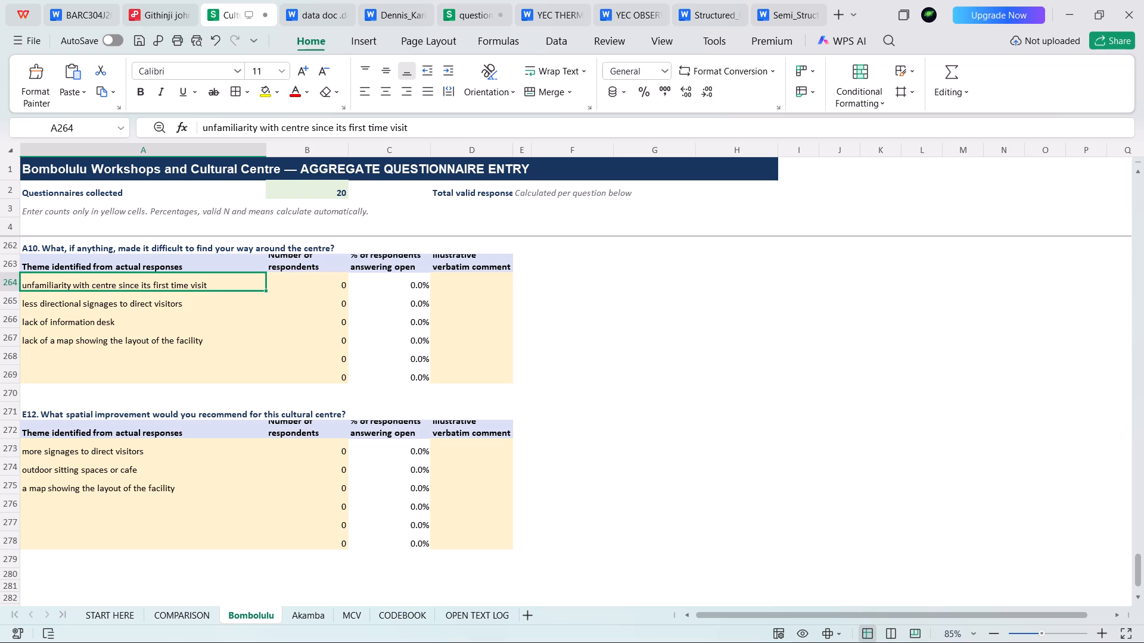
pyautogui.click(154, 304)
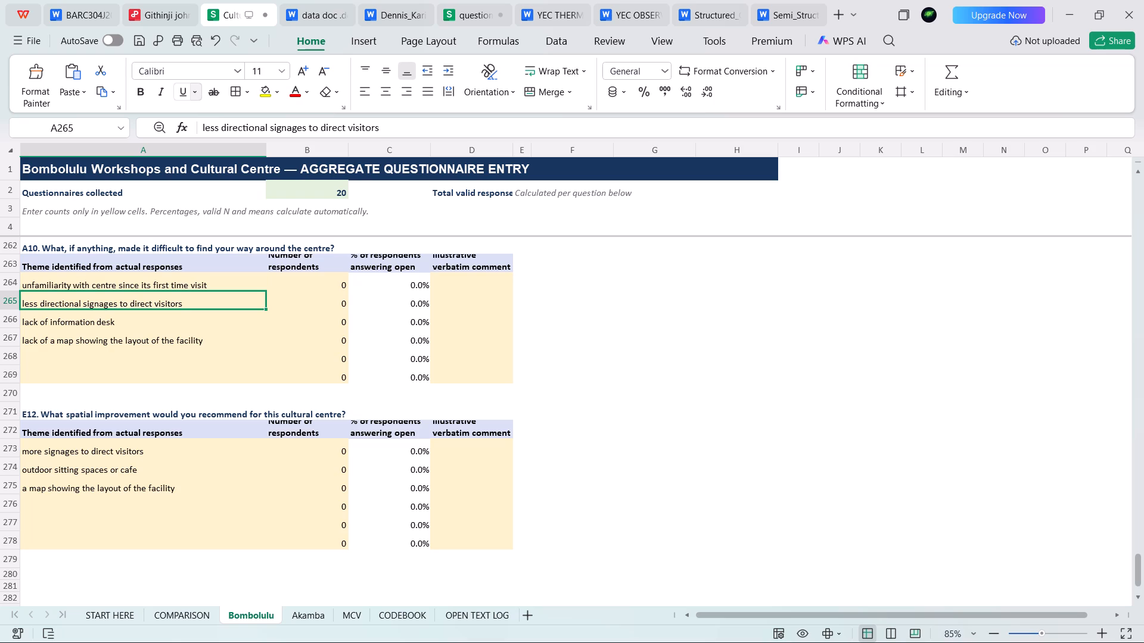
pyautogui.click(104, 324)
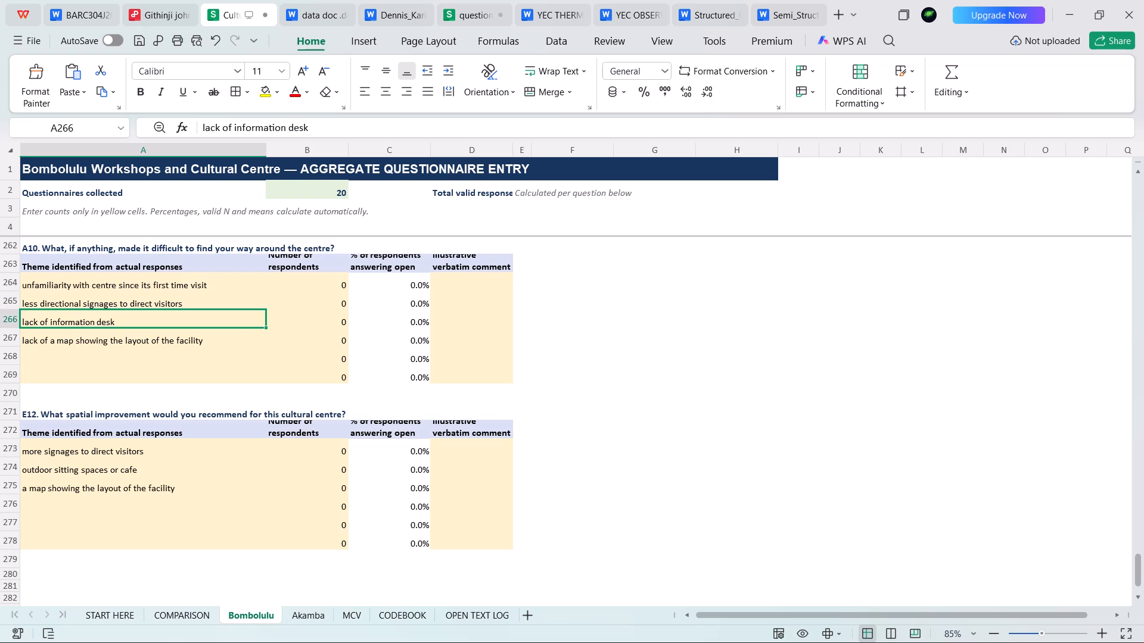
pyautogui.moveTo(317, 128); pyautogui.dragTo(189, 130)
pyautogui.hotkey('ctrl', 'c')
pyautogui.hotkey('ctrl', 'c')
pyautogui.hotkey('ctrl', 'c')
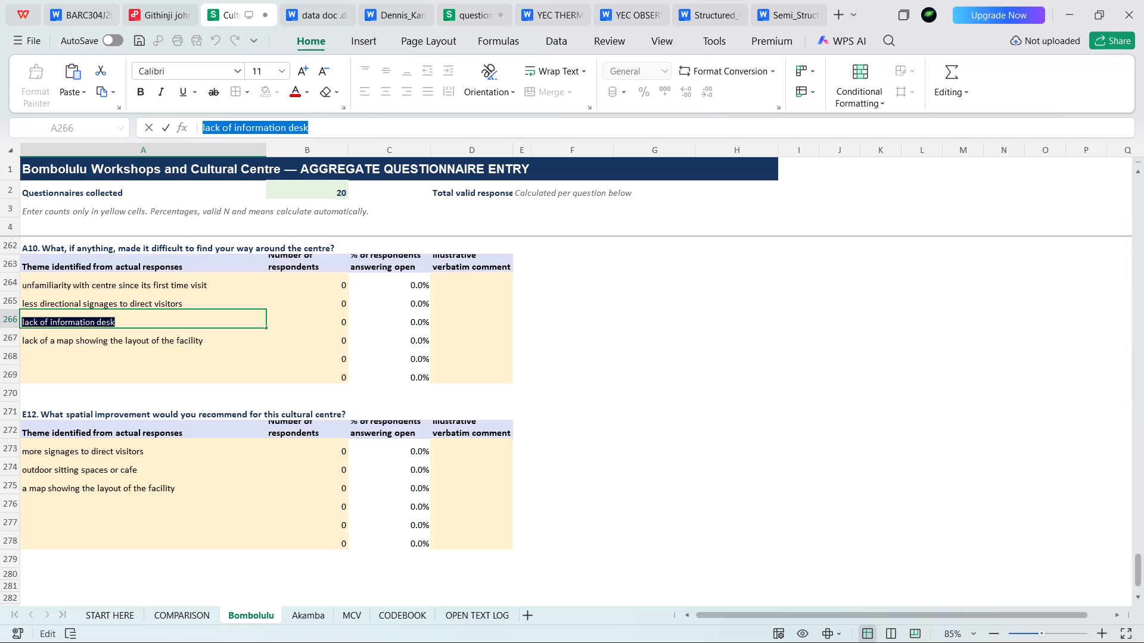
pyautogui.click(318, 607)
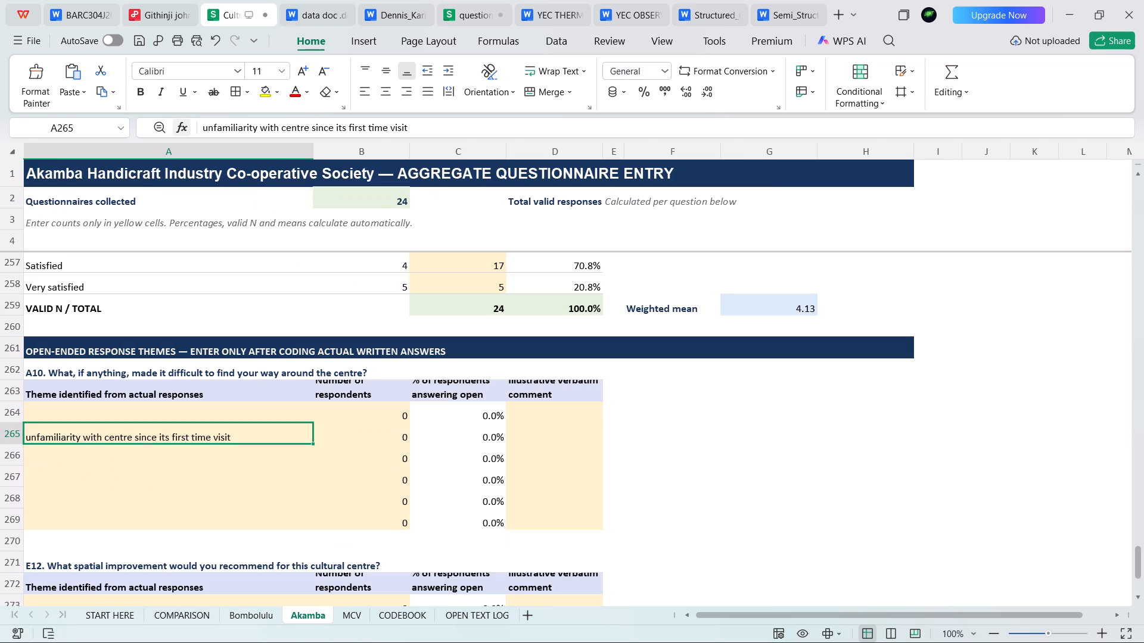
pyautogui.click(125, 457)
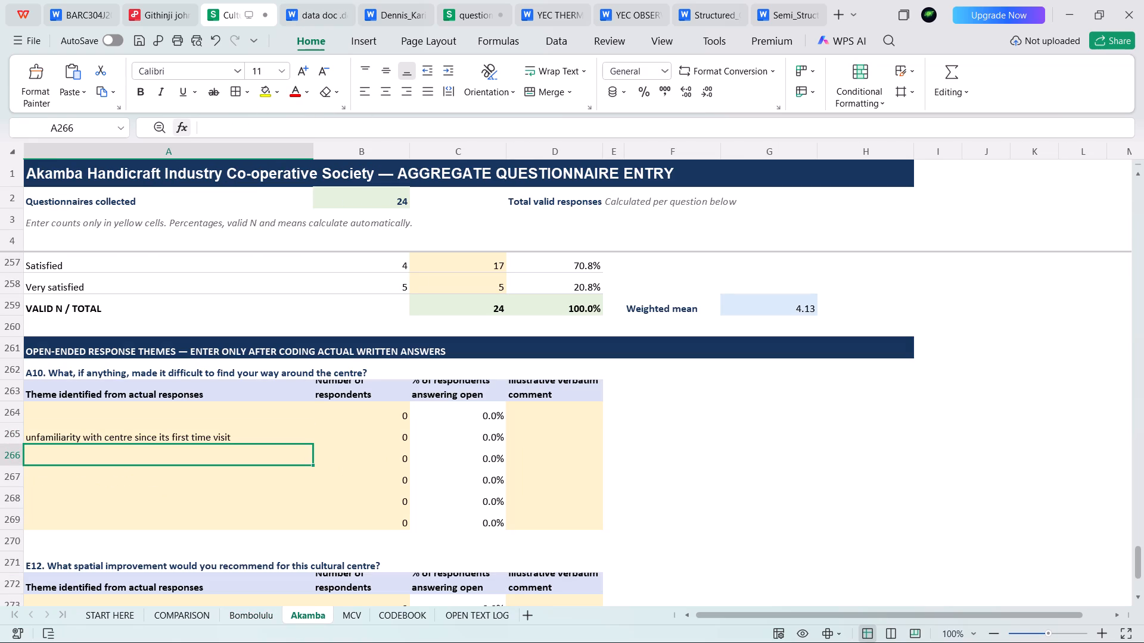
pyautogui.click(133, 416)
pyautogui.hotkey('ctrl', 'v')
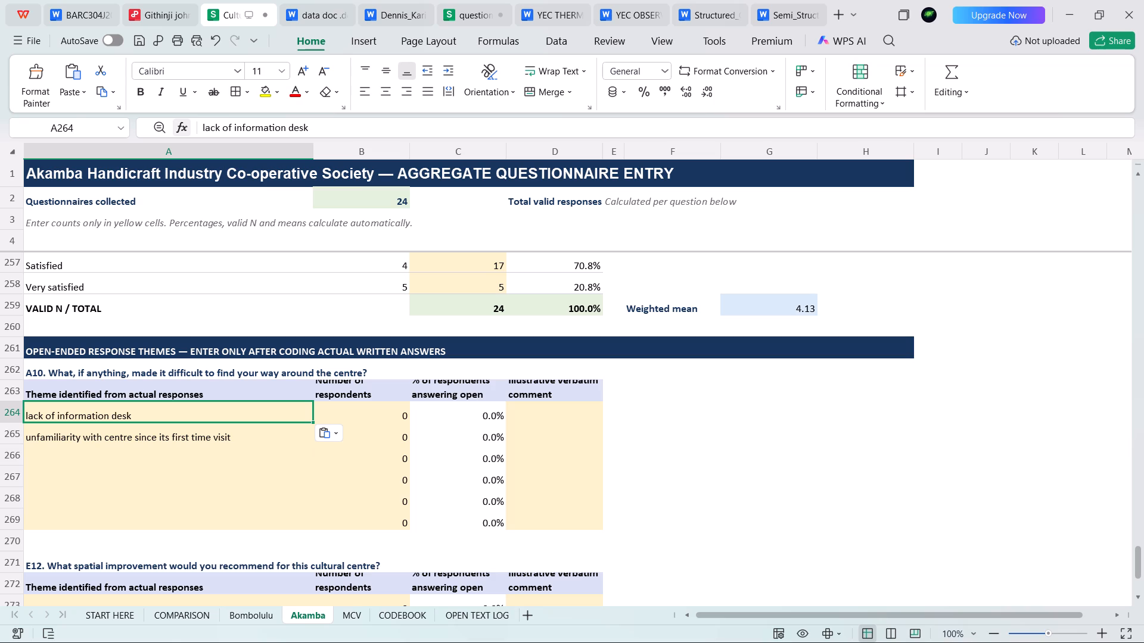
# Enter "unmarked and unpaved paths" as the third Akamba A10 theme in cell A266.
pyautogui.click(118, 458)
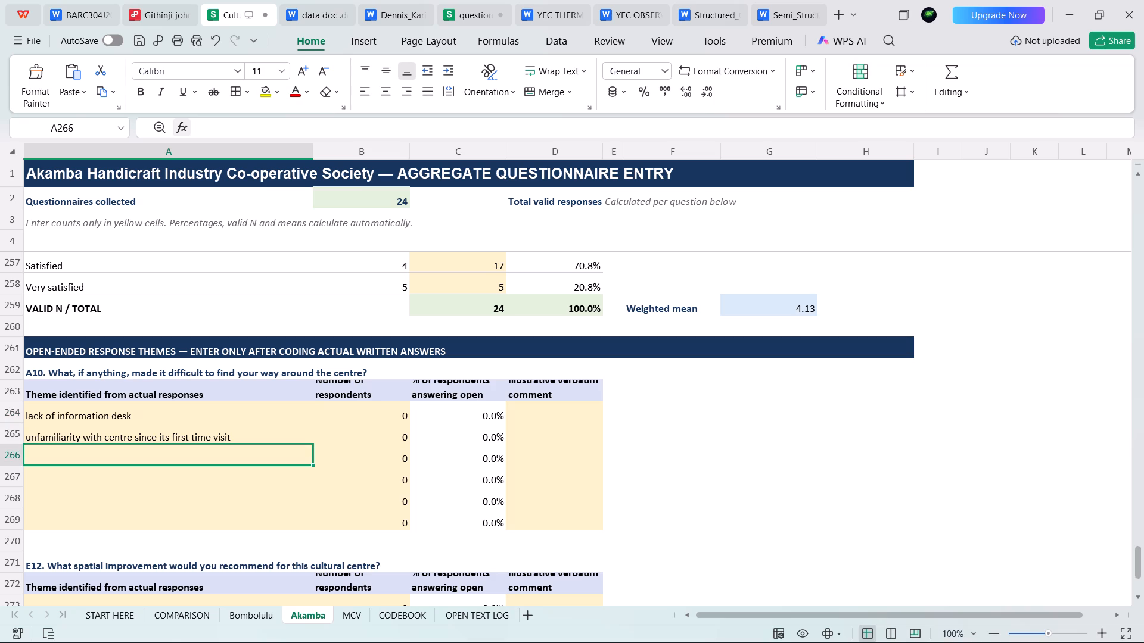
pyautogui.write('unmarked')
pyautogui.press('space')
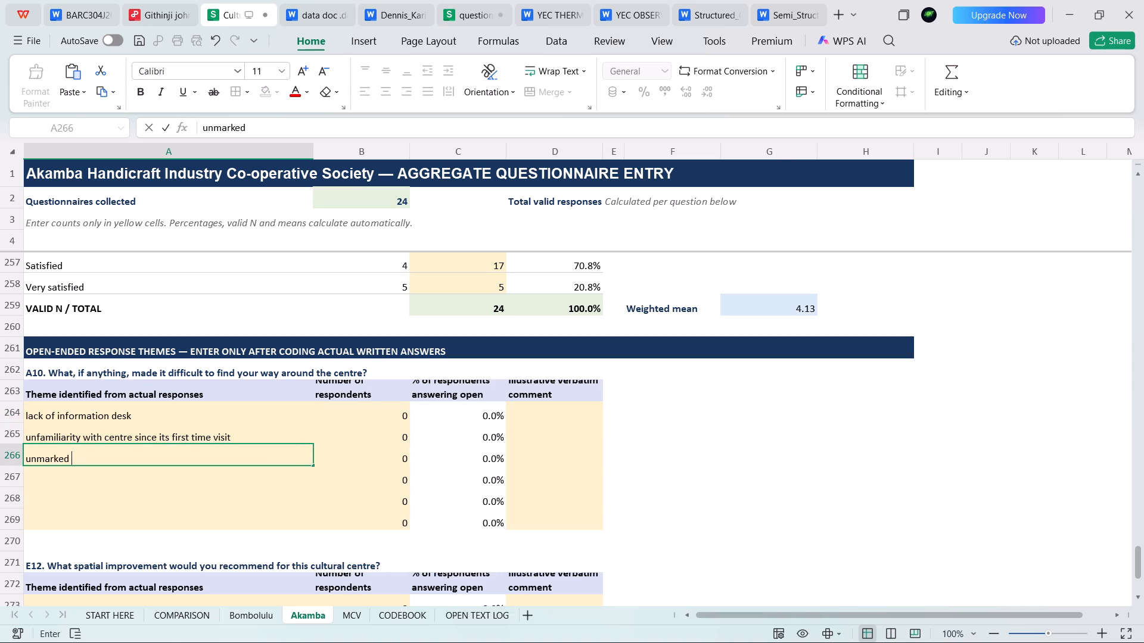
pyautogui.write('ro')
pyautogui.press('BackSpace')
pyautogui.press('BackSpace')
pyautogui.write('and unpaved')
pyautogui.press('space')
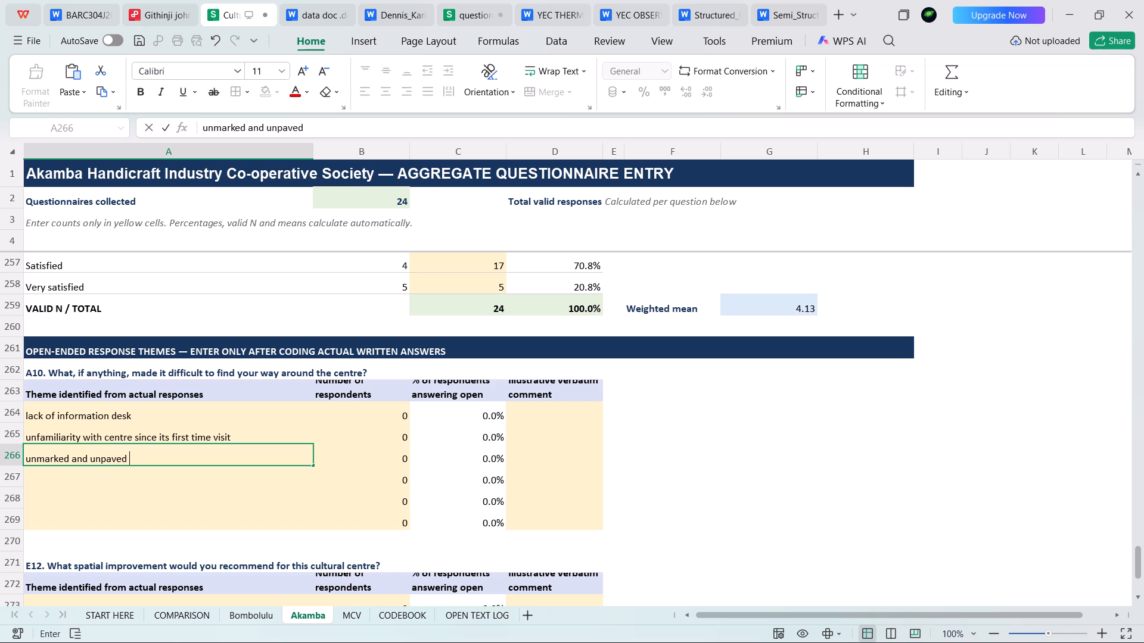
pyautogui.write('paths')
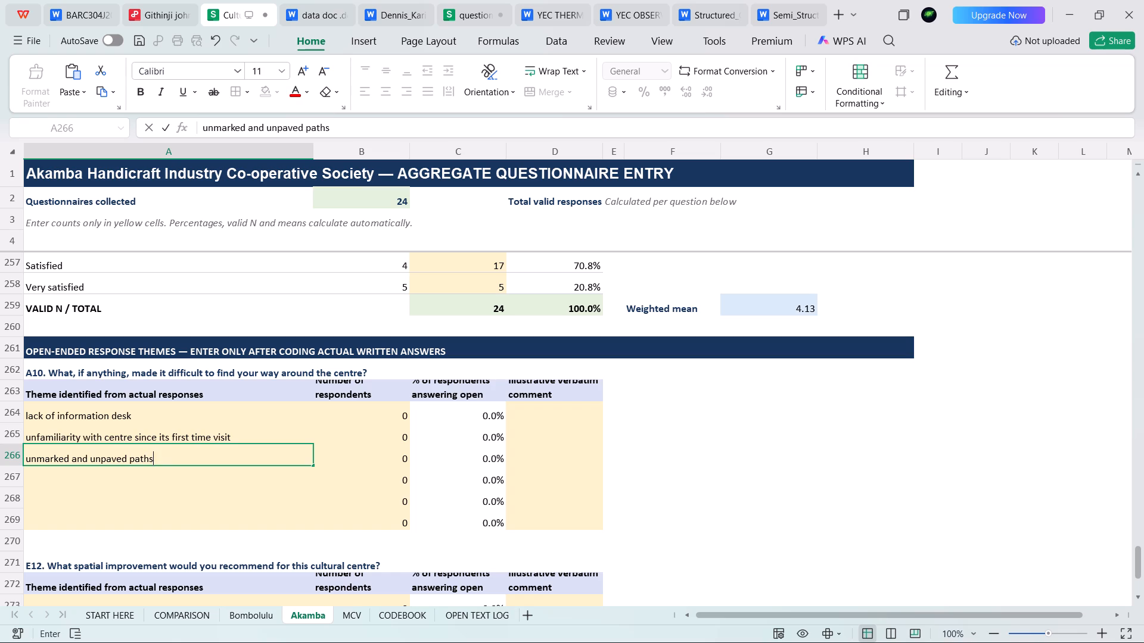
pyautogui.click(123, 477)
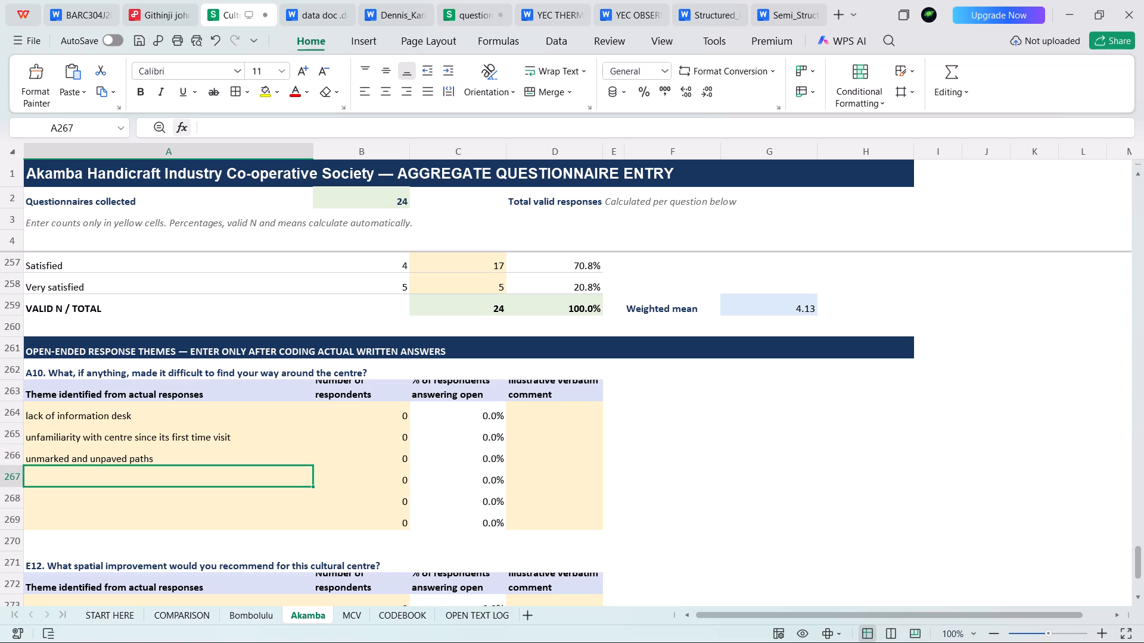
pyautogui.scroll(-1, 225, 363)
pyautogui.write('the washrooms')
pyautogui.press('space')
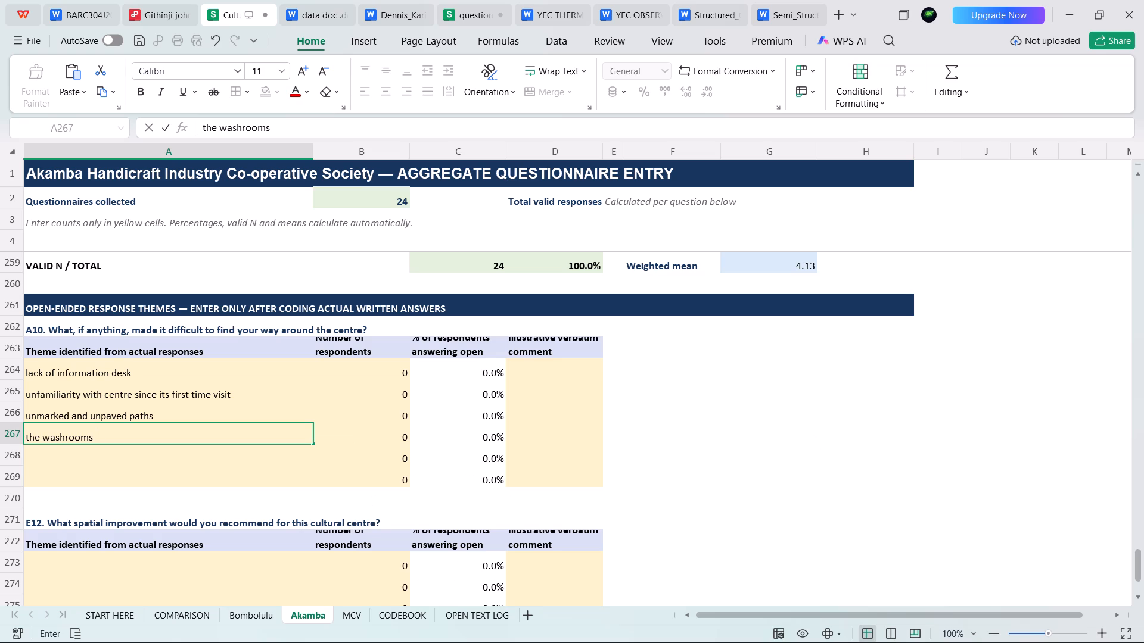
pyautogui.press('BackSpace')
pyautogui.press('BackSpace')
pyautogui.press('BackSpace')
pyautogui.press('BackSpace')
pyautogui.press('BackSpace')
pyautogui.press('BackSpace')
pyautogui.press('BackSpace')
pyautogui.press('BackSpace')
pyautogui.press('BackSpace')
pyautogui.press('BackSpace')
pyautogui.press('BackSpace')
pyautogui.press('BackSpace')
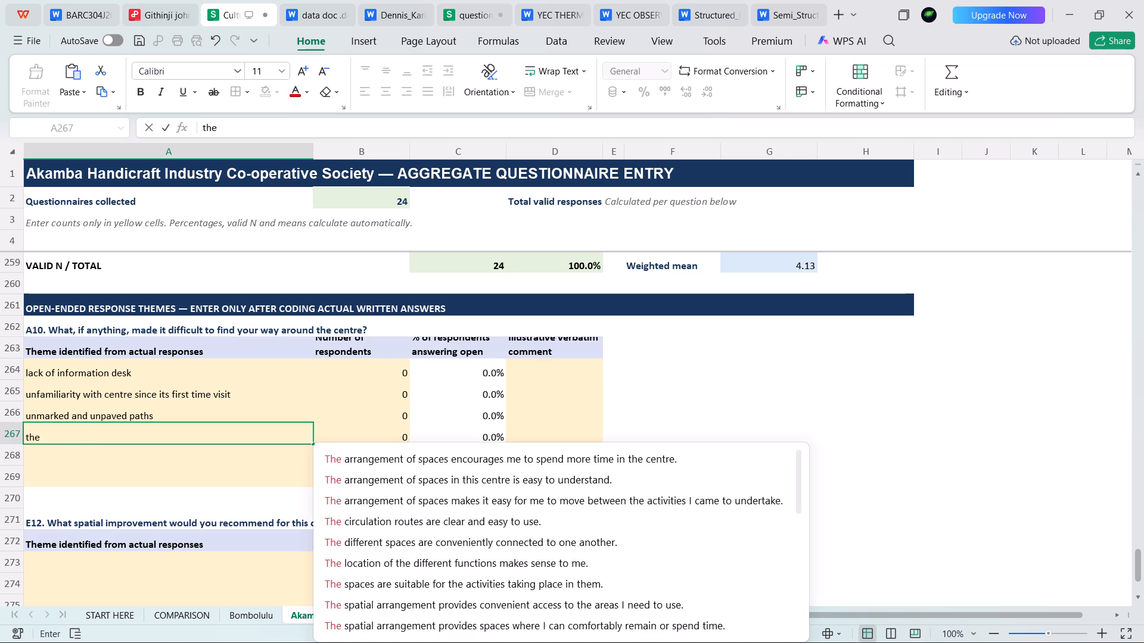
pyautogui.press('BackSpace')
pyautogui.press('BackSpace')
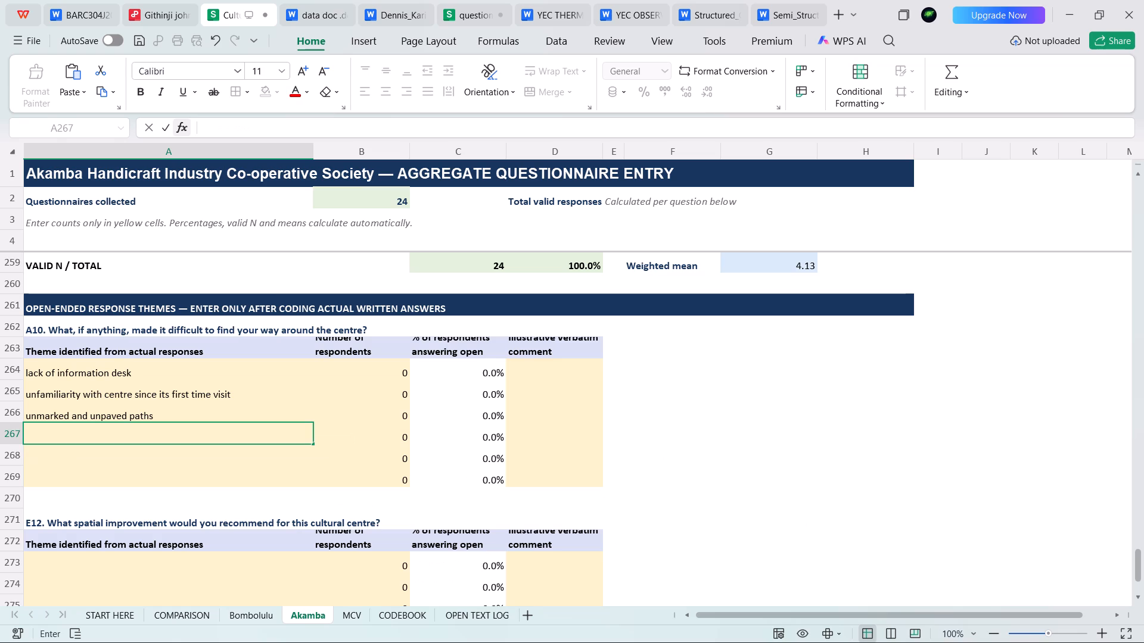
# Enter "the facility is still under construction" as the fourth Akamba A10 theme in cell A267.
pyautogui.write('the fal')
pyautogui.press('BackSpace')
pyautogui.write('cility')
pyautogui.press('space')
pyautogui.write('is still under')
pyautogui.press('space')
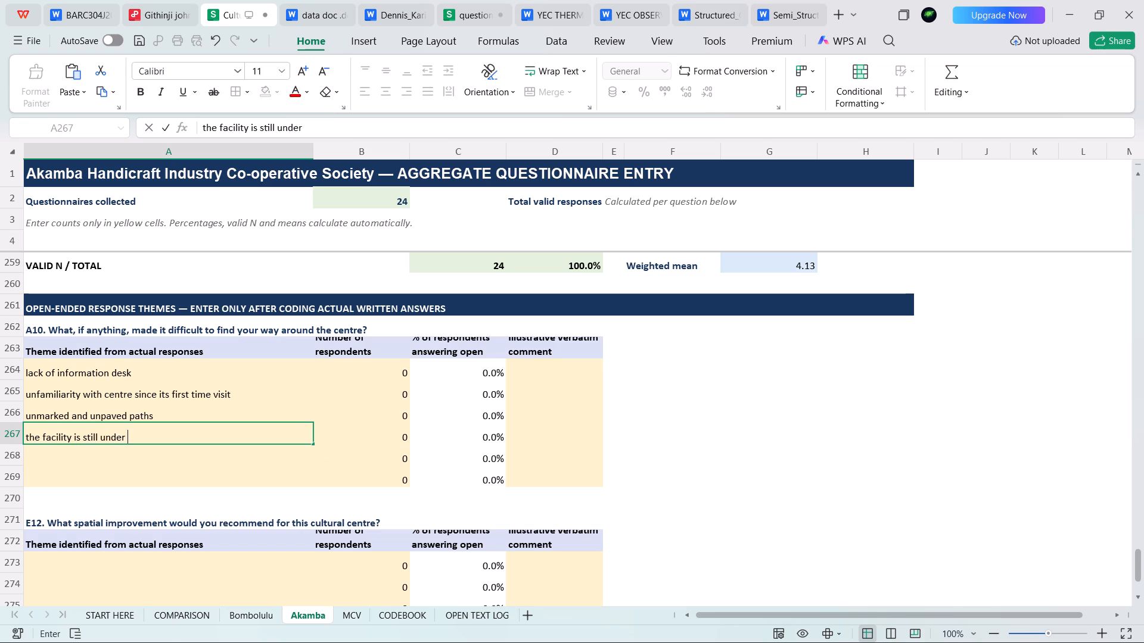
pyautogui.write('cons')
pyautogui.write('truction')
pyautogui.click(181, 455)
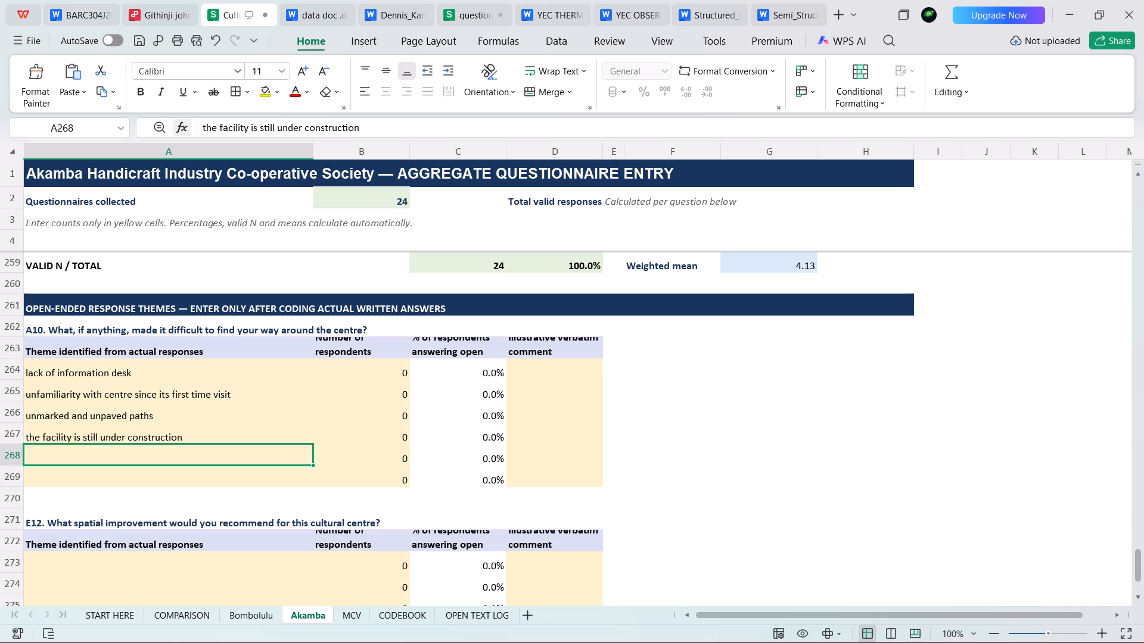
# Enter the Akamba A10 respondent counts: 7 for "unmarked and unpaved paths" and 3 for "the facility is still under construction".
pyautogui.scroll(1, 488, 397)
pyautogui.scroll(-1, 467, 397)
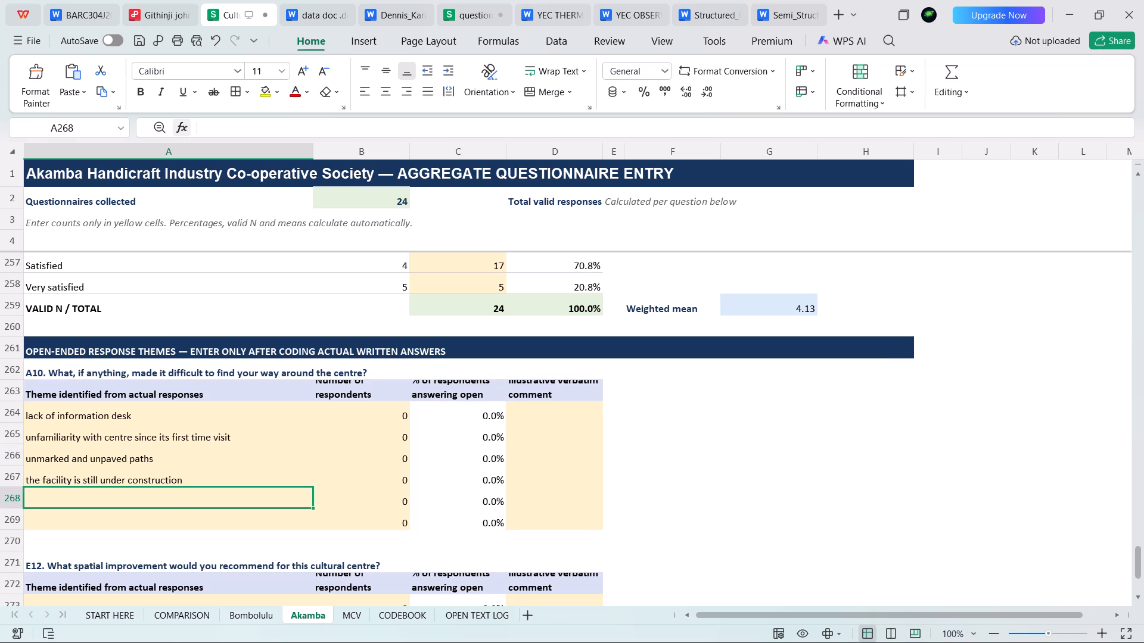
pyautogui.click(380, 417)
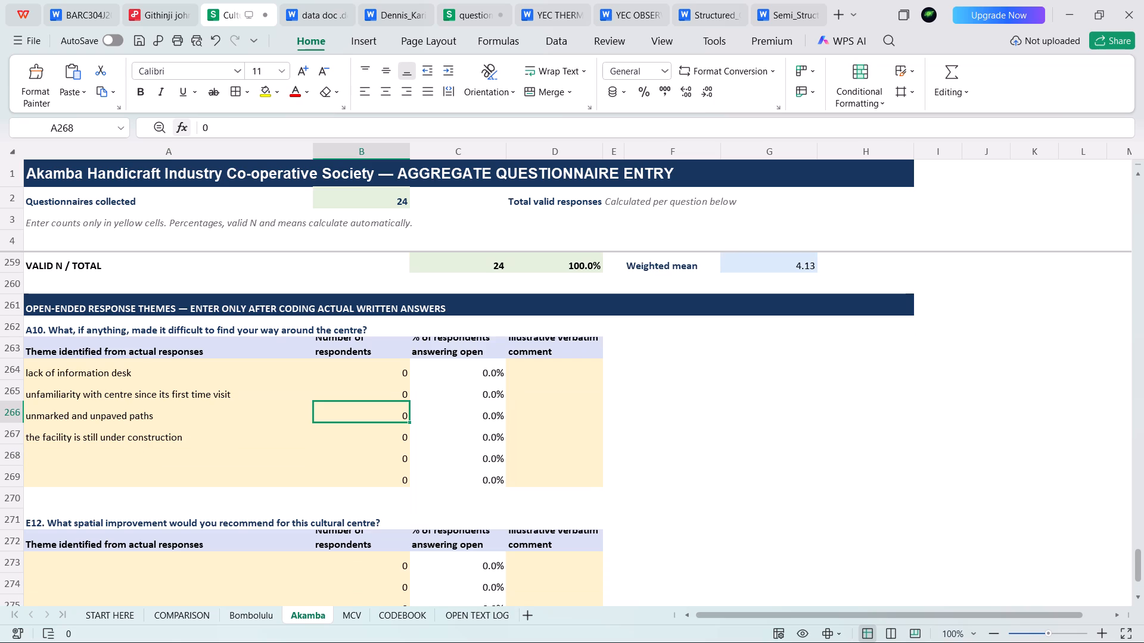
pyautogui.press('4')
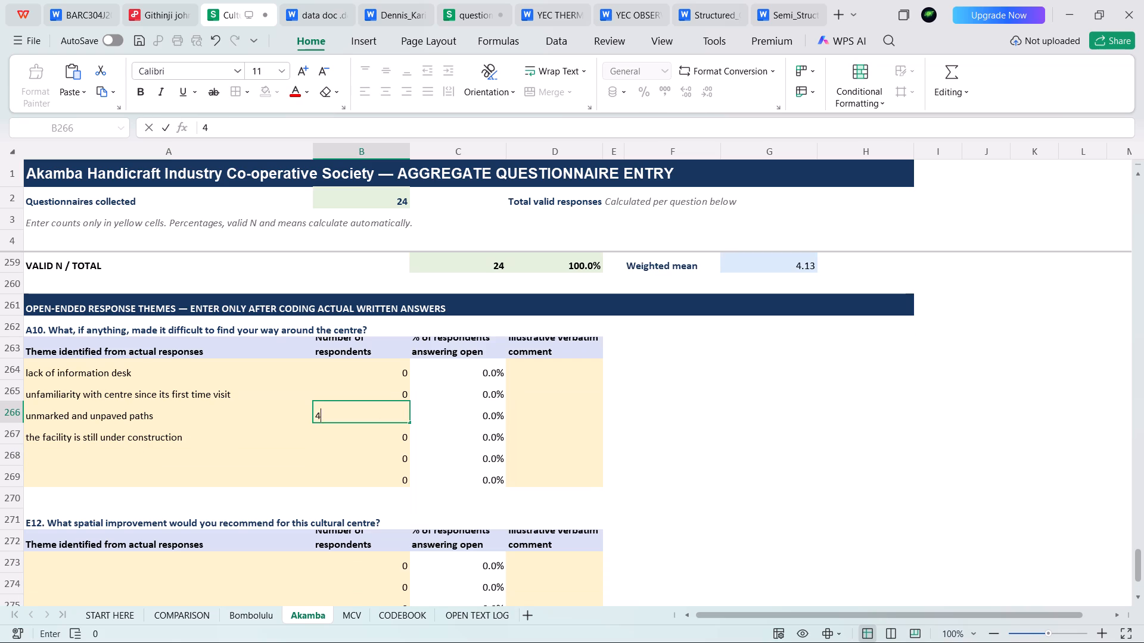
pyautogui.press('BackSpace')
pyautogui.press('7')
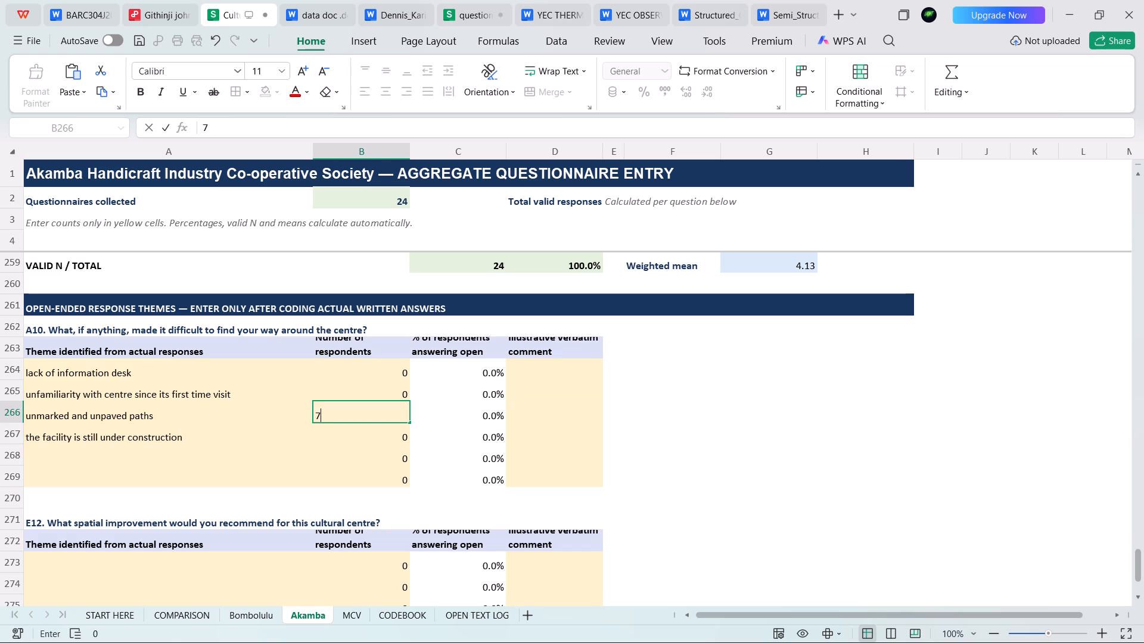
pyautogui.click(378, 430)
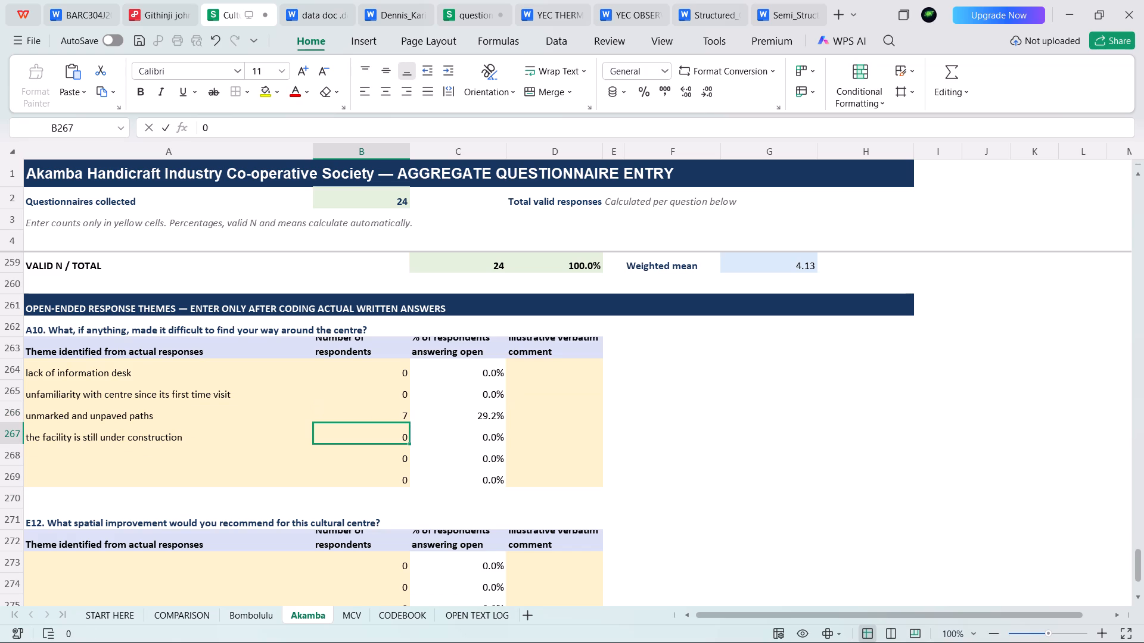
pyautogui.press('3')
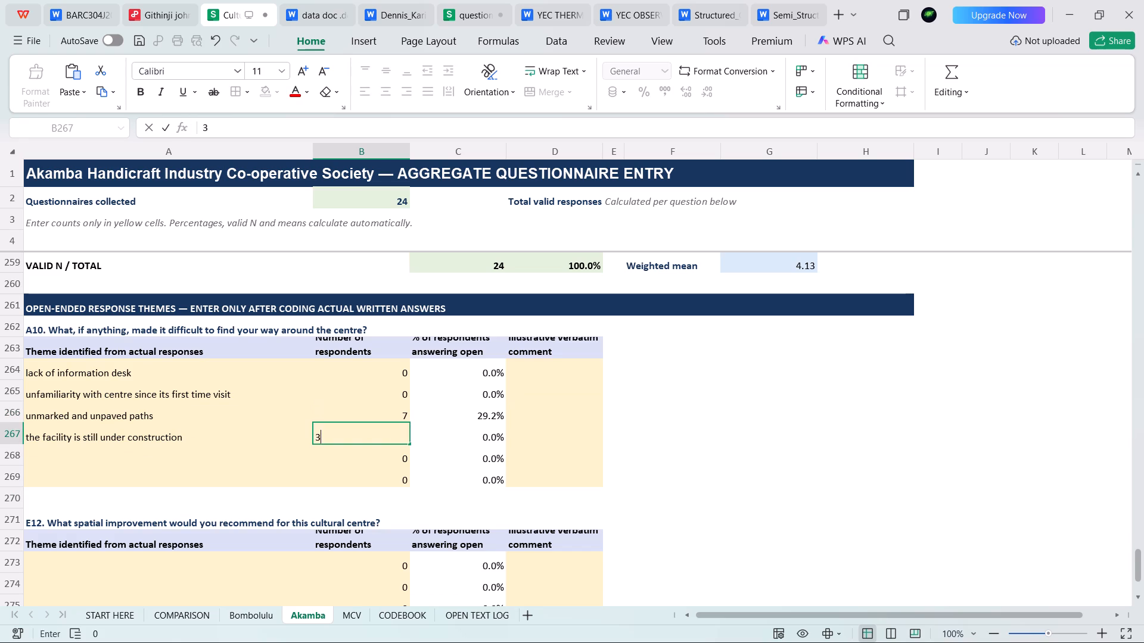
# Copy "outdoor sitting spaces" from the Bombolulu E12 table into Akamba cell A273 and extend it to "shaded outdoor sitting spaces".
pyautogui.scroll(-3, 378, 430)
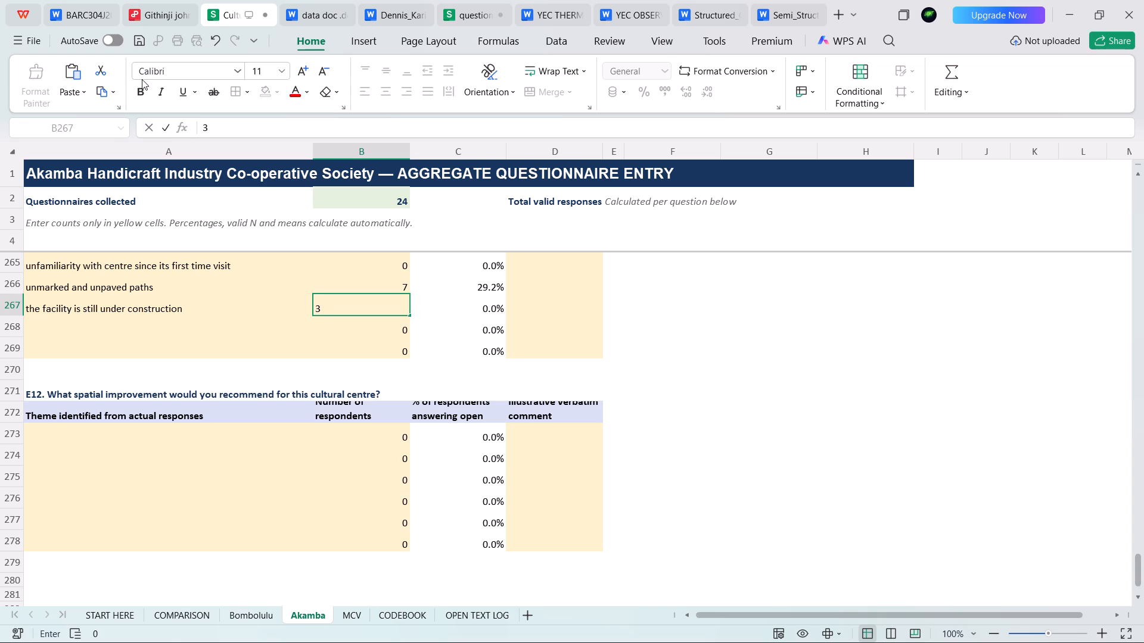
pyautogui.click(260, 619)
pyautogui.click(76, 472)
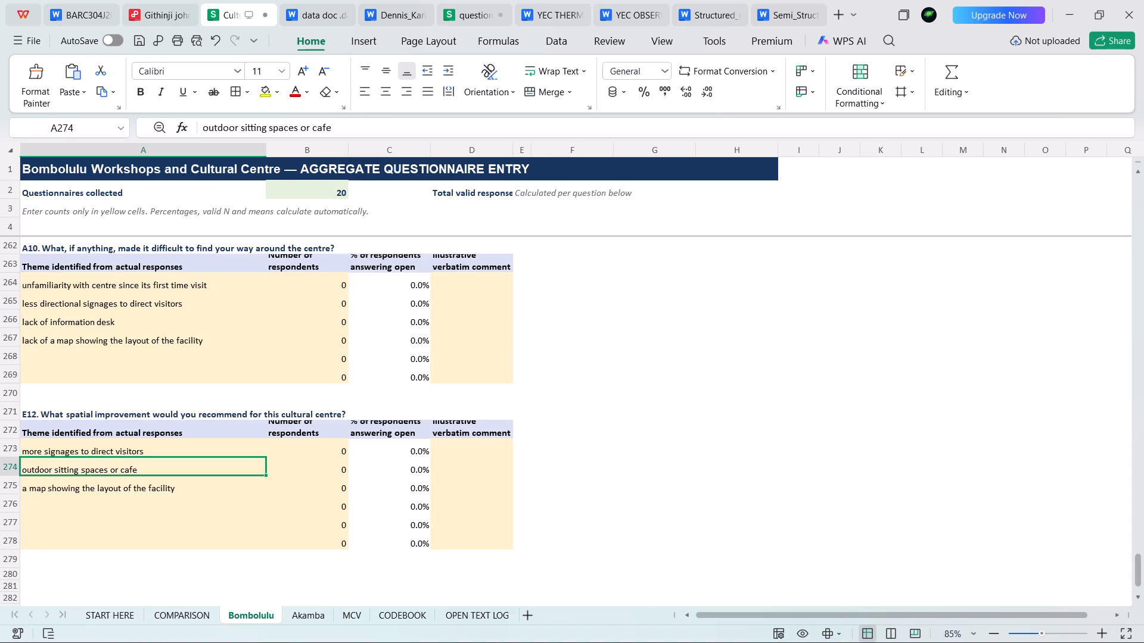
pyautogui.moveTo(203, 127); pyautogui.dragTo(271, 133)
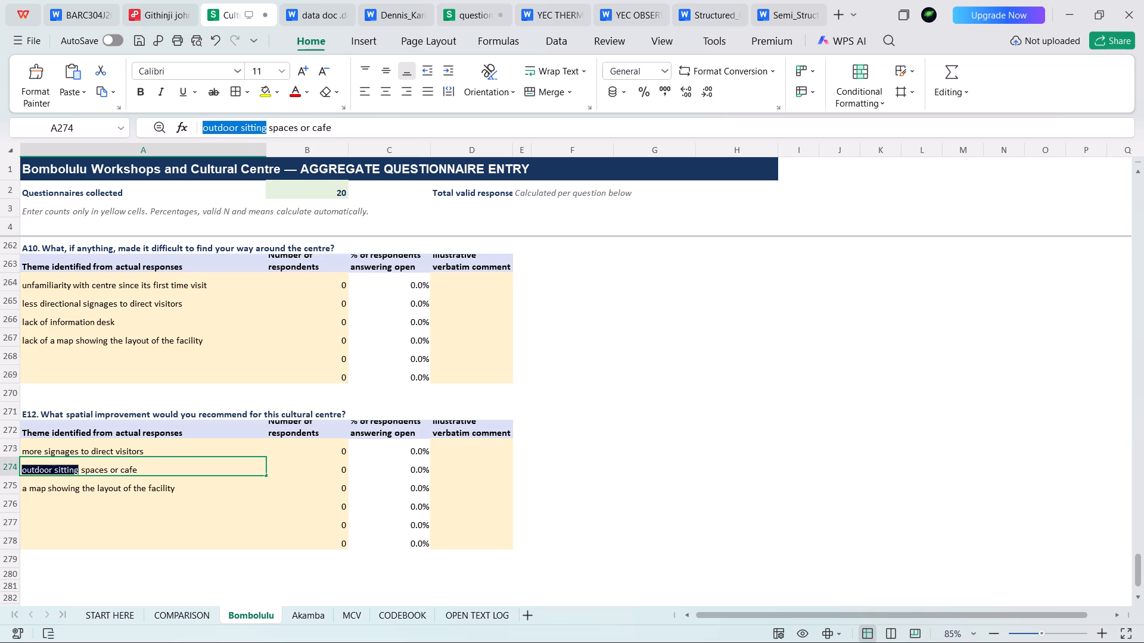
pyautogui.moveTo(271, 133); pyautogui.dragTo(296, 130)
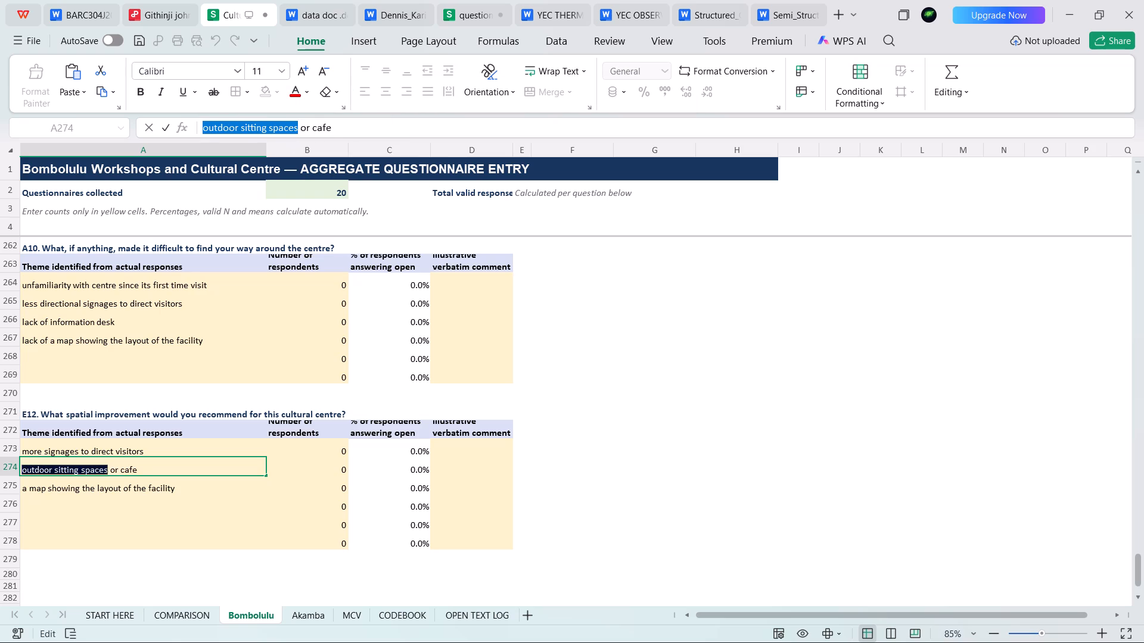
pyautogui.hotkey('ctrl', 'c')
pyautogui.hotkey('ctrl', 'c')
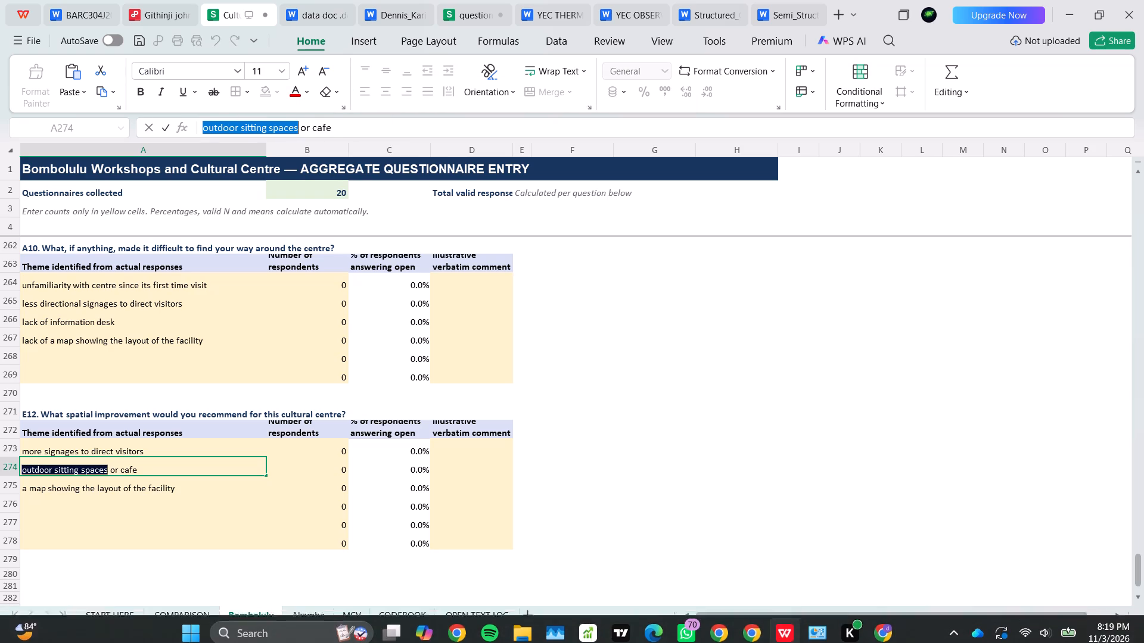
pyautogui.click(312, 619)
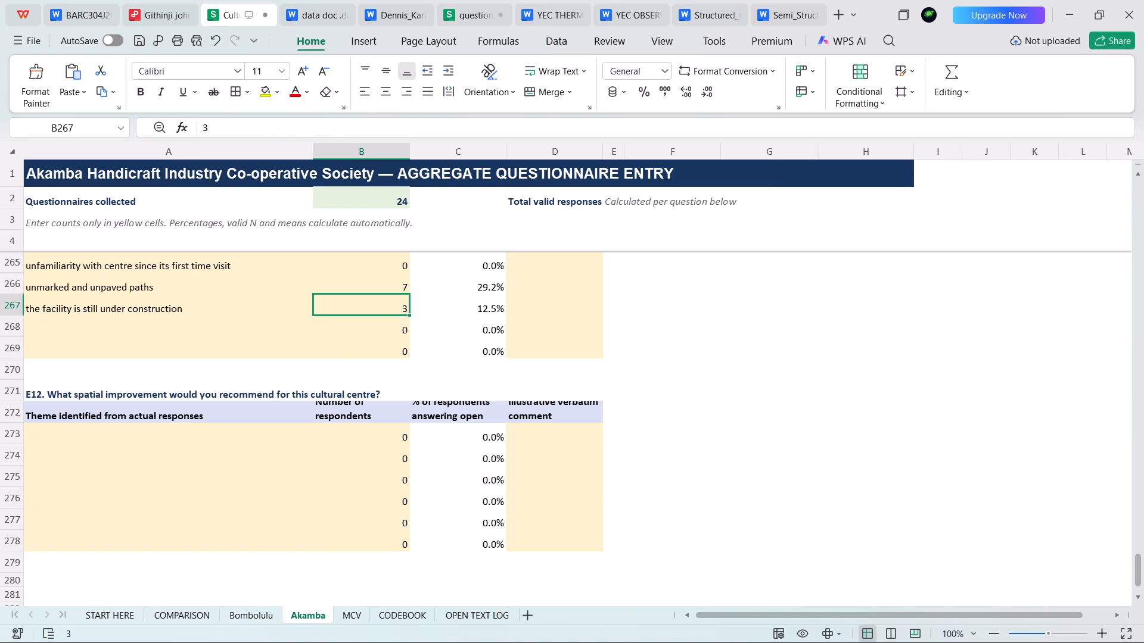
pyautogui.click(89, 438)
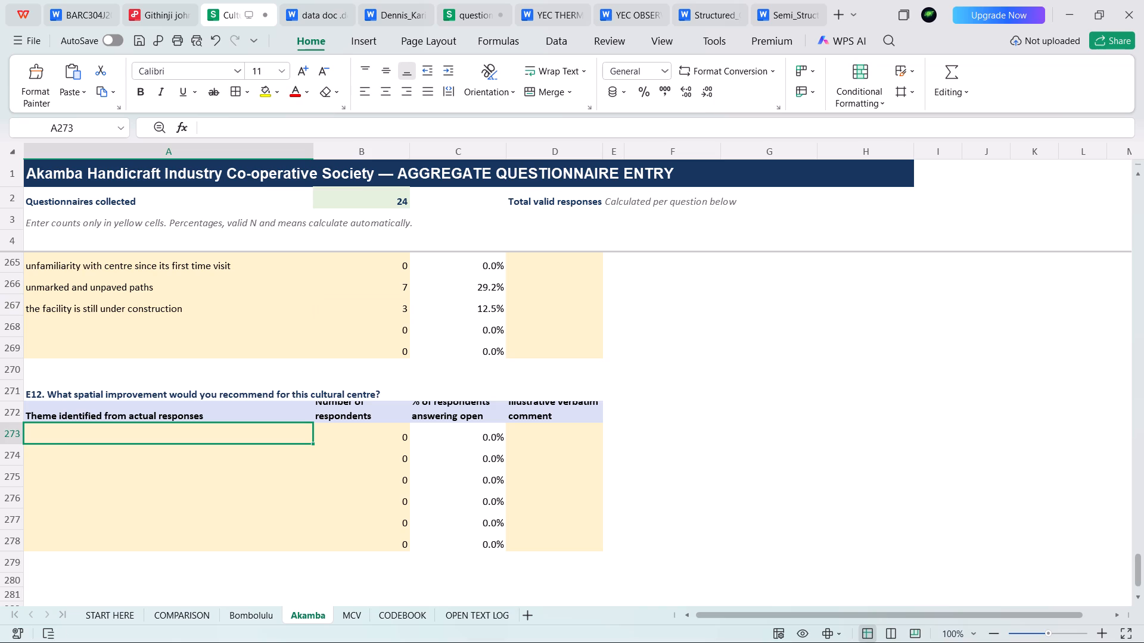
pyautogui.hotkey('ctrl', 'v')
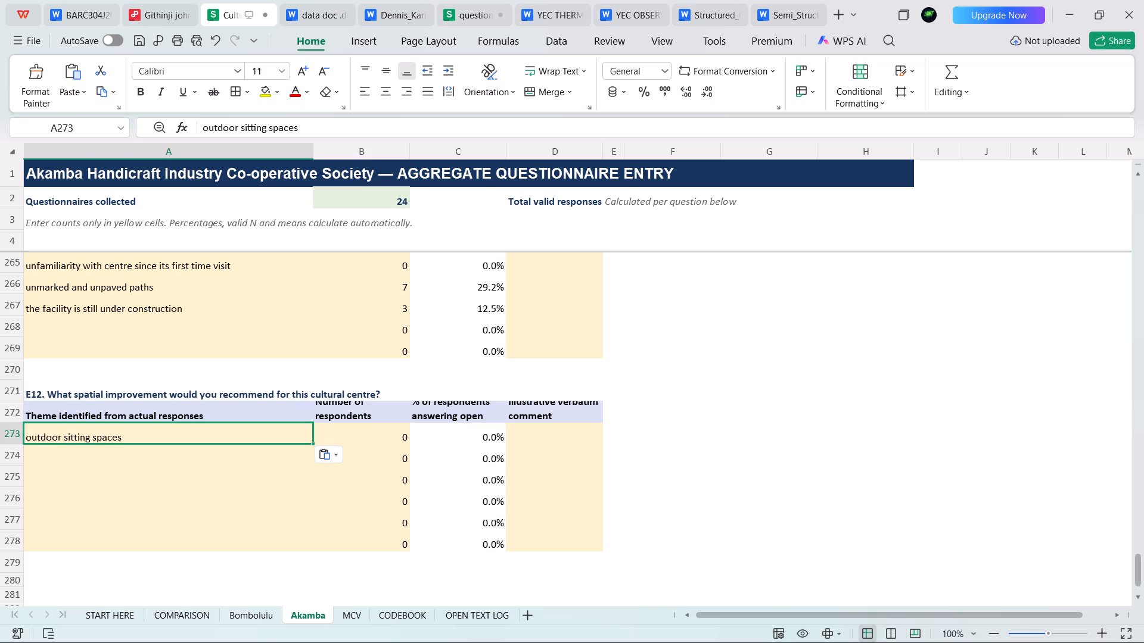
pyautogui.click(205, 129)
pyautogui.write('shaded')
pyautogui.press('space')
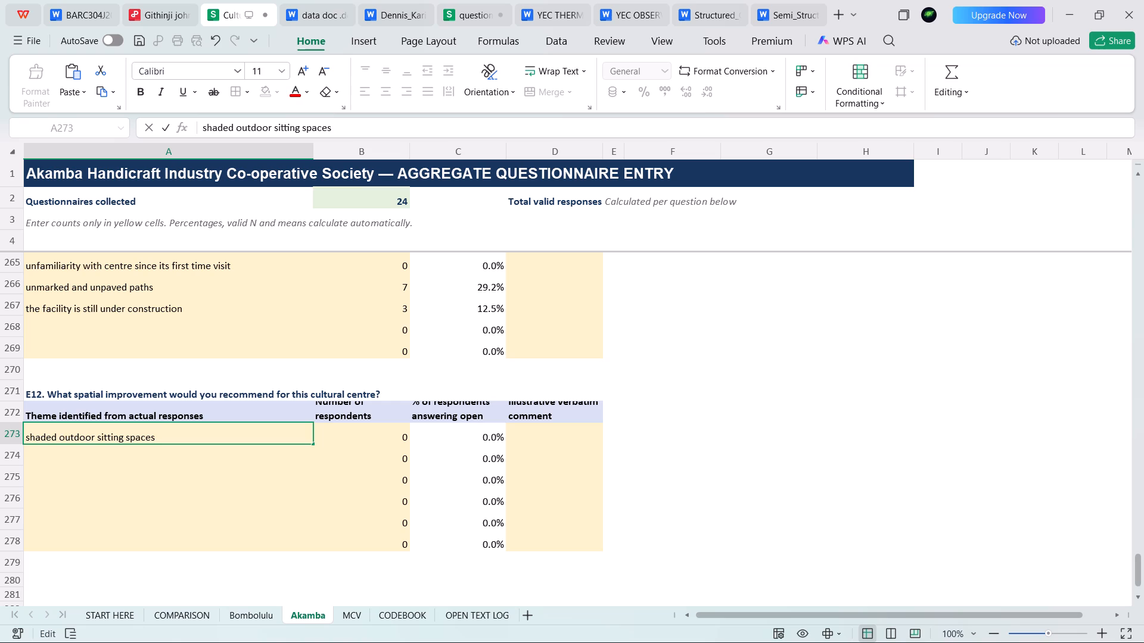
# Enter "the paths to be paved and marked especially to the workshops" as the second Akamba E12 theme in cell A274.
pyautogui.click(127, 459)
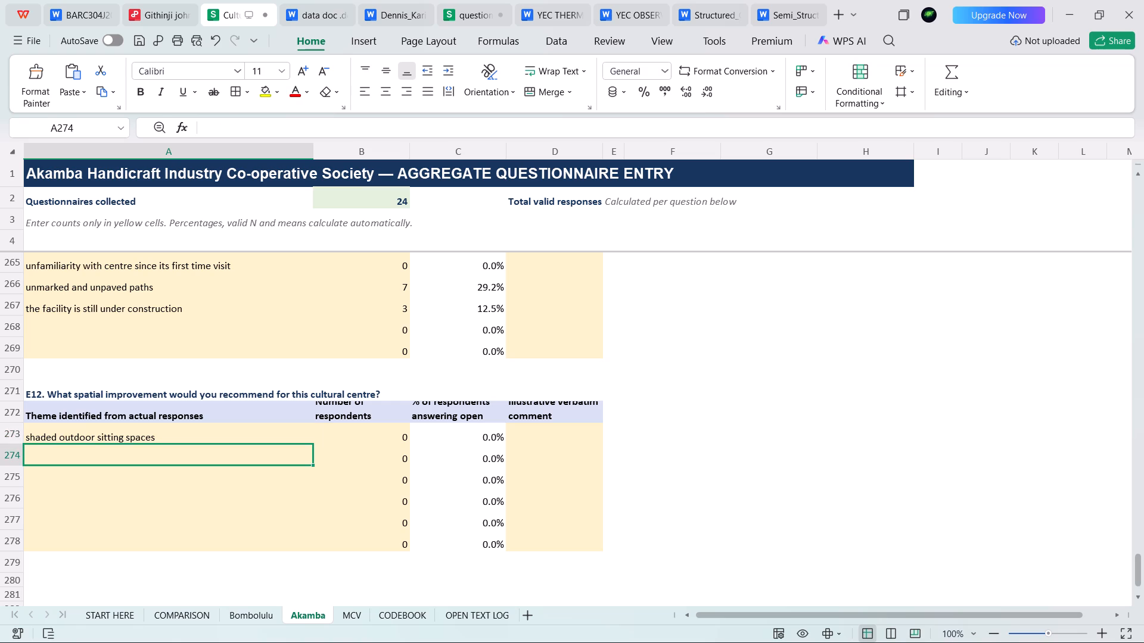
pyautogui.write('the')
pyautogui.press('space')
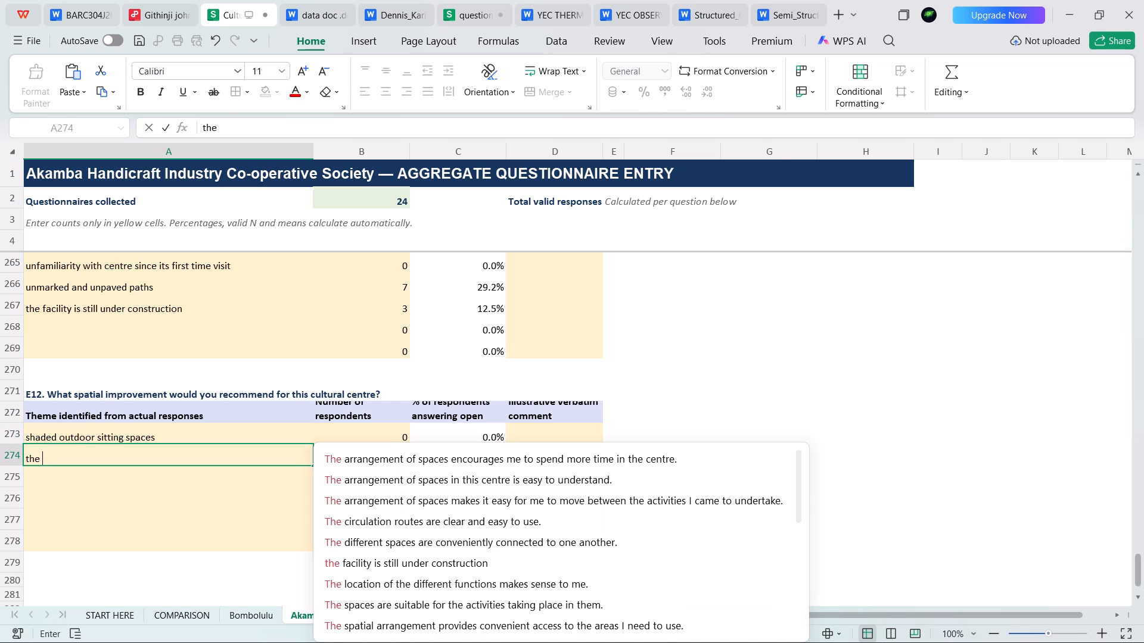
pyautogui.write('paths')
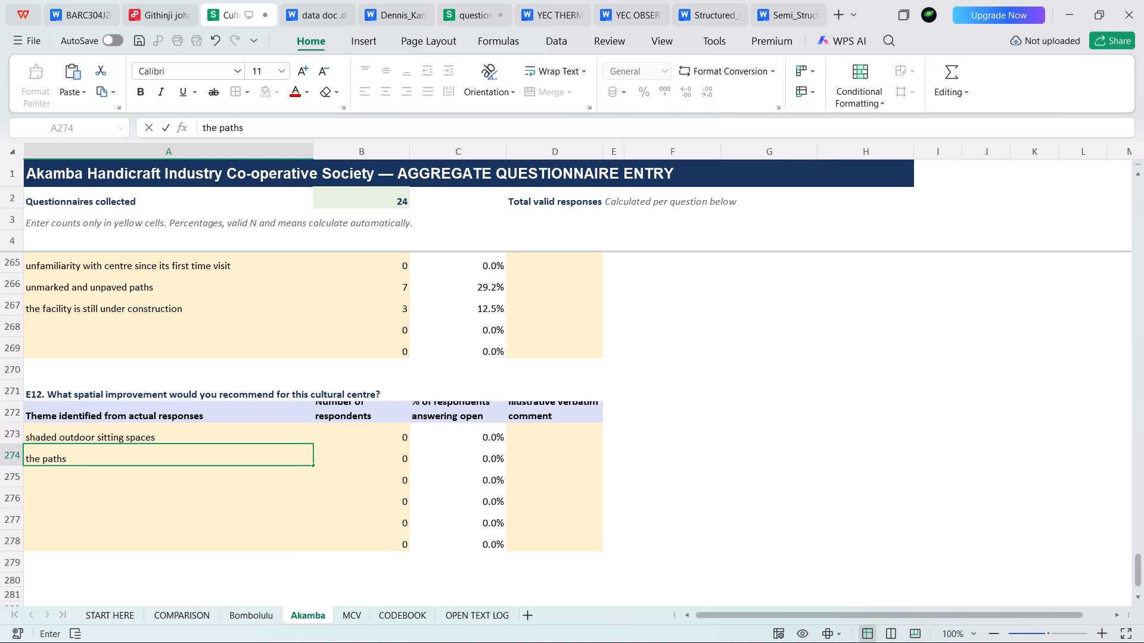
pyautogui.press('space')
pyautogui.write('to be')
pyautogui.press('space')
pyautogui.write('paved')
pyautogui.press('space')
pyautogui.press('BackSpace')
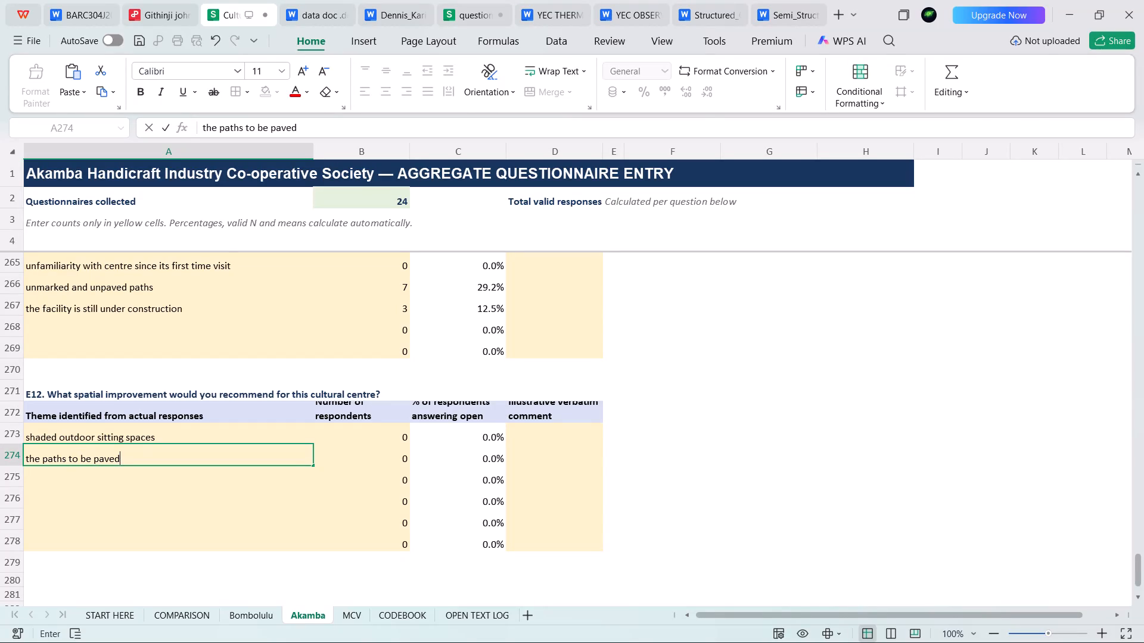
pyautogui.press(',')
pyautogui.press('space')
pyautogui.press('BackSpace')
pyautogui.press('BackSpace')
pyautogui.press('space')
pyautogui.write('and marked')
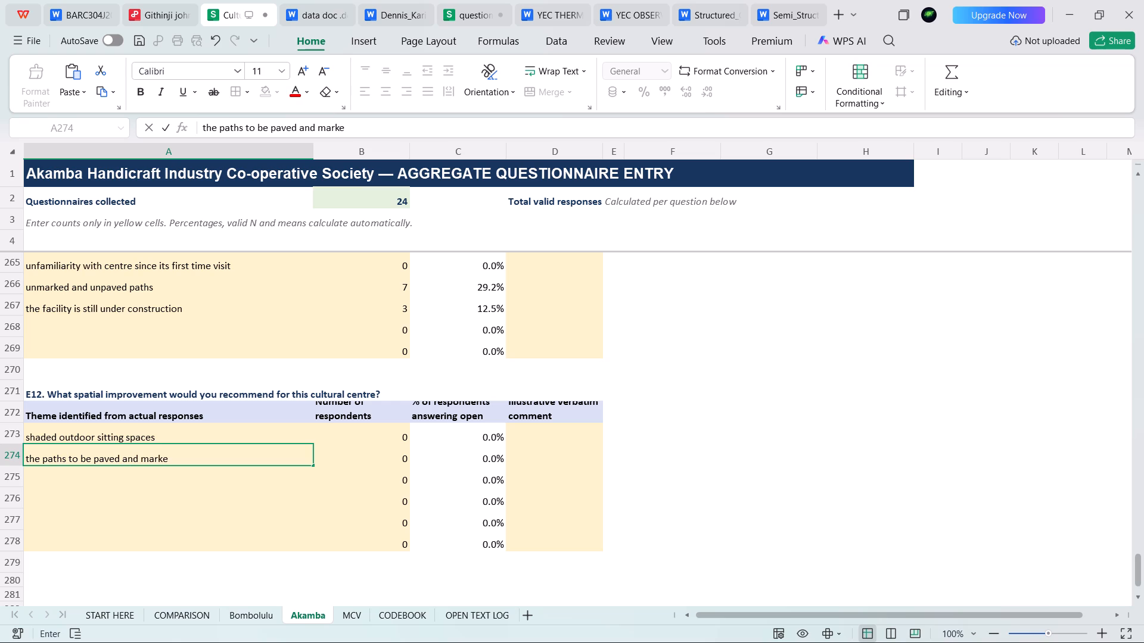
pyautogui.press('space')
pyautogui.write('especially to the wo')
pyautogui.write('rkshops')
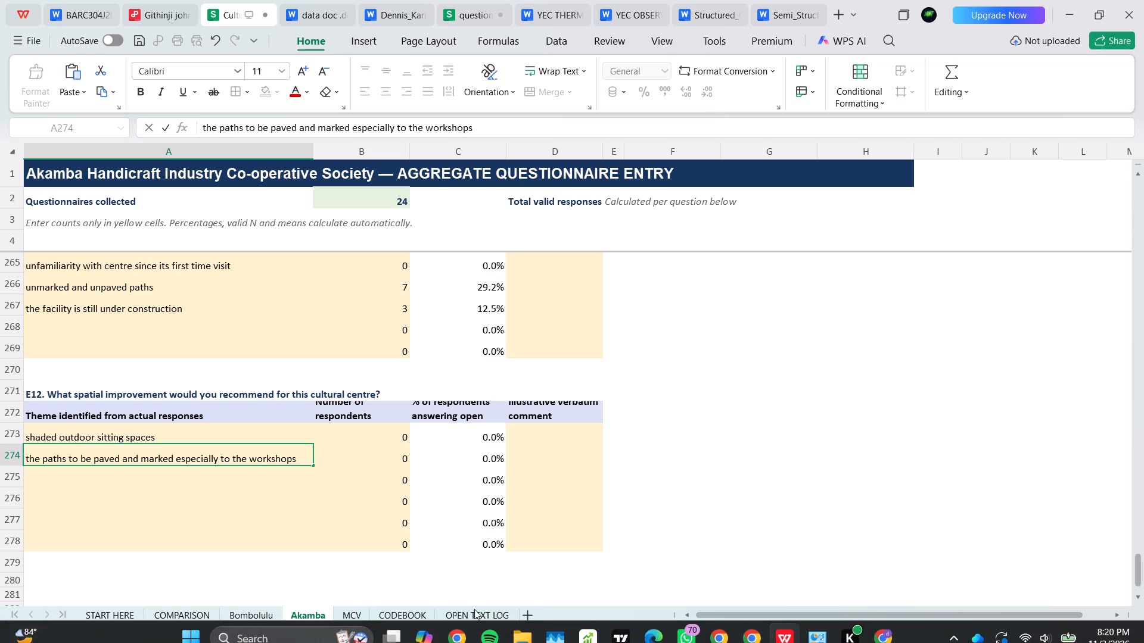
# On the MCV sheet, enter "add more seats for visitors to interact with" as the first E12 theme in cell A273.
pyautogui.click(347, 612)
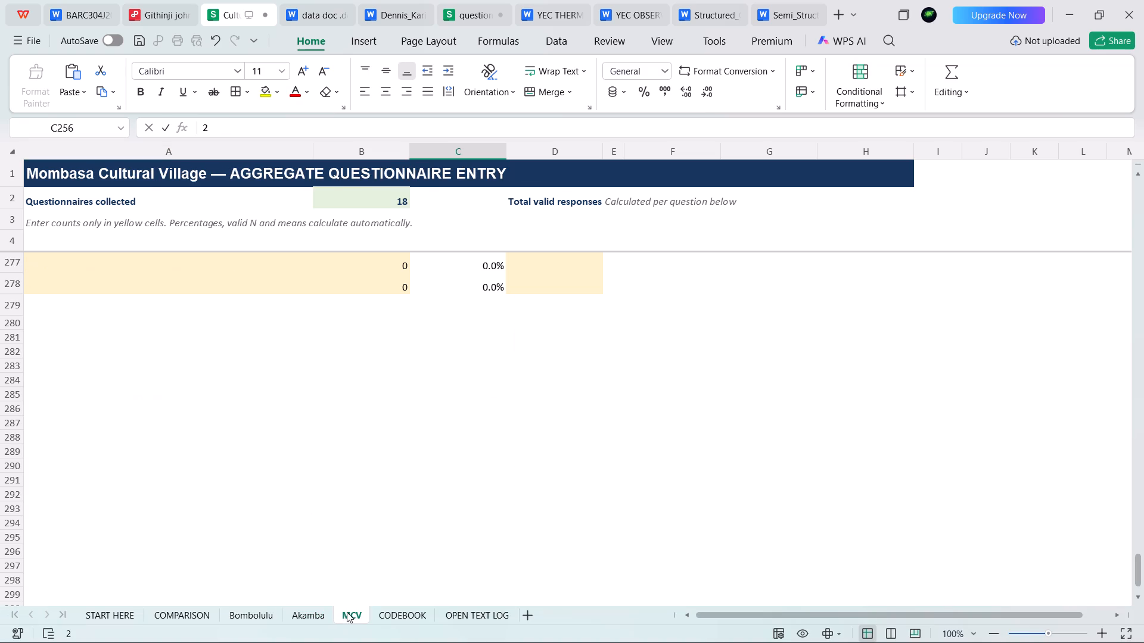
pyautogui.scroll(4, 161, 379)
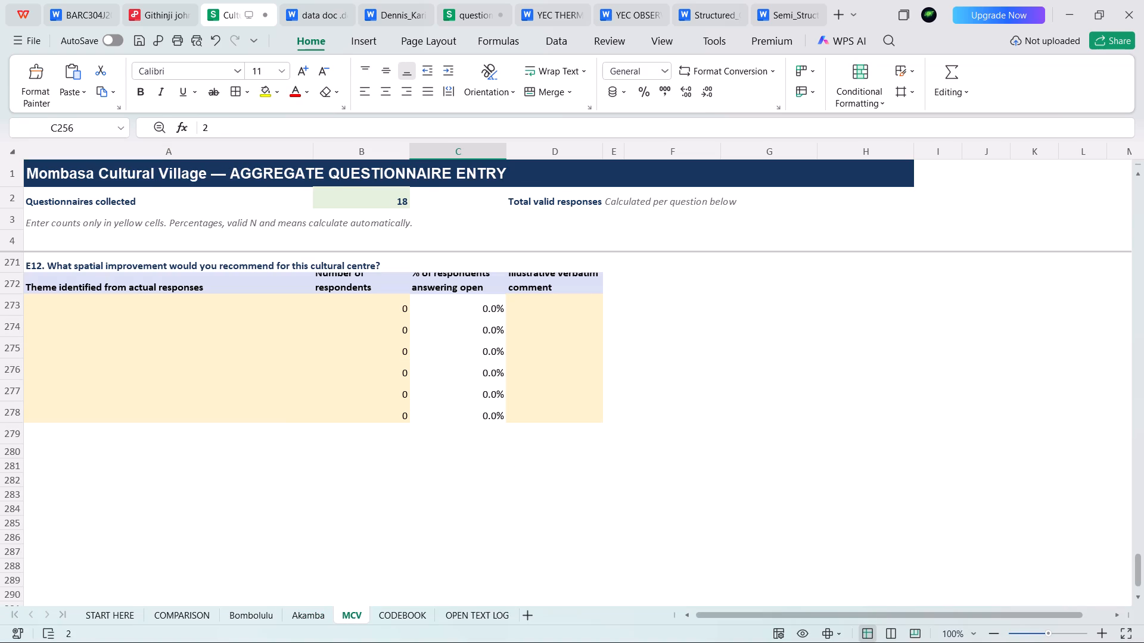
pyautogui.scroll(5, 161, 379)
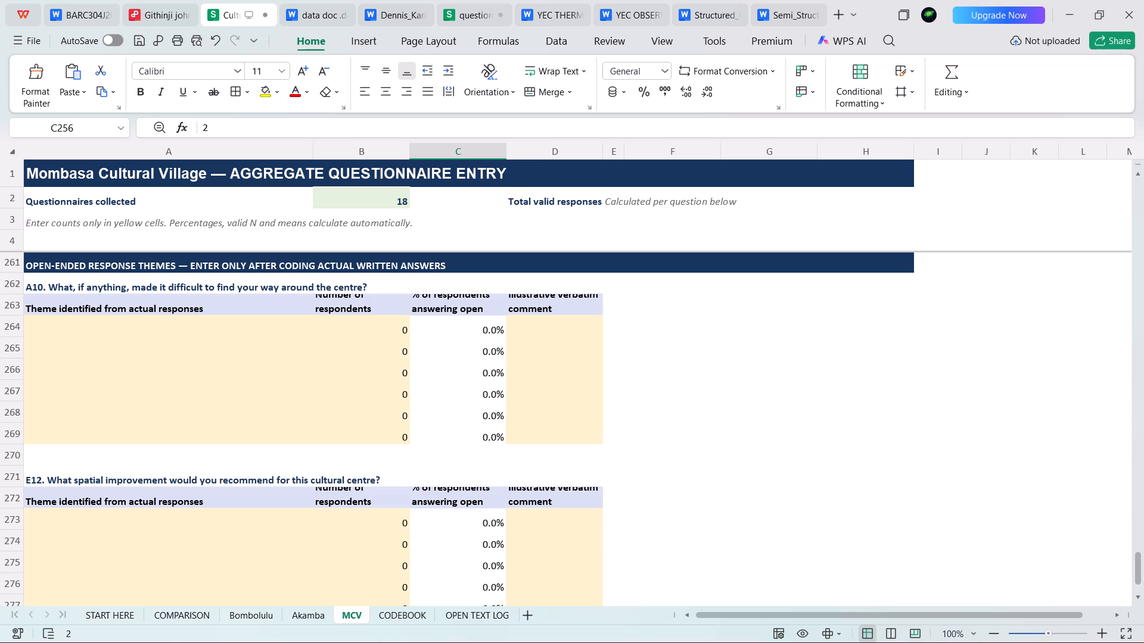
pyautogui.scroll(-2, 158, 370)
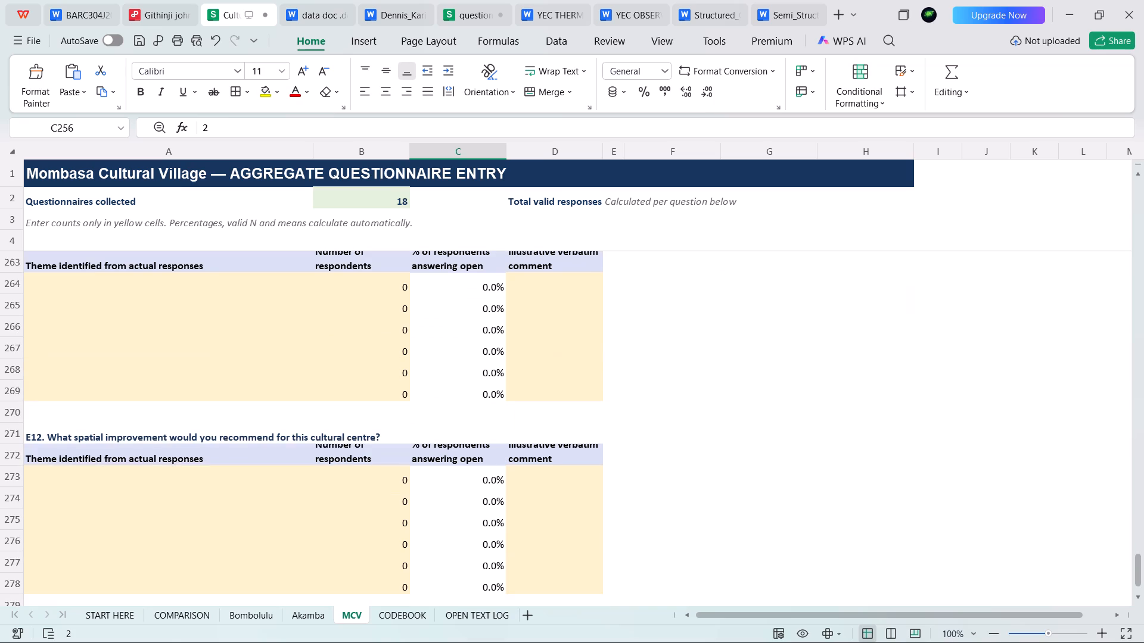
pyautogui.scroll(-1, 158, 370)
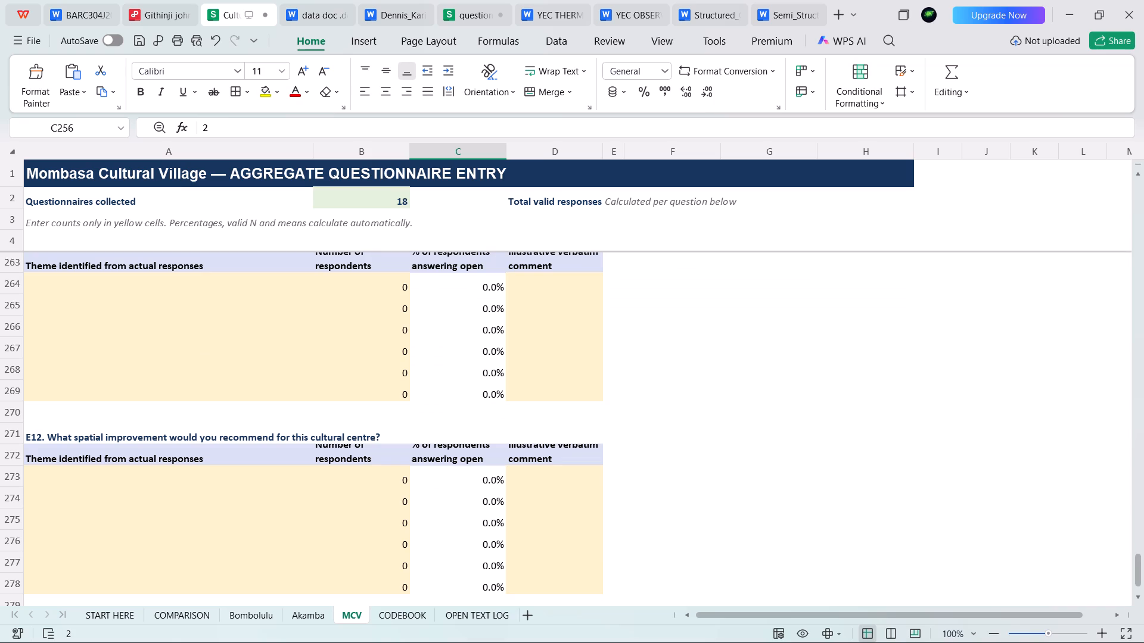
pyautogui.click(135, 435)
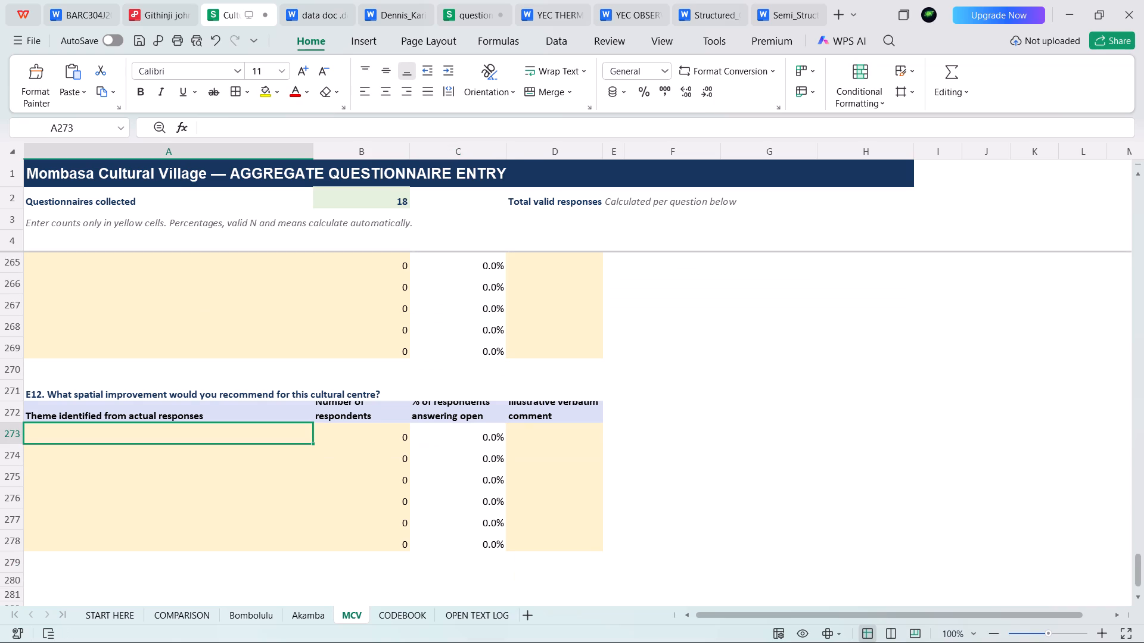
pyautogui.write('add more sitting')
pyautogui.press('space')
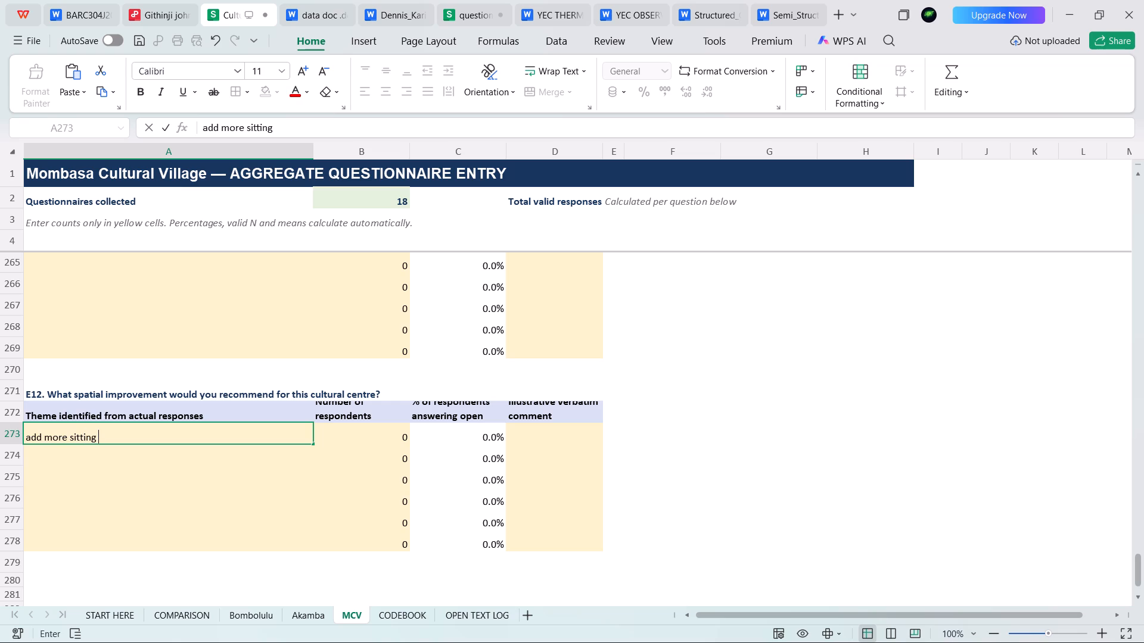
pyautogui.press('BackSpace')
pyautogui.press('BackSpace')
pyautogui.press('BackSpace')
pyautogui.press('BackSpace')
pyautogui.press('BackSpace')
pyautogui.press('BackSpace')
pyautogui.press('BackSpace')
pyautogui.write('eats')
pyautogui.press('space')
pyautogui.write('for visitor')
pyautogui.write('s to interact with')
pyautogui.press('space')
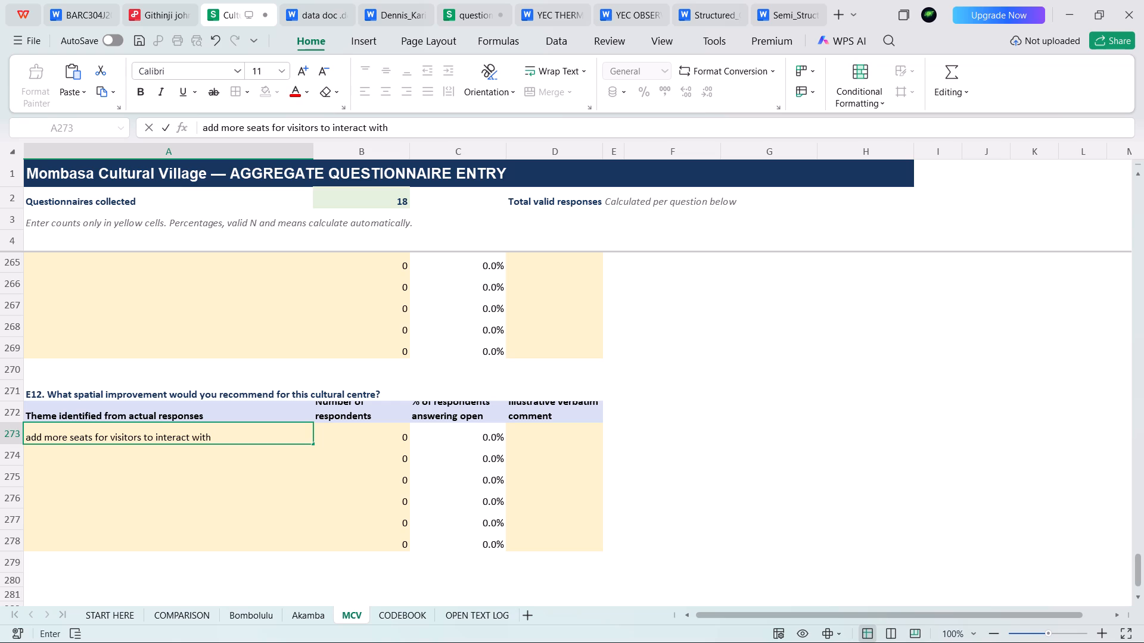
# Change "seats" to "outdoor seats" in the MCV E12 theme in cell A273.
pyautogui.click(94, 440)
pyautogui.press('BackSpace')
pyautogui.press('BackSpace')
pyautogui.press('BackSpace')
pyautogui.press('BackSpace')
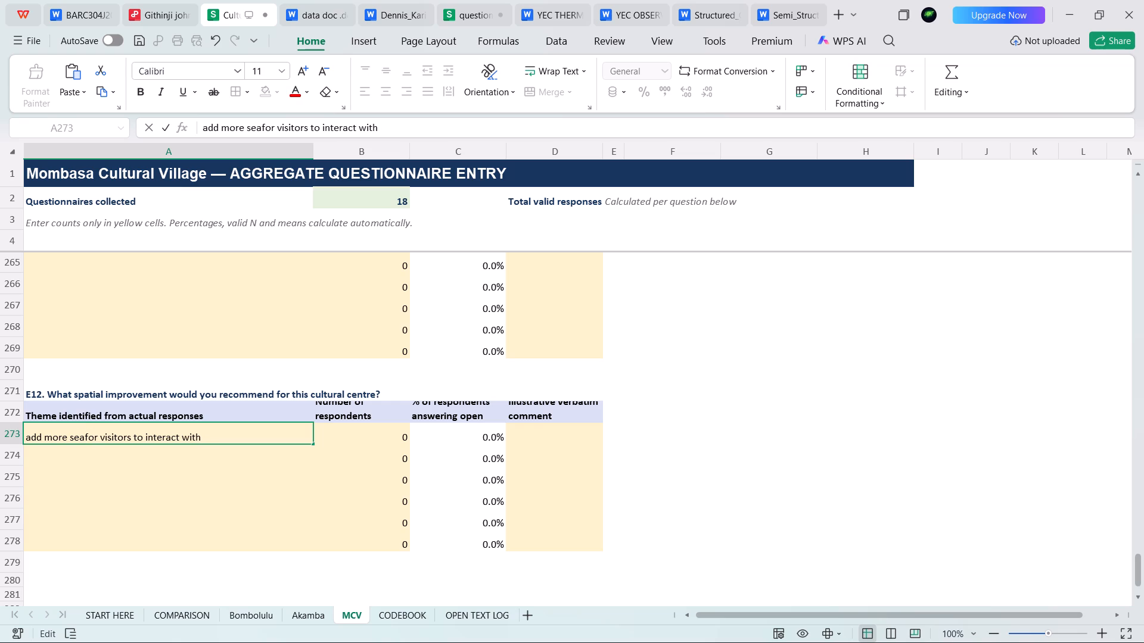
pyautogui.press('BackSpace')
pyautogui.press('BackSpace')
pyautogui.press('BackSpace')
pyautogui.press('space')
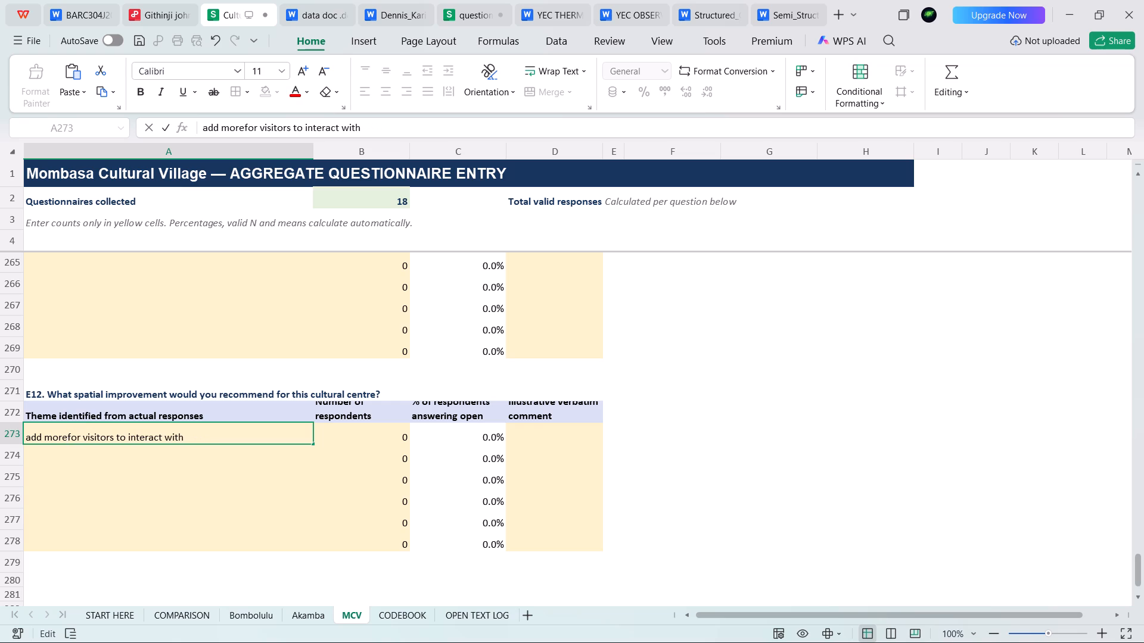
pyautogui.write('outdorr')
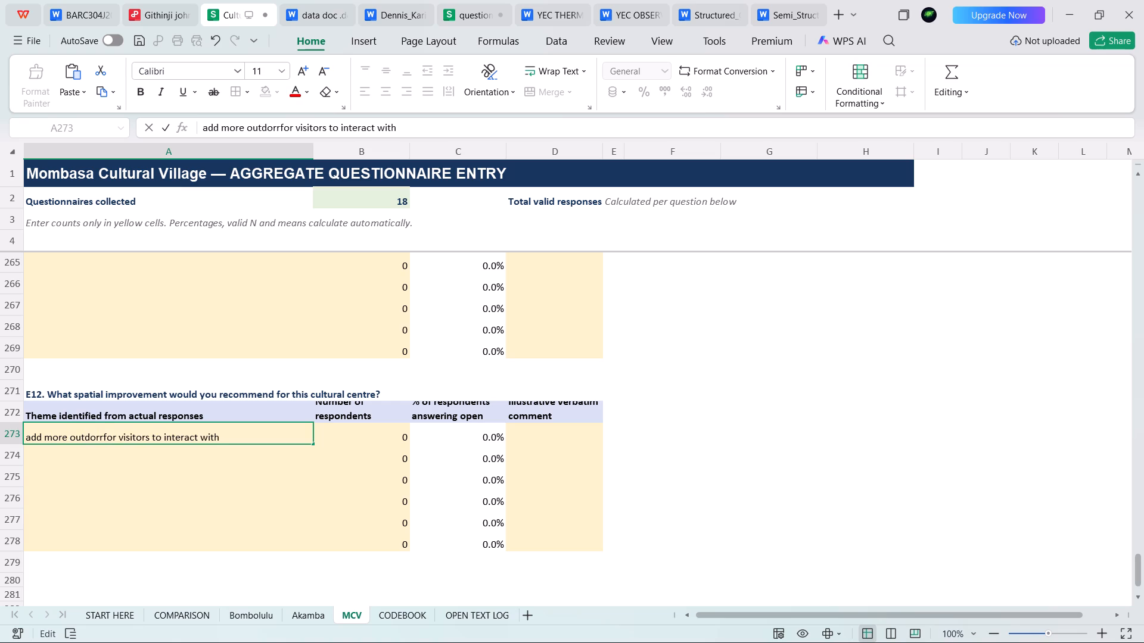
pyautogui.press('BackSpace')
pyautogui.press('BackSpace')
pyautogui.write('or')
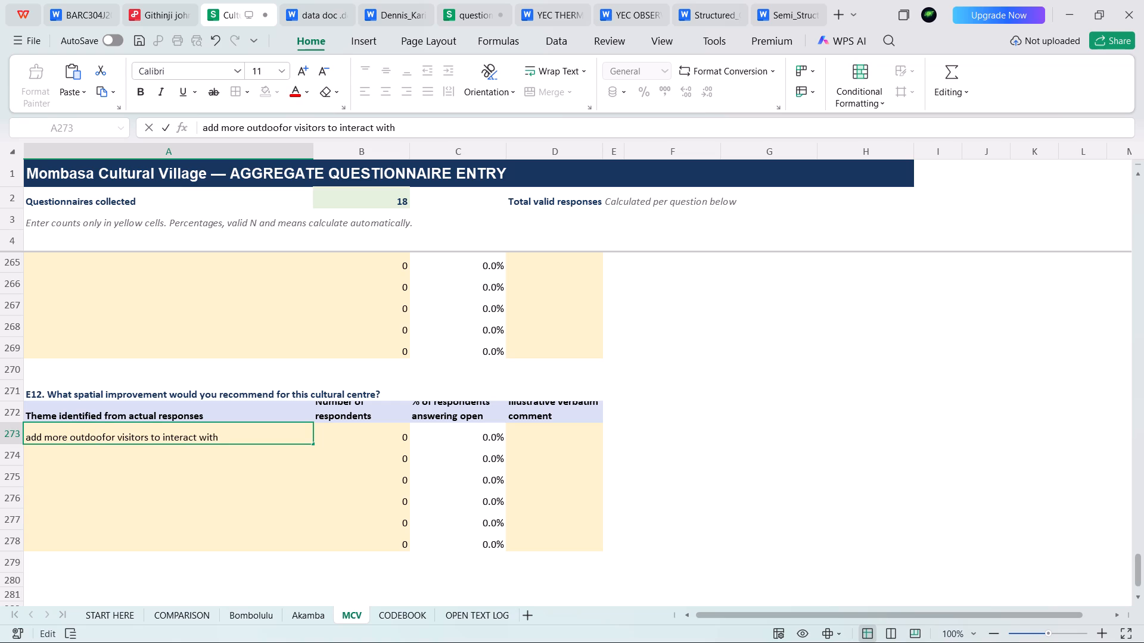
pyautogui.press('space')
pyautogui.write('seats')
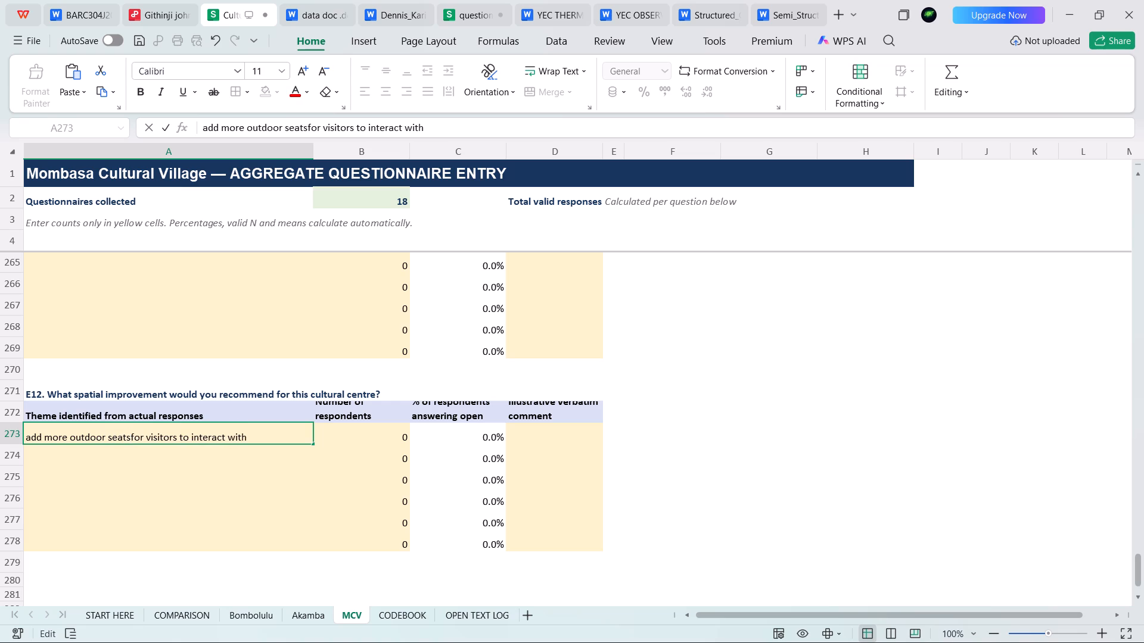
pyautogui.press('space')
pyautogui.write('nea')
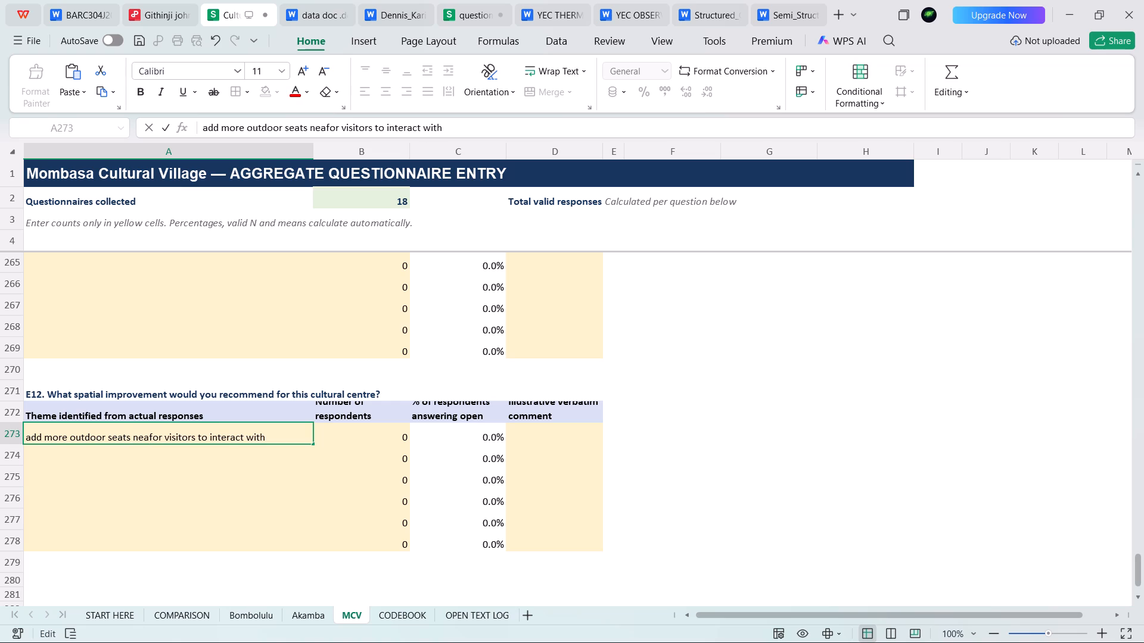
pyautogui.press('BackSpace')
pyautogui.press('BackSpace')
pyautogui.press('BackSpace')
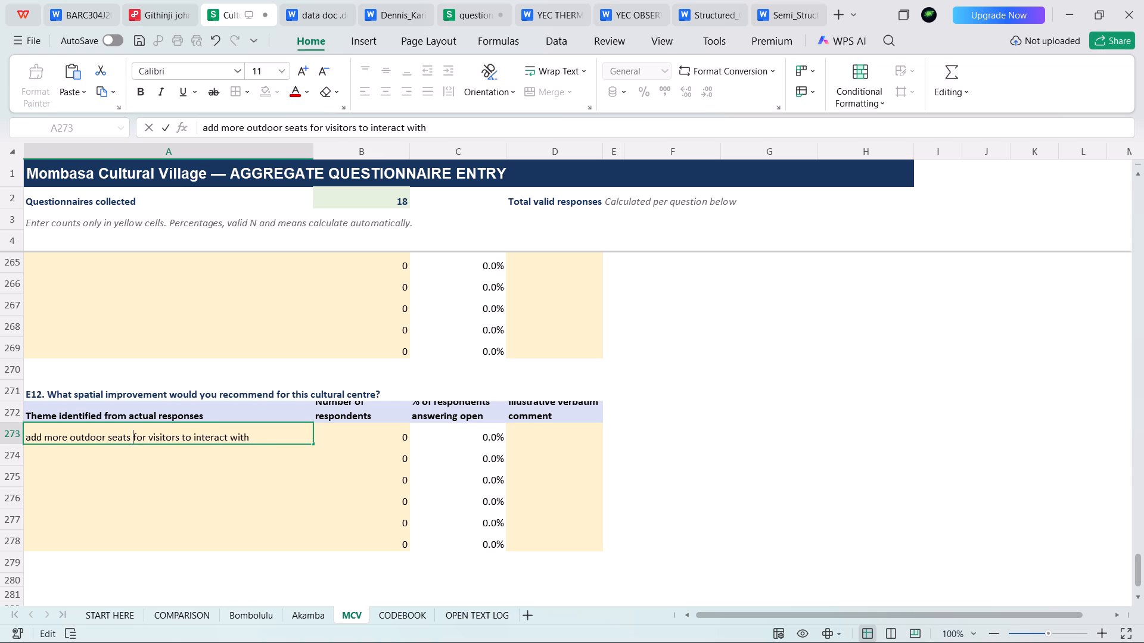
# Remove the word "add" from the start of the theme in cell A273 so it begins with "more outdoor seats".
pyautogui.click(260, 432)
pyautogui.click(46, 436)
pyautogui.press('BackSpace')
pyautogui.press('BackSpace')
pyautogui.press('BackSpace')
pyautogui.press('BackSpace')
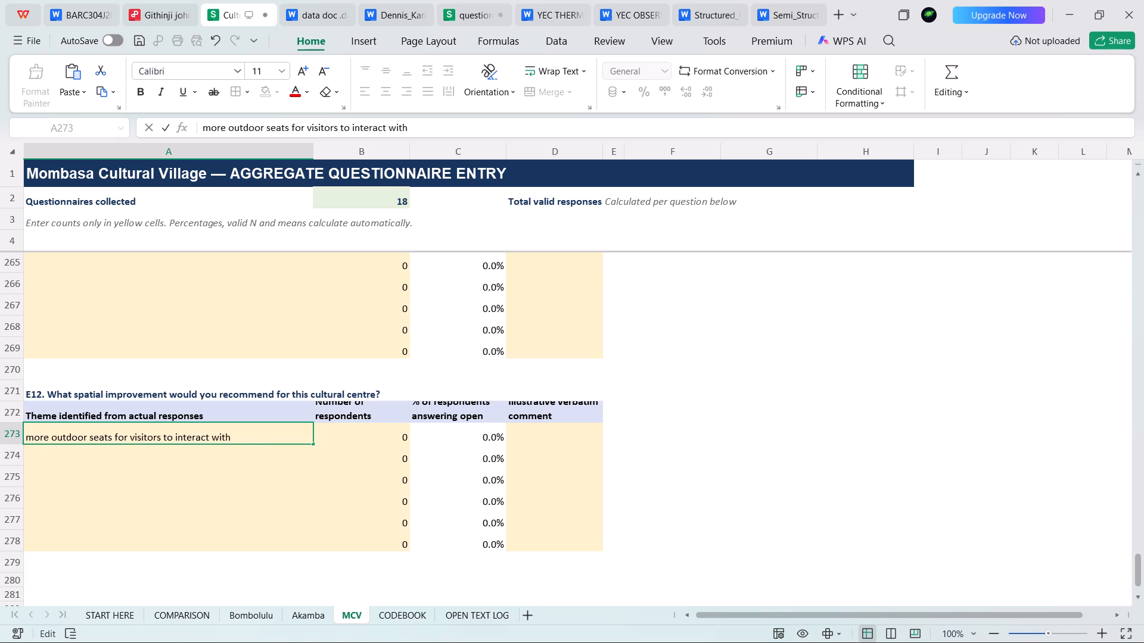
# Insert "near the tree where women are making ornaments" after "more outdoor seats" in cell A273.
pyautogui.moveTo(86, 439); pyautogui.dragTo(67, 440)
pyautogui.moveTo(67, 440); pyautogui.dragTo(65, 440)
pyautogui.click(113, 440)
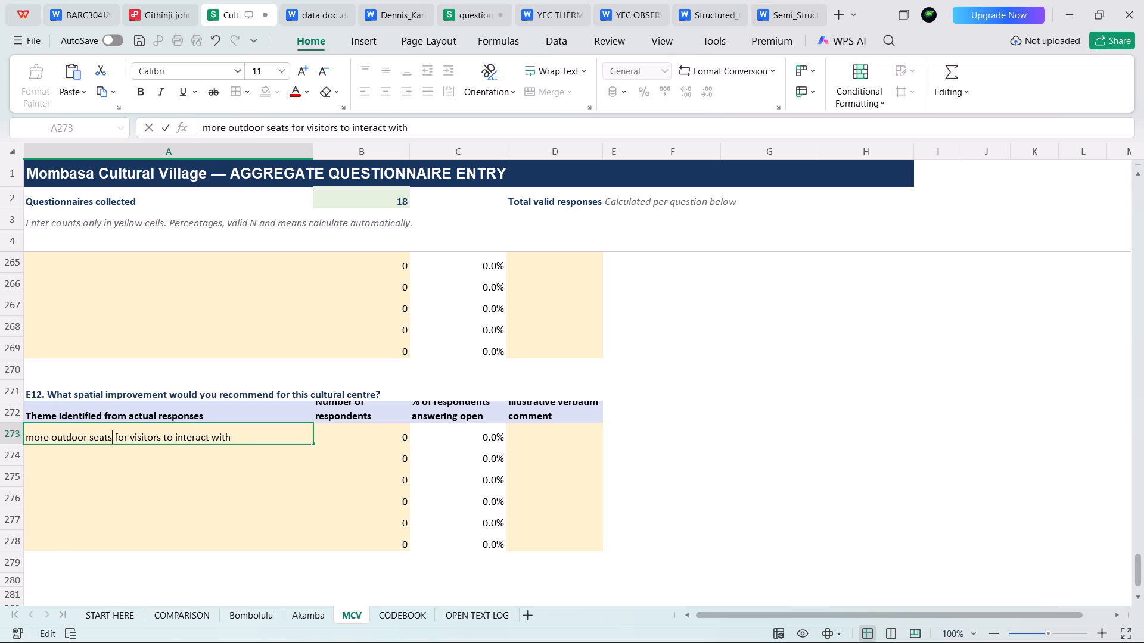
pyautogui.press('space')
pyautogui.write('near the')
pyautogui.press('space')
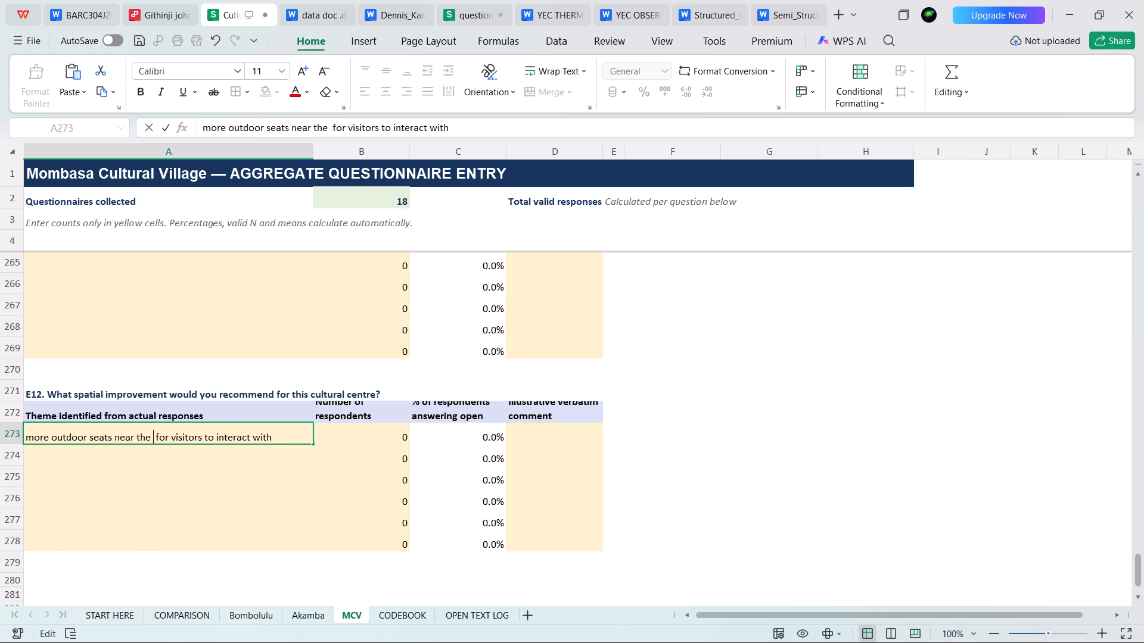
pyautogui.write('tree')
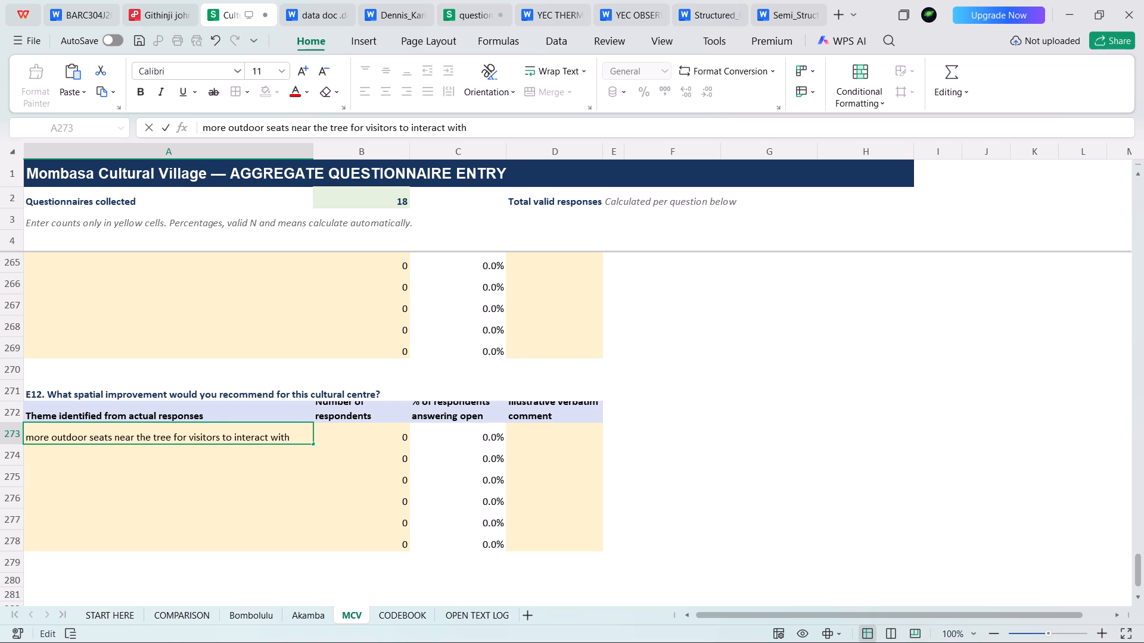
pyautogui.press('space')
pyautogui.write('where women are')
pyautogui.press('space')
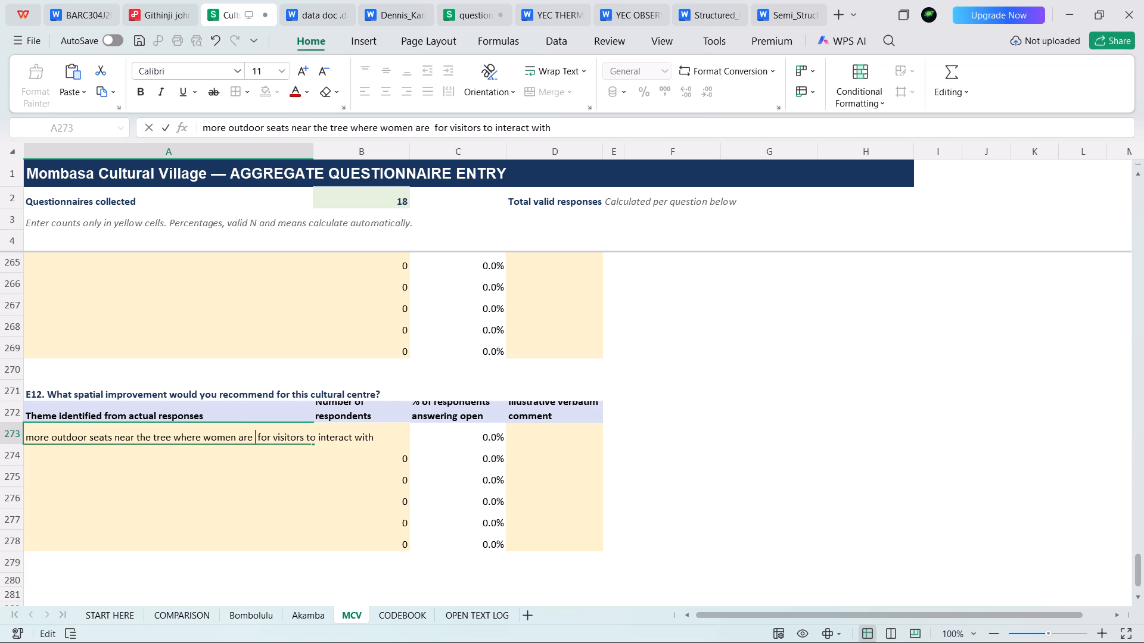
pyautogui.write('making')
pyautogui.press('space')
pyautogui.write('ornaments')
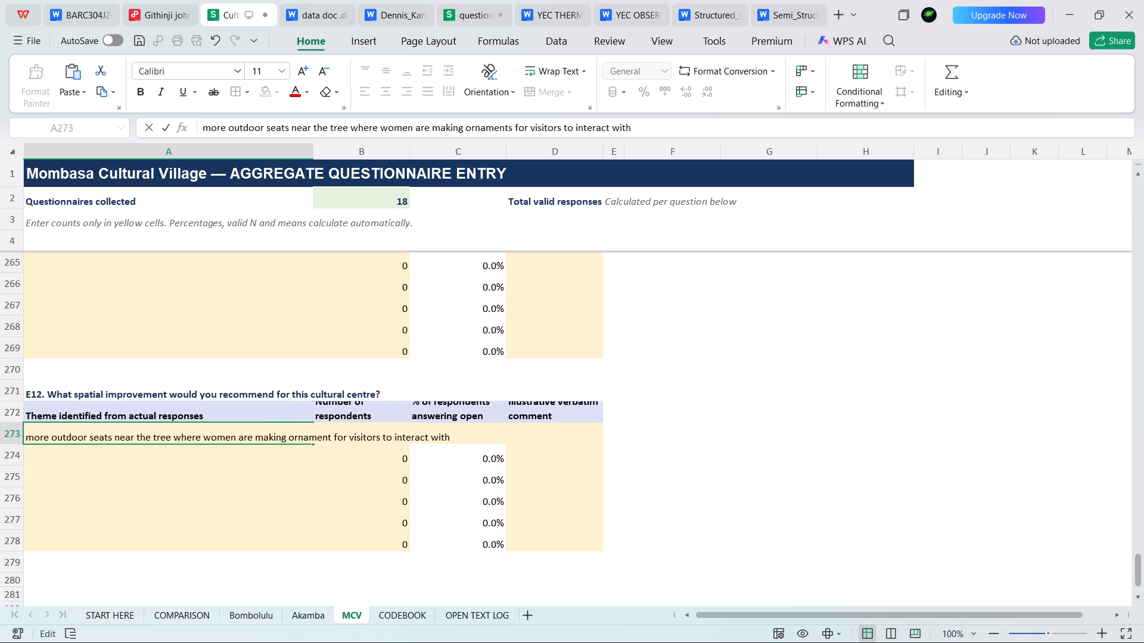
# Delete the trailing phrase "for visitors to interact with" from the theme in cell A273.
pyautogui.press('Delete')
pyautogui.press('Delete')
pyautogui.press('Delete')
pyautogui.press('Delete')
pyautogui.press('Delete')
pyautogui.press('Delete')
pyautogui.press('Delete')
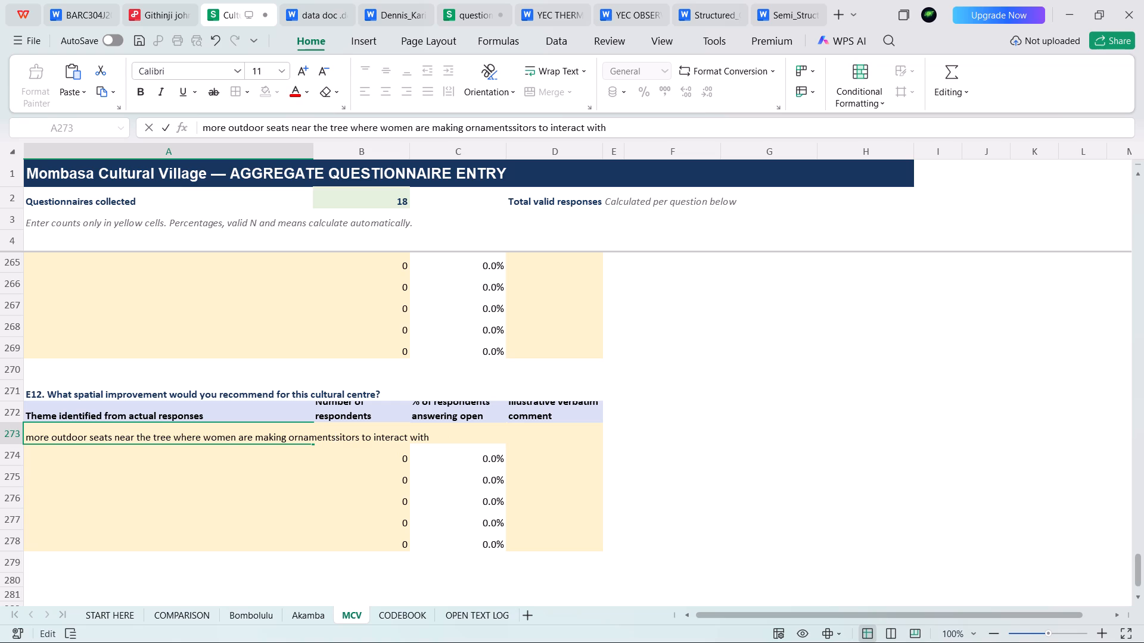
pyautogui.press('Delete')
pyautogui.press('Delete')
pyautogui.press('Delete')
pyautogui.press('Delete')
pyautogui.press('Delete')
pyautogui.press('Delete')
pyautogui.press('Delete')
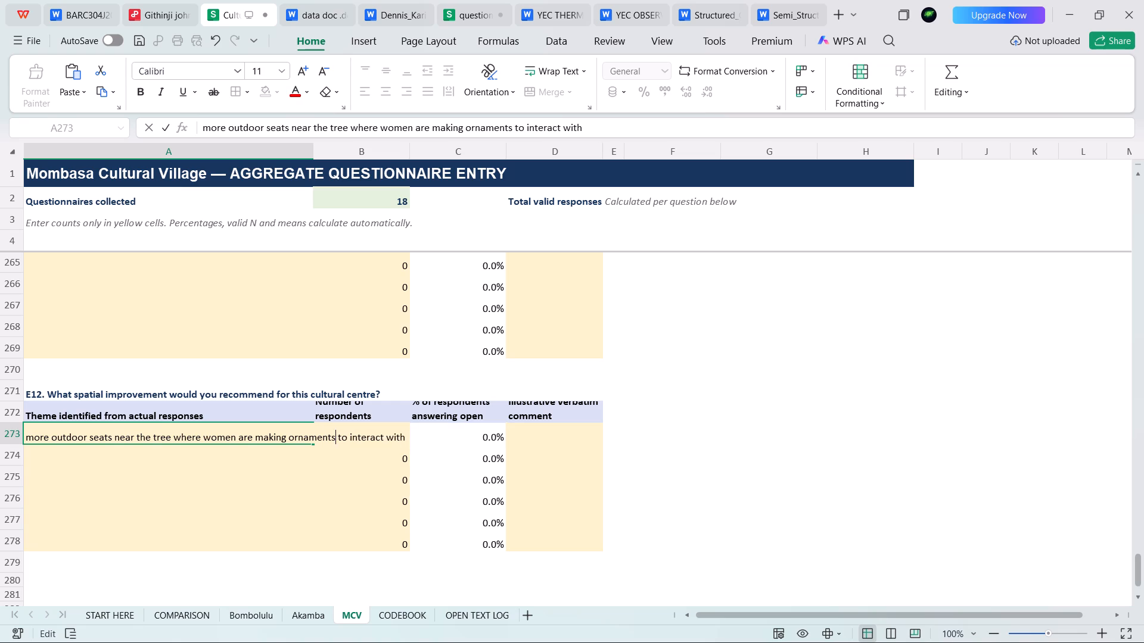
pyautogui.press('Delete')
pyautogui.press('Delete')
pyautogui.press('Delete')
pyautogui.press('Delete')
pyautogui.press('Delete')
pyautogui.press('Delete')
pyautogui.press('Delete')
pyautogui.press('Delete')
pyautogui.press('Delete')
pyautogui.press('Delete')
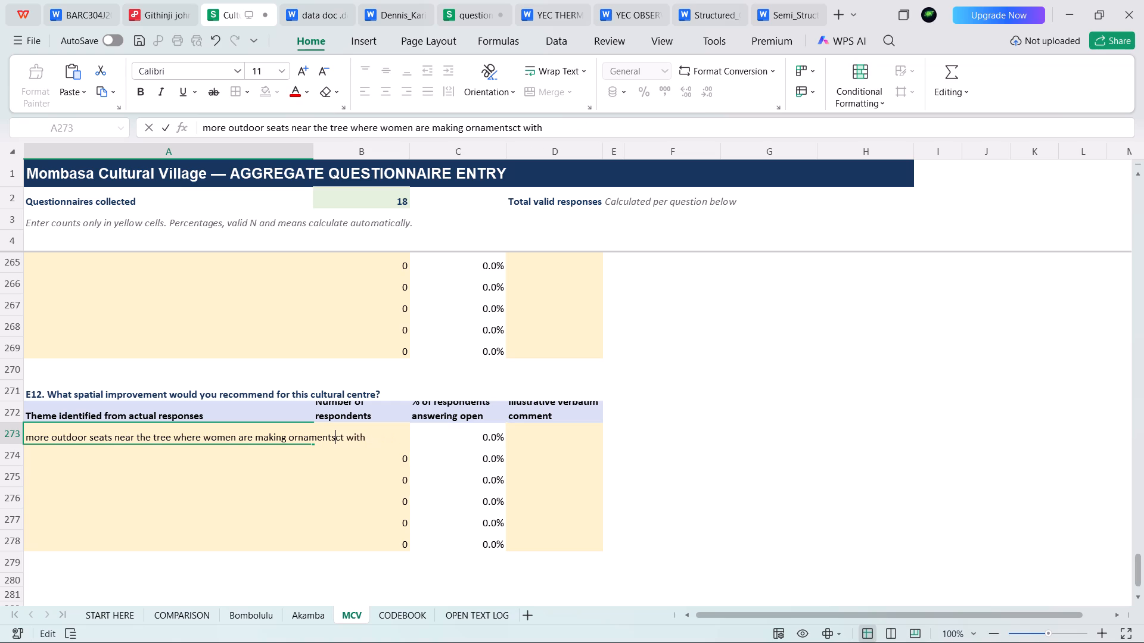
pyautogui.press('Delete')
pyautogui.press('Delete')
pyautogui.press('Delete')
pyautogui.press('Delete')
pyautogui.press('Delete')
pyautogui.press('Delete')
# Enter "the cafe to have visual connection with the courtyard" as the second MCV E12 theme in cell A274.
pyautogui.click(54, 449)
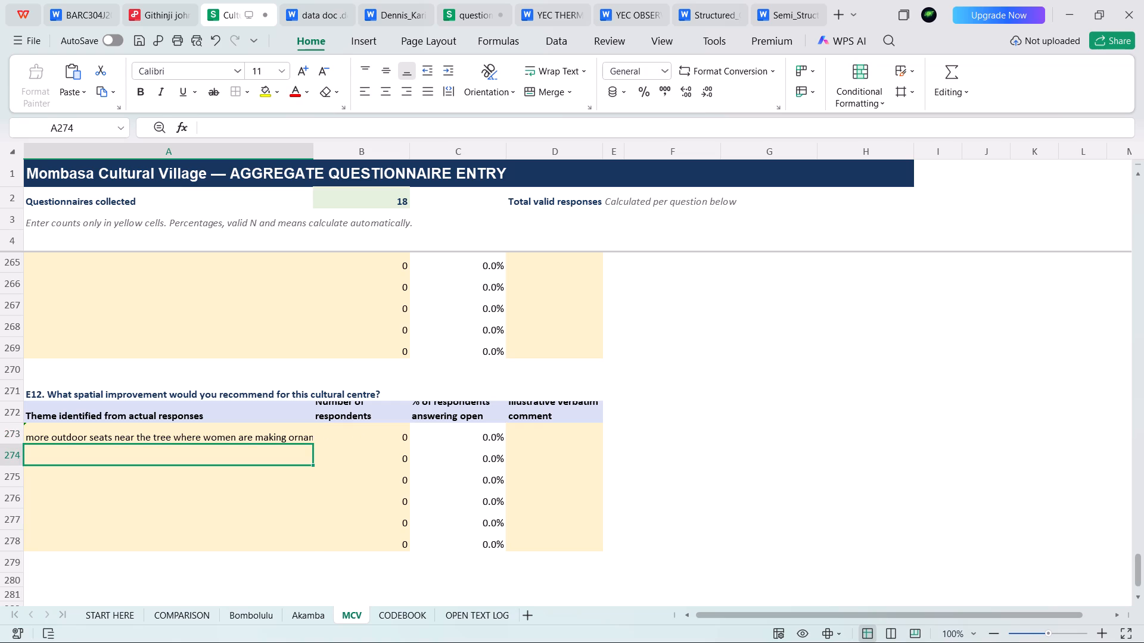
pyautogui.write('the cafe')
pyautogui.press('space')
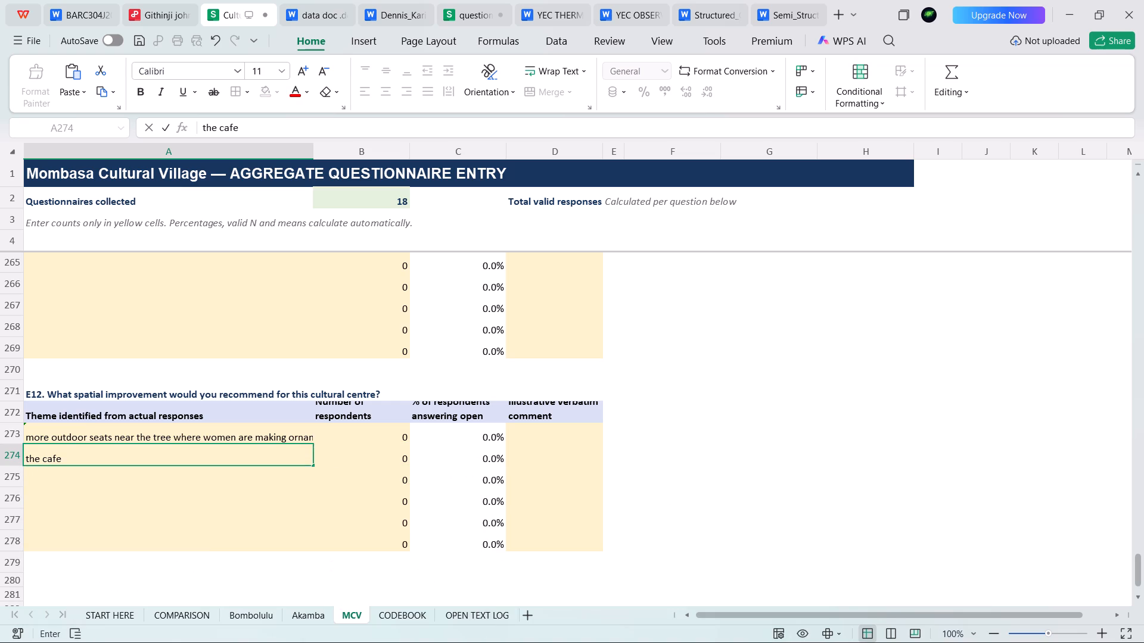
pyautogui.write('to have')
pyautogui.press('space')
pyautogui.write('via')
pyautogui.press('BackSpace')
pyautogui.write('sual')
pyautogui.press('space')
pyautogui.write('connection with the')
pyautogui.press('space')
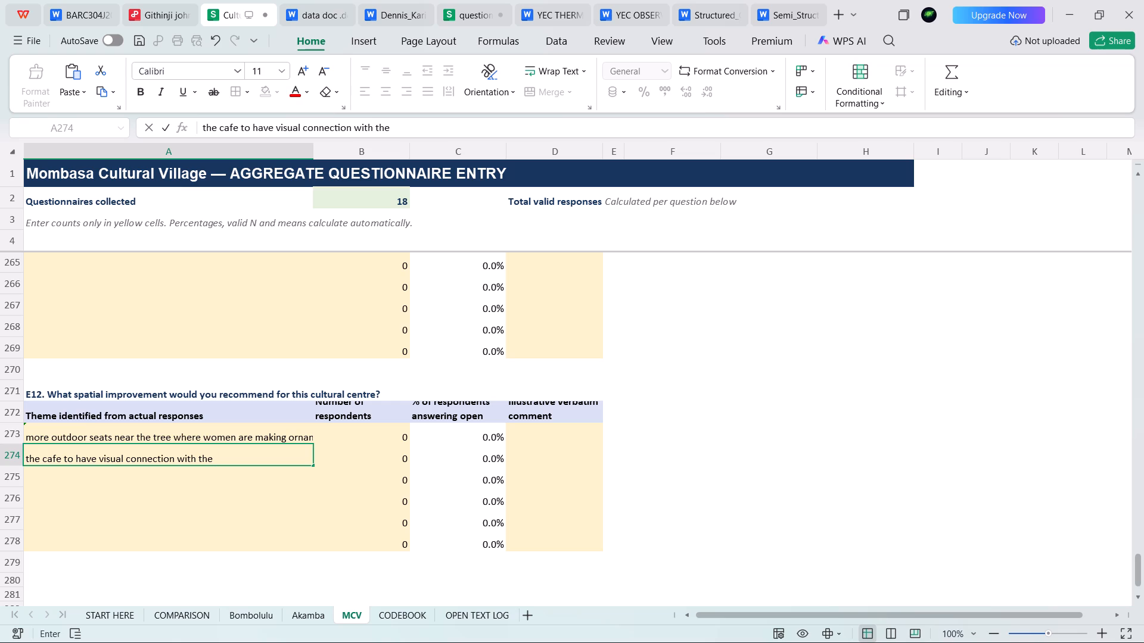
pyautogui.write('courtyard')
pyautogui.click(94, 479)
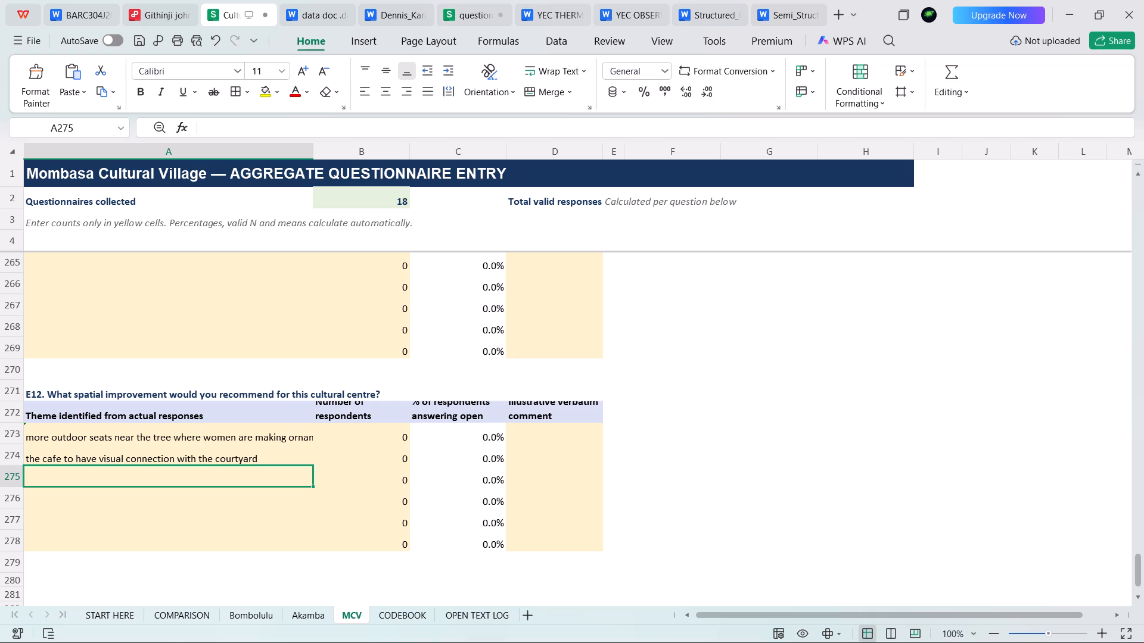
# In cell A273, replace "near the tree where women are making ornaments" with "at the courtyard under the trees" after "more outdoor seats".
pyautogui.click(364, 433)
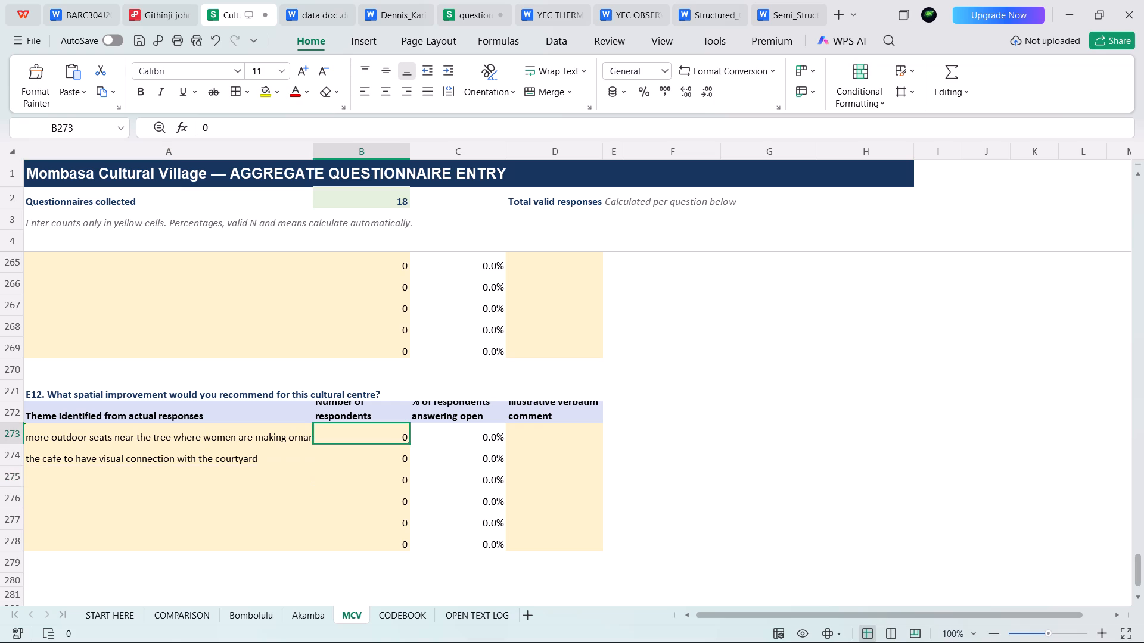
pyautogui.click(301, 440)
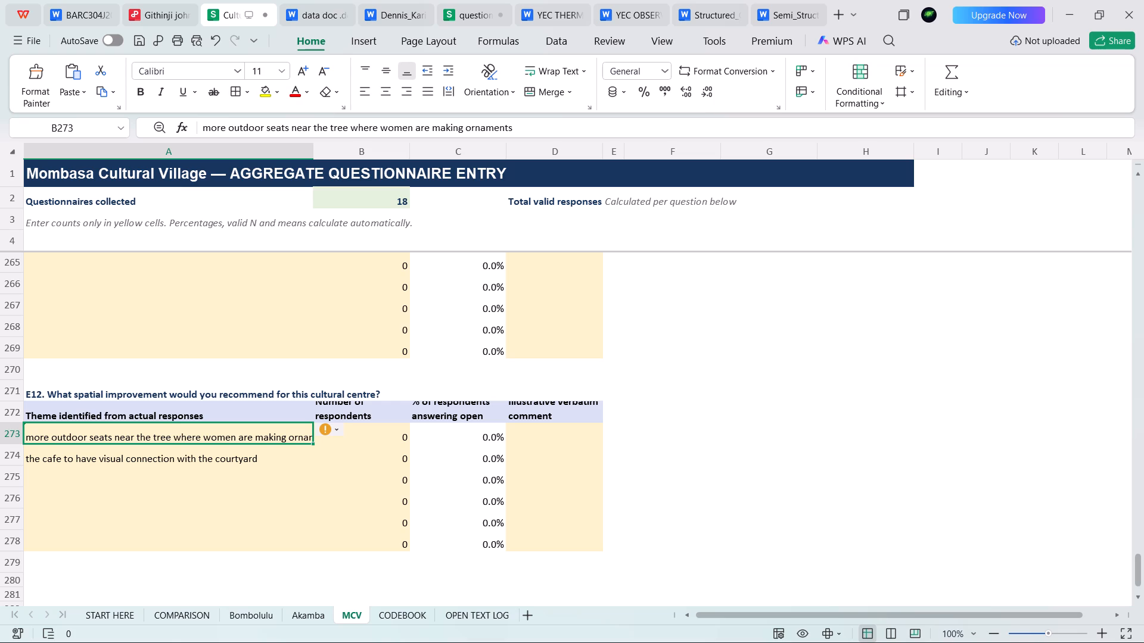
pyautogui.click(248, 437)
pyautogui.moveTo(533, 129); pyautogui.dragTo(442, 129)
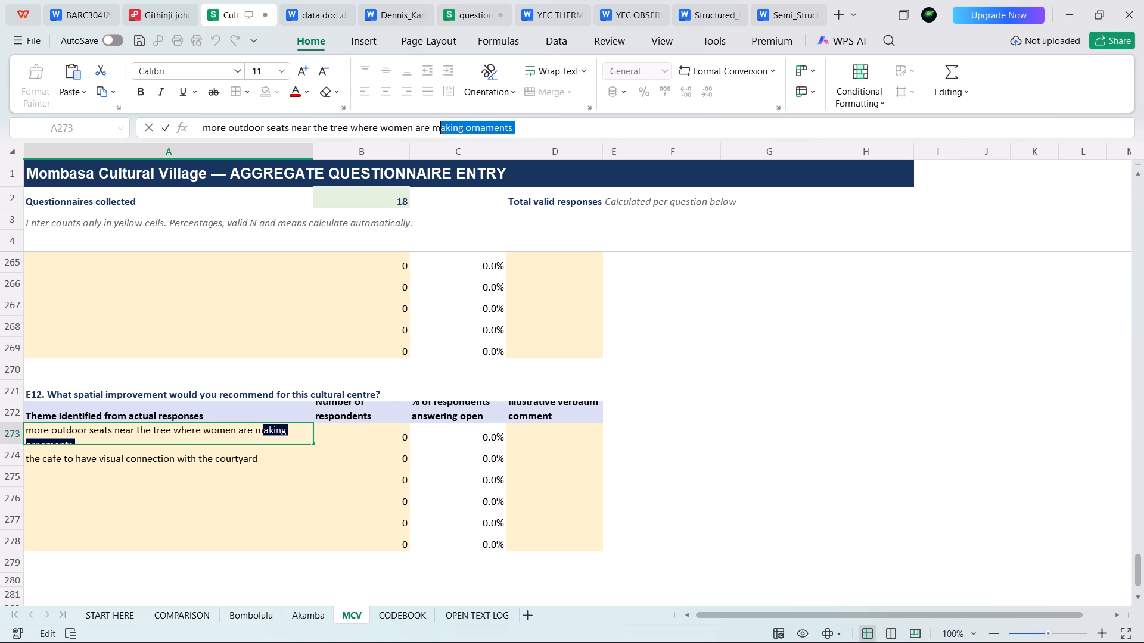
pyautogui.moveTo(442, 129); pyautogui.dragTo(352, 129)
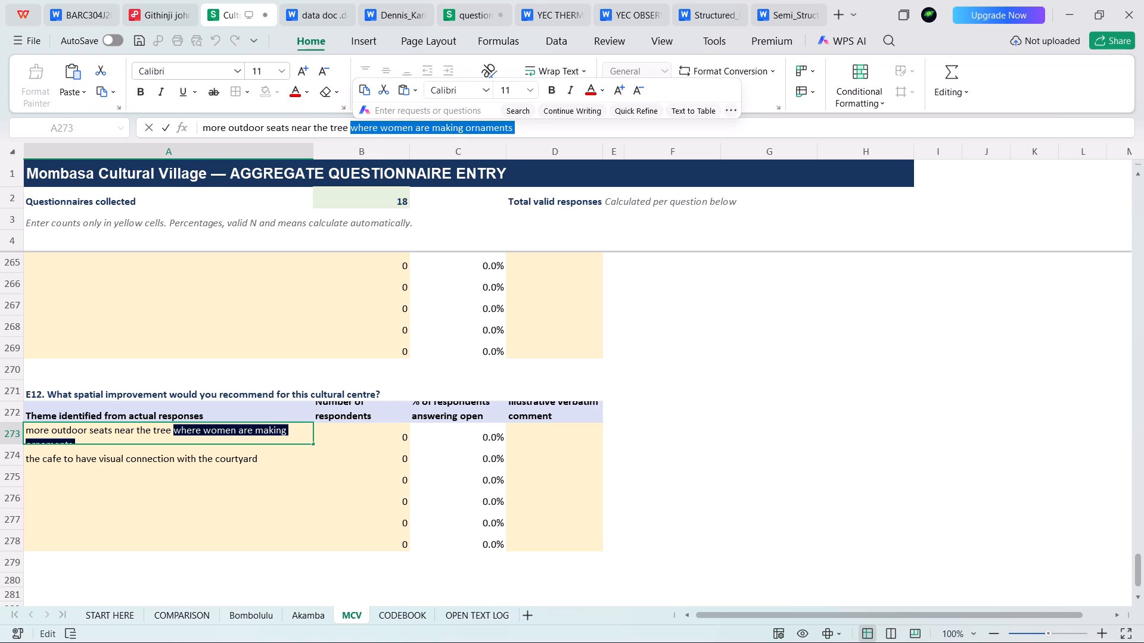
pyautogui.press('BackSpace')
pyautogui.press('BackSpace')
pyautogui.press('BackSpace')
pyautogui.press('BackSpace')
pyautogui.press('BackSpace')
pyautogui.press('BackSpace')
pyautogui.press('BackSpace')
pyautogui.press('BackSpace')
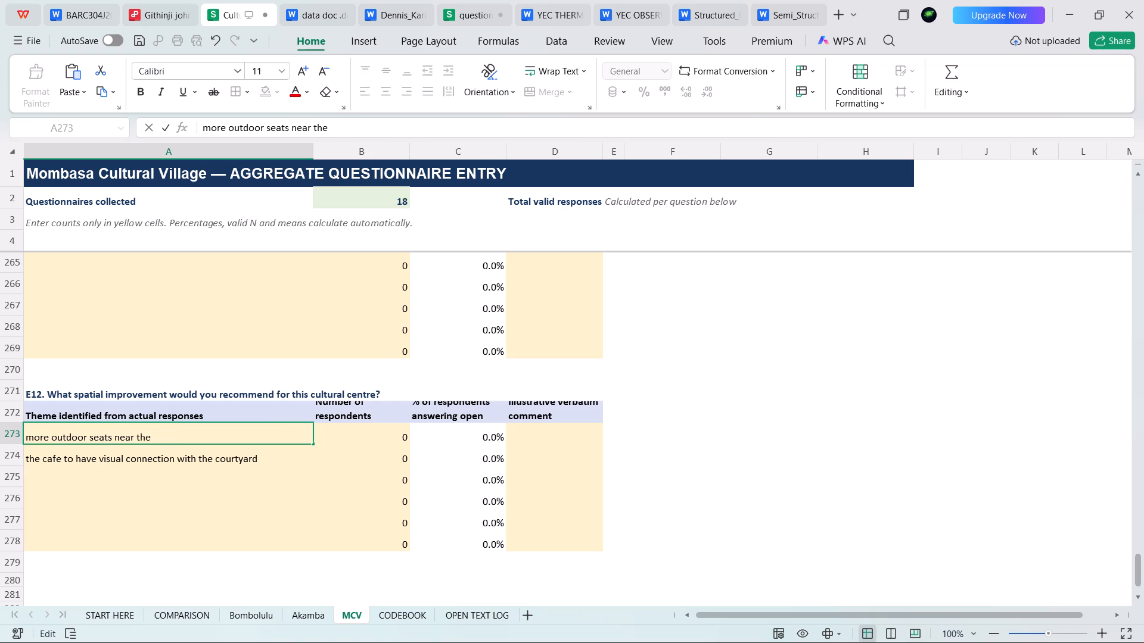
pyautogui.press('BackSpace')
pyautogui.press('BackSpace')
pyautogui.press('BackSpace')
pyautogui.press('BackSpace')
pyautogui.press('BackSpace')
pyautogui.press('BackSpace')
pyautogui.press('BackSpace')
pyautogui.write('at the courtyard')
pyautogui.press('space')
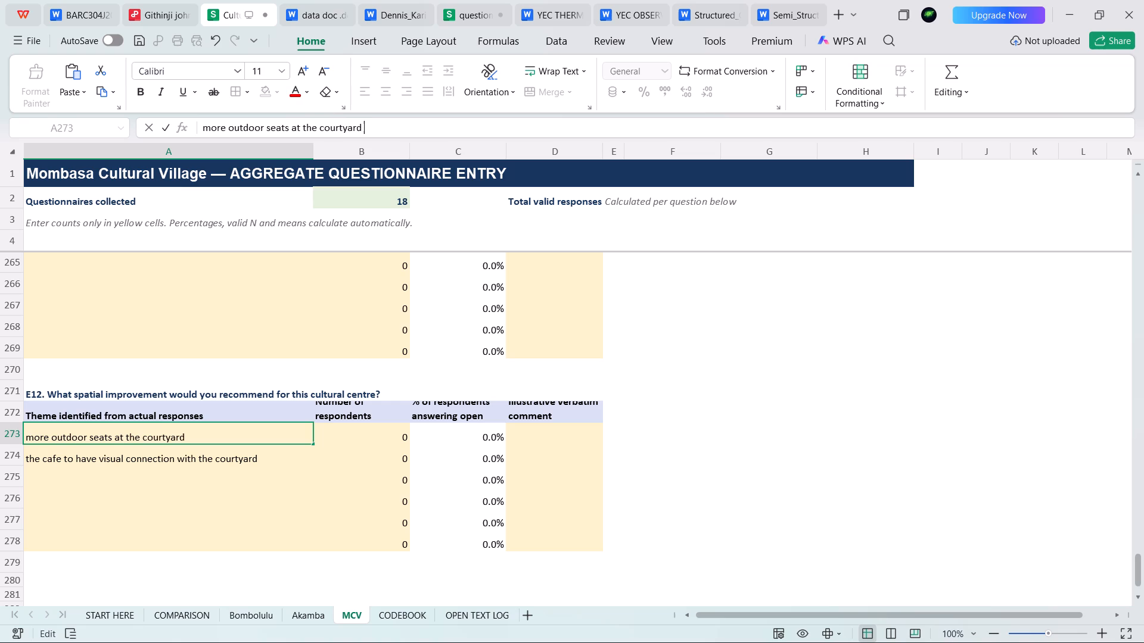
pyautogui.write('under the tree')
pyautogui.press('s')
pyautogui.click(187, 464)
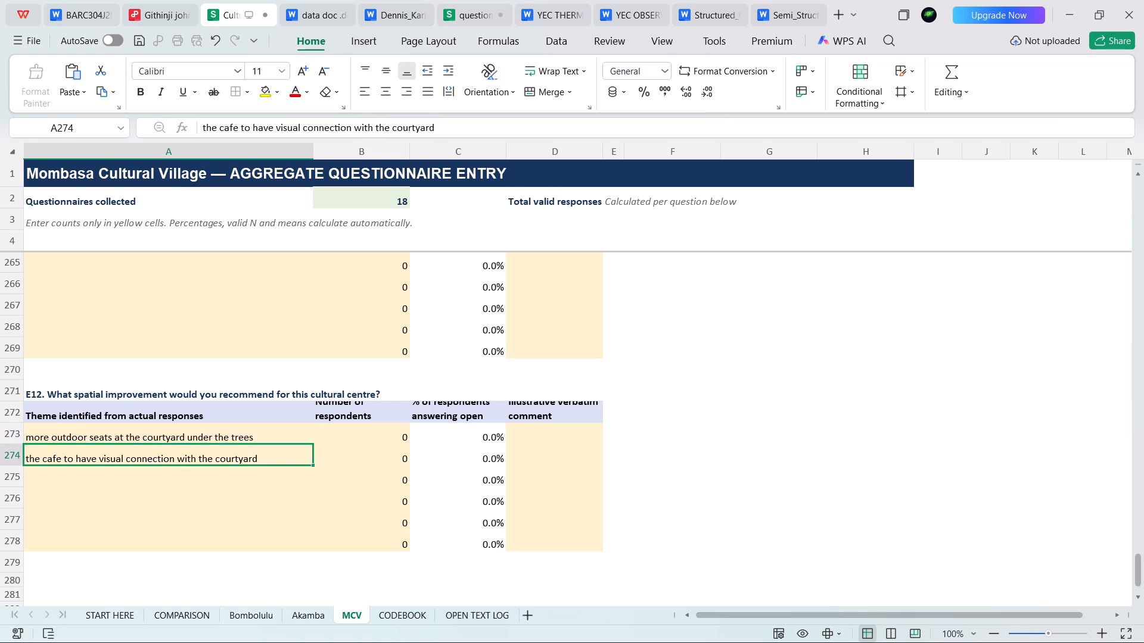
# Enter the MCV E12 respondent counts: 5 for the outdoor seats theme and 3 for the cafe visual connection theme.
pyautogui.scroll(5, 315, 439)
pyautogui.scroll(-5, 315, 439)
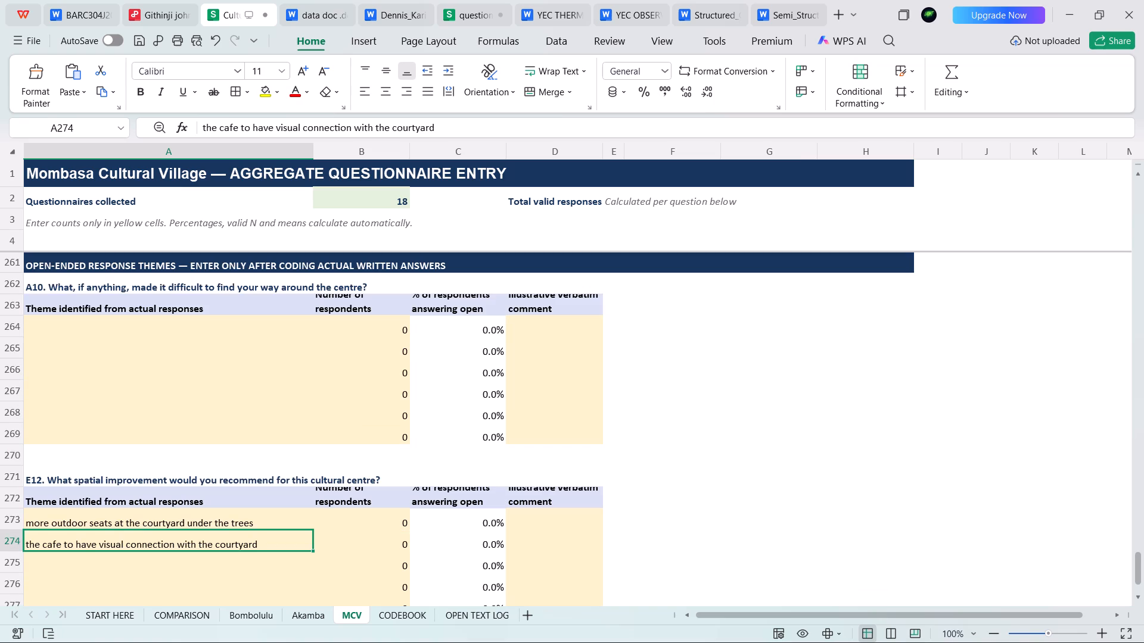
pyautogui.click(377, 441)
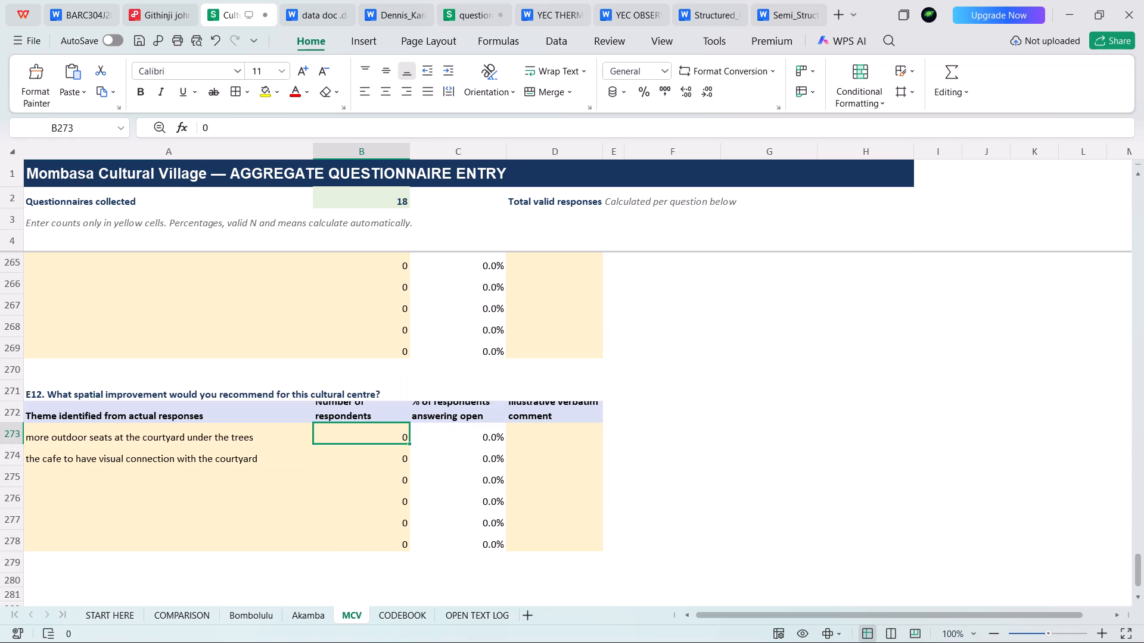
pyautogui.press('5')
pyautogui.click(366, 457)
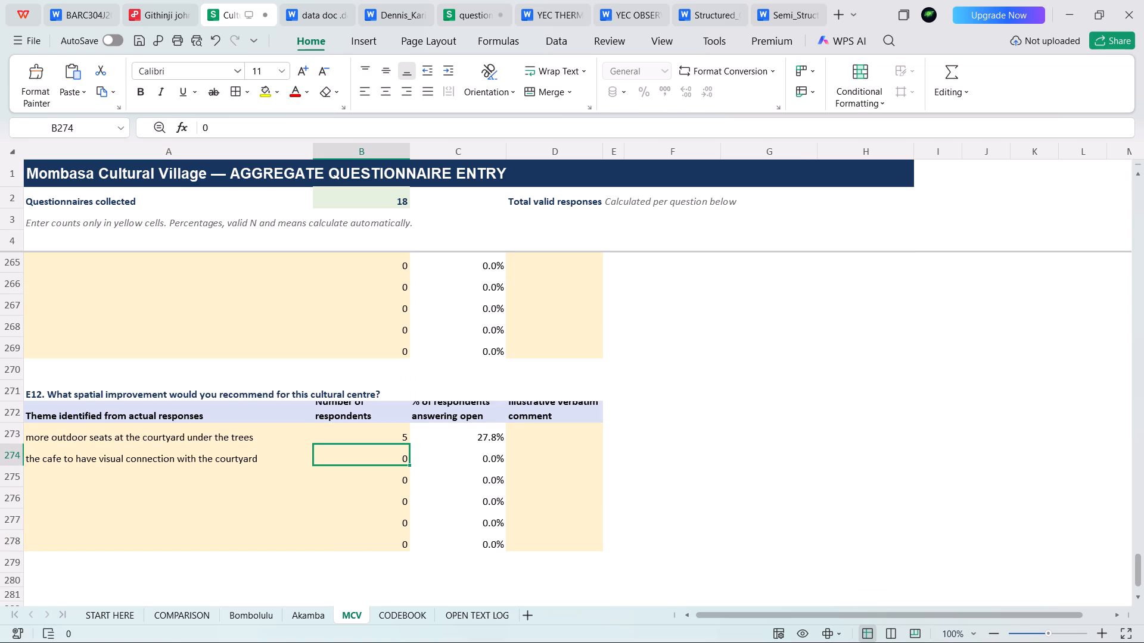
pyautogui.press('3')
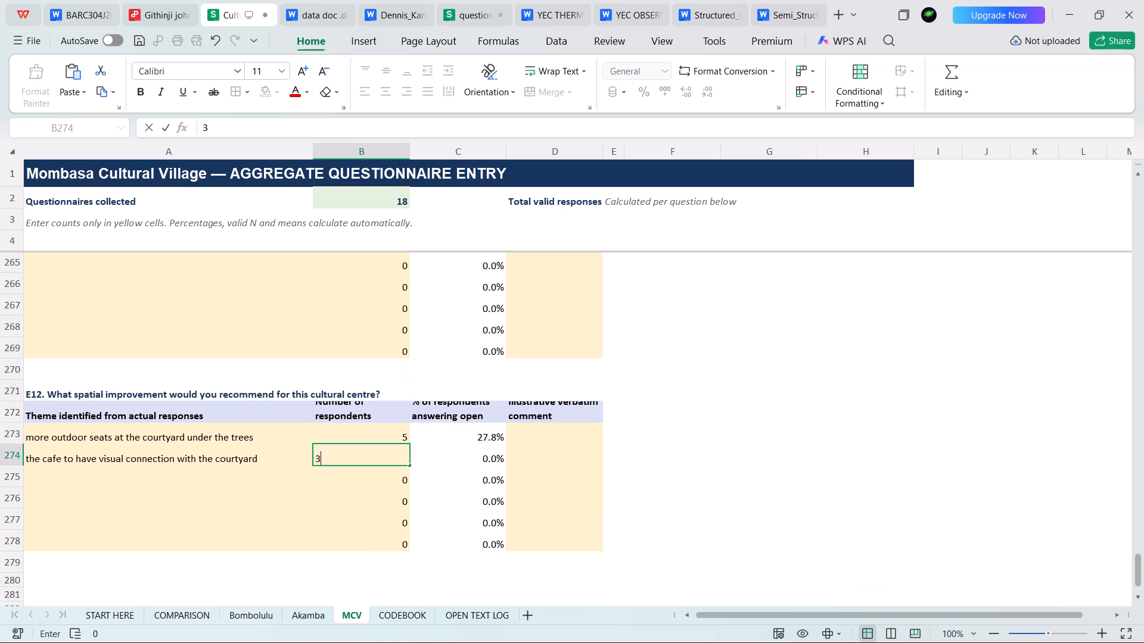
pyautogui.scroll(-3, 379, 348)
pyautogui.scroll(5, 361, 515)
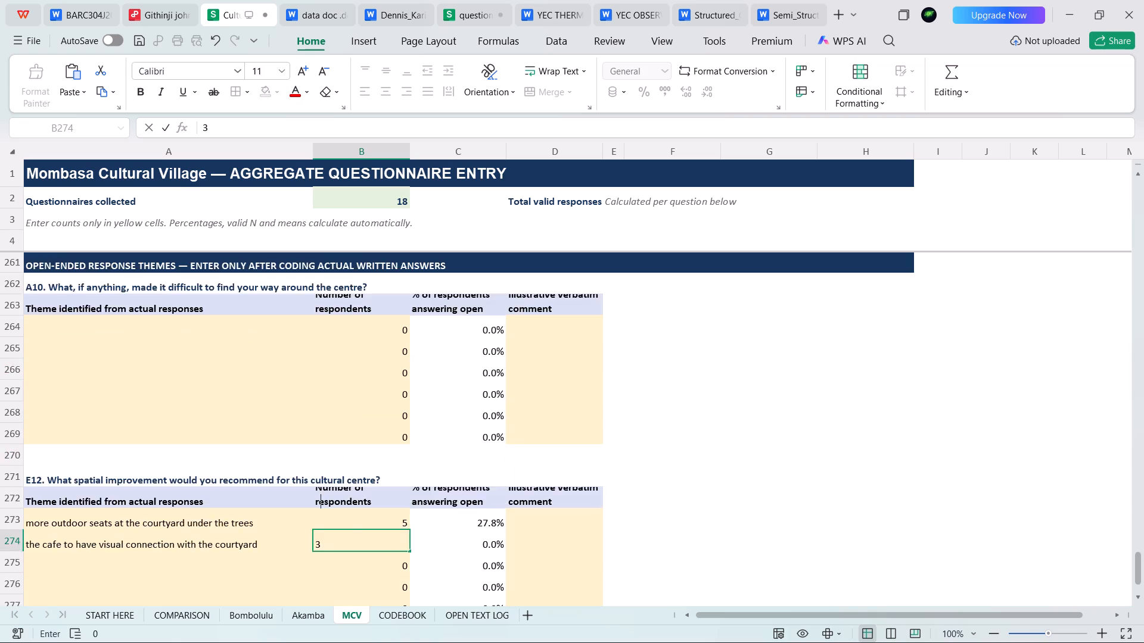
pyautogui.scroll(18, 352, 432)
pyautogui.scroll(-6, 352, 431)
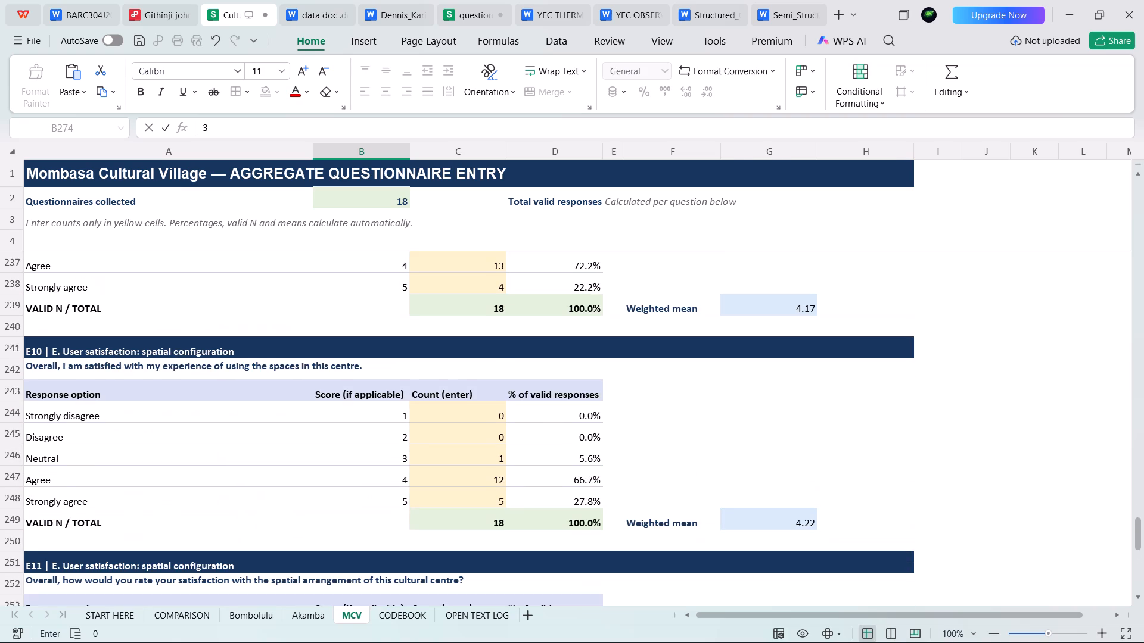
# On the Akamba sheet, enter "the workshop is far situated from the display area" as the third E12 theme in cell A275.
pyautogui.click(299, 613)
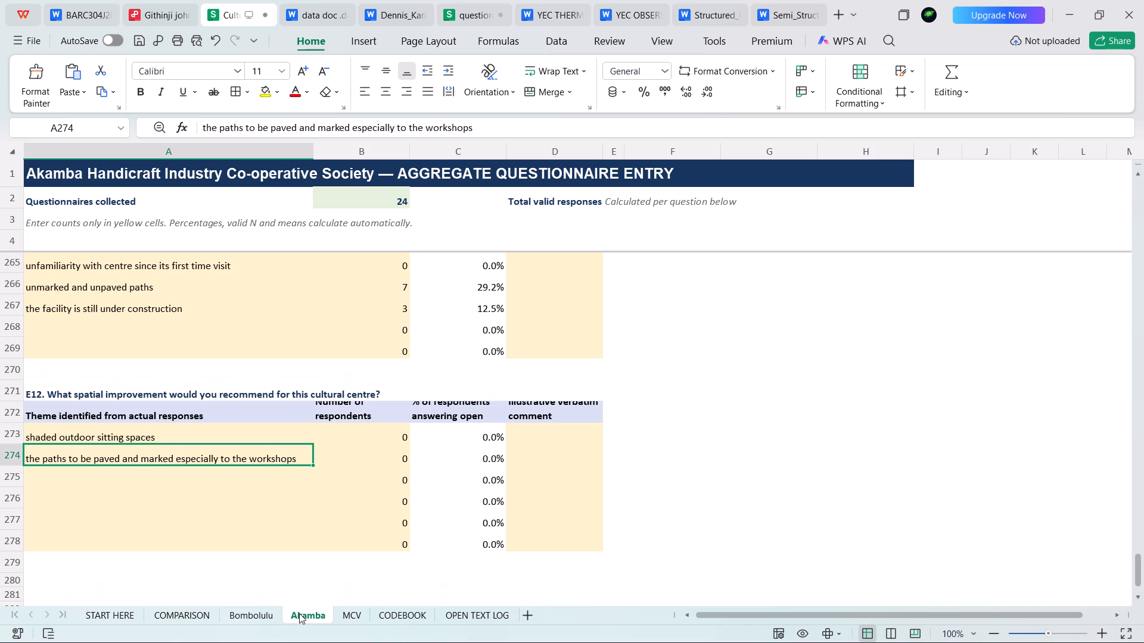
pyautogui.click(107, 478)
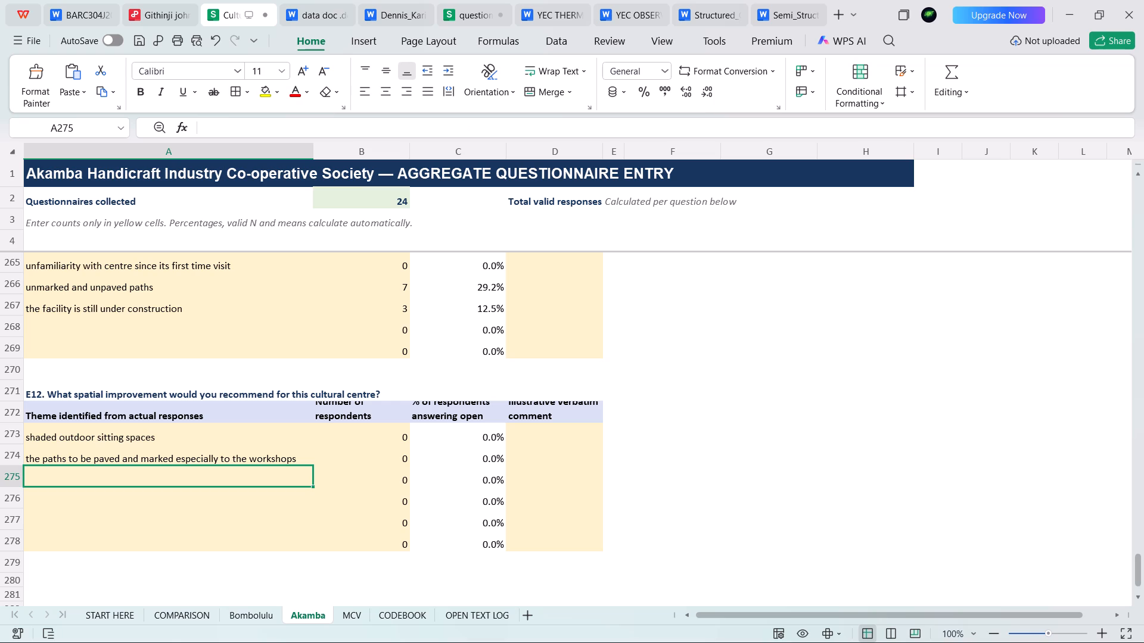
pyautogui.write('the')
pyautogui.press('space')
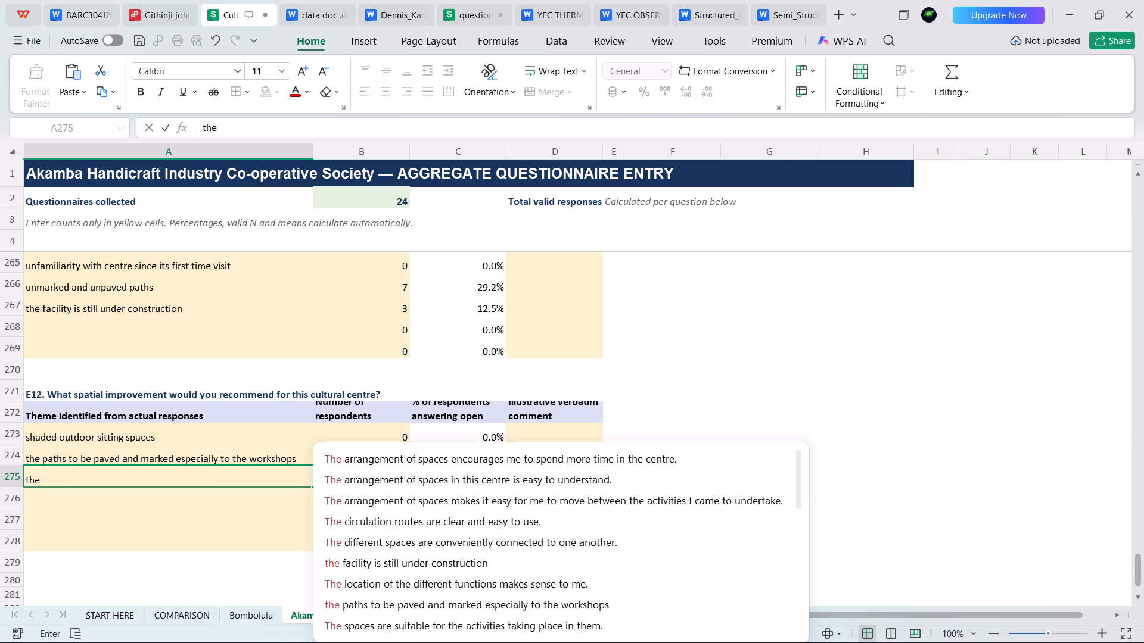
pyautogui.write('wor')
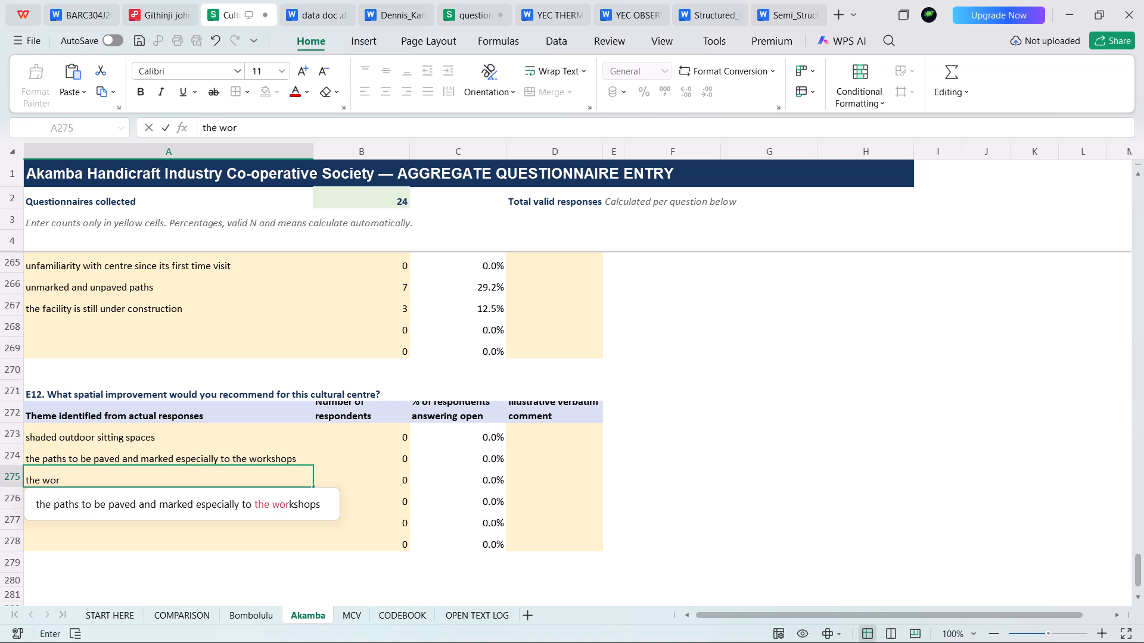
pyautogui.write('ks')
pyautogui.write('hop')
pyautogui.press('space')
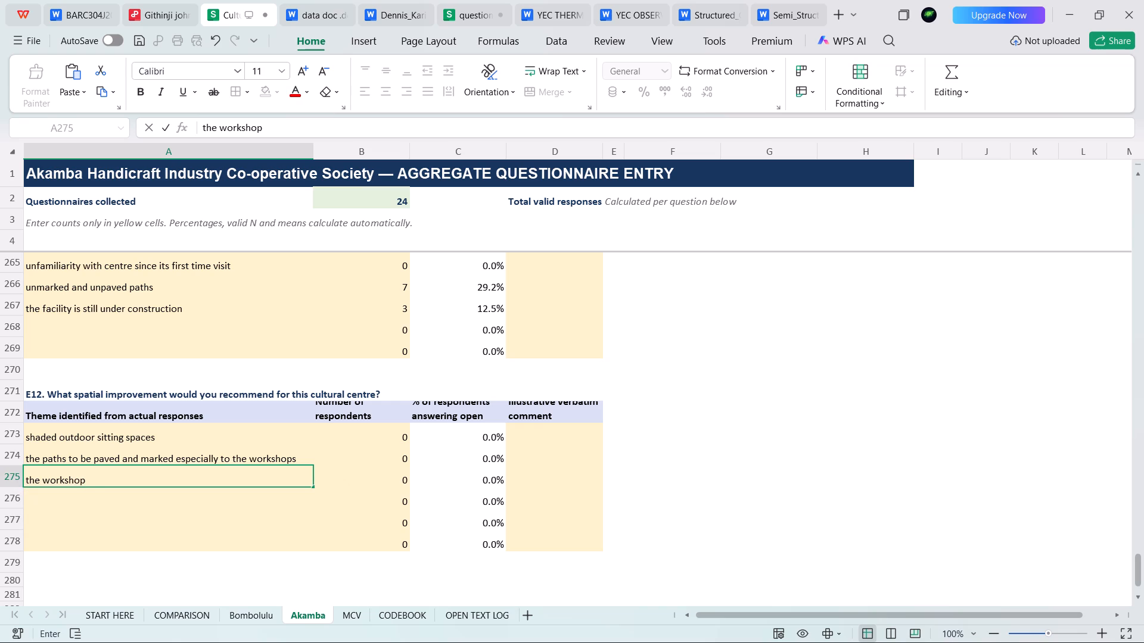
pyautogui.write('is')
pyautogui.press('space')
pyautogui.write('far')
pyautogui.press('space')
pyautogui.write('situated')
pyautogui.press('space')
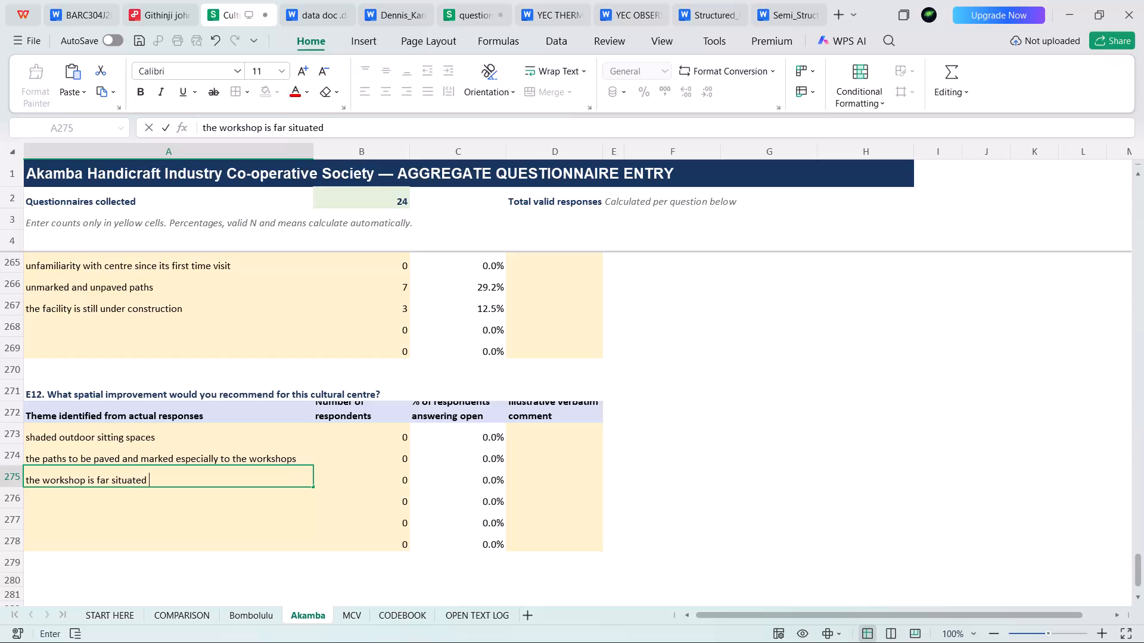
pyautogui.write('from the')
pyautogui.press('space')
pyautogui.write('disp')
pyautogui.write('lay')
pyautogui.press('space')
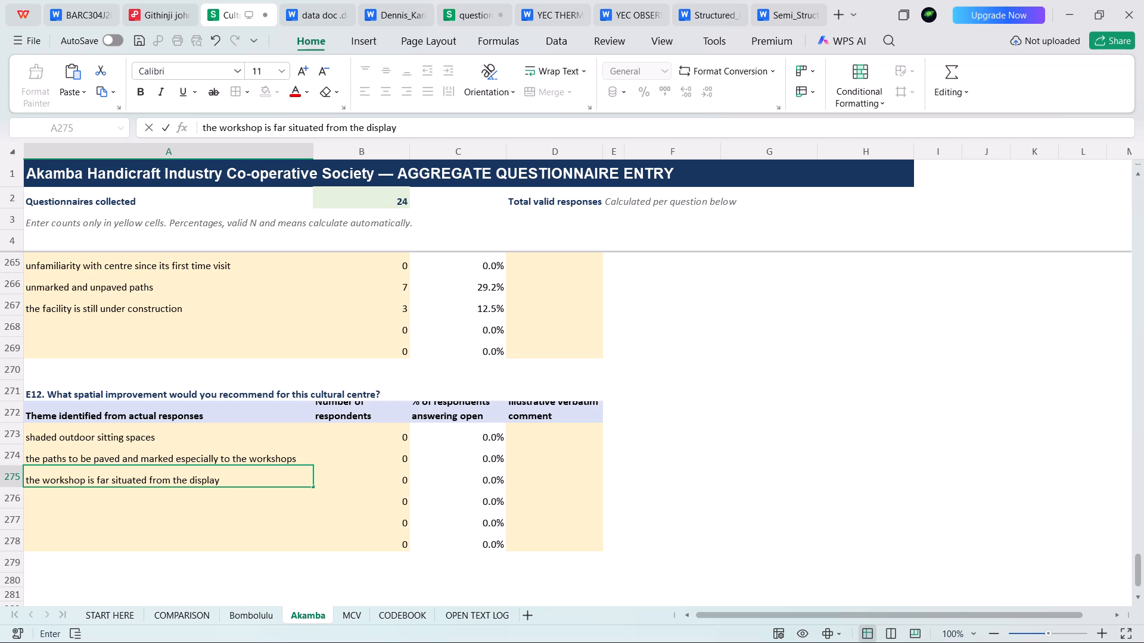
pyautogui.write('building')
pyautogui.press('BackSpace')
pyautogui.press('BackSpace')
pyautogui.press('BackSpace')
pyautogui.press('BackSpace')
pyautogui.press('BackSpace')
pyautogui.press('BackSpace')
pyautogui.press('BackSpace')
pyautogui.press('BackSpace')
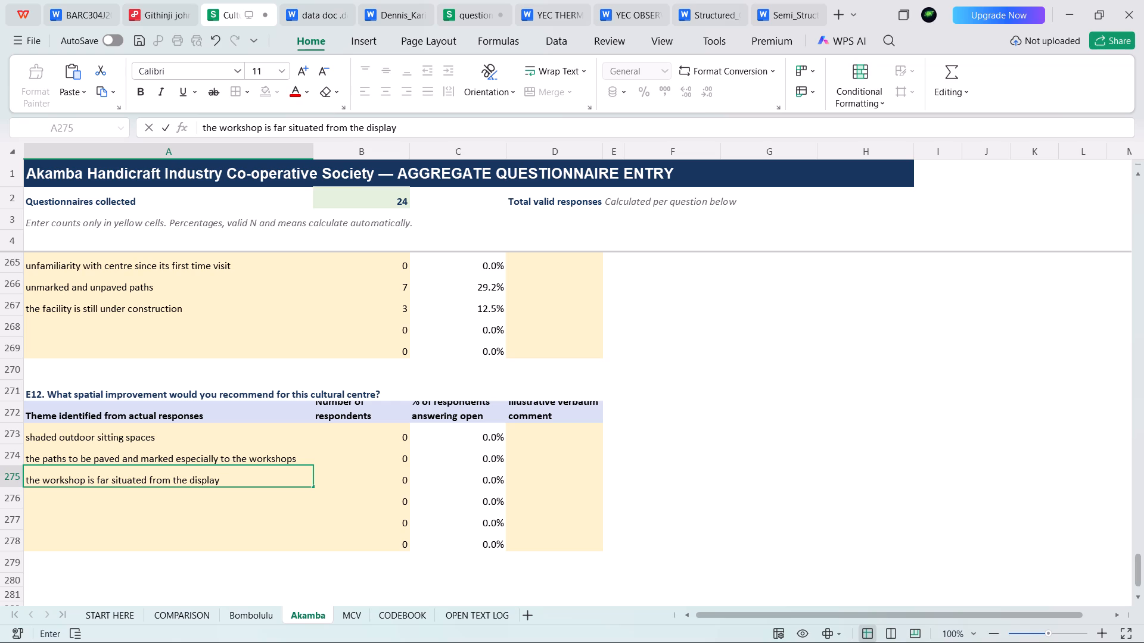
pyautogui.write('area')
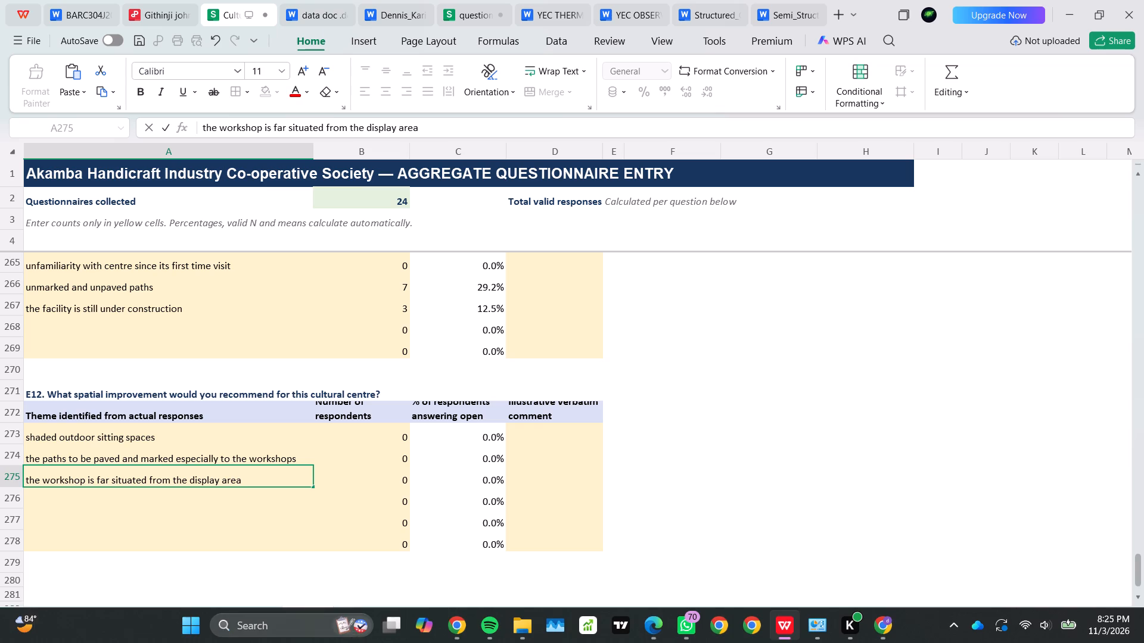
# Review the OPEN TEXT LOG sheet and its transcription instructions.
pyautogui.click(482, 615)
pyautogui.rightClick(482, 615)
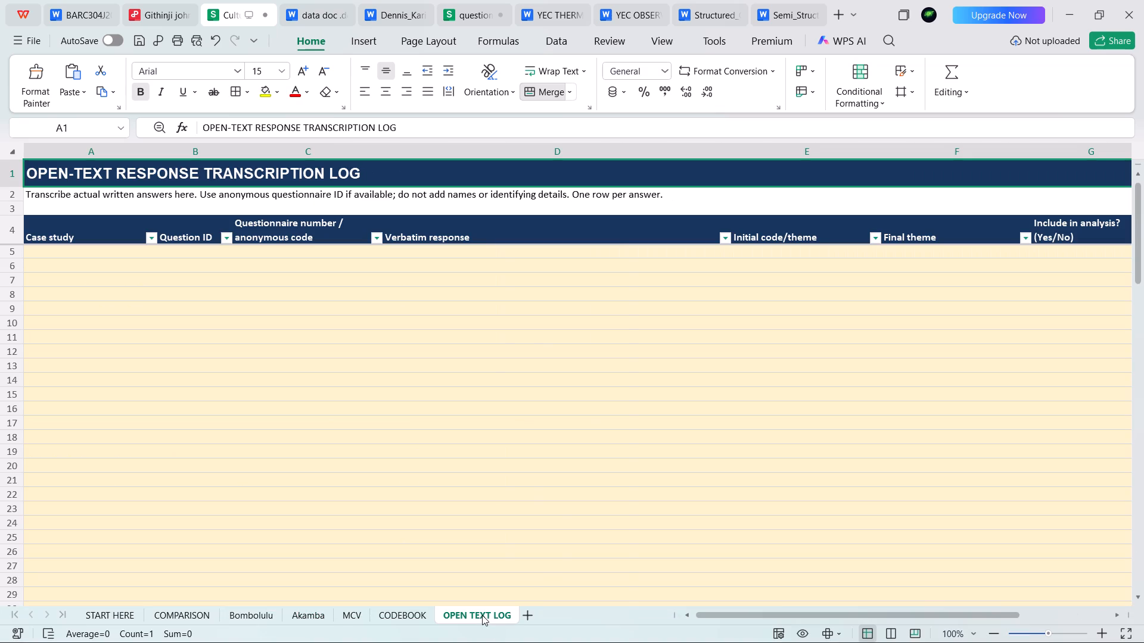
pyautogui.click(305, 376)
pyautogui.scroll(5, 341, 489)
pyautogui.scroll(5, 306, 294)
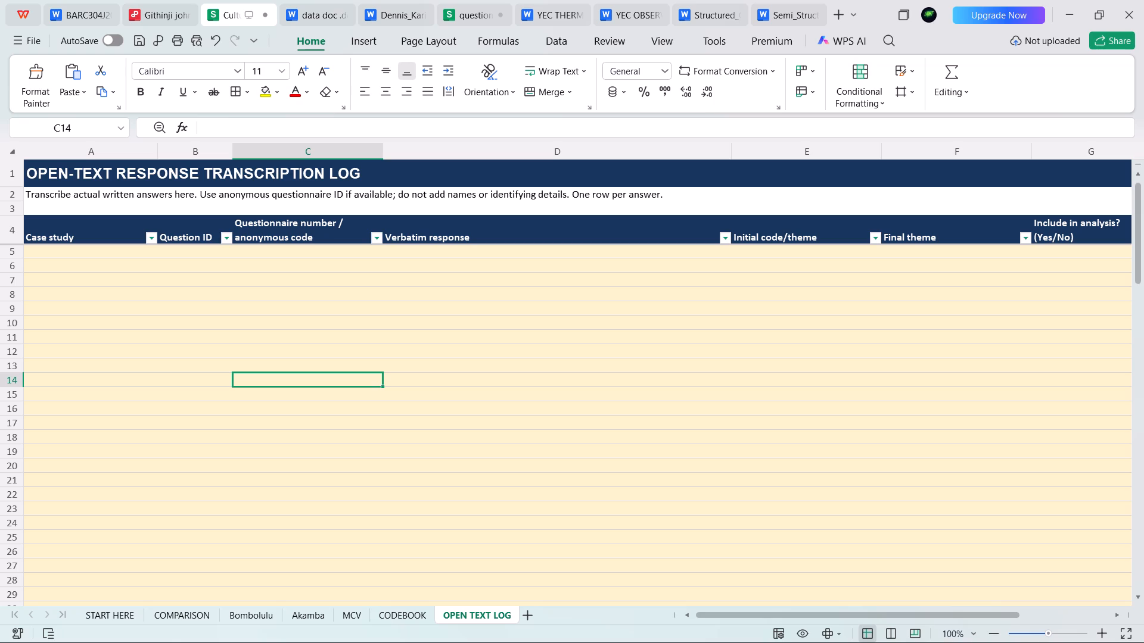
pyautogui.click(542, 196)
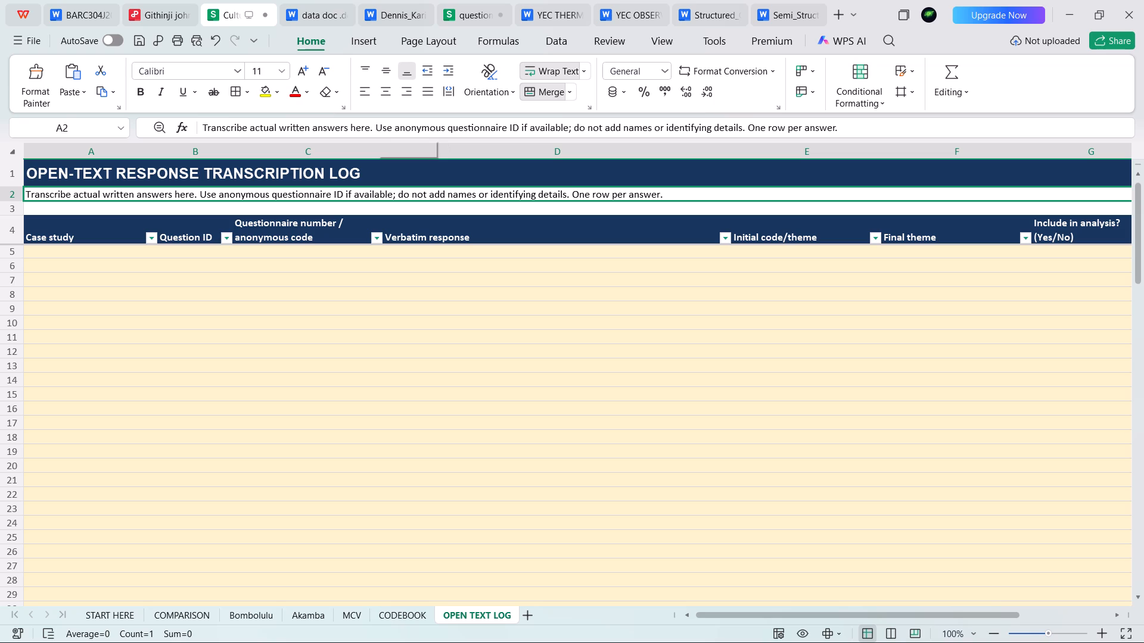
# Enter the Bombolulu E12 respondent counts: 3 for more signages, 4 for outdoor sitting spaces or cafe, and 2 for a layout map.
pyautogui.click(258, 617)
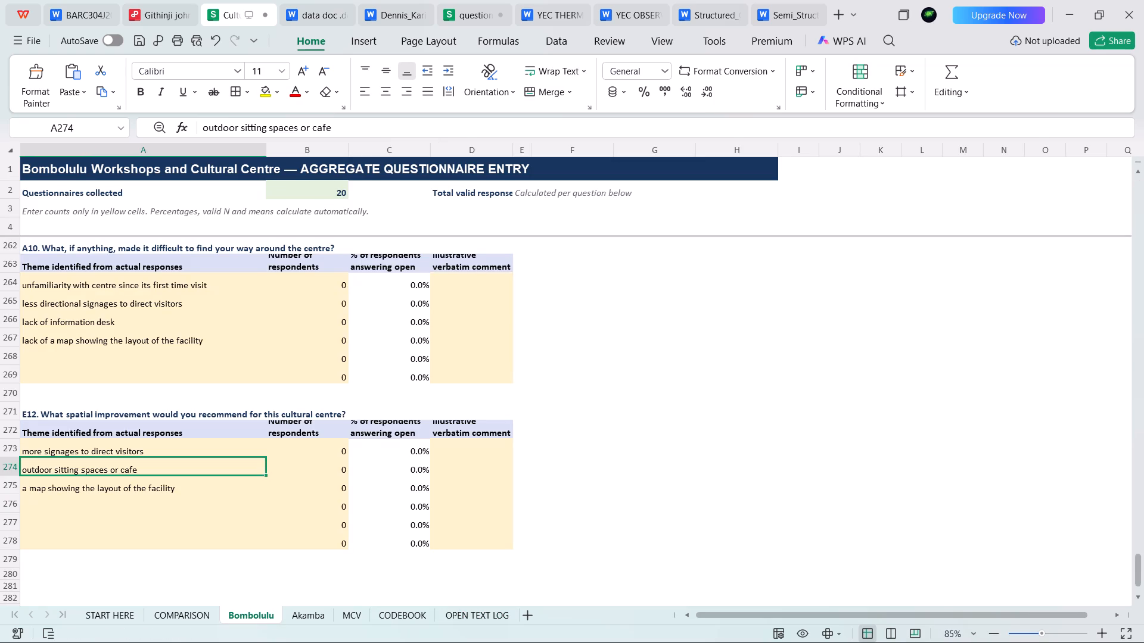
pyautogui.click(318, 469)
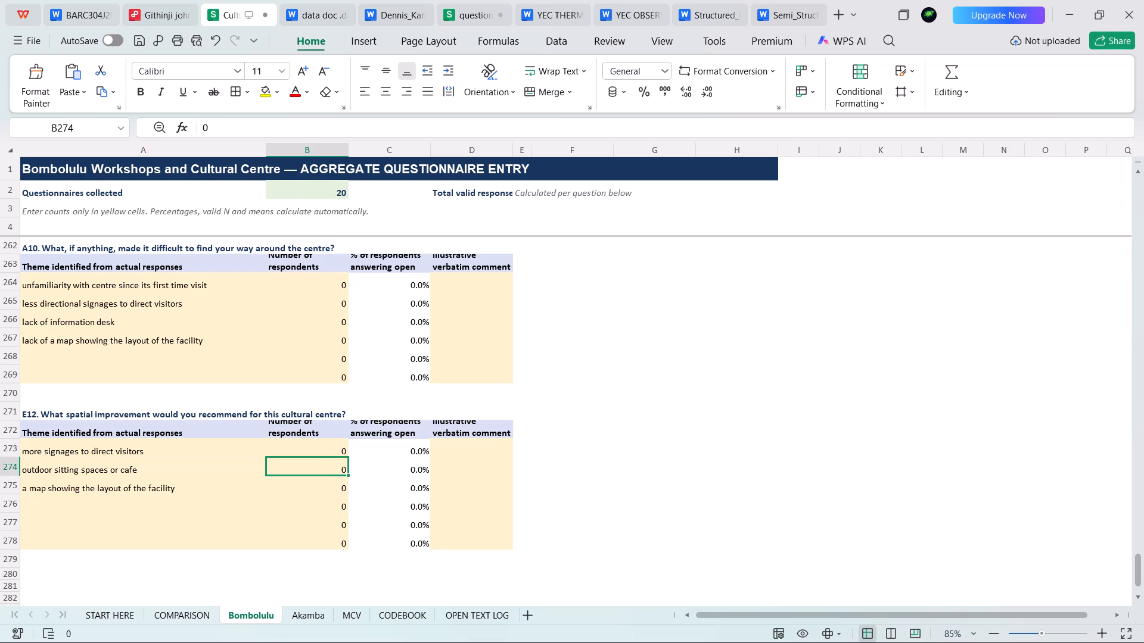
pyautogui.press('4')
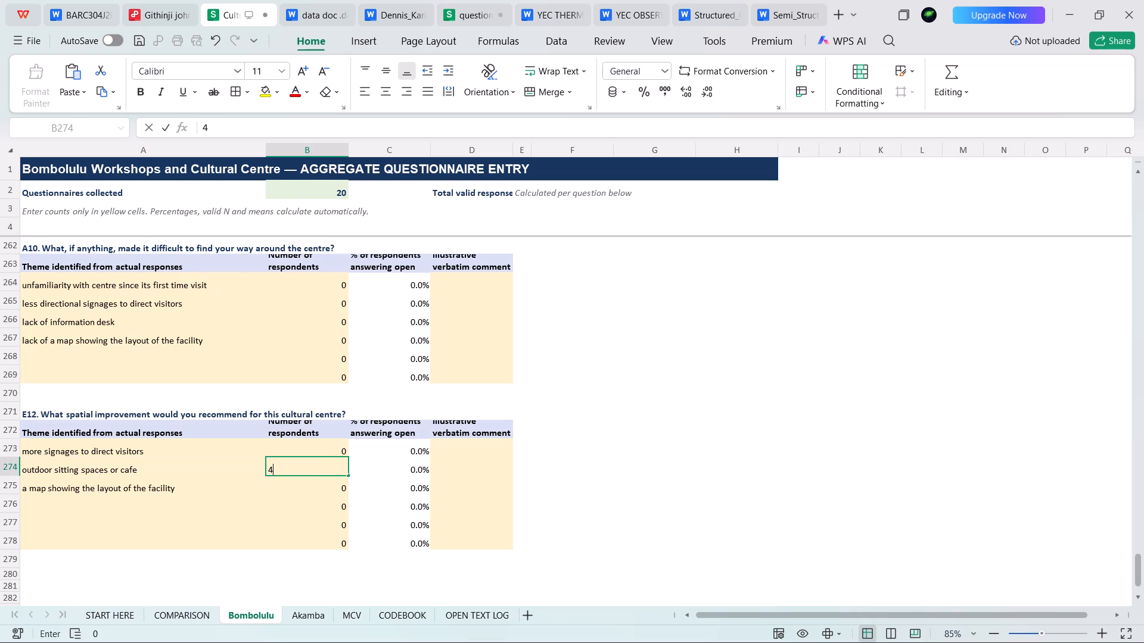
pyautogui.click(316, 447)
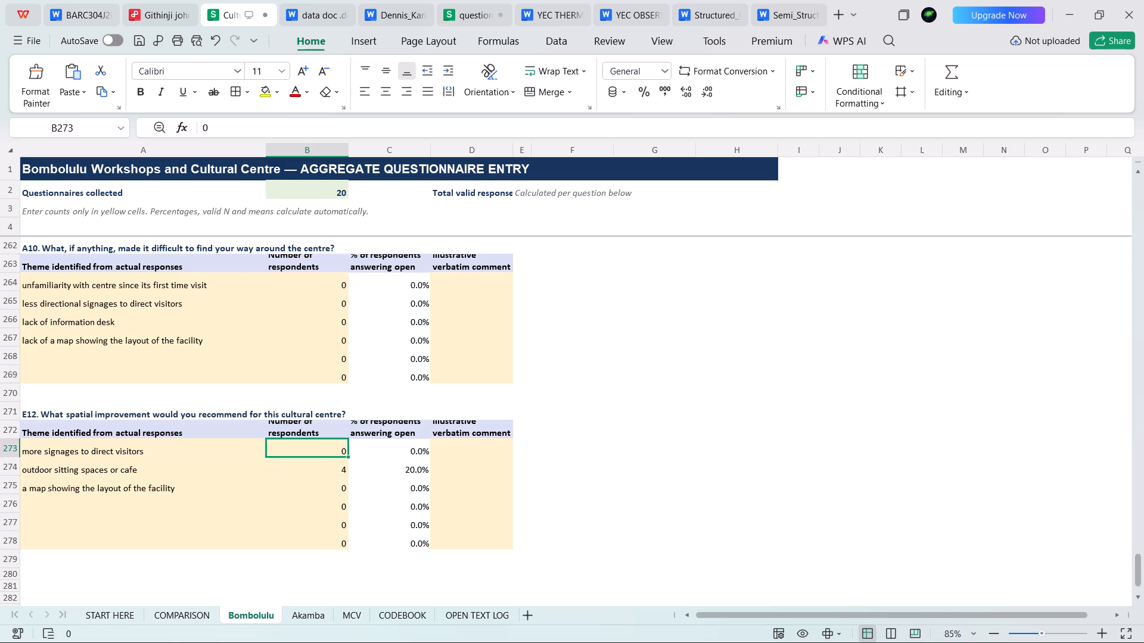
pyautogui.press('3')
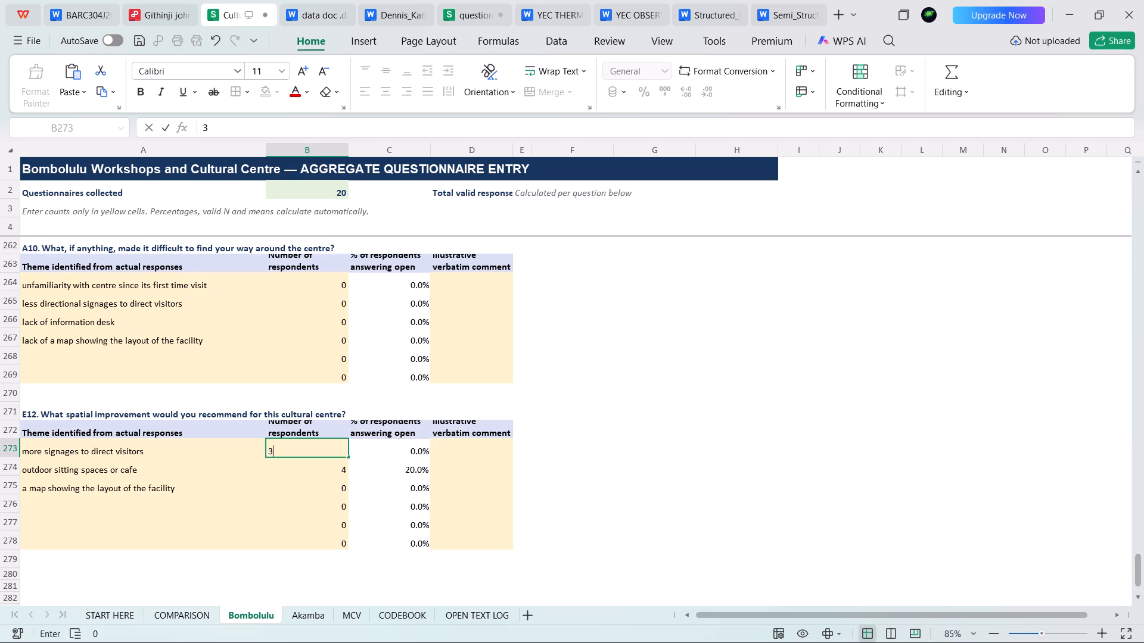
pyautogui.click(310, 488)
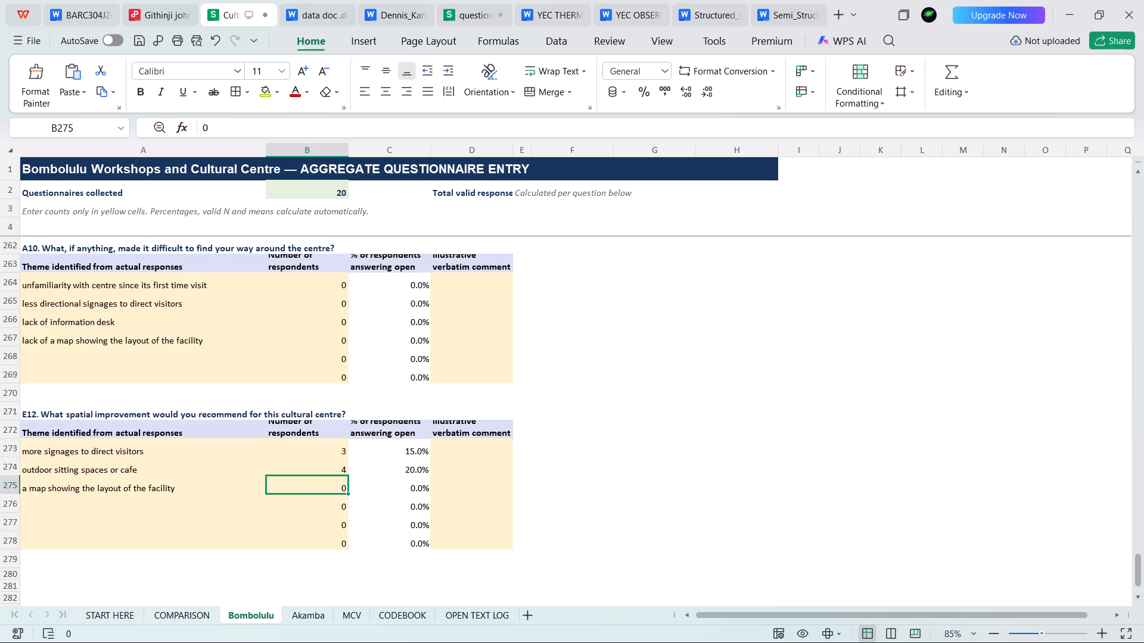
pyautogui.press('2')
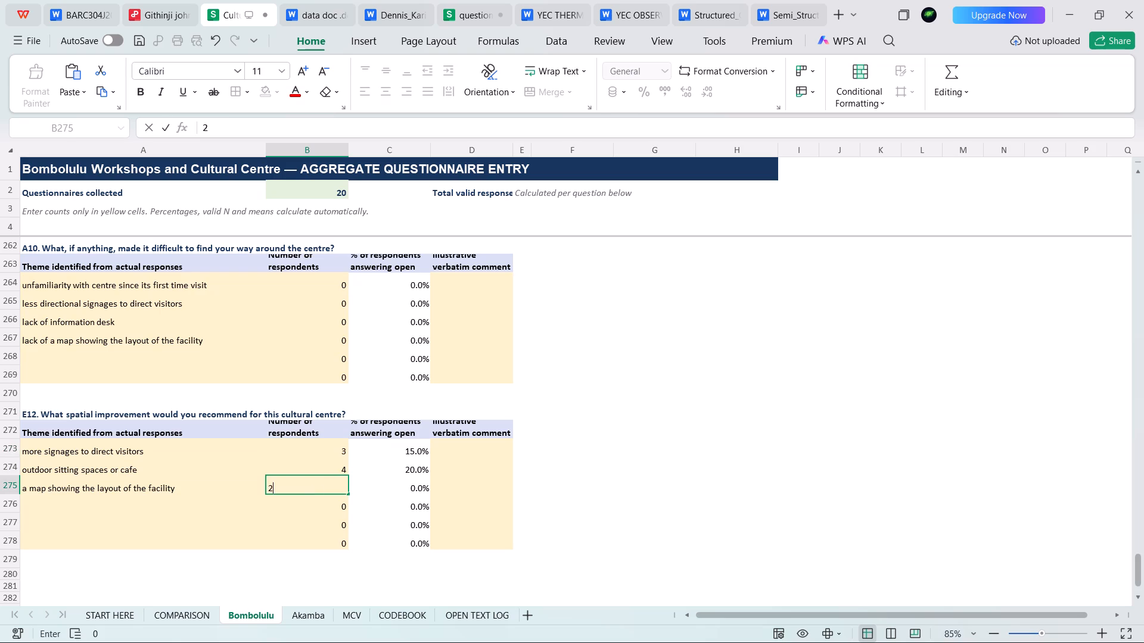
# Enter the Bombolulu A10 respondent counts: 5 for unfamiliarity, 3 for less directional signages, 2 for no information desk, and 2 for no layout map.
pyautogui.click(328, 338)
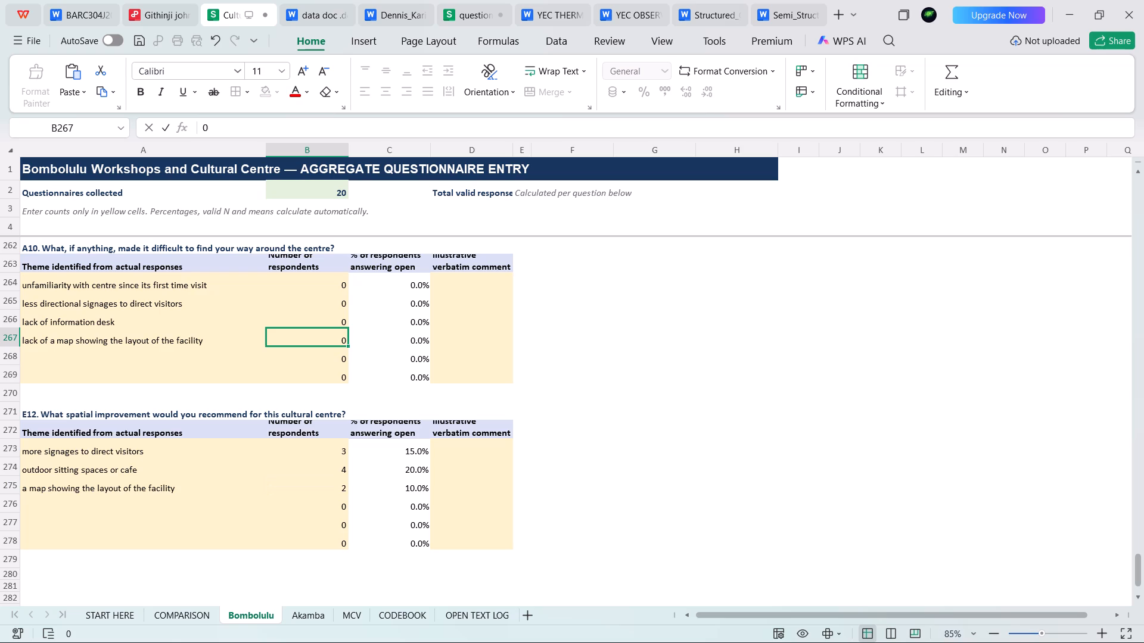
pyautogui.press('3')
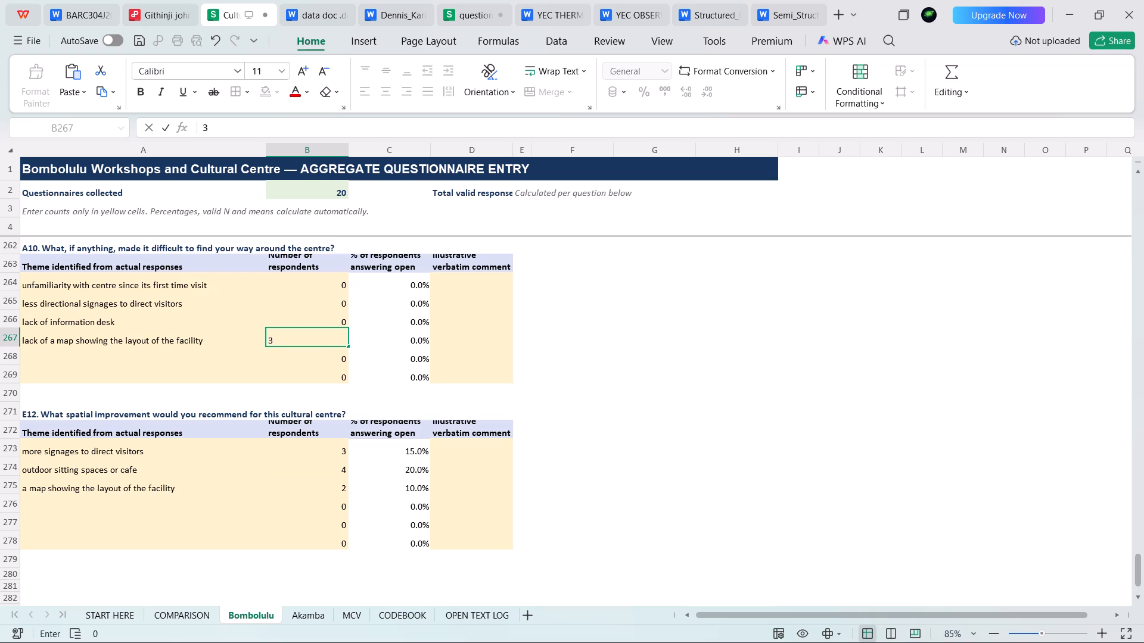
pyautogui.press('BackSpace')
pyautogui.press('2')
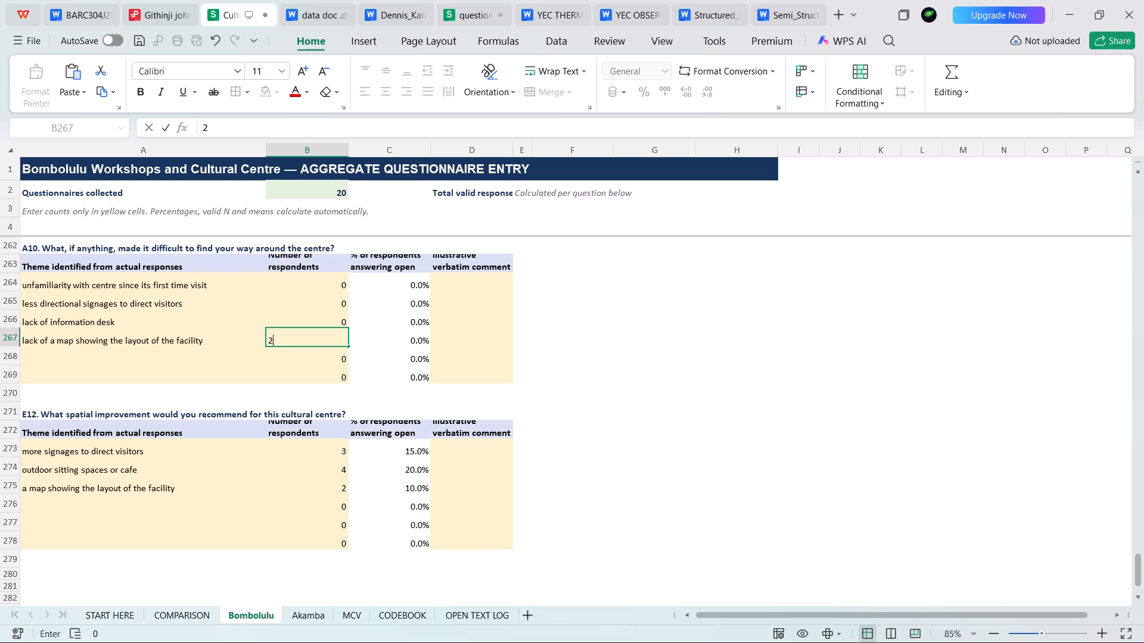
pyautogui.click(329, 317)
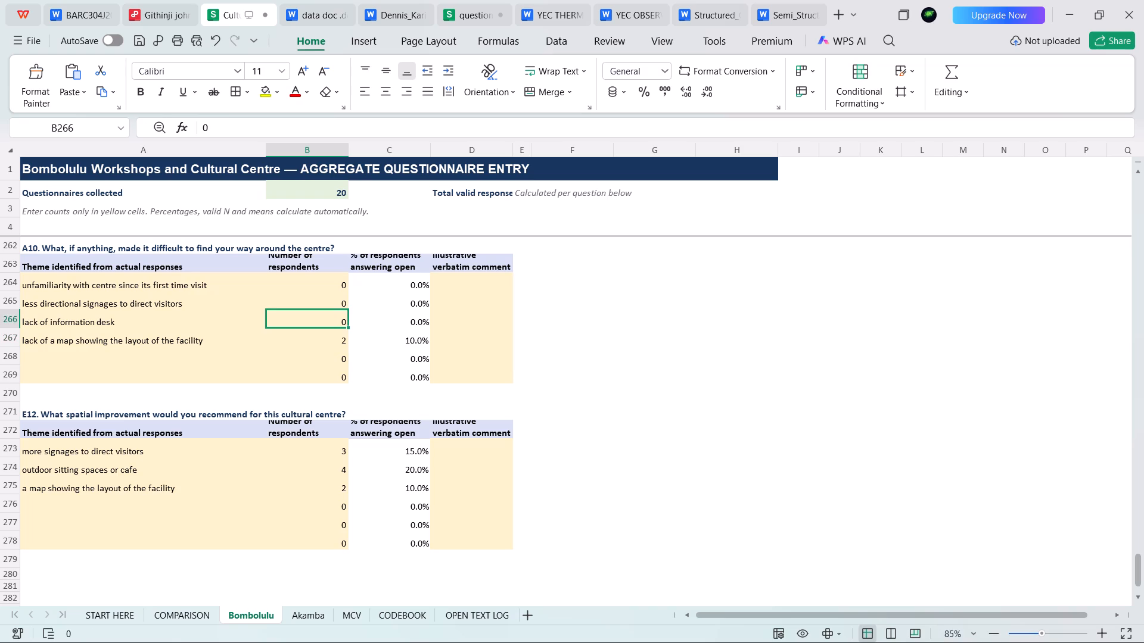
pyautogui.press('1')
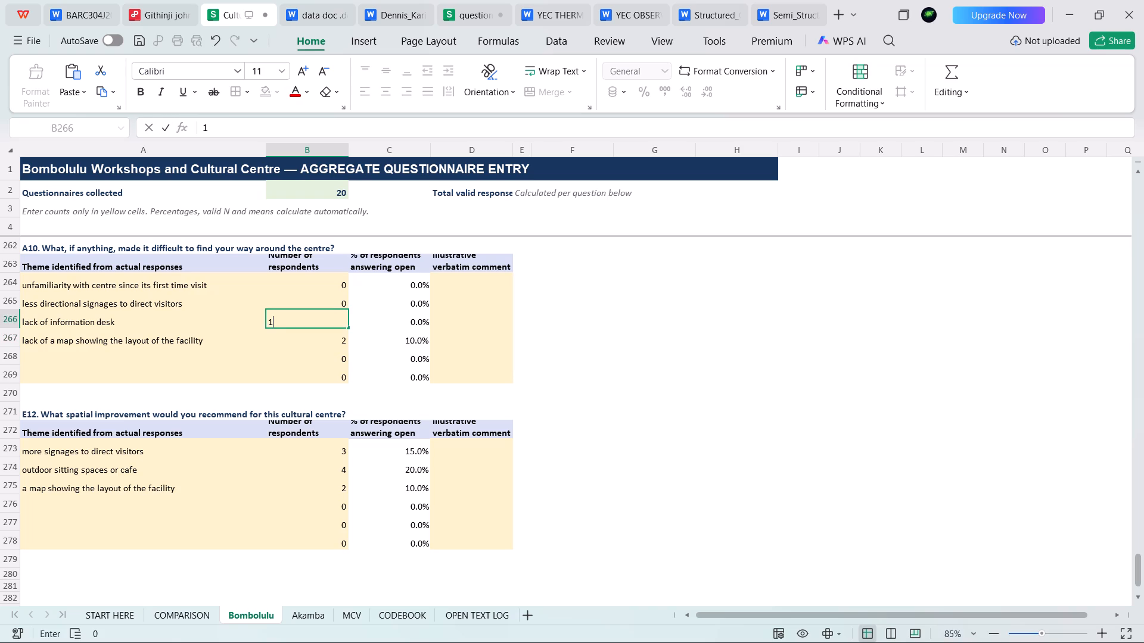
pyautogui.press('BackSpace')
pyautogui.press('2')
pyautogui.click(328, 305)
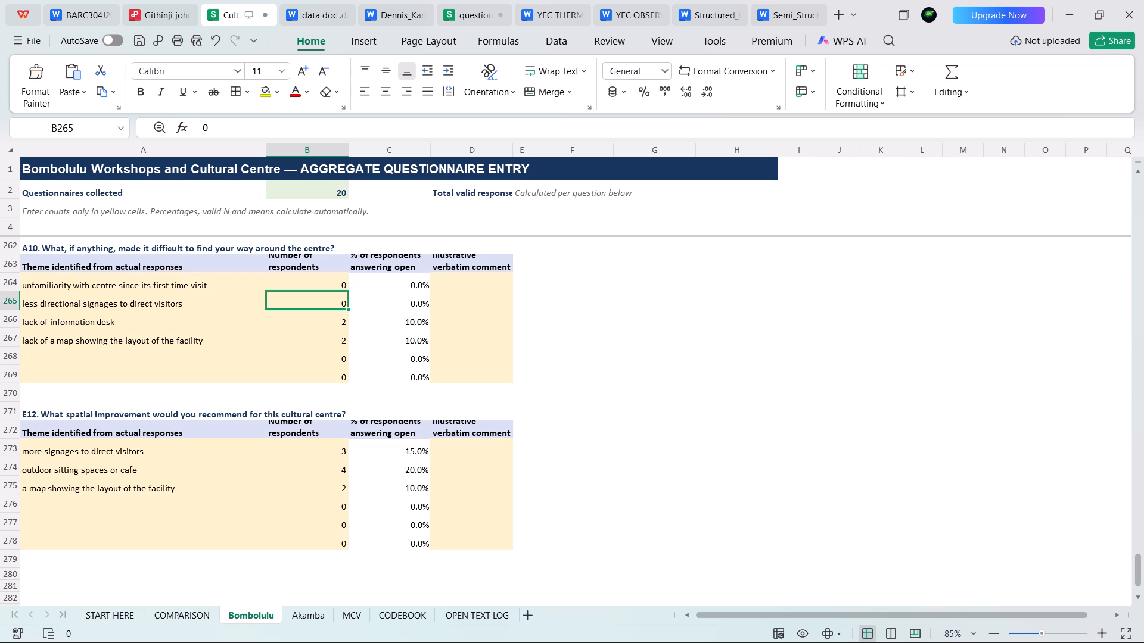
pyautogui.press('3')
pyautogui.click(326, 276)
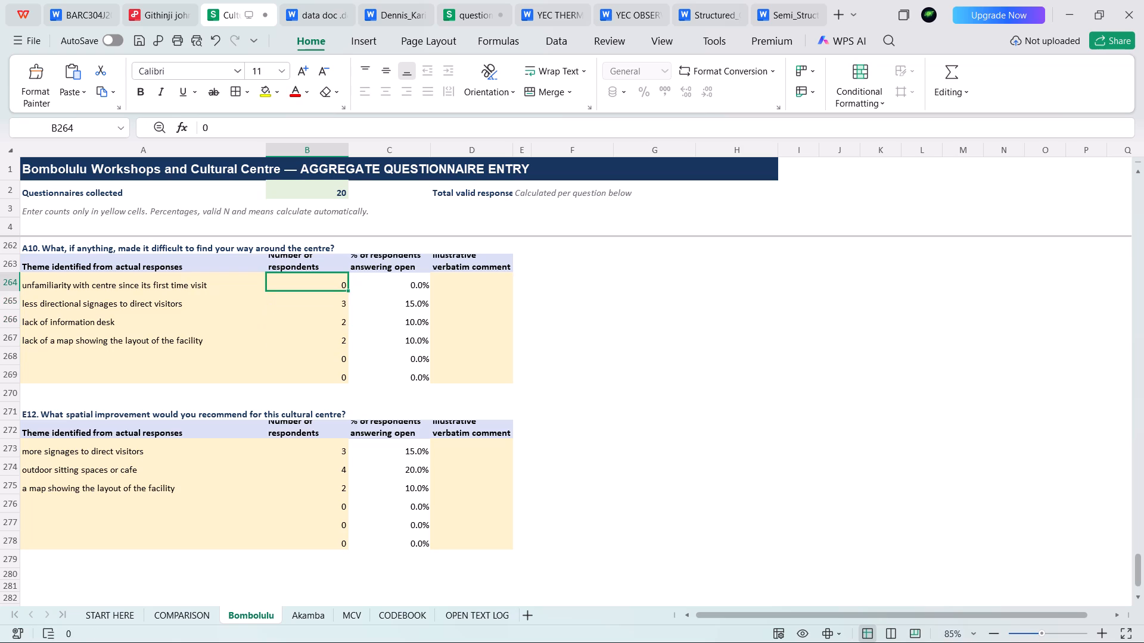
pyautogui.press('5')
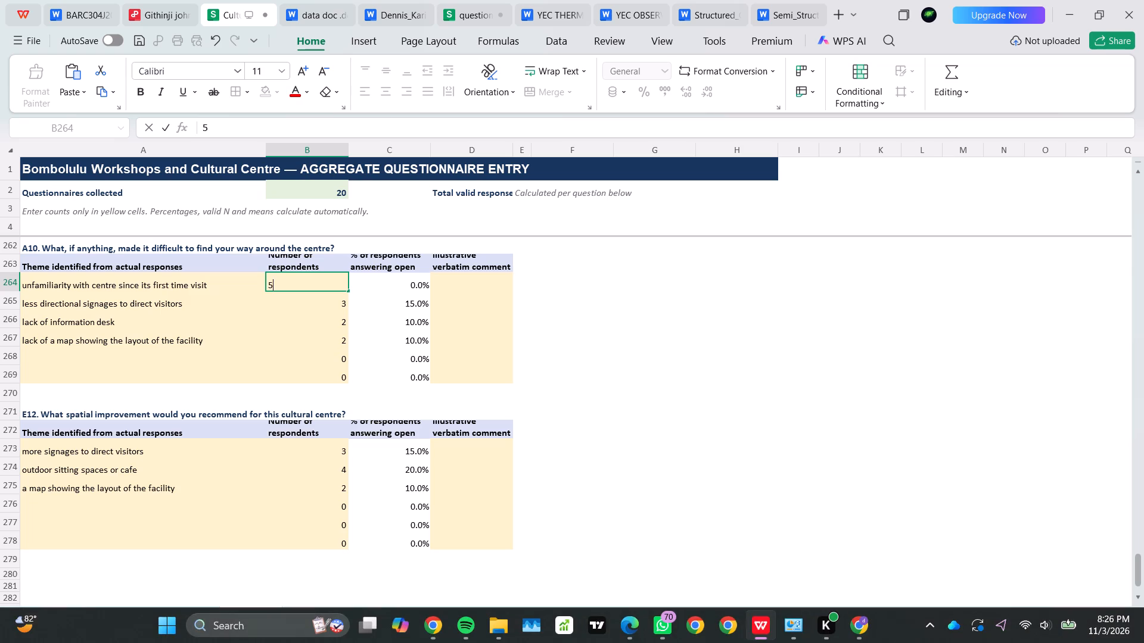
pyautogui.scroll(-1, 282, 486)
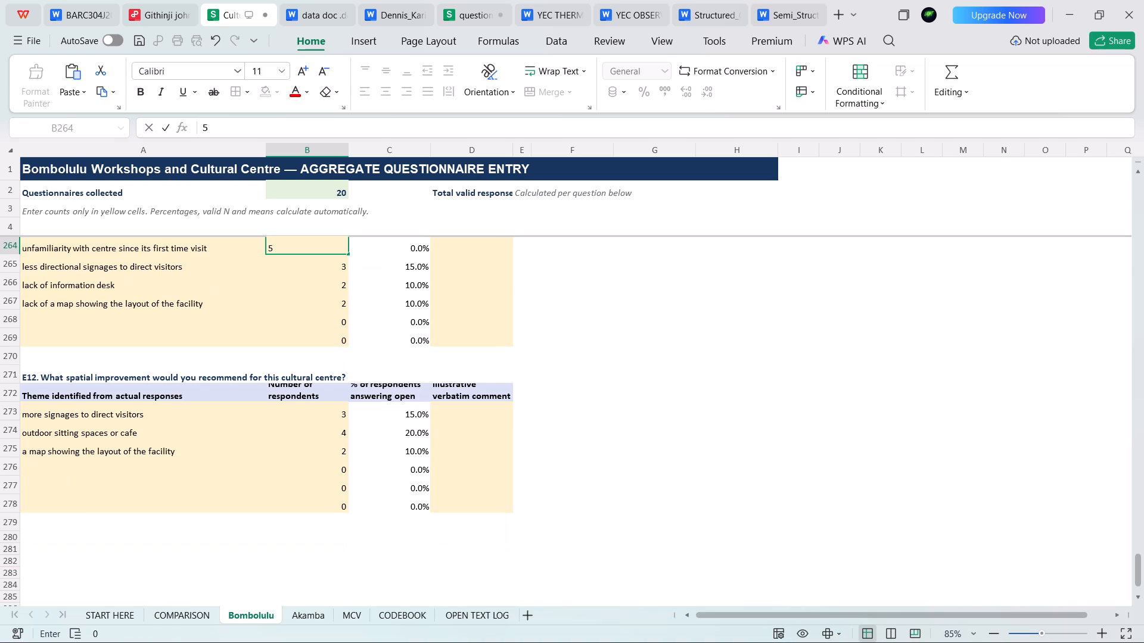
# On the Akamba sheet, enter the E12 respondent counts: 3 for shaded outdoor sitting spaces, 8 for paved and marked paths, 6 for the far-situated workshop.
pyautogui.click(305, 623)
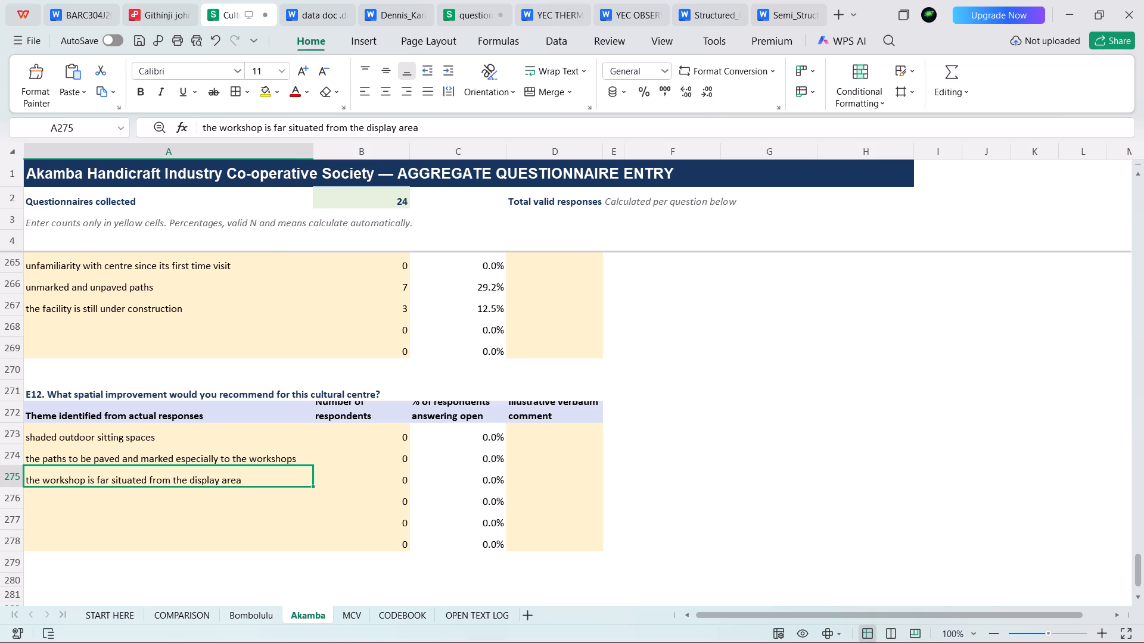
pyautogui.click(393, 479)
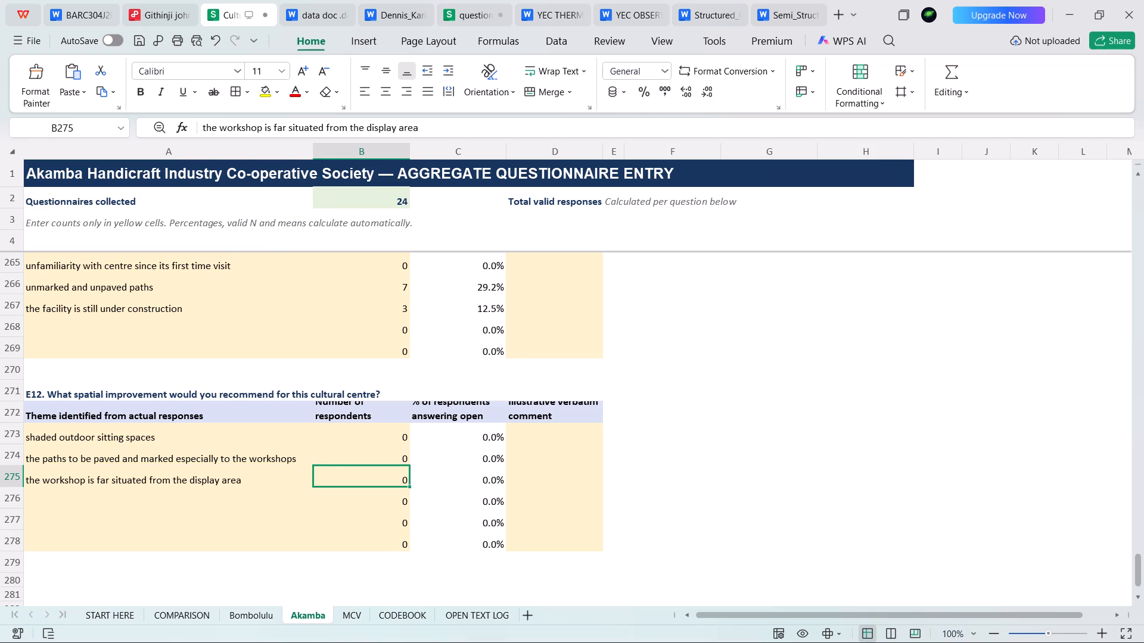
pyautogui.press('6')
pyautogui.click(367, 455)
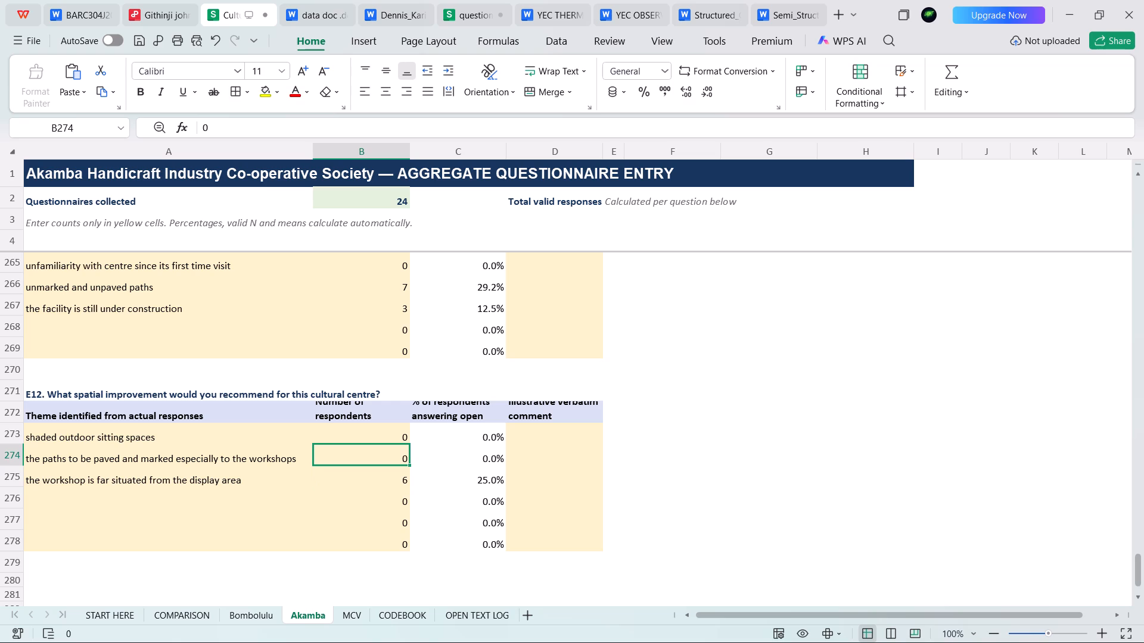
pyautogui.press('8')
pyautogui.click(362, 443)
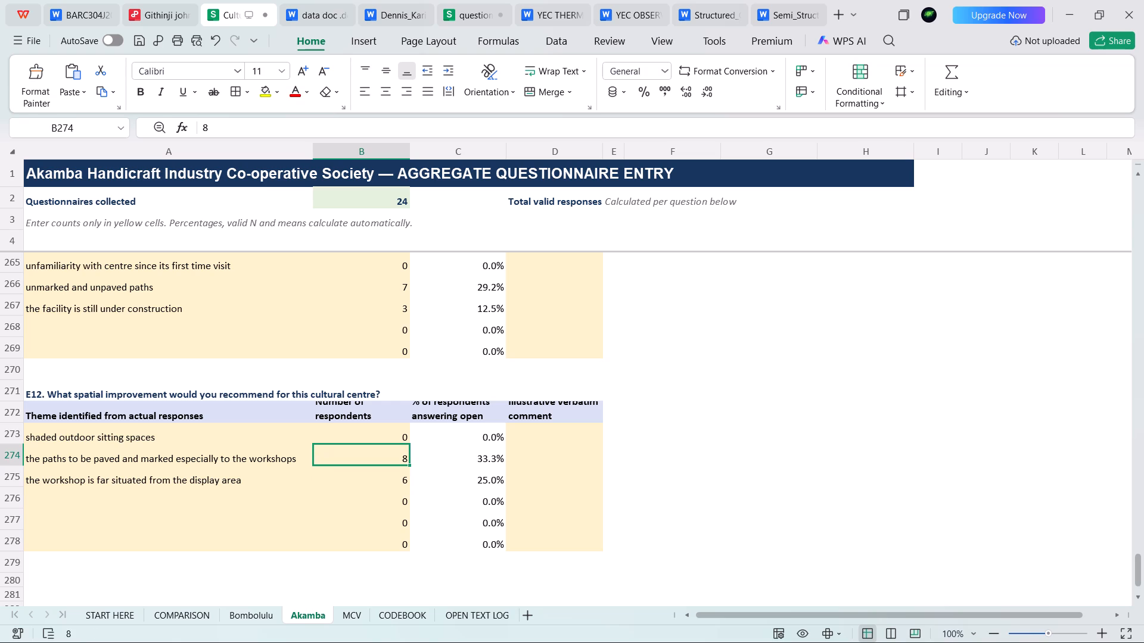
pyautogui.click(363, 435)
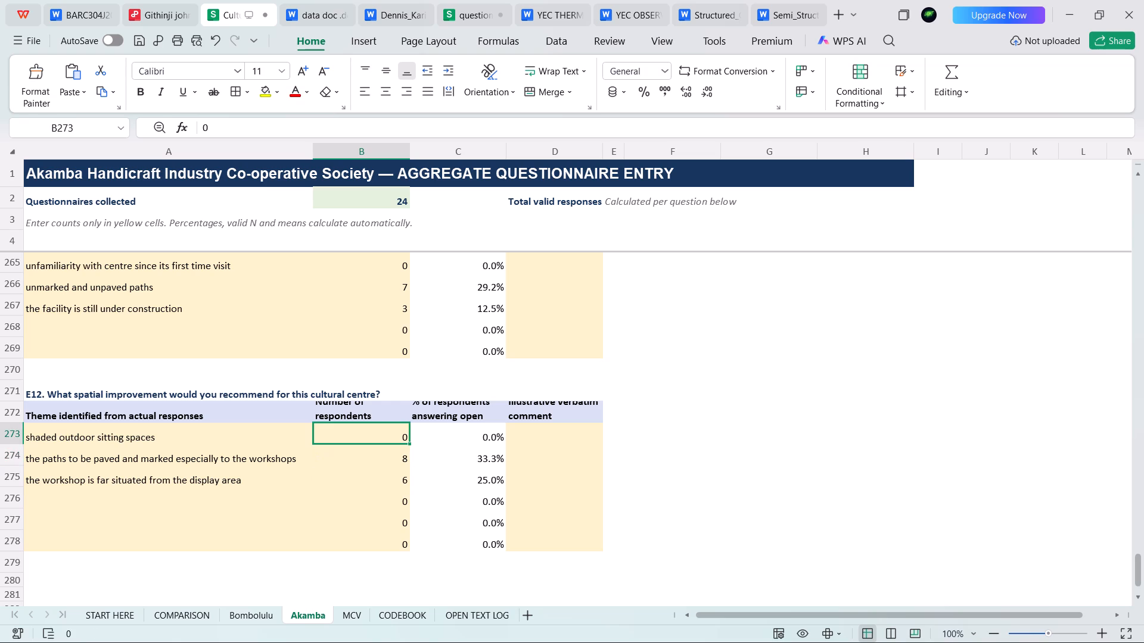
pyautogui.press('3')
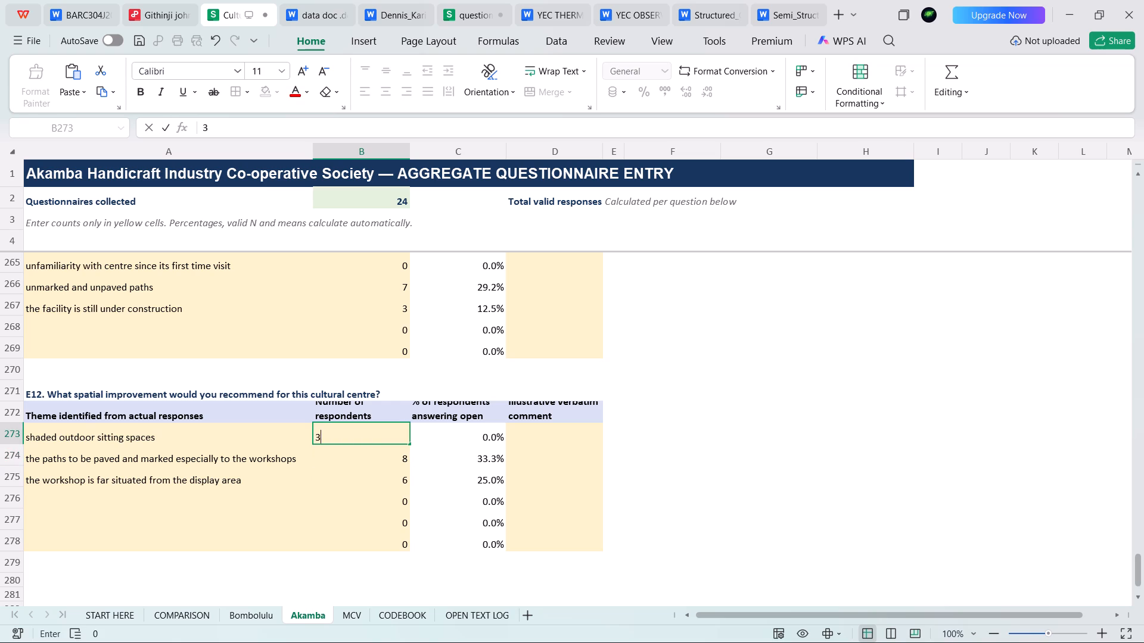
pyautogui.click(735, 497)
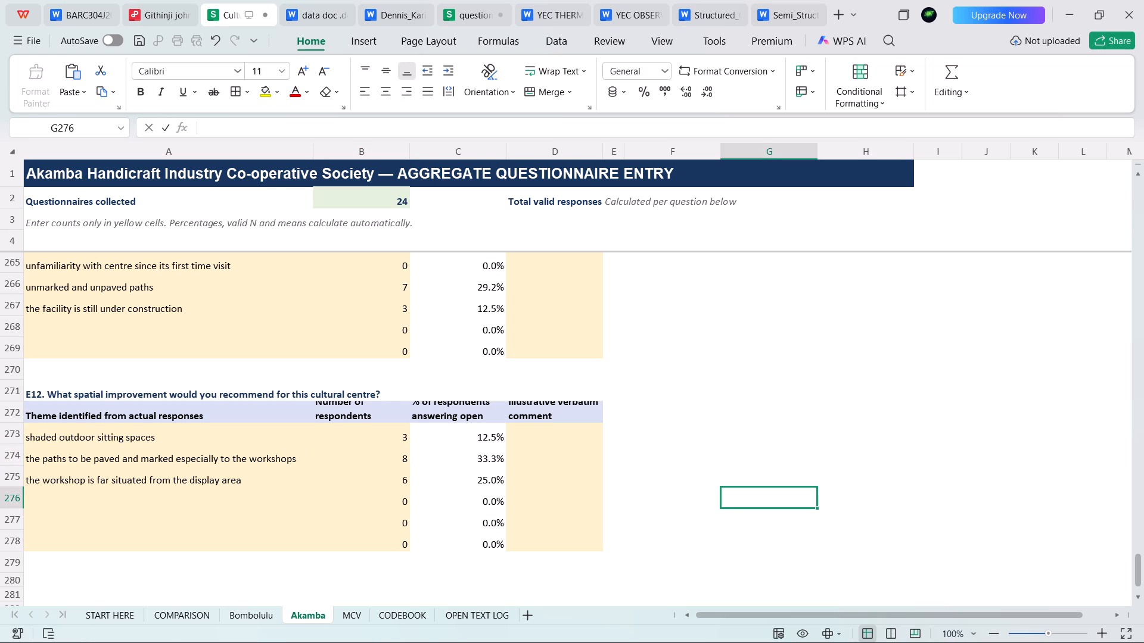
# Review the Akamba open-ended themes, and the open-ended themes and section E satisfaction counts on the MCV sheet.
pyautogui.scroll(3, 364, 536)
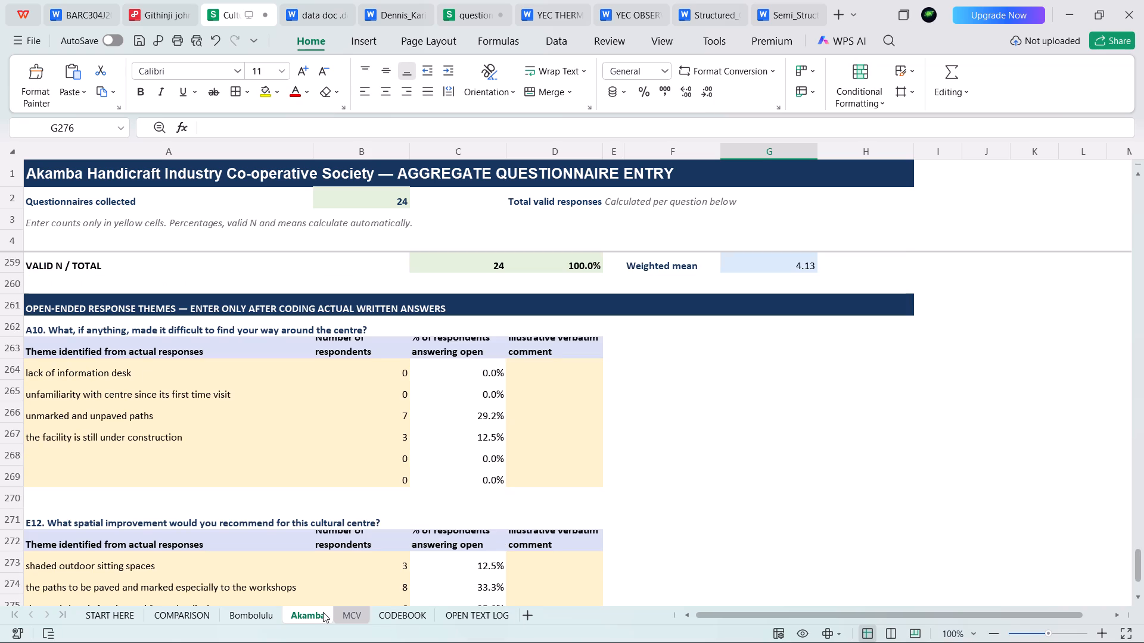
pyautogui.click(349, 617)
pyautogui.scroll(-1, 341, 516)
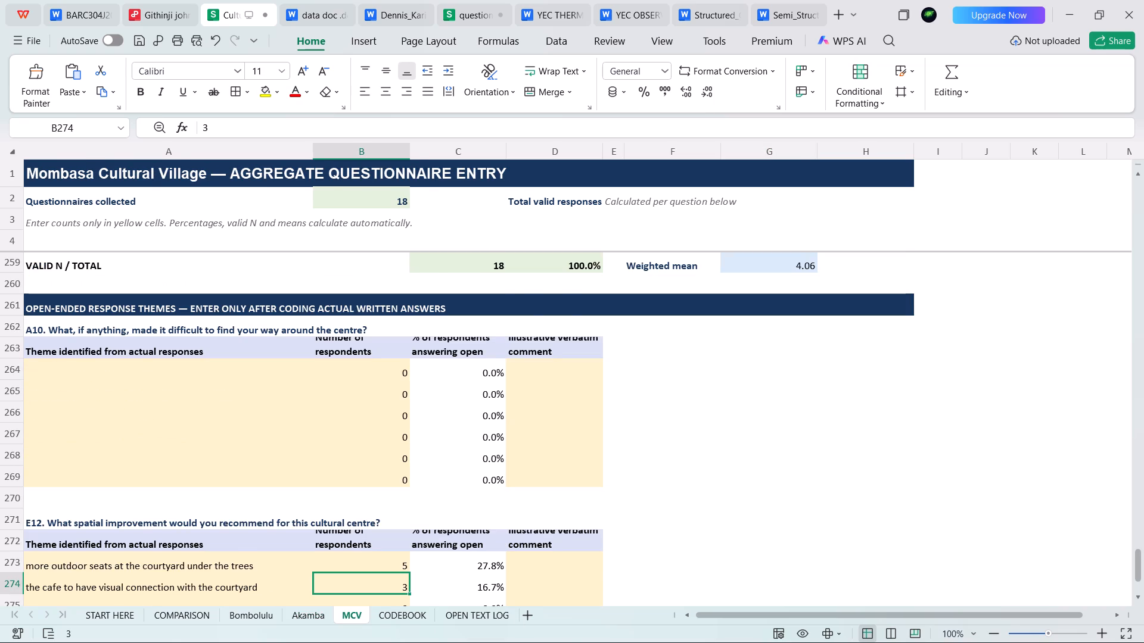
pyautogui.scroll(16, 262, 455)
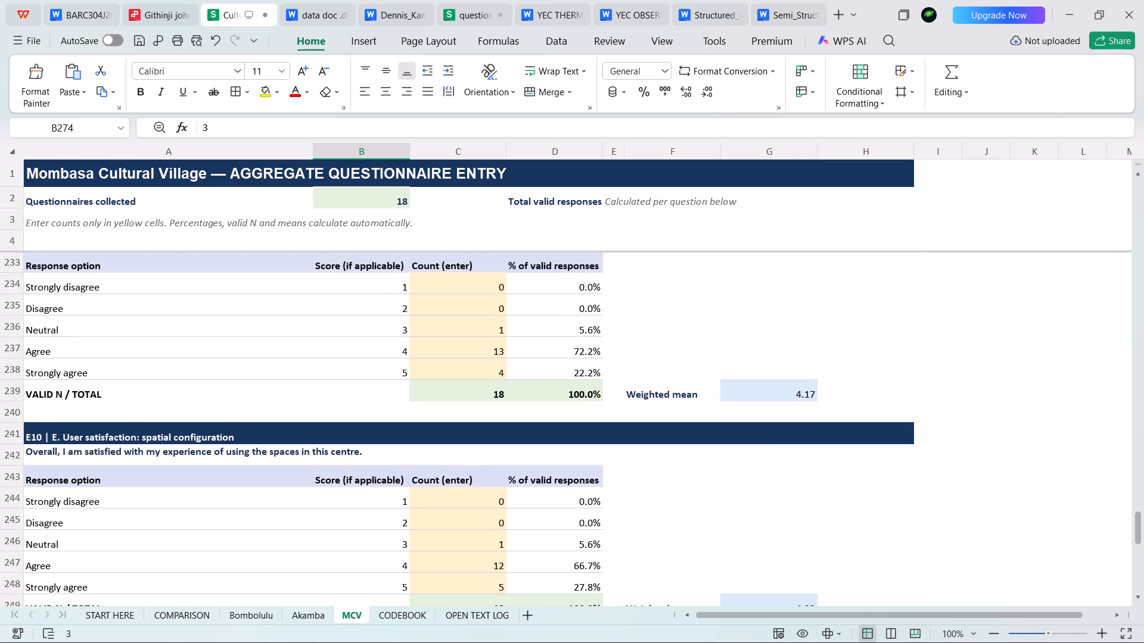
pyautogui.scroll(7, 262, 455)
pyautogui.scroll(-1, 262, 455)
pyautogui.scroll(5, 262, 455)
pyautogui.scroll(-1, 262, 455)
pyautogui.scroll(15, 262, 455)
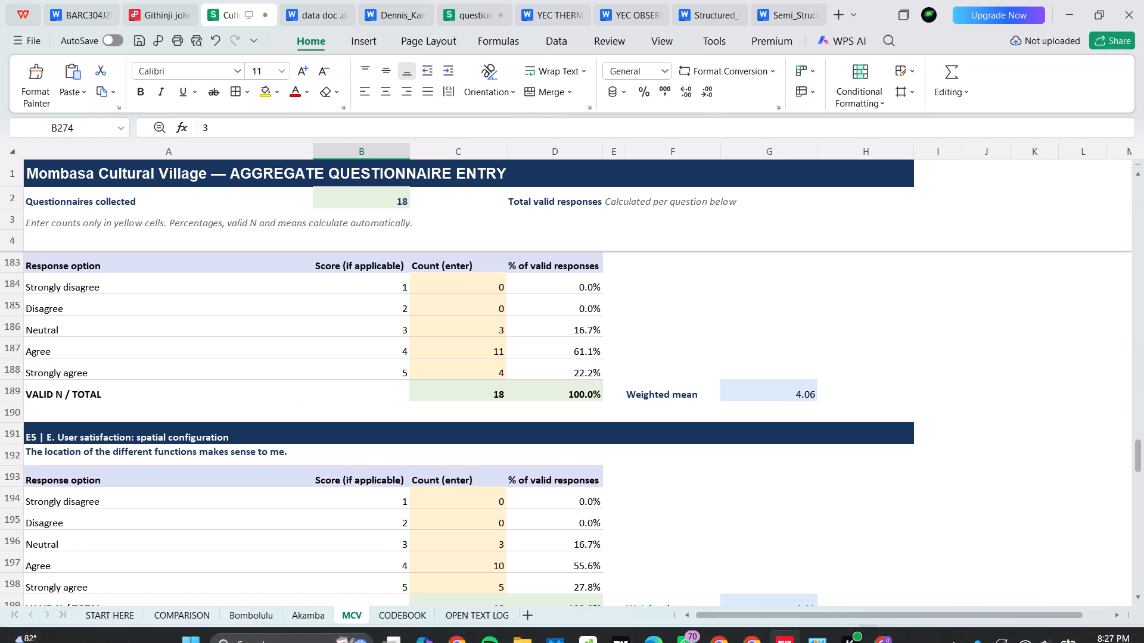
pyautogui.scroll(-5, 408, 526)
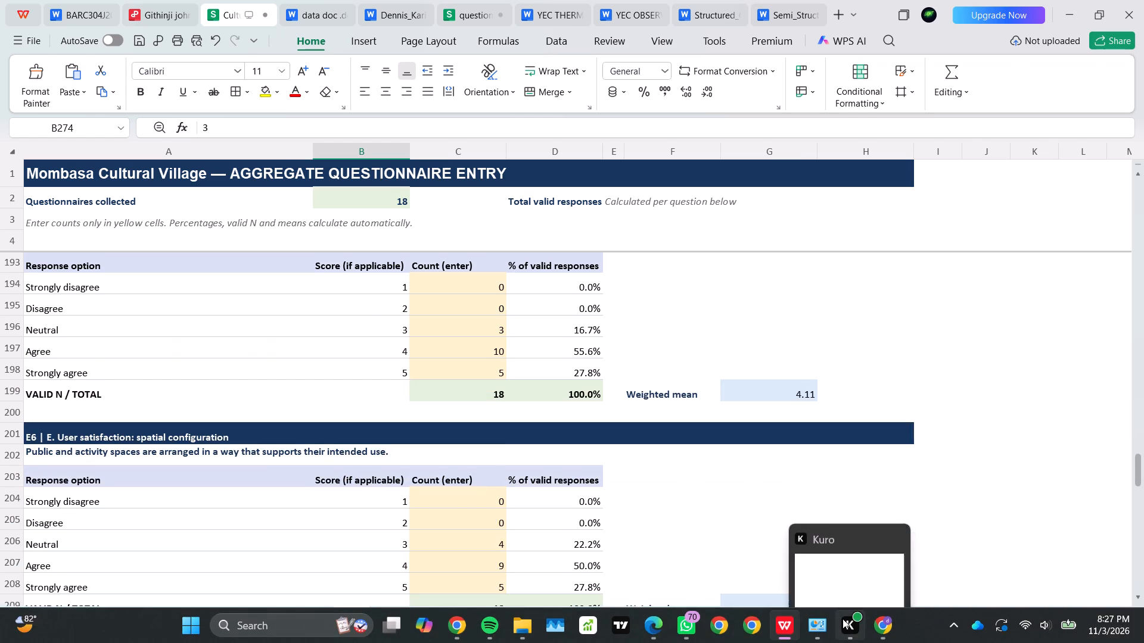
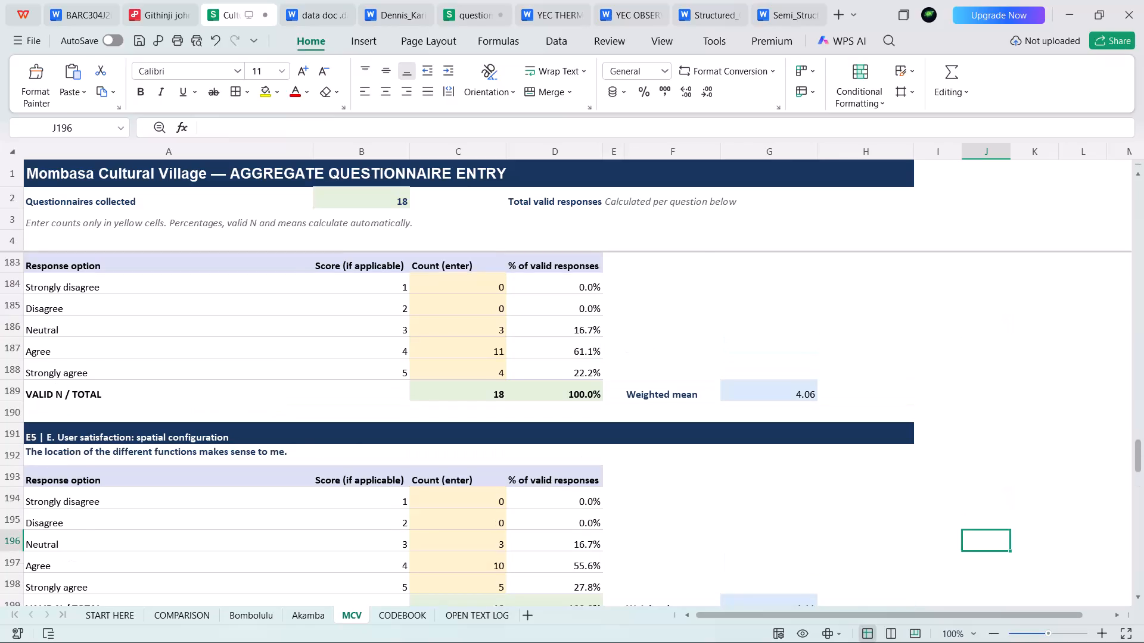
# Save the workbook as "Cultural_Centres_Questionnaire_Data_Entry_Workbook.xlsx 1" in the presentation docs folder.
pyautogui.scroll(4, 207, 426)
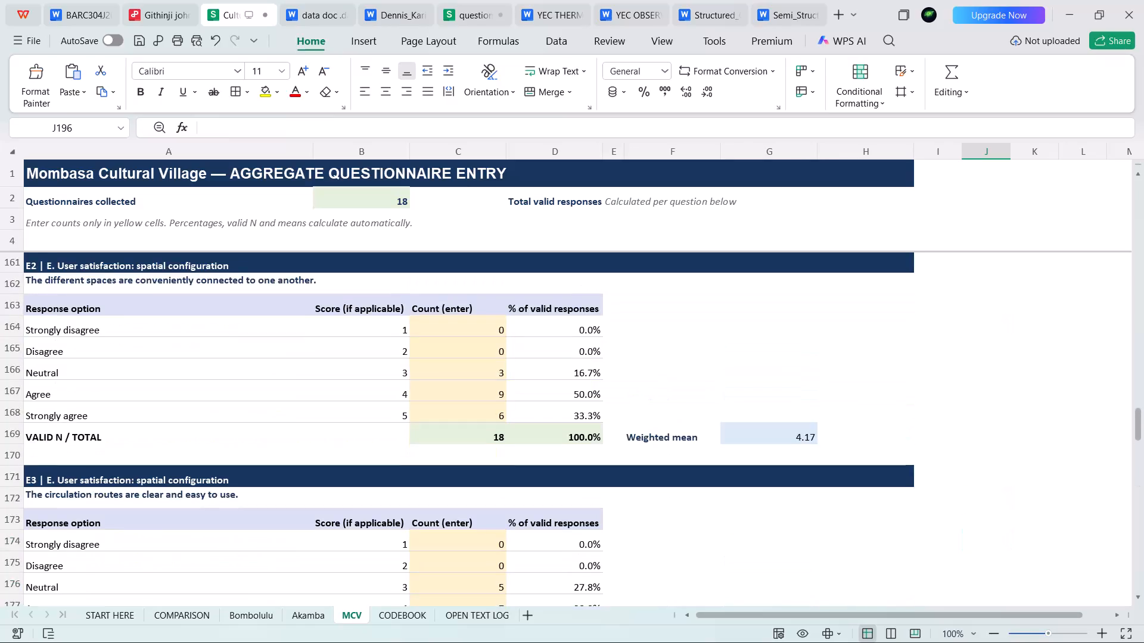
pyautogui.scroll(11, 207, 426)
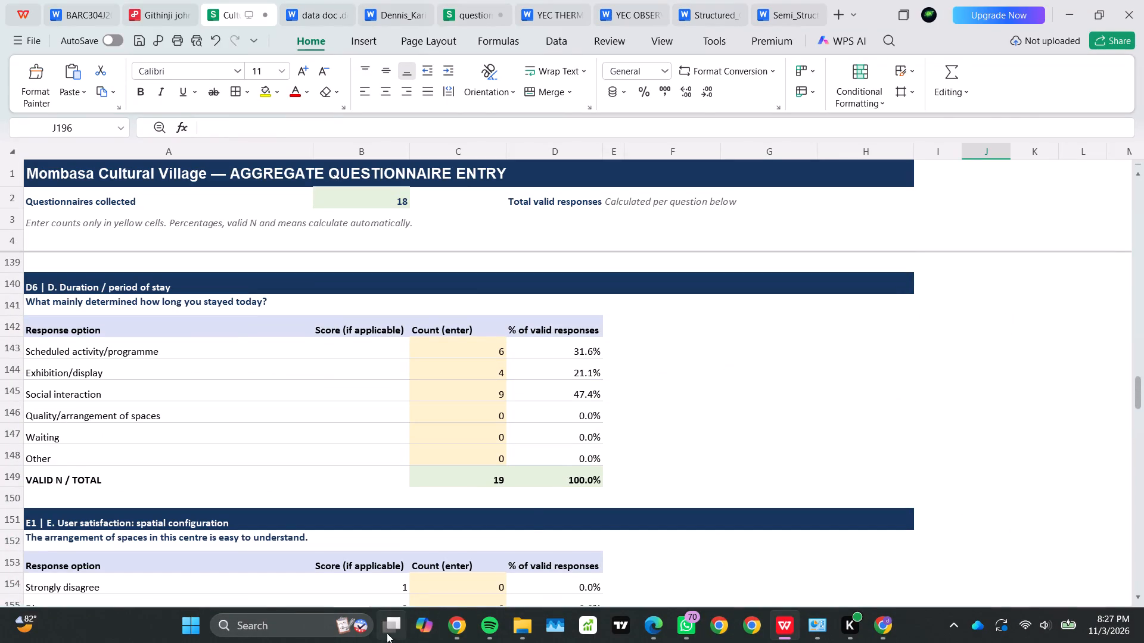
pyautogui.click(23, 39)
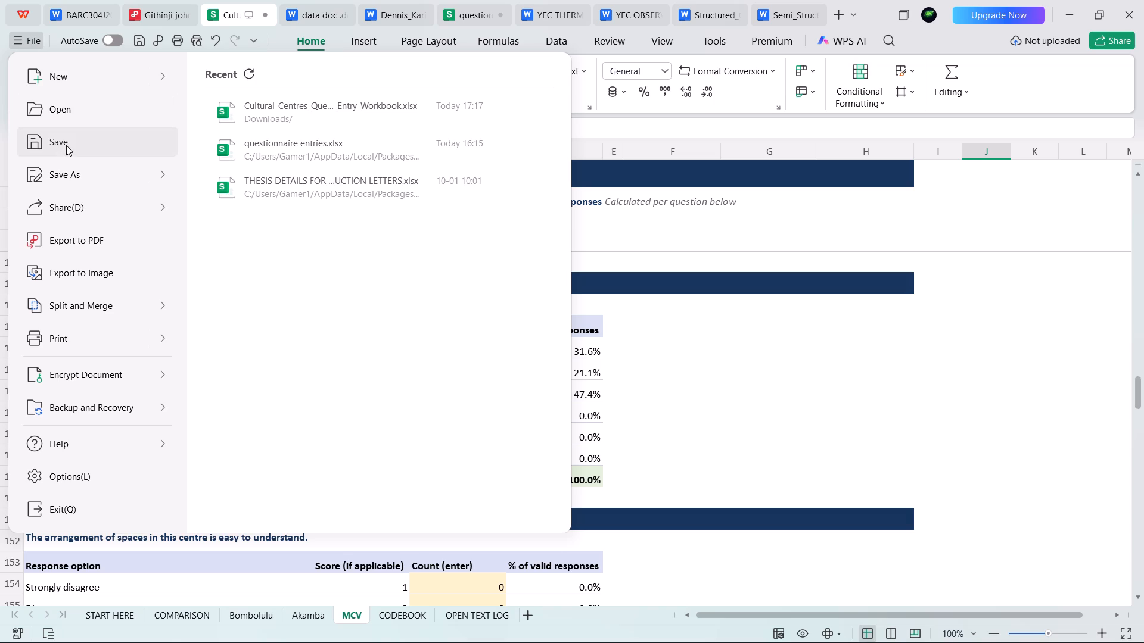
pyautogui.click(70, 166)
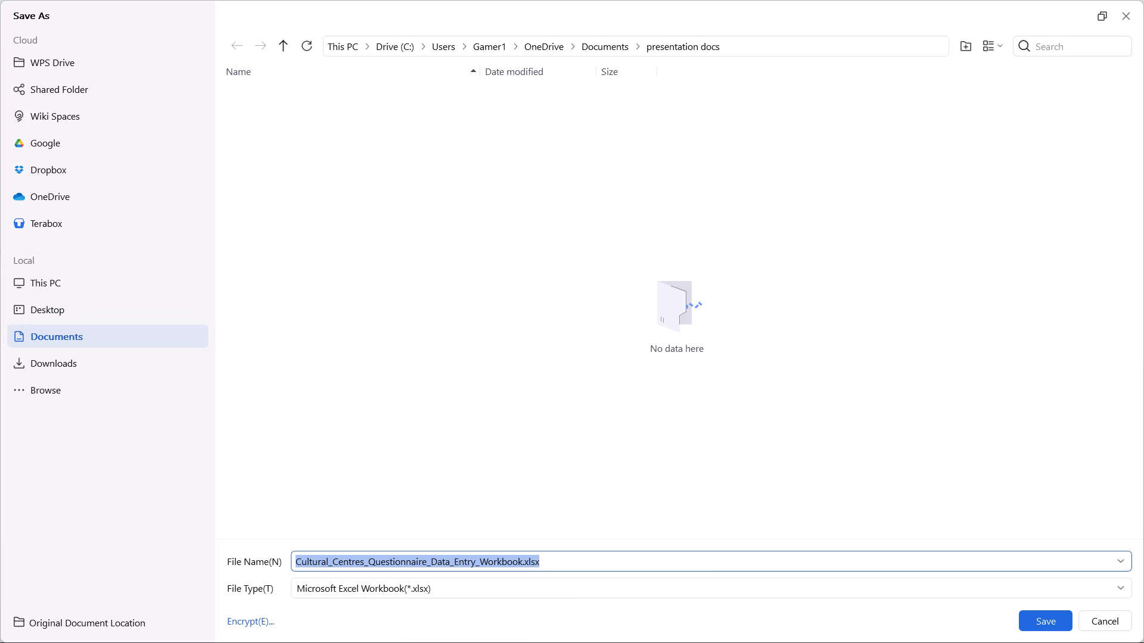
pyautogui.press('space')
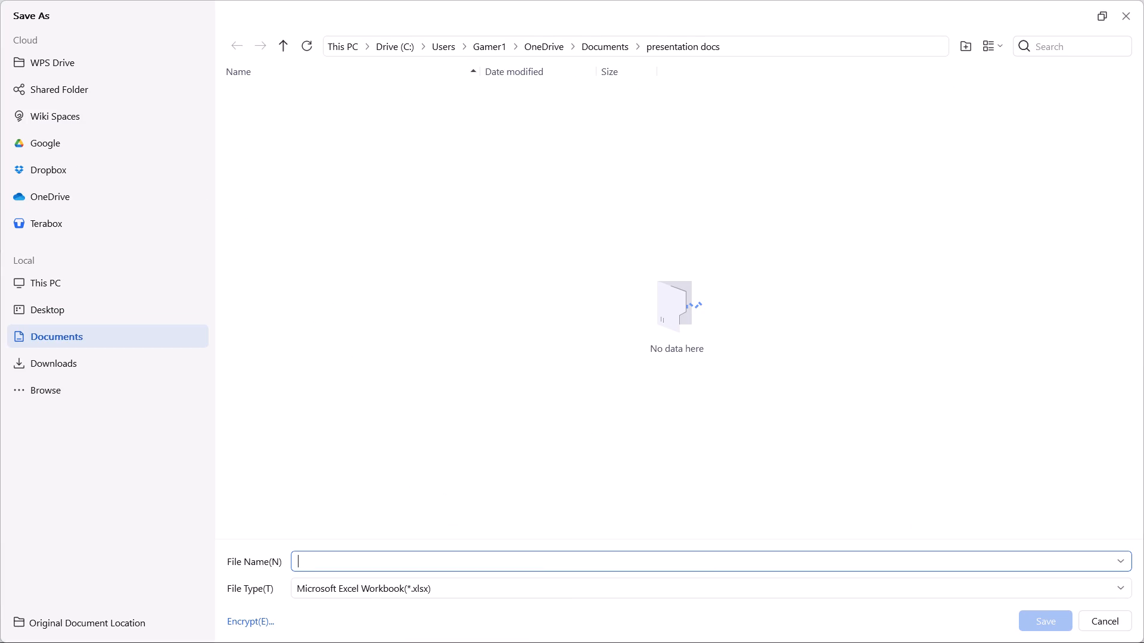
pyautogui.hotkey('ctrl', 'z')
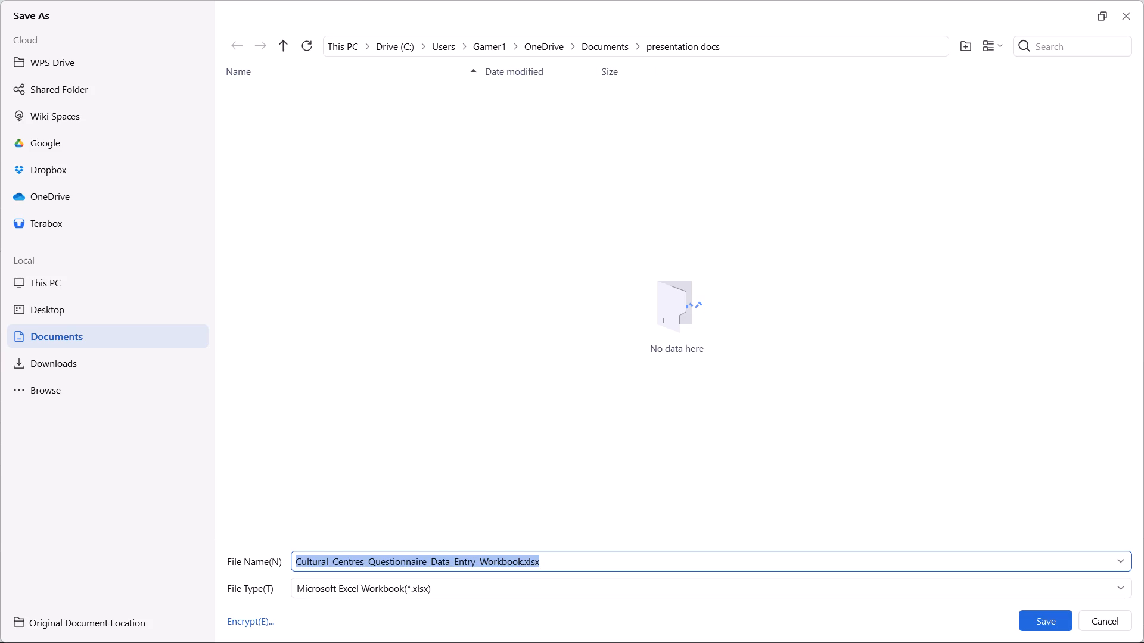
pyautogui.click(557, 560)
pyautogui.press('space')
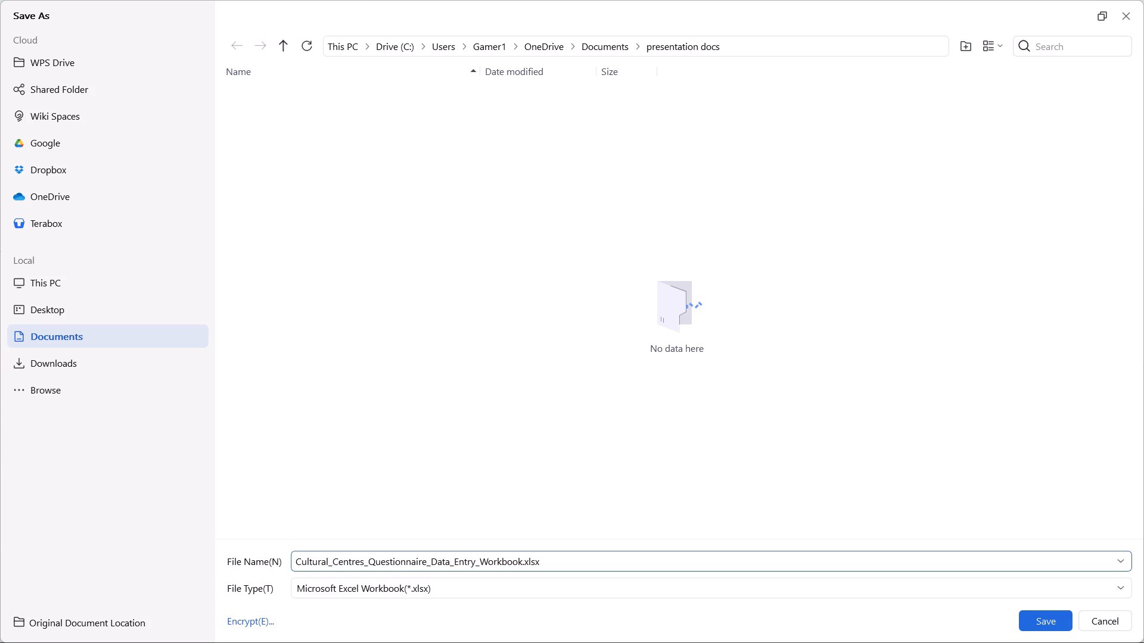
pyautogui.press('1')
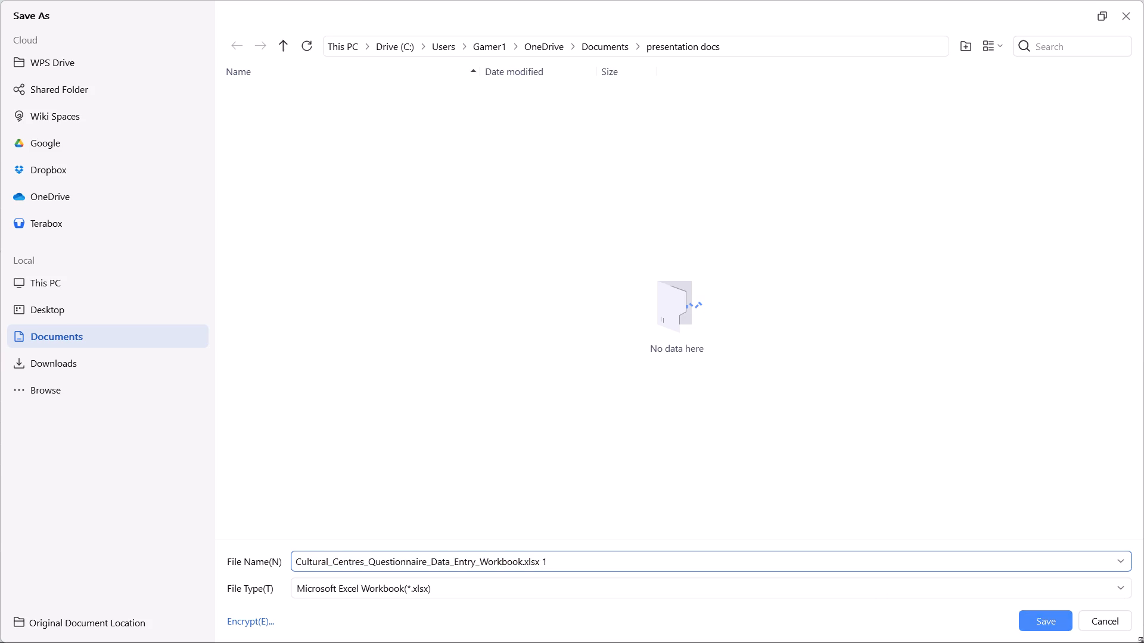
pyautogui.click(1057, 620)
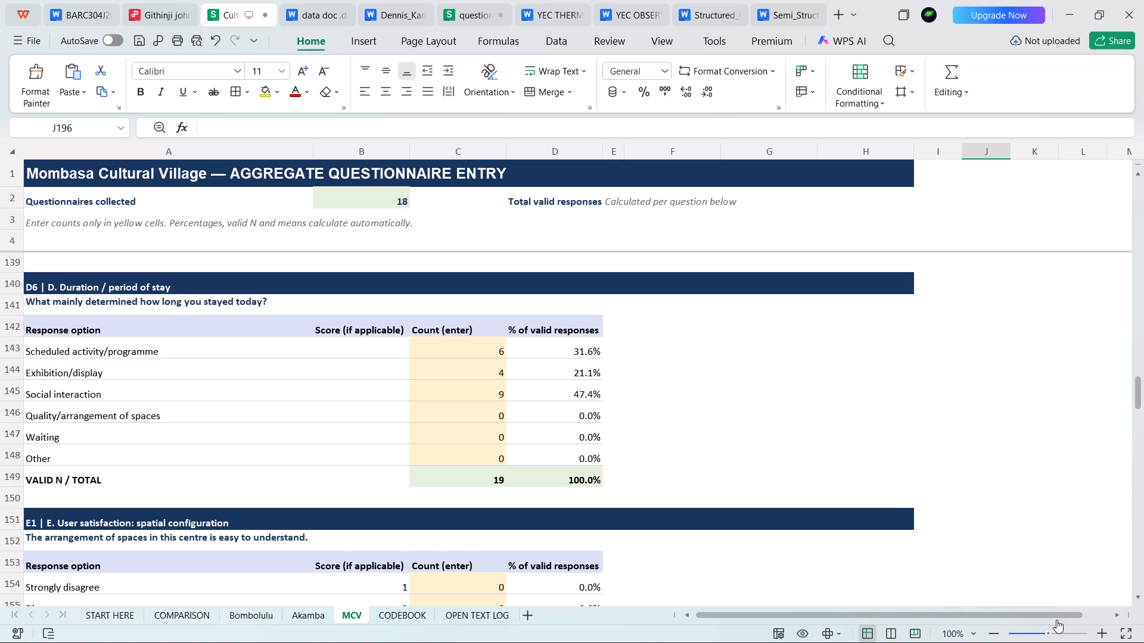
# Enable AutoSave for the saved workbook by uploading it to My Cloud.
pyautogui.click(113, 37)
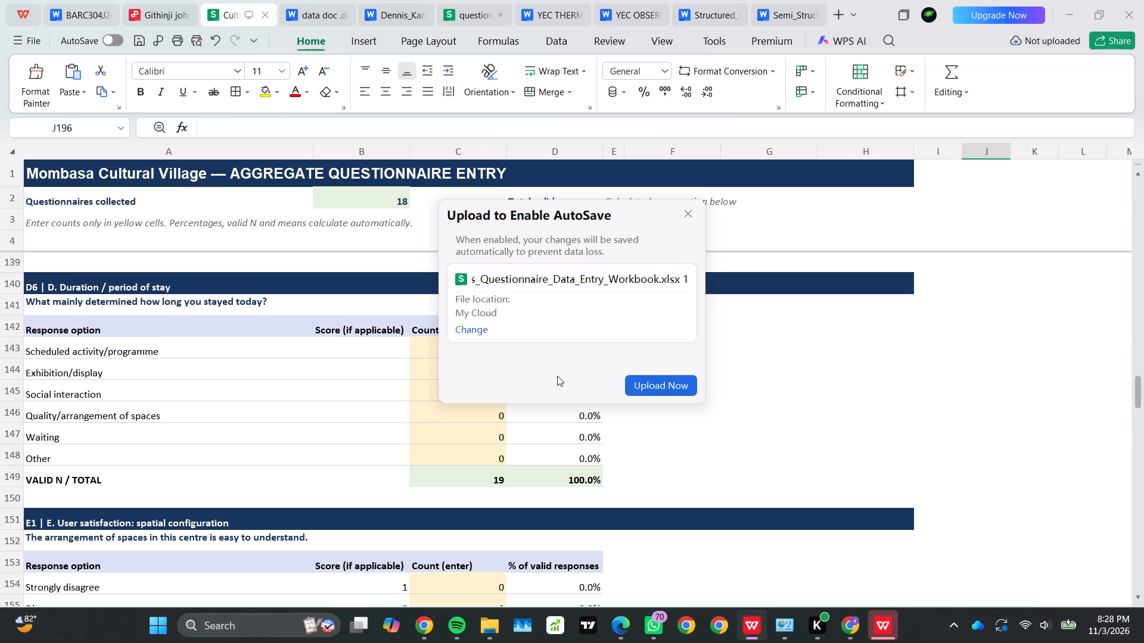